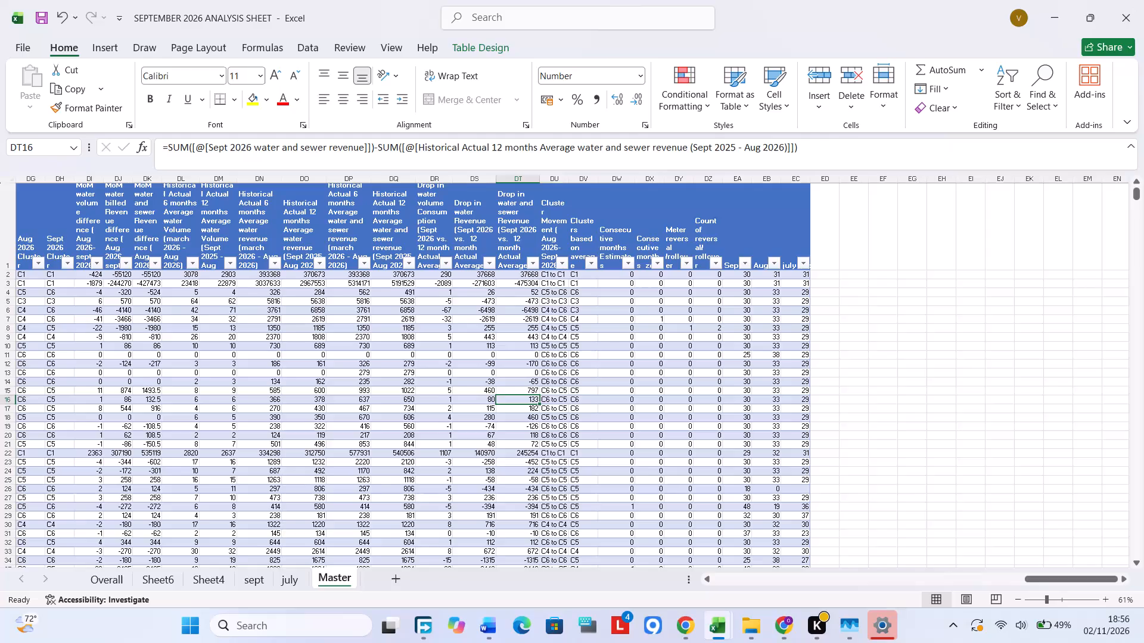
Increase the header row's height on the Master sheet of the September 2026 analysis workbook to show more of the column headings.
click(285, 289)
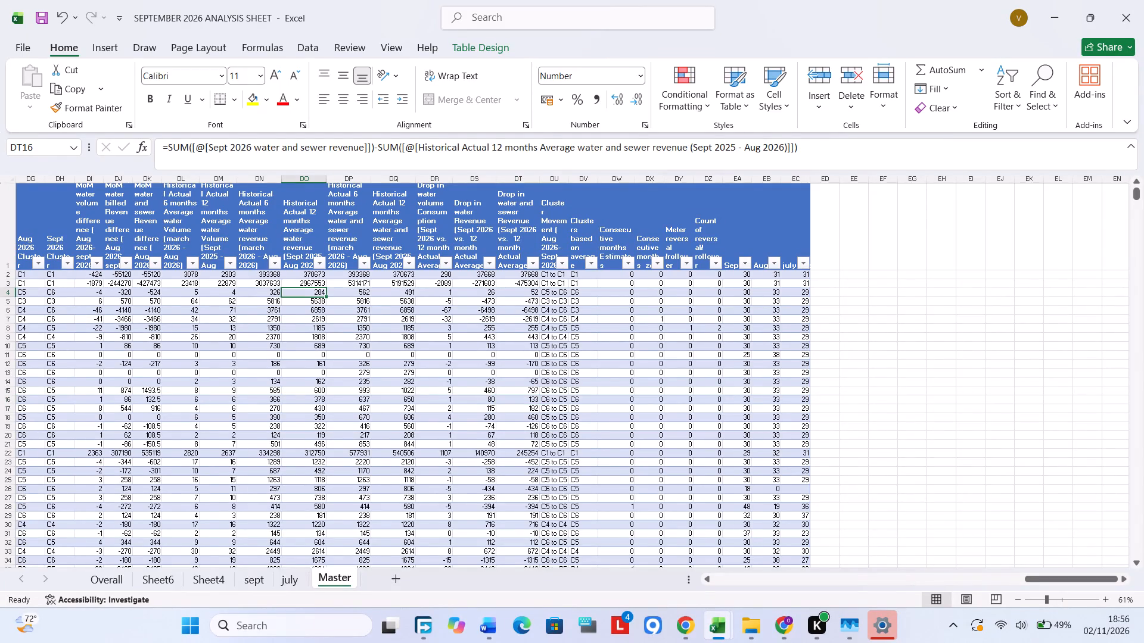
scroll(292, 288, up, 1)
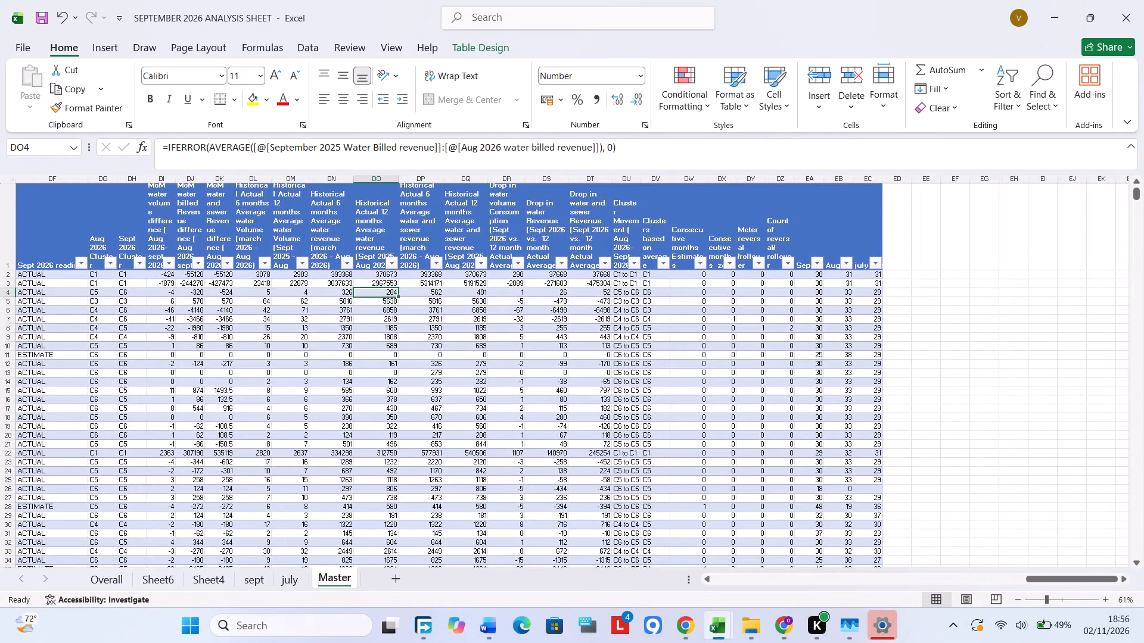
drag(9, 268, 0, 296)
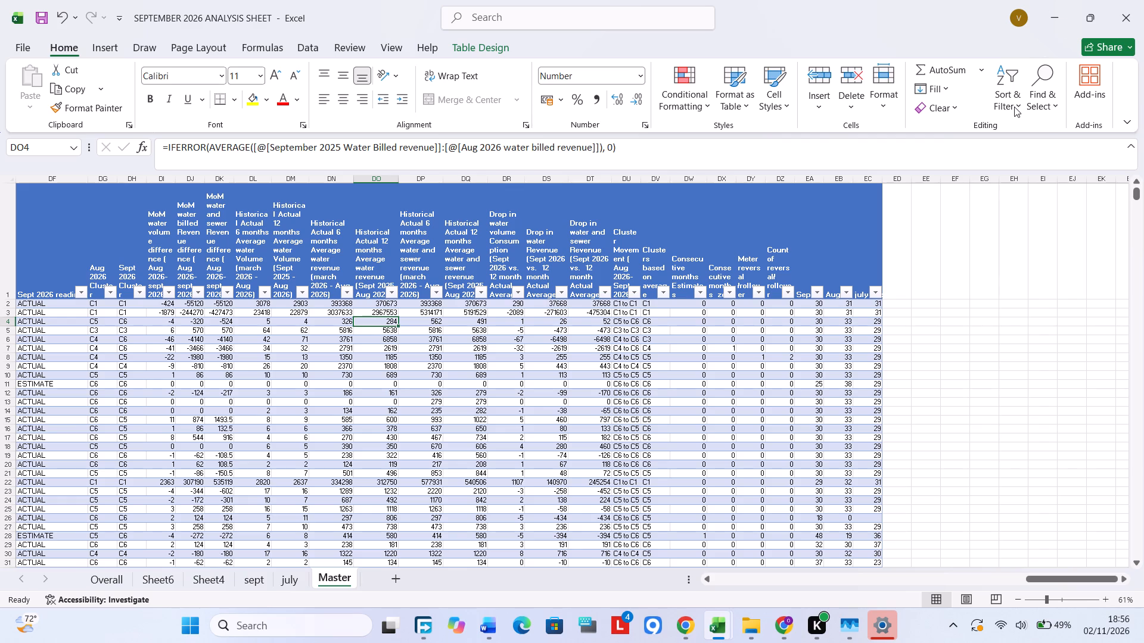
Bring up the BILLING CYCLE workbook beside the September analysis sheet and maximise it.
key(super+Left)
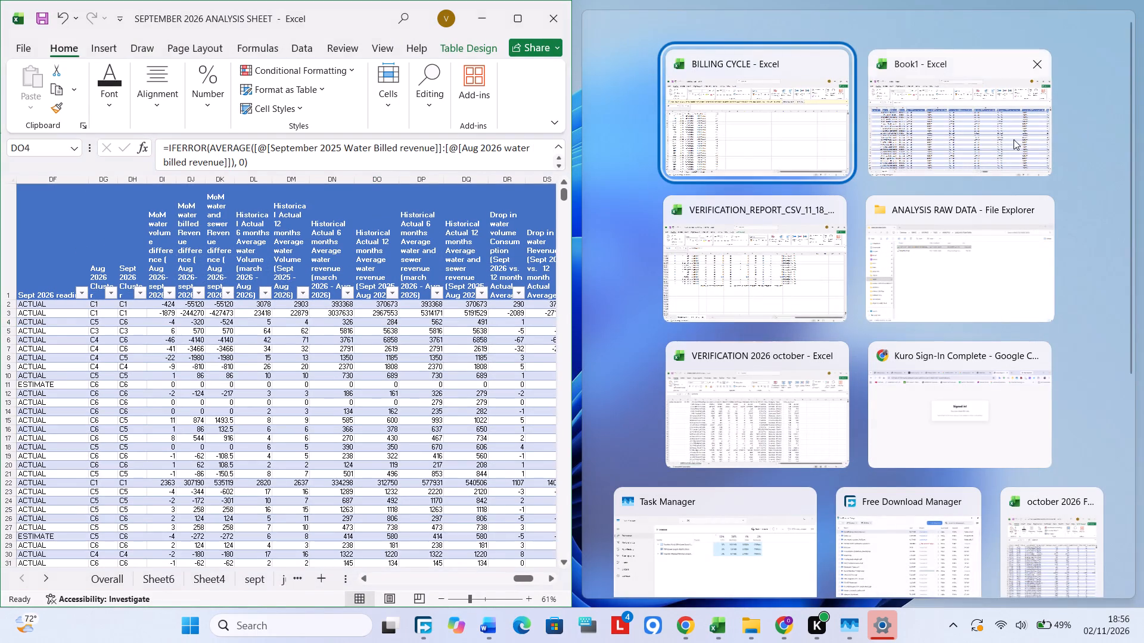
click(812, 112)
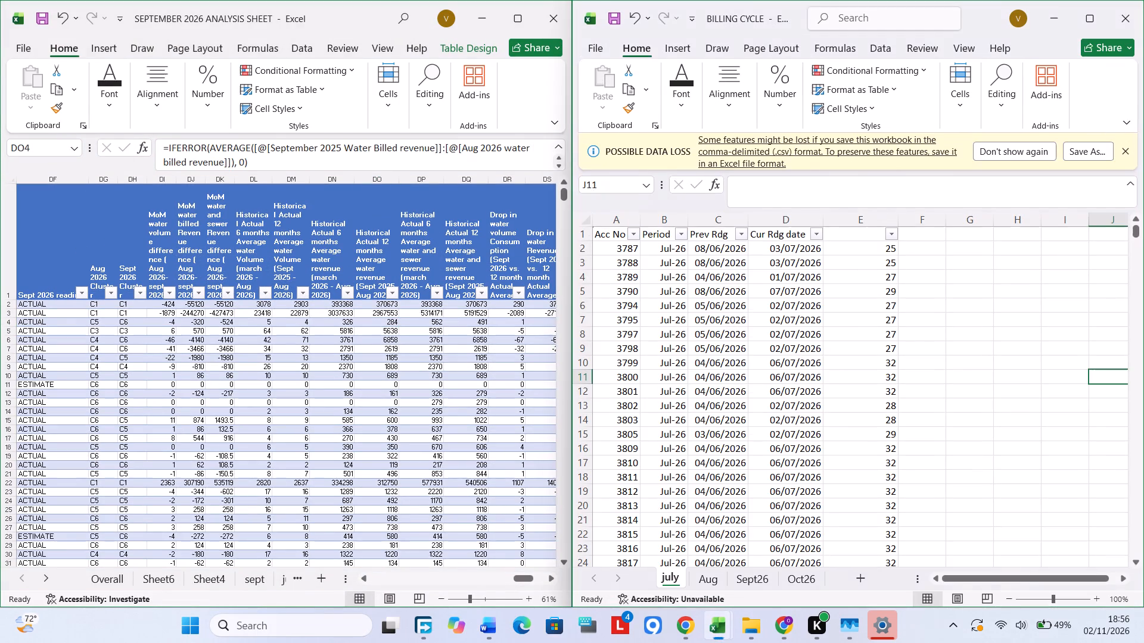
click(1094, 22)
click(402, 458)
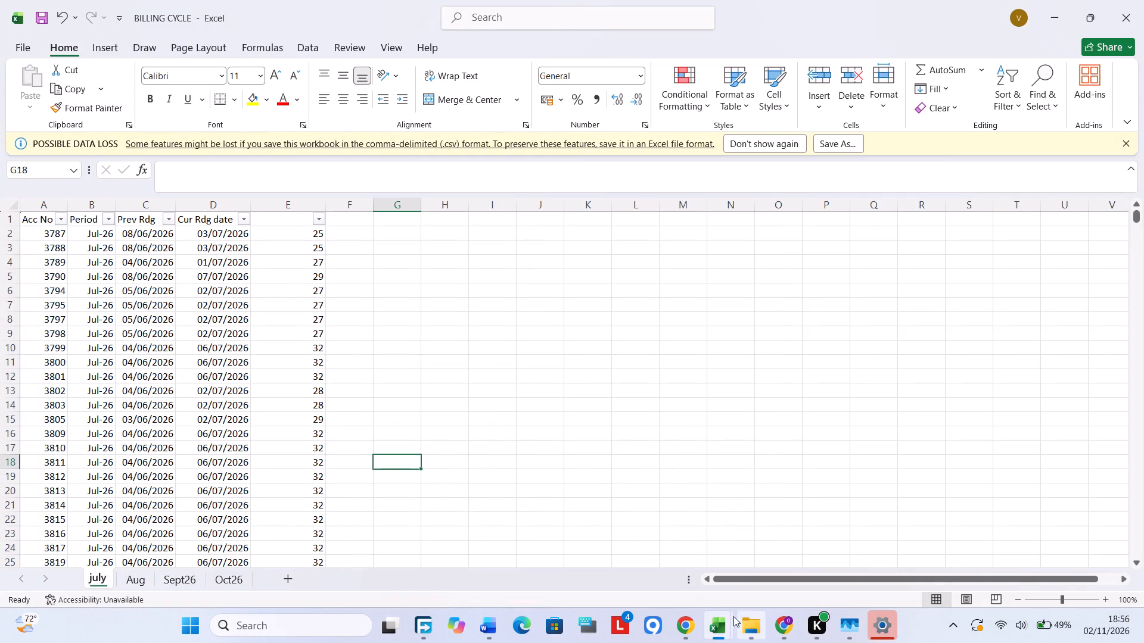
Switch to Book1 and start saving it as a file in the October 2026 folder under BILLING ANALYSIS.
click(912, 535)
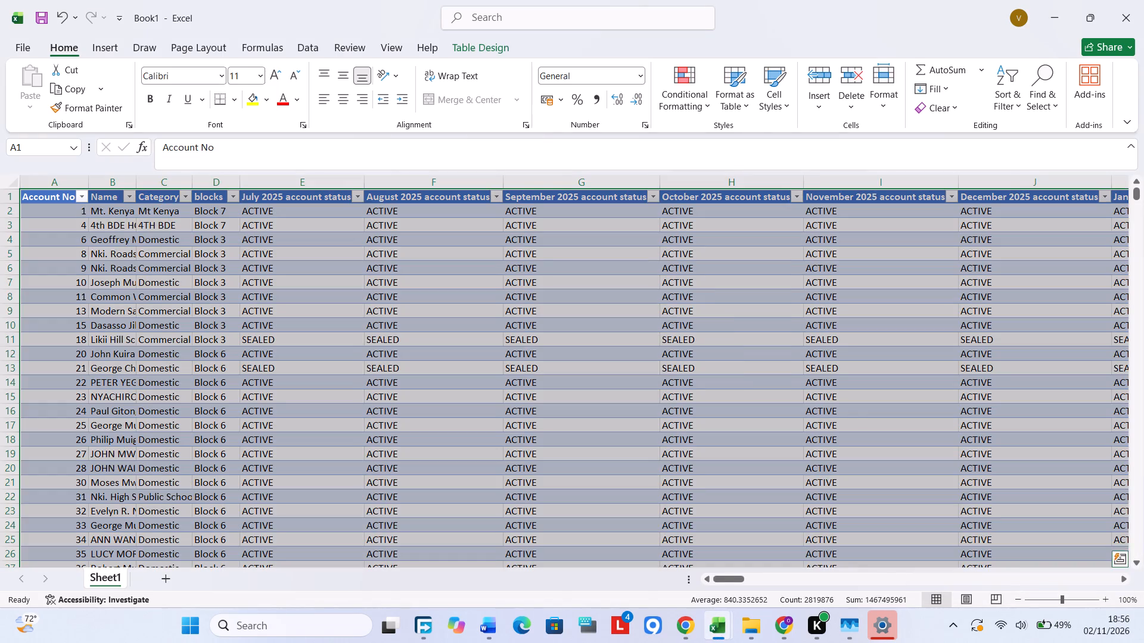
click(631, 433)
click(253, 405)
right_click(103, 579)
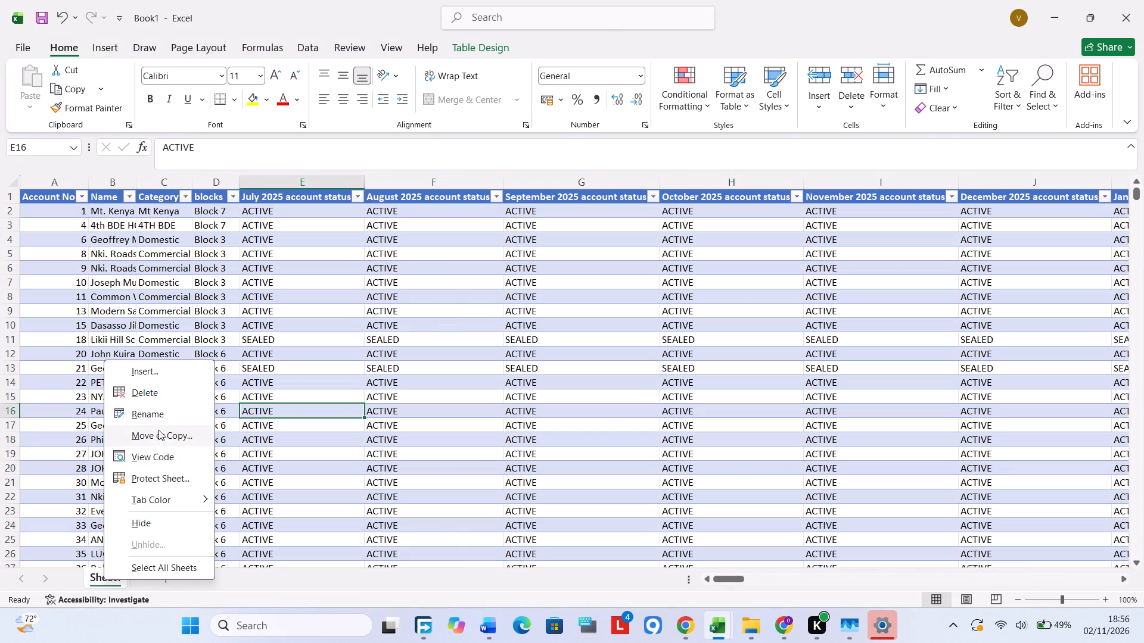
click(144, 257)
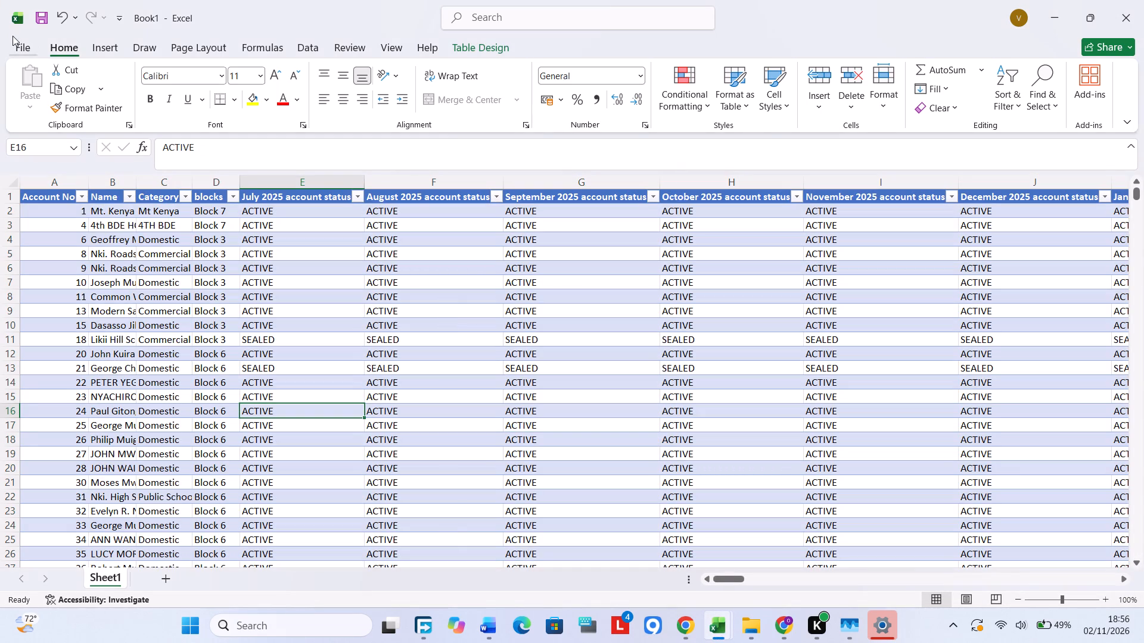
click(13, 36)
click(42, 260)
click(48, 248)
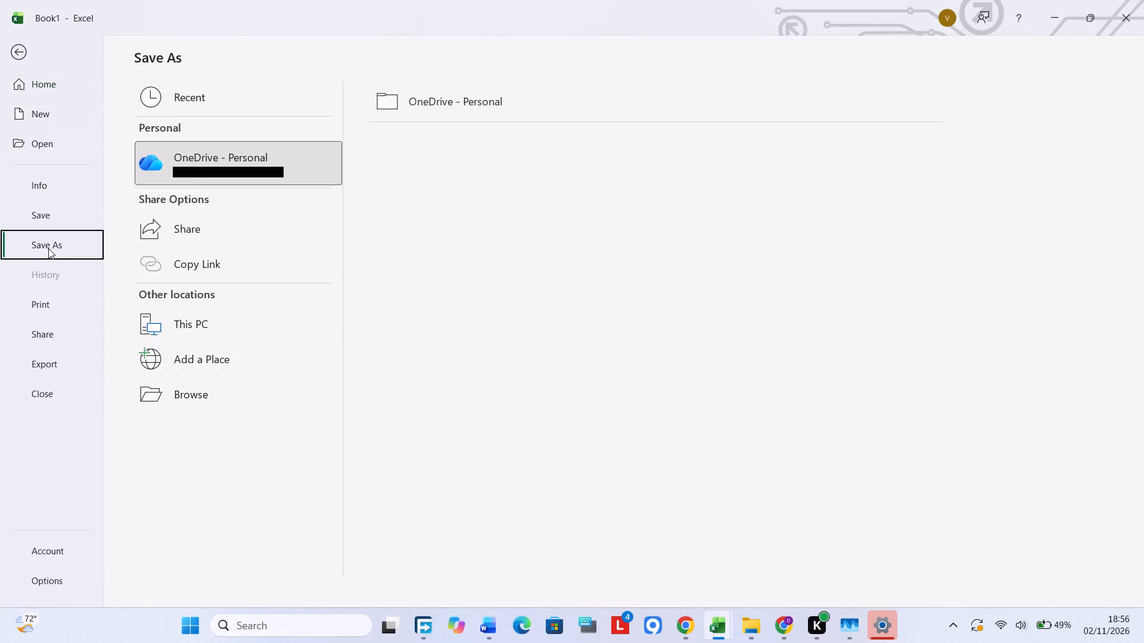
click(225, 398)
scroll(98, 174, down, 3)
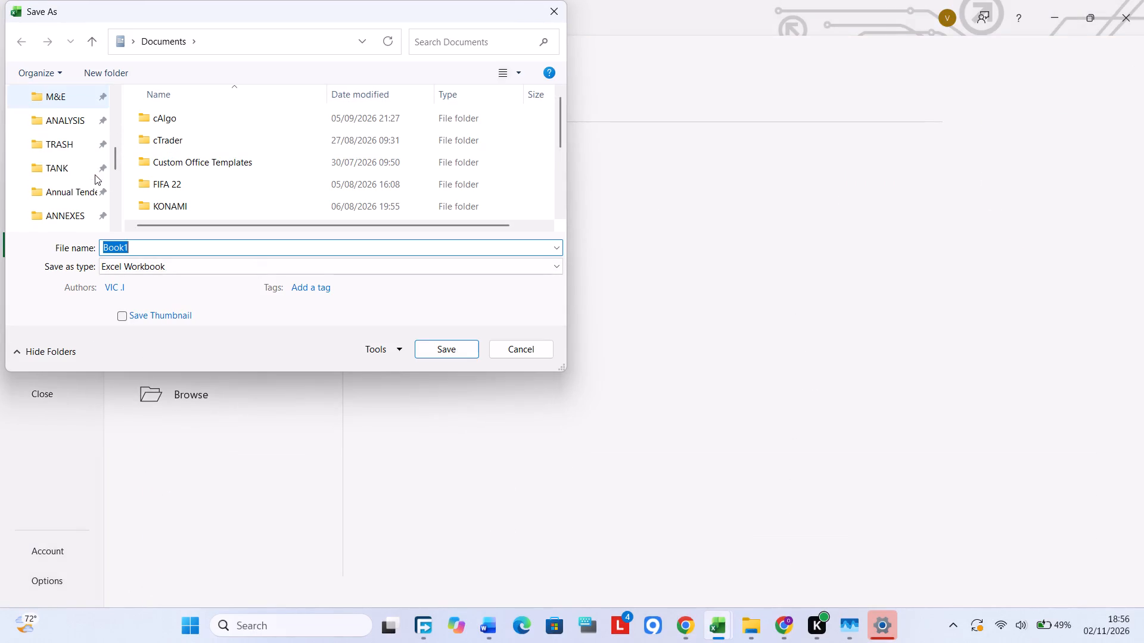
scroll(85, 185, down, 1)
click(61, 207)
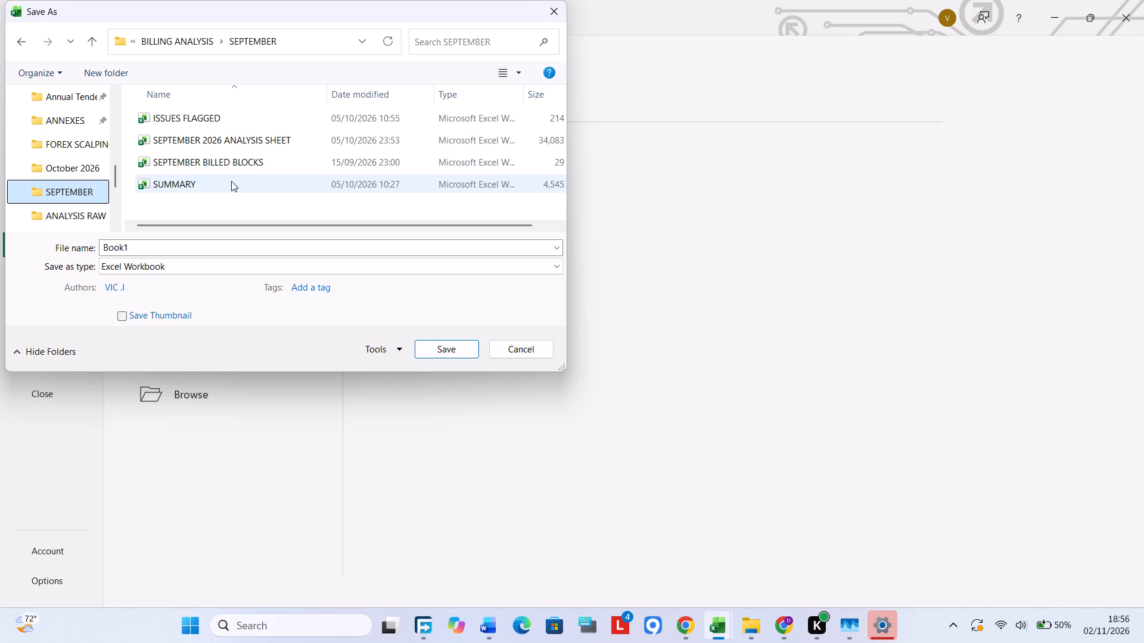
scroll(62, 199, down, 1)
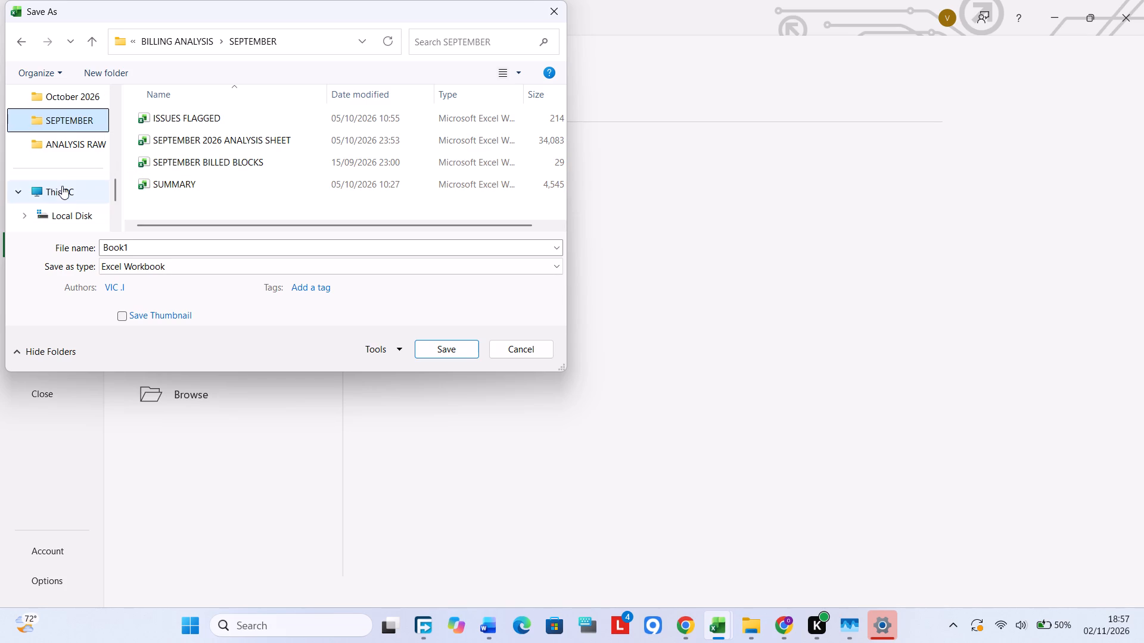
click(73, 98)
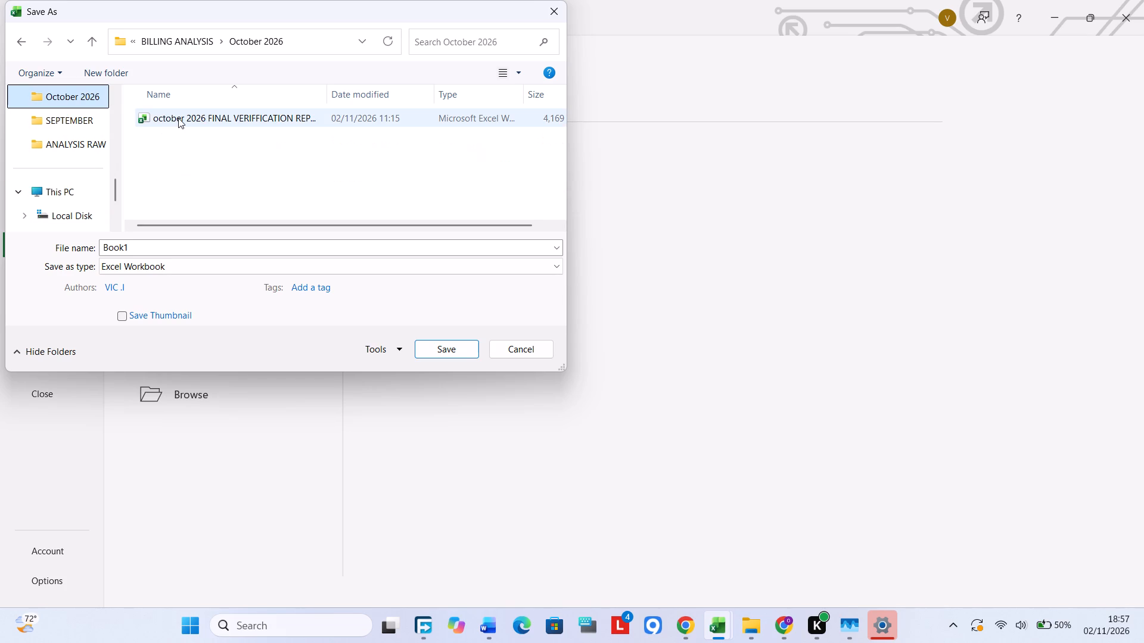
Name the file OCTOBER 2026 BILLING ANALYSIS SHEEET and save it as an Excel Workbook.
click(160, 243)
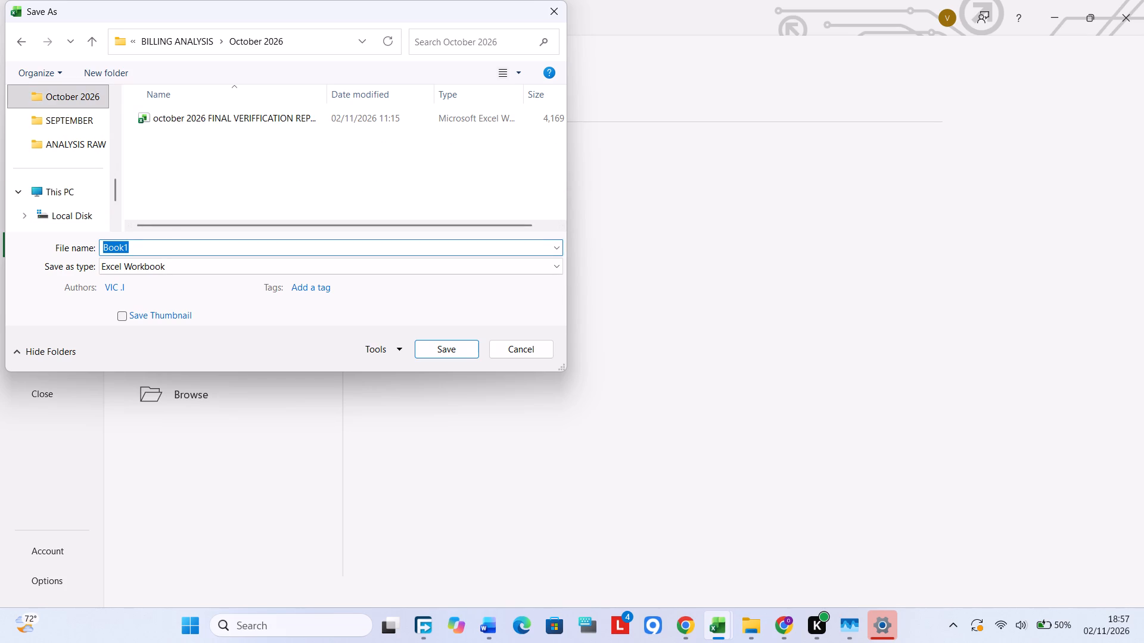
text(OCTOBER)
key(space)
text(2026 BILLINGANA)
key(BackSpace)
key(BackSpace)
key(BackSpace)
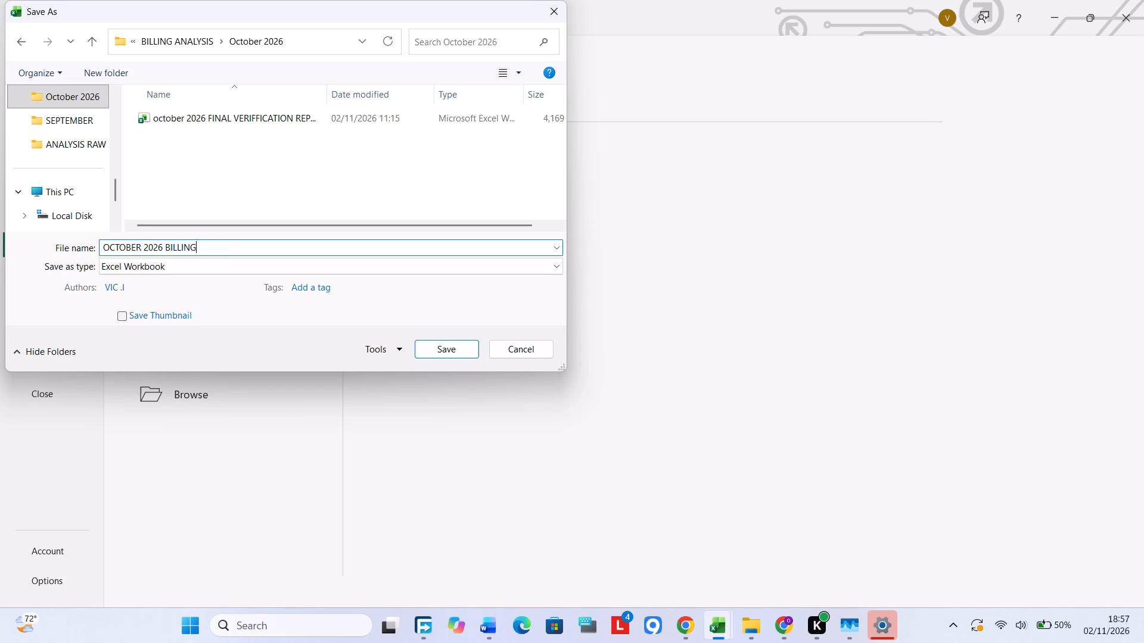
key(space)
text(ANALYSIS SHEEET)
click(421, 345)
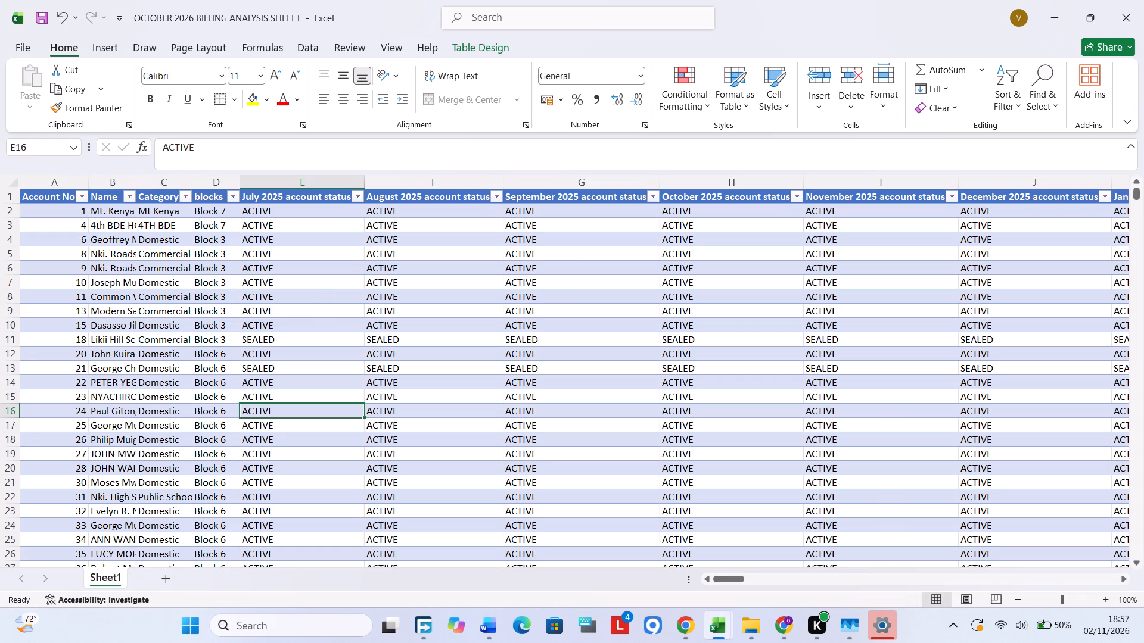
Rename Sheet1 as master and save the workbook.
triple_click(114, 579)
click(114, 579)
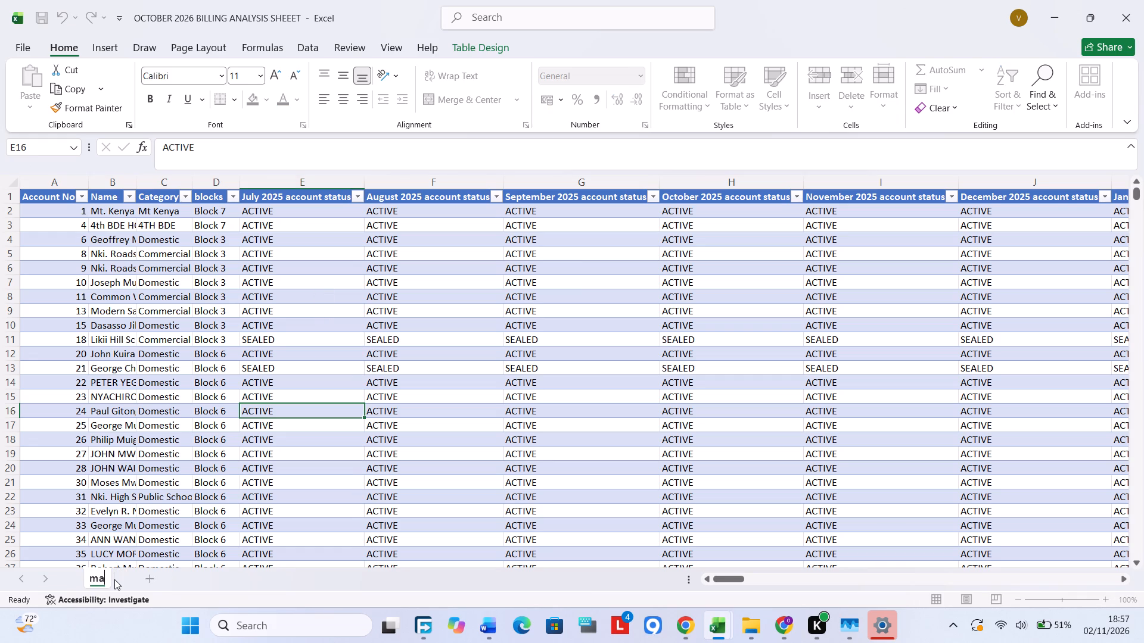
text(as)
key(BackSpace)
key(BackSpace)
text(ster)
click(258, 426)
click(280, 403)
key(ctrl+s)
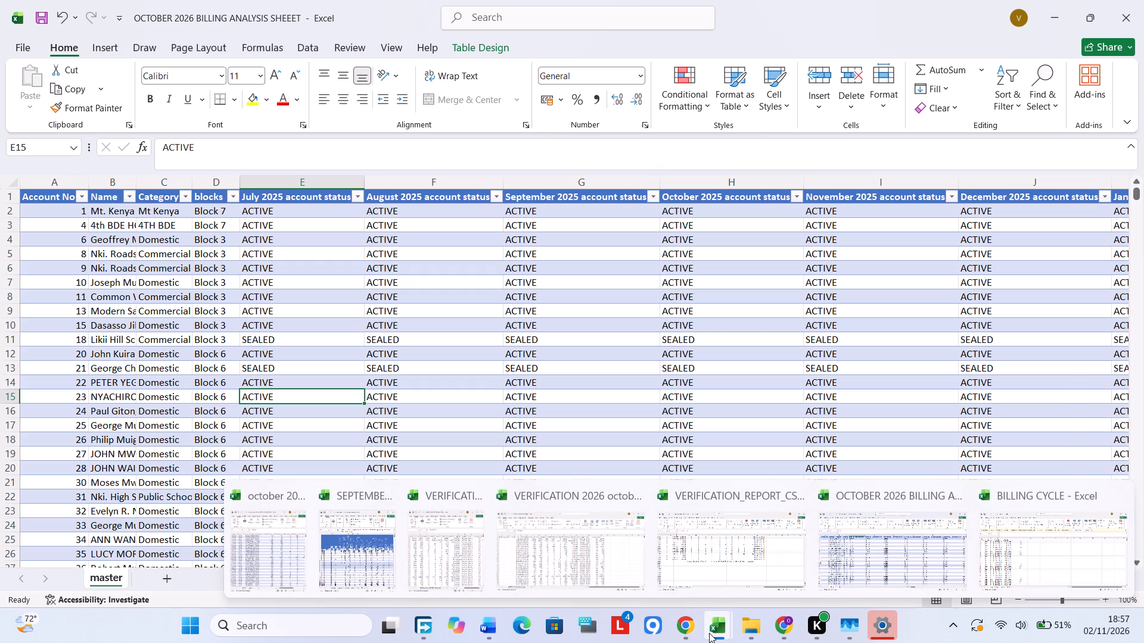
Copy the july, Aug, Sept26 and Oct26 sheets from BILLING CYCLE into OCTOBER 2026 BILLING ANALYSIS SHEEET, before the master sheet.
click(1006, 536)
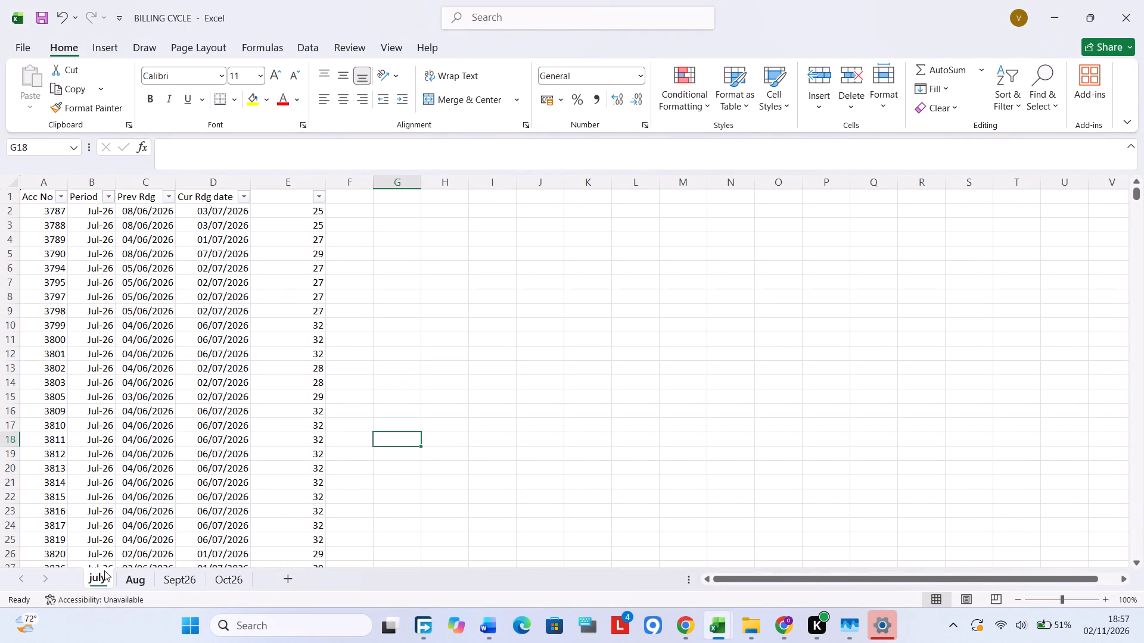
ctrl+click(130, 574)
ctrl+click(170, 580)
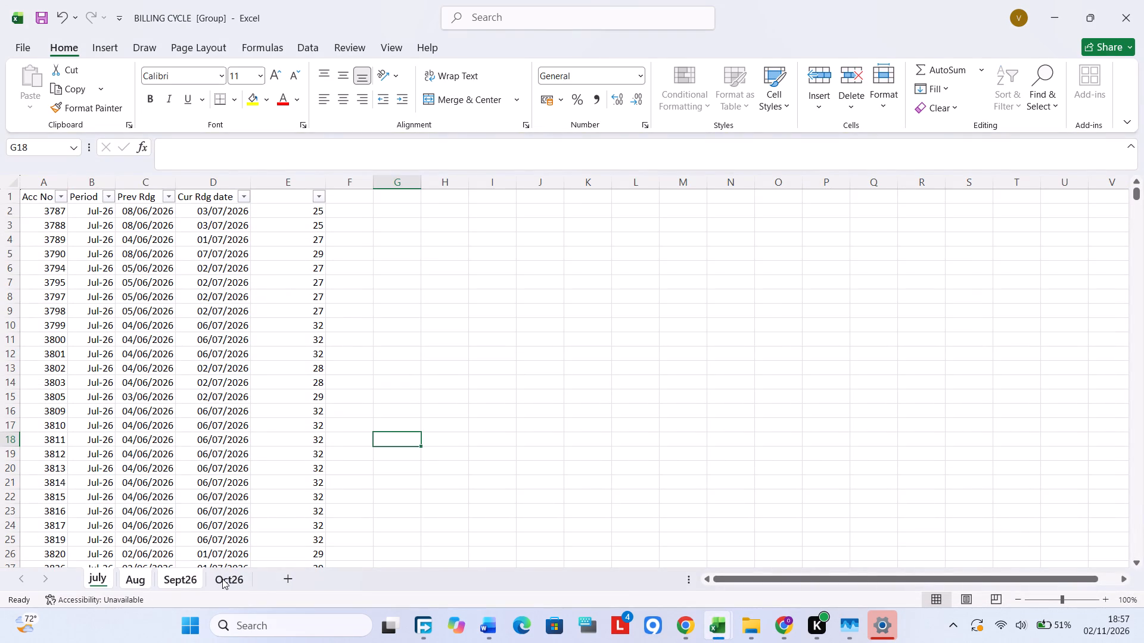
ctrl+click(222, 579)
ctrl+right_click(222, 579)
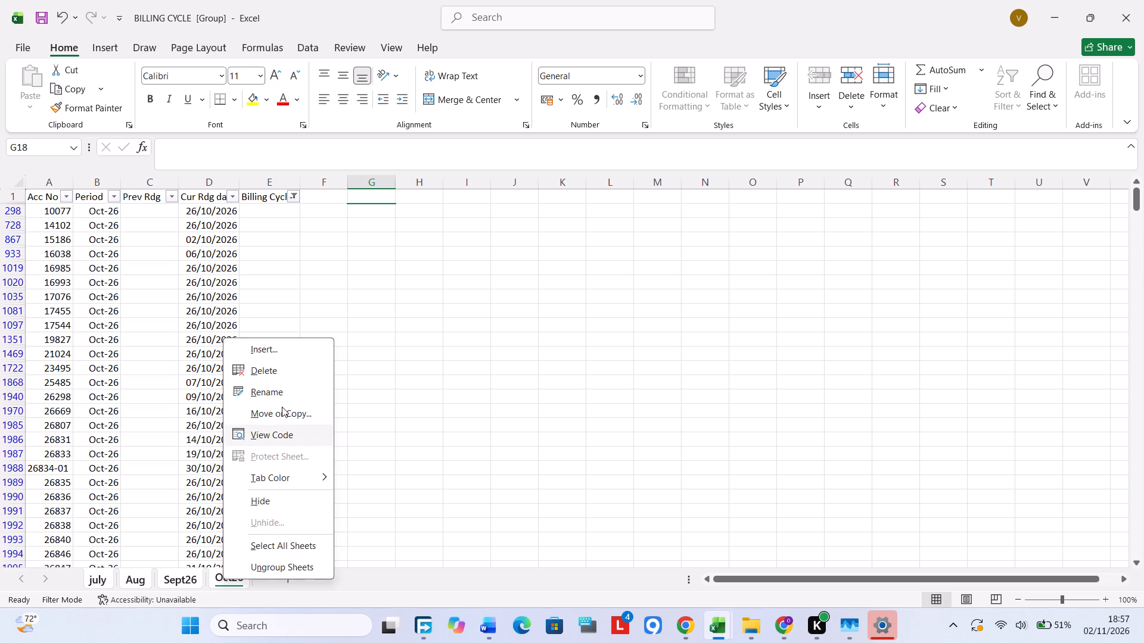
click(278, 410)
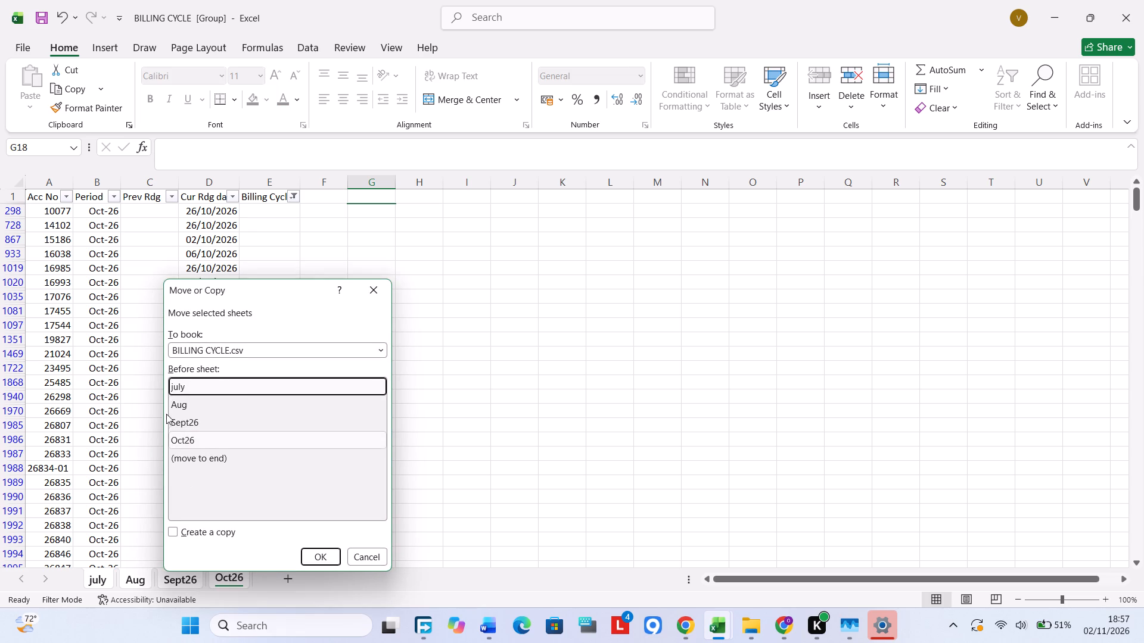
click(380, 348)
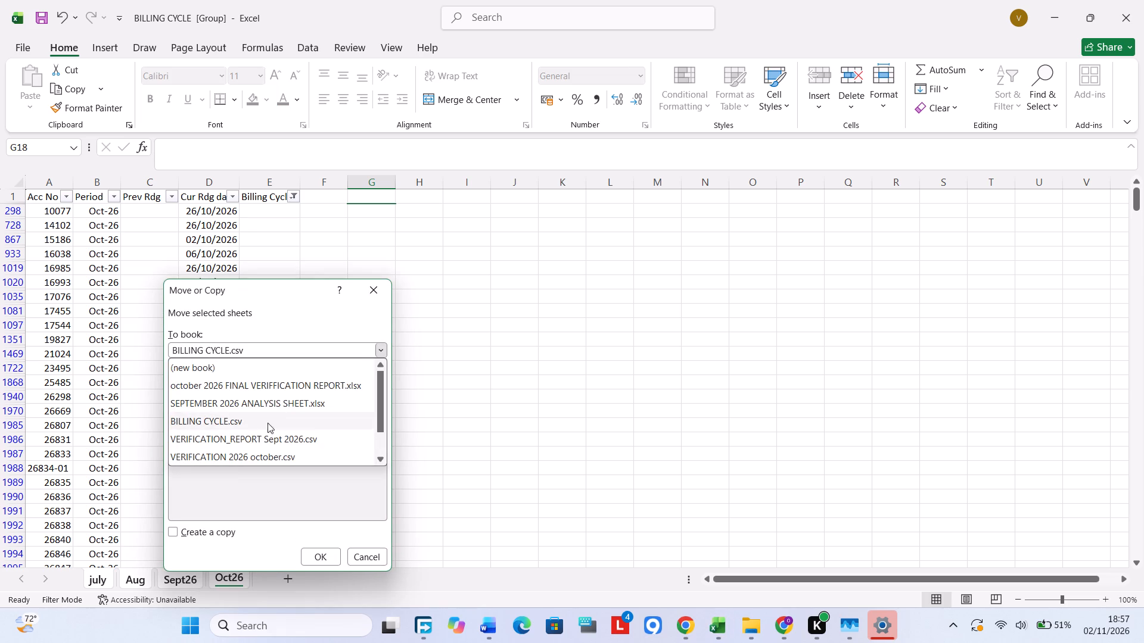
scroll(258, 429, down, 2)
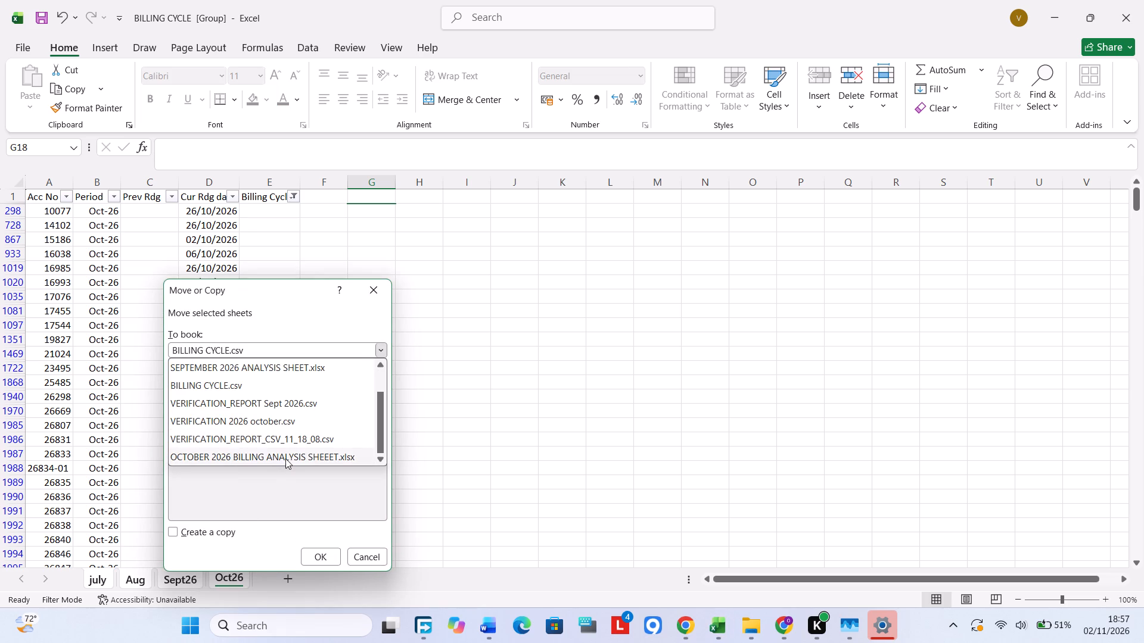
click(285, 458)
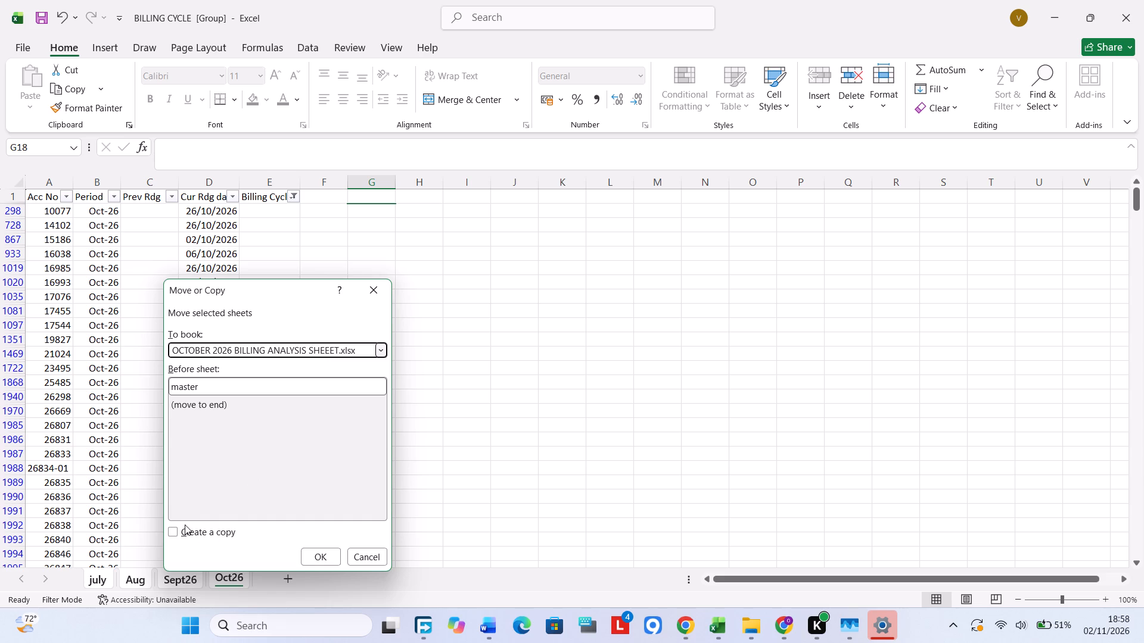
click(185, 526)
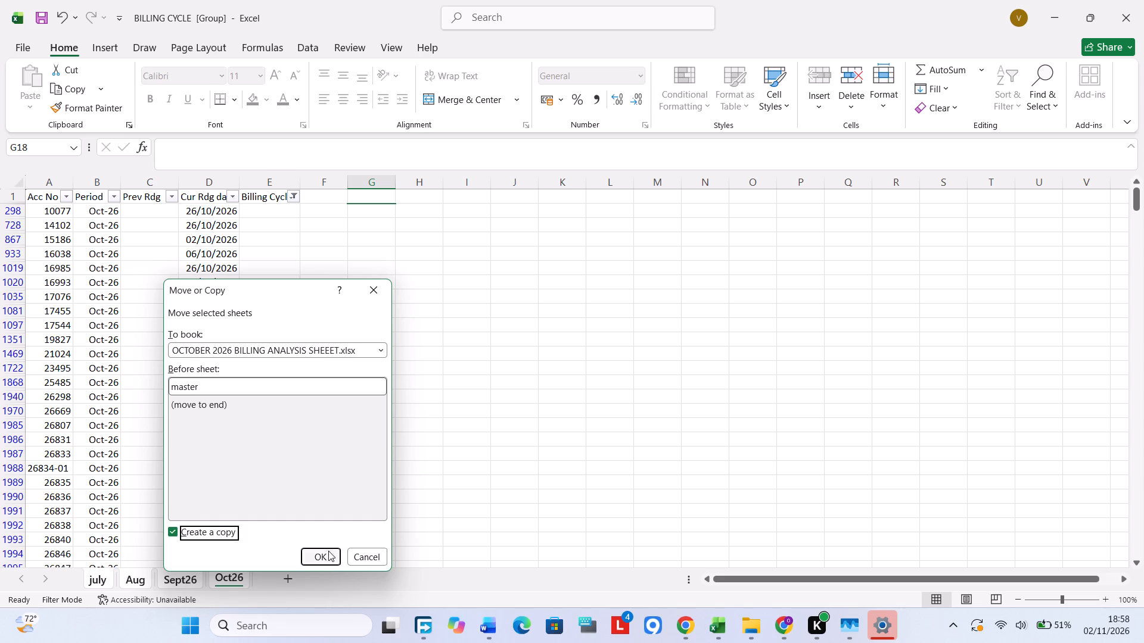
click(318, 557)
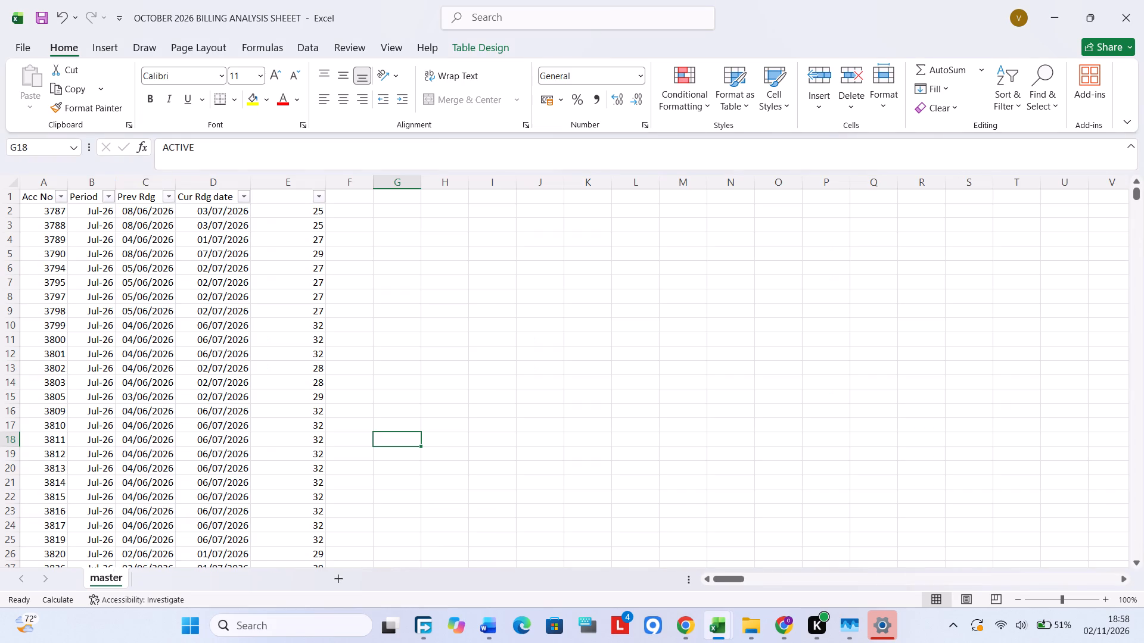
Narrow the Category and Name columns on the master sheet, bringing Name to a width of about 2.78.
click(269, 578)
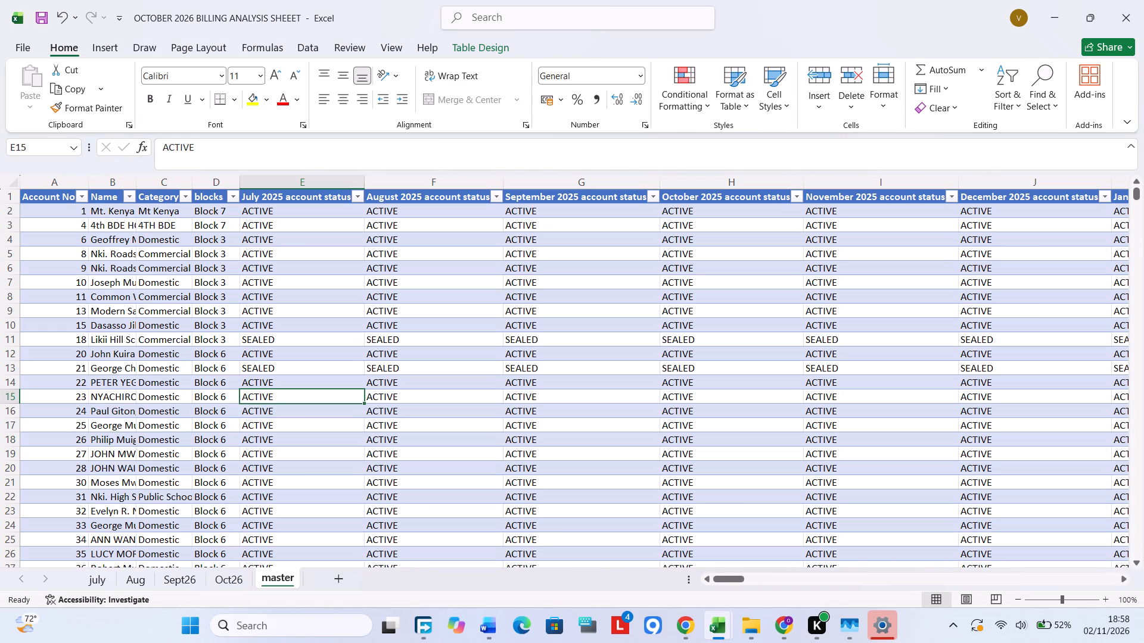
scroll(480, 298, up, 2)
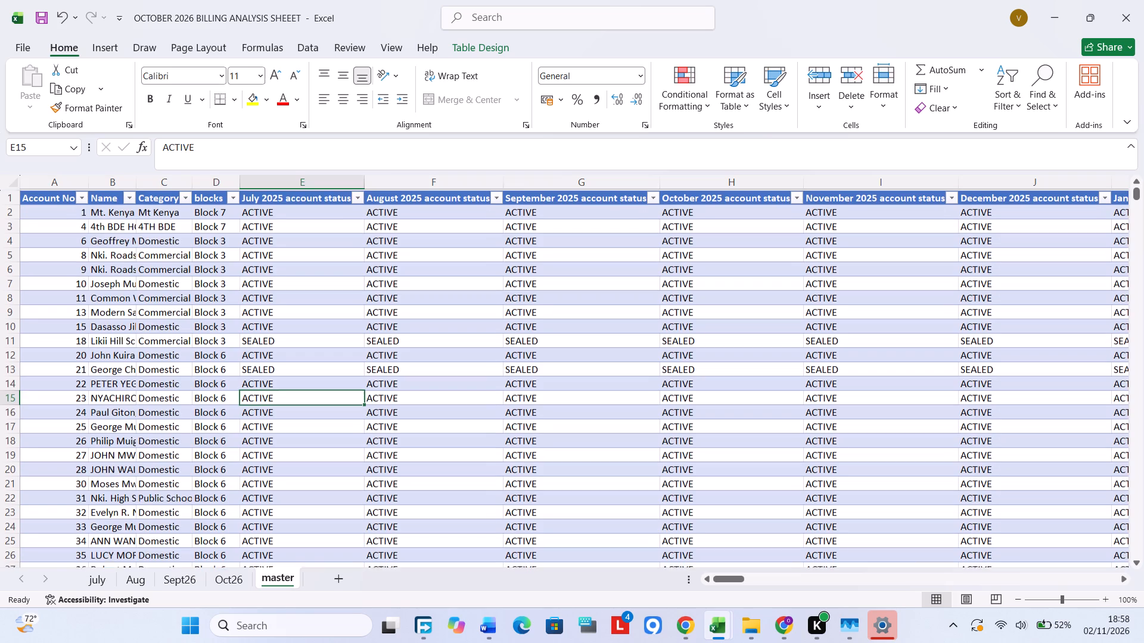
scroll(935, 262, left, 3)
scroll(935, 262, right, 1)
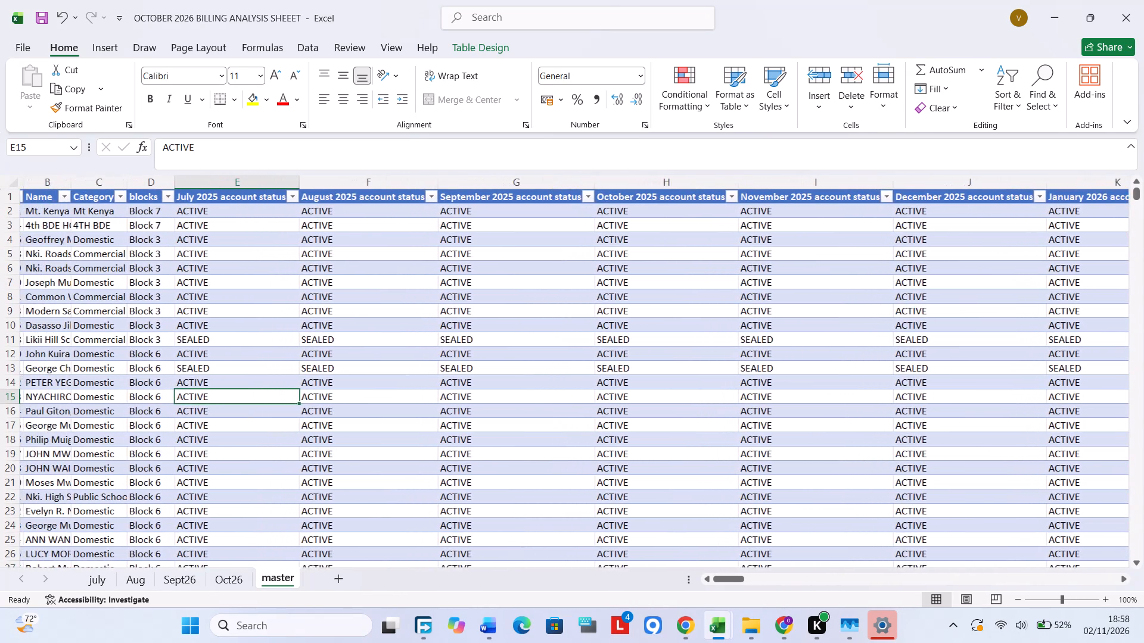
drag(136, 180, 108, 189)
click(102, 223)
drag(123, 181, 85, 181)
drag(68, 178, 39, 187)
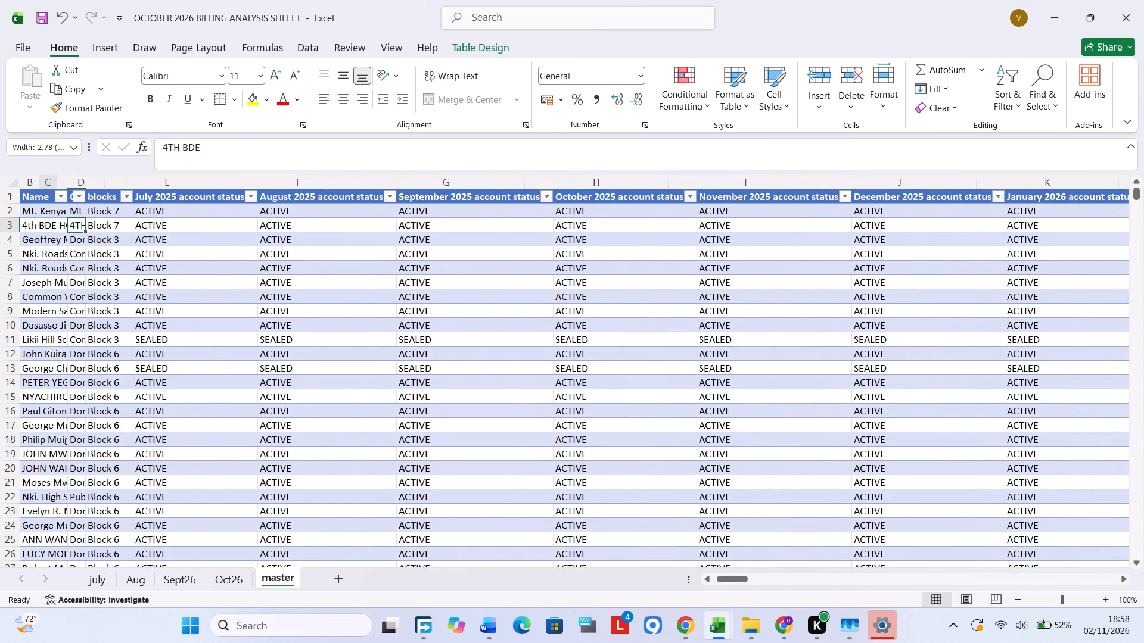
Look across the October master sheet's columns, from the account statuses through the water billed revenue and sewer bill months.
click(187, 335)
scroll(357, 349, left, 4)
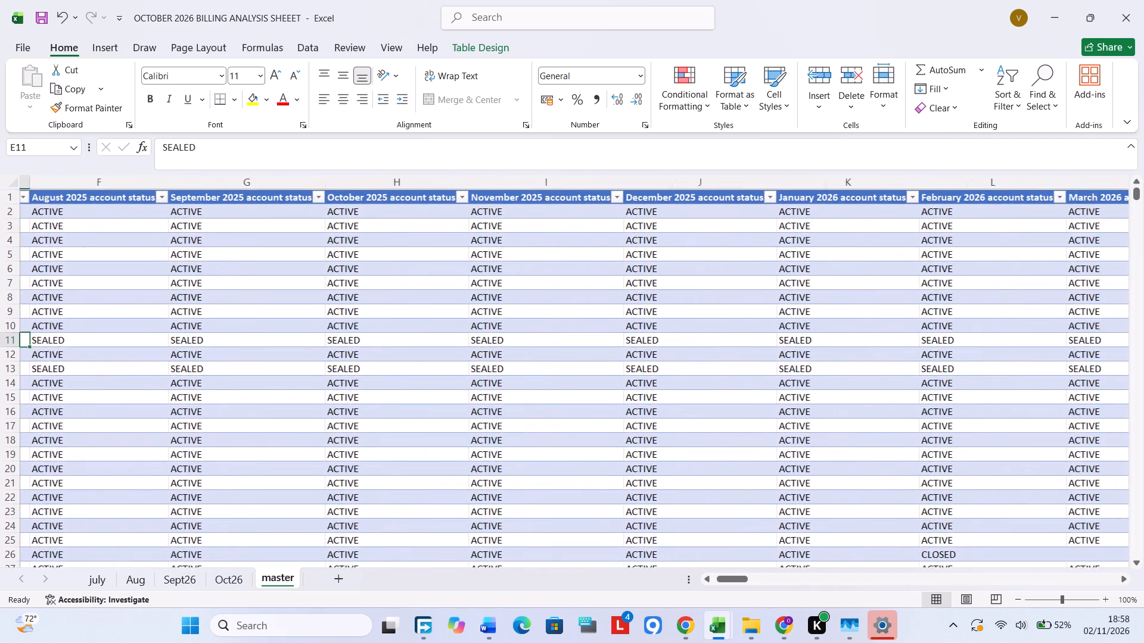
scroll(357, 349, left, 8)
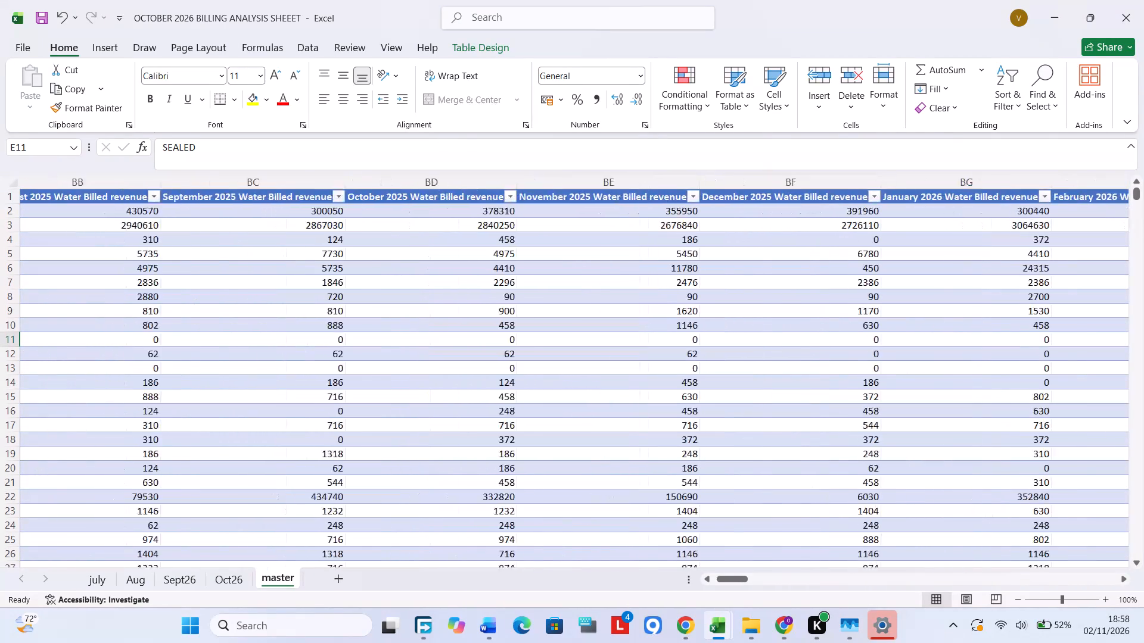
scroll(355, 341, left, 7)
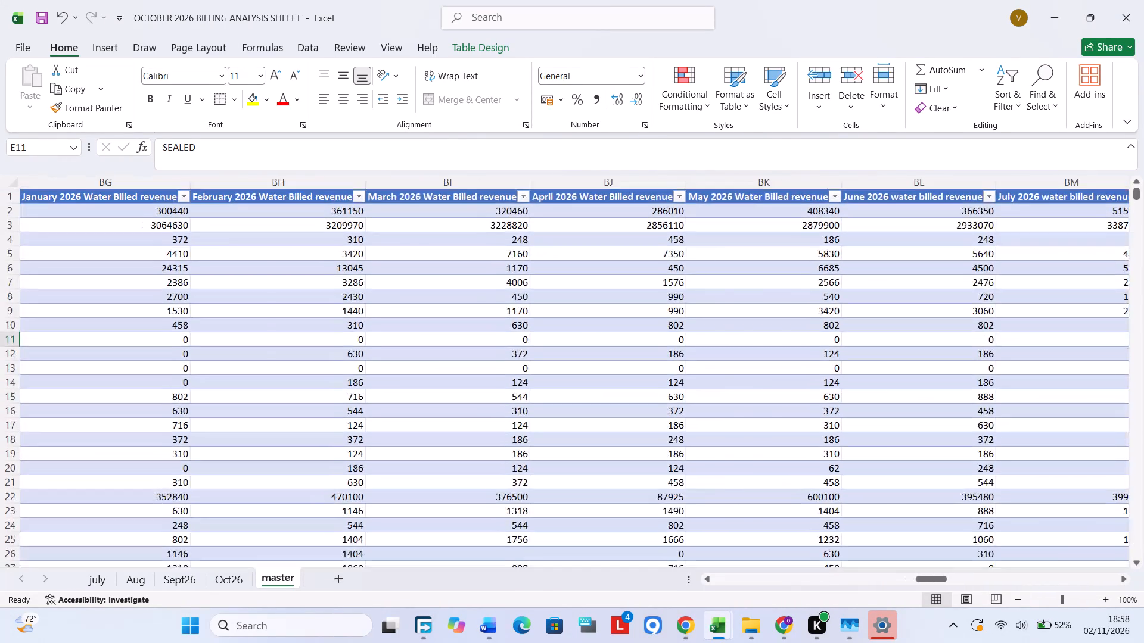
scroll(355, 341, left, 2)
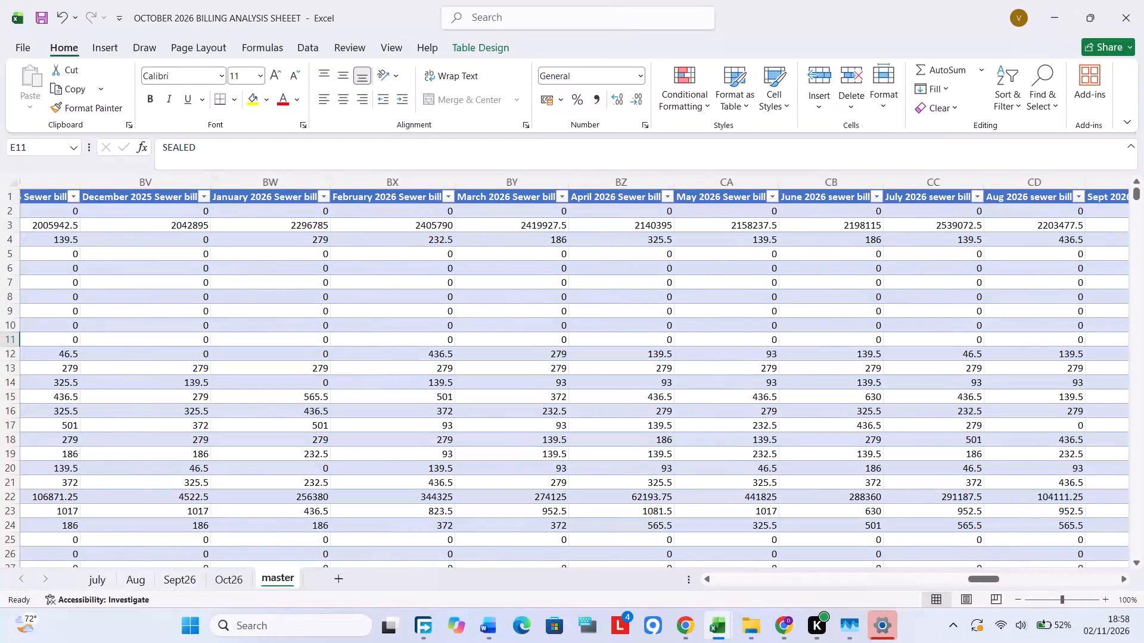
Arrange OCTOBER 2026 BILLING ANALYSIS SHEEET and SEPTEMBER 2026 ANALYSIS SHEET side by side on the screen.
key(super+Down)
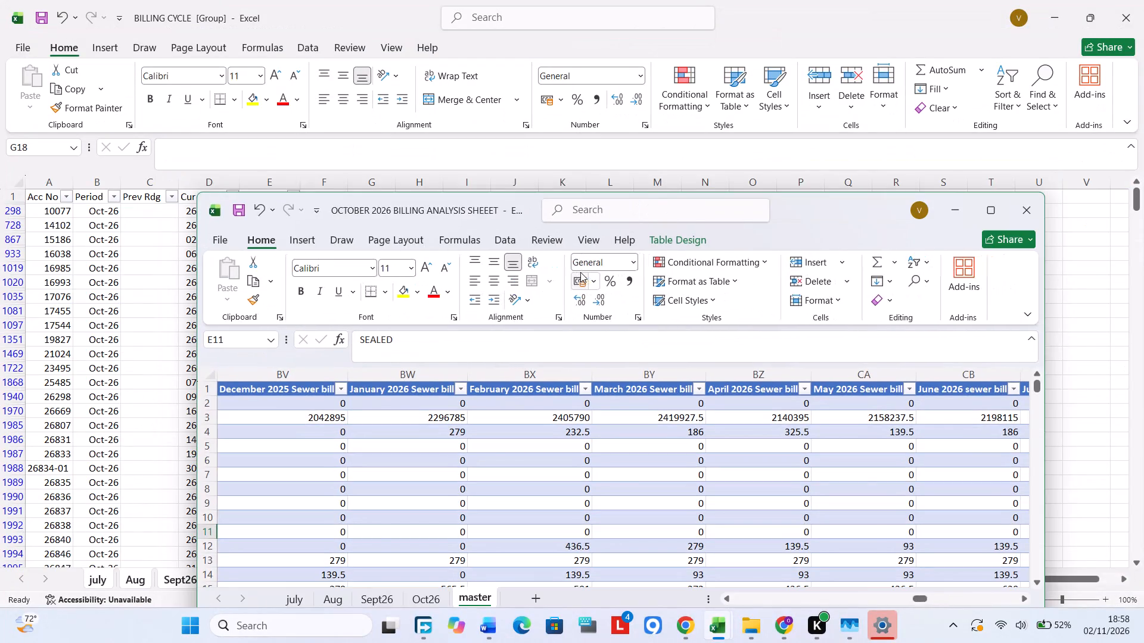
key(super+Right)
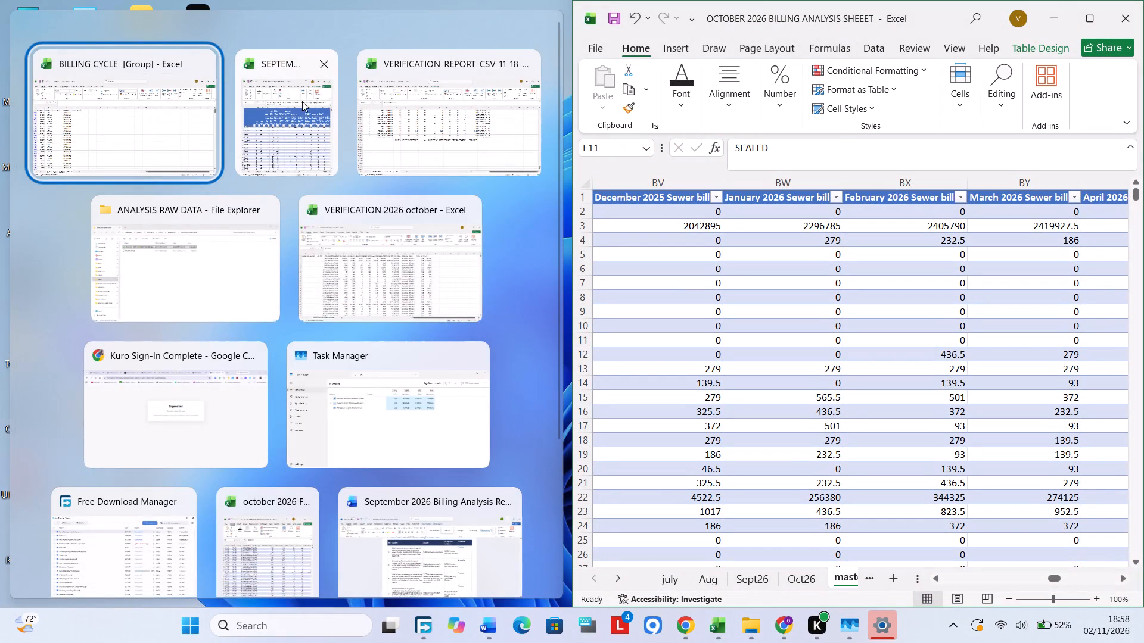
click(300, 101)
click(356, 452)
Narrow the Name and Category columns in SEPTEMBER 2026 ANALYSIS SHEET to just a few characters wide.
scroll(396, 340, left, 1)
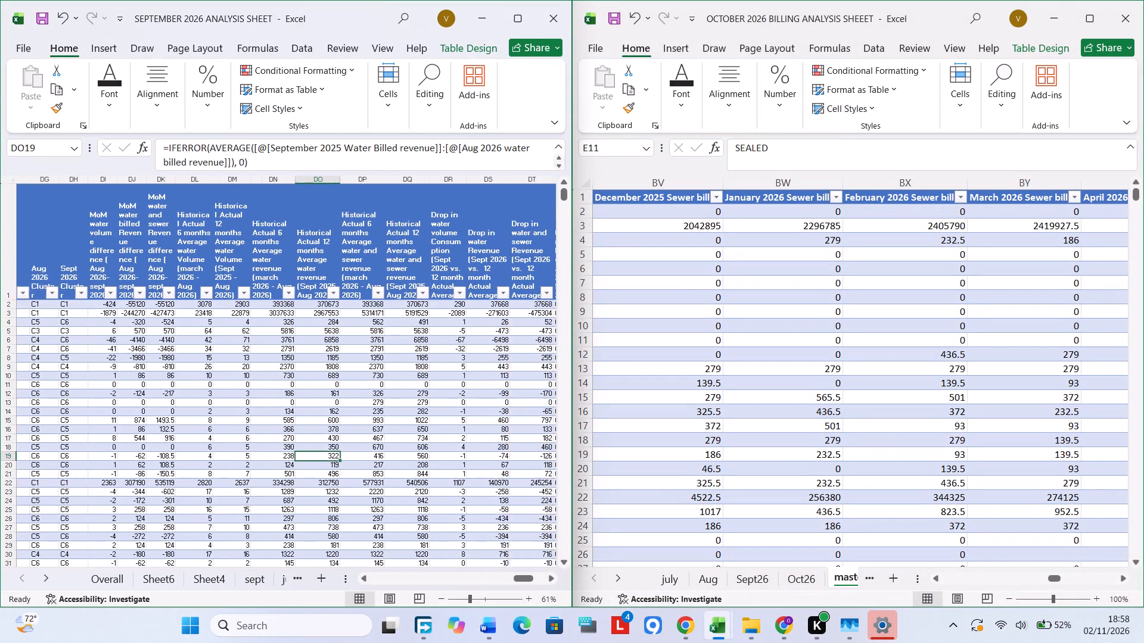
scroll(396, 340, left, 2)
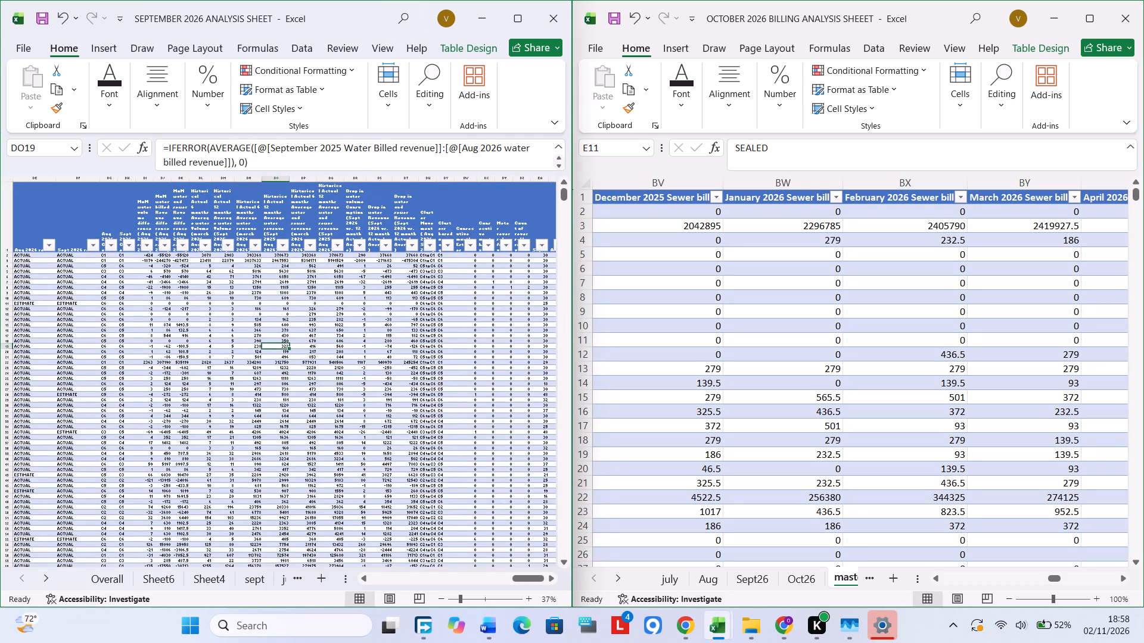
click(354, 314)
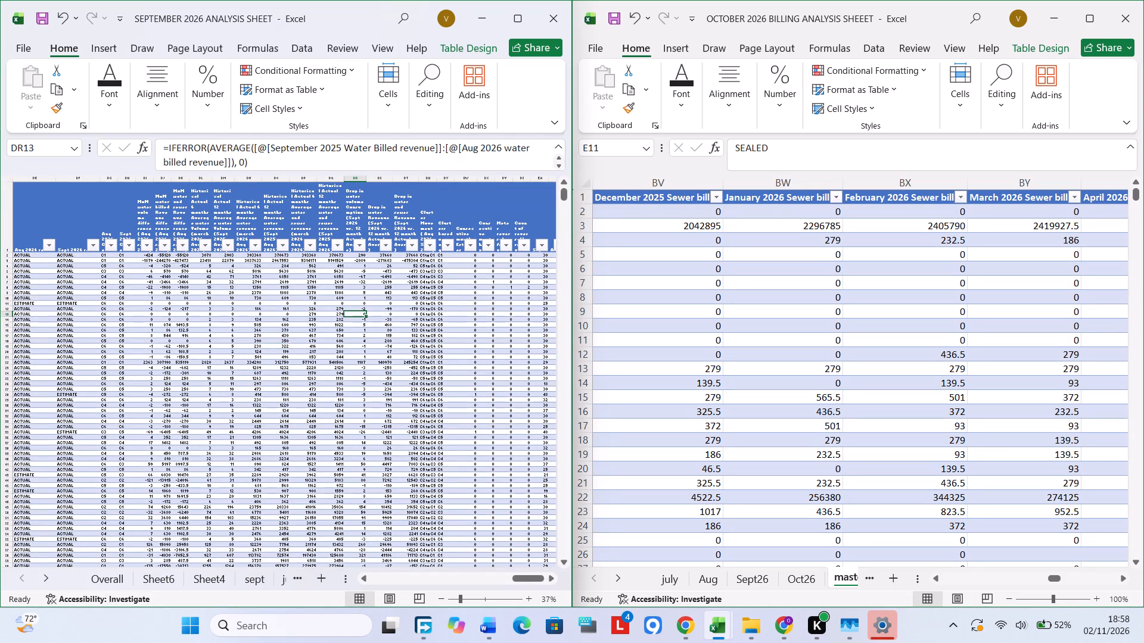
scroll(45, 263, right, 9)
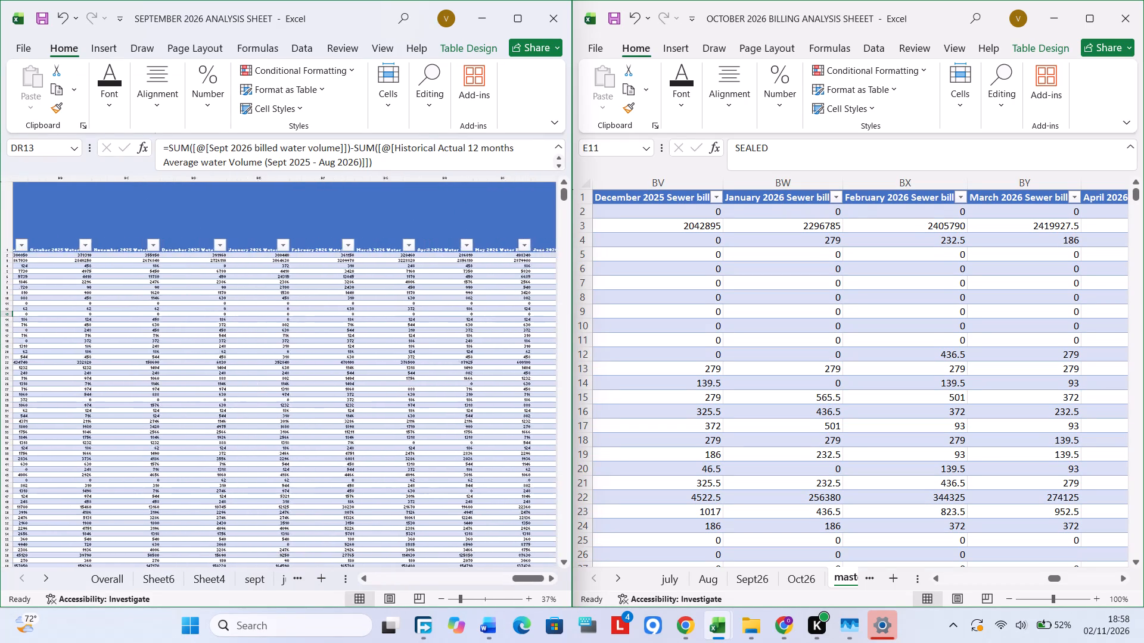
scroll(45, 263, right, 18)
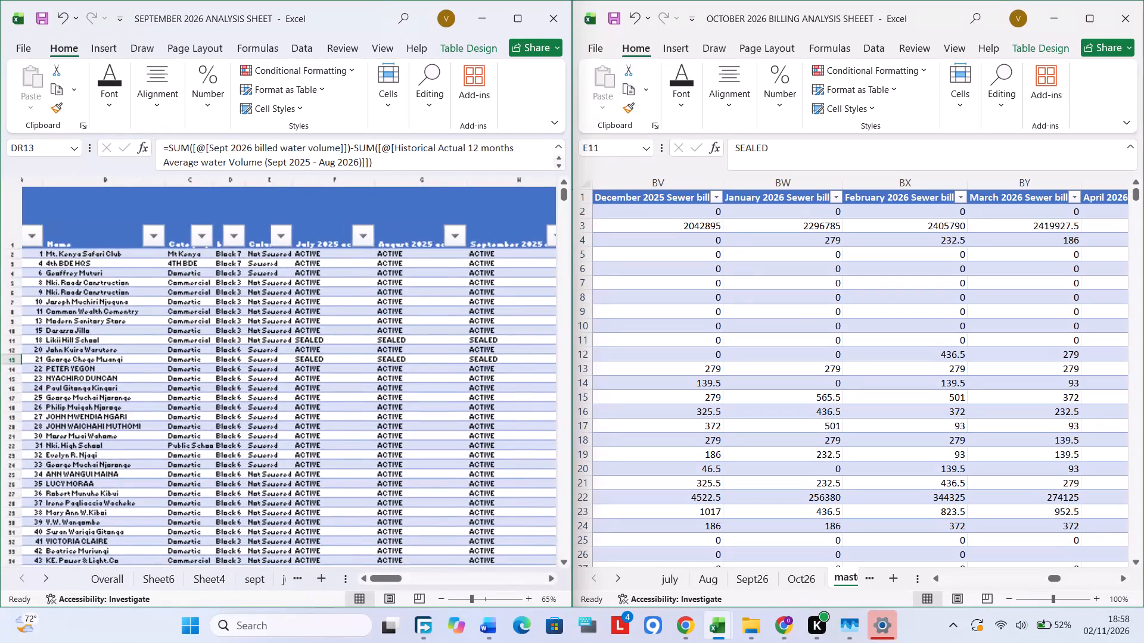
click(170, 328)
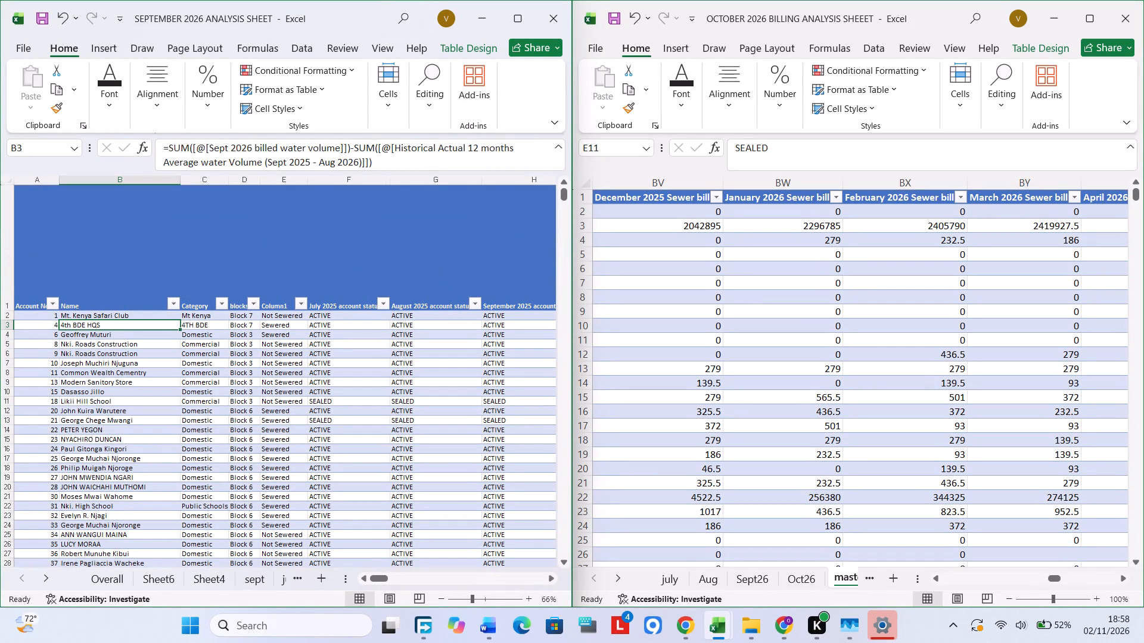
drag(179, 175, 134, 177)
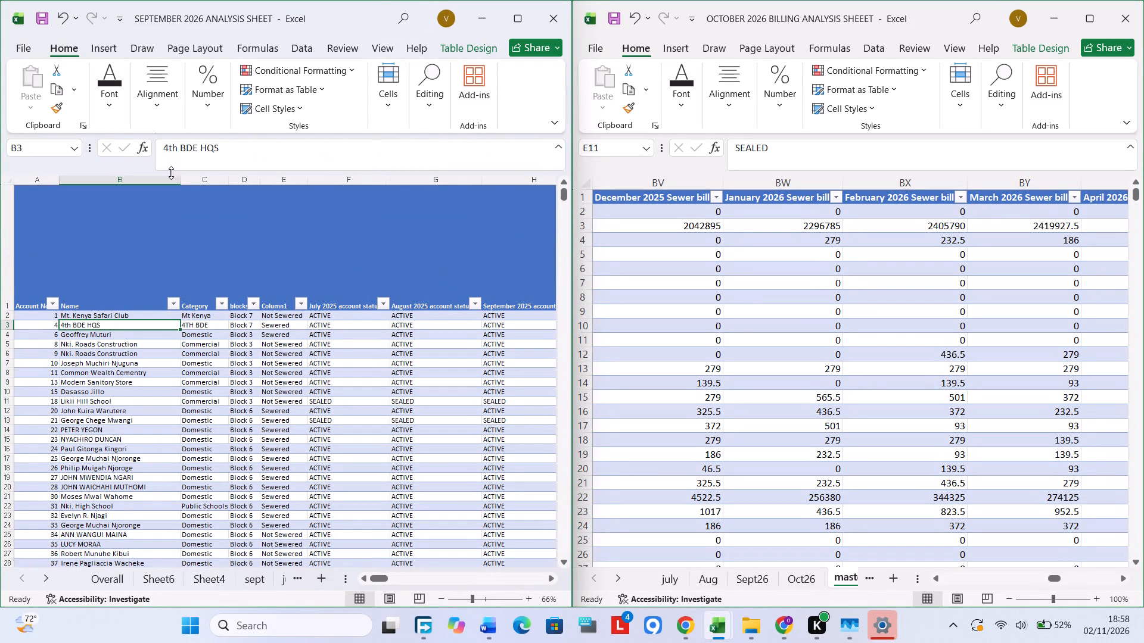
drag(179, 182, 83, 202)
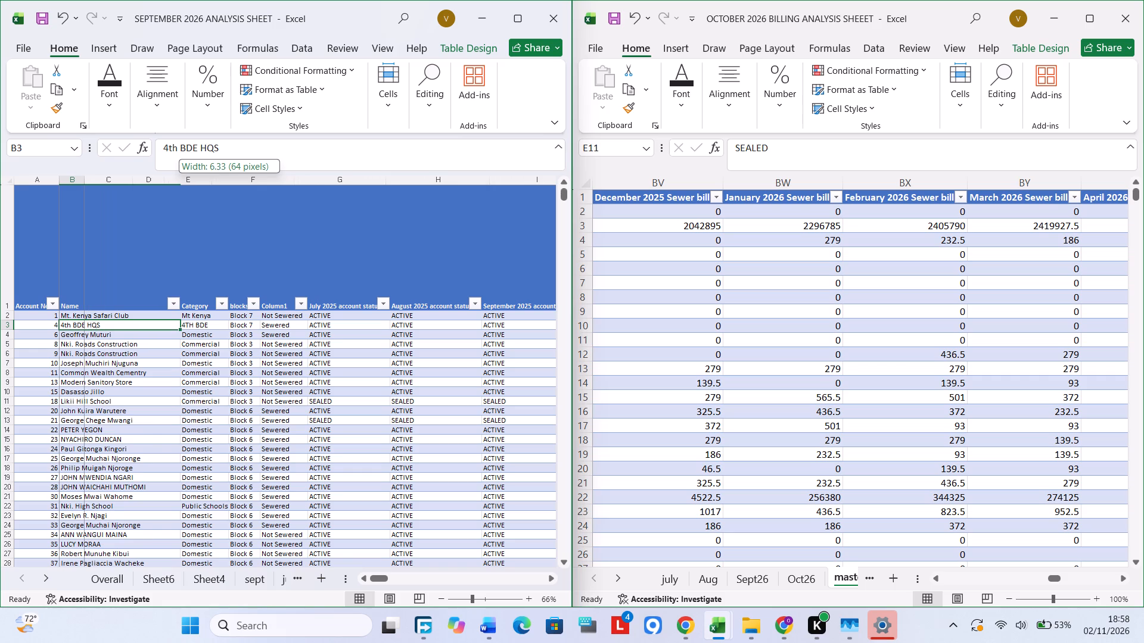
drag(83, 202, 67, 214)
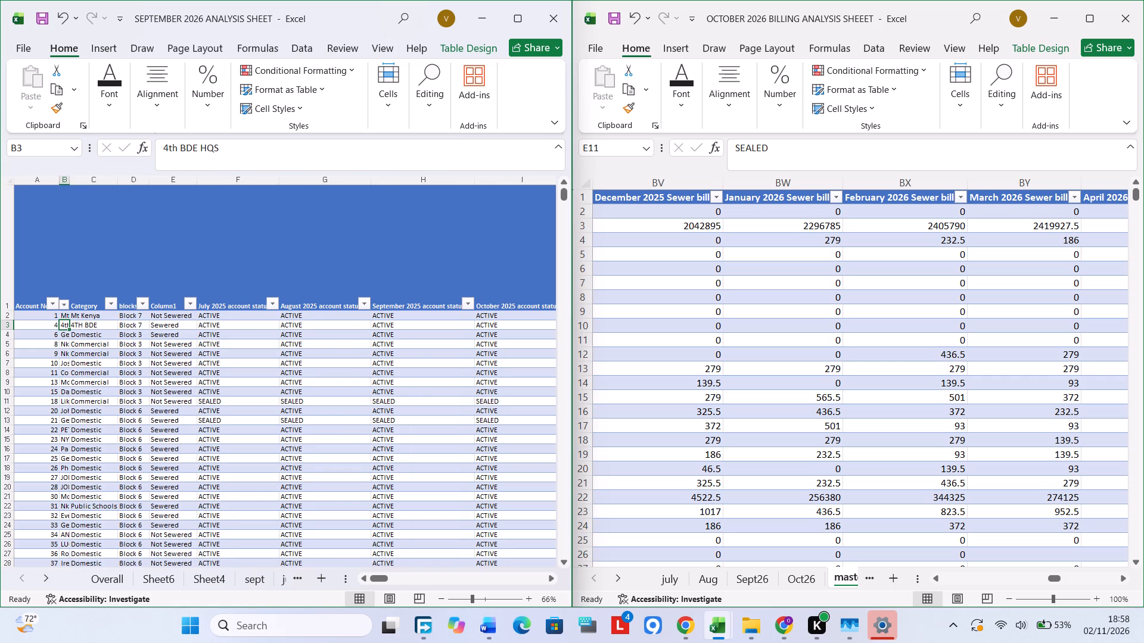
drag(117, 185, 85, 186)
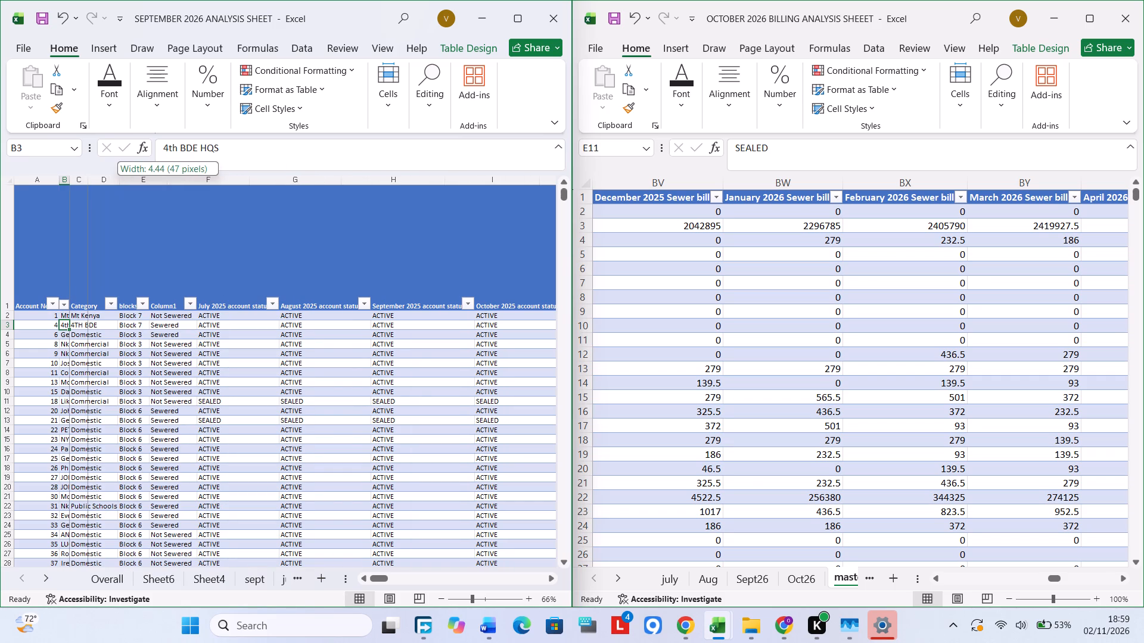
drag(85, 186, 79, 189)
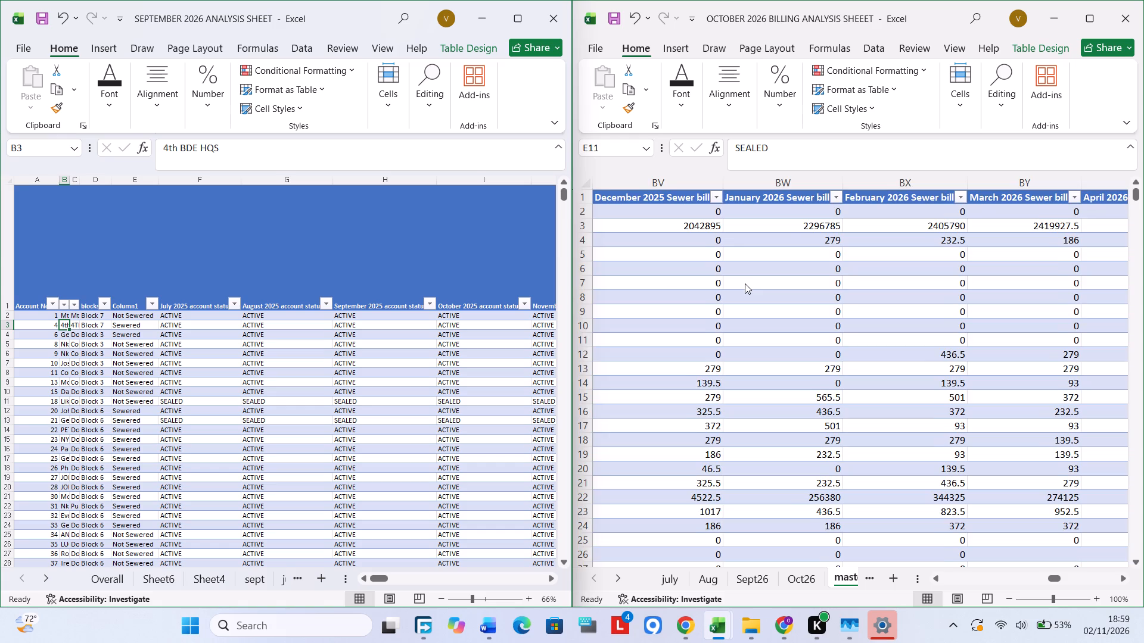
Look through the October master table's columns up to its end at Oct 2026 reading type.
scroll(745, 283, right, 4)
scroll(745, 283, up, 7)
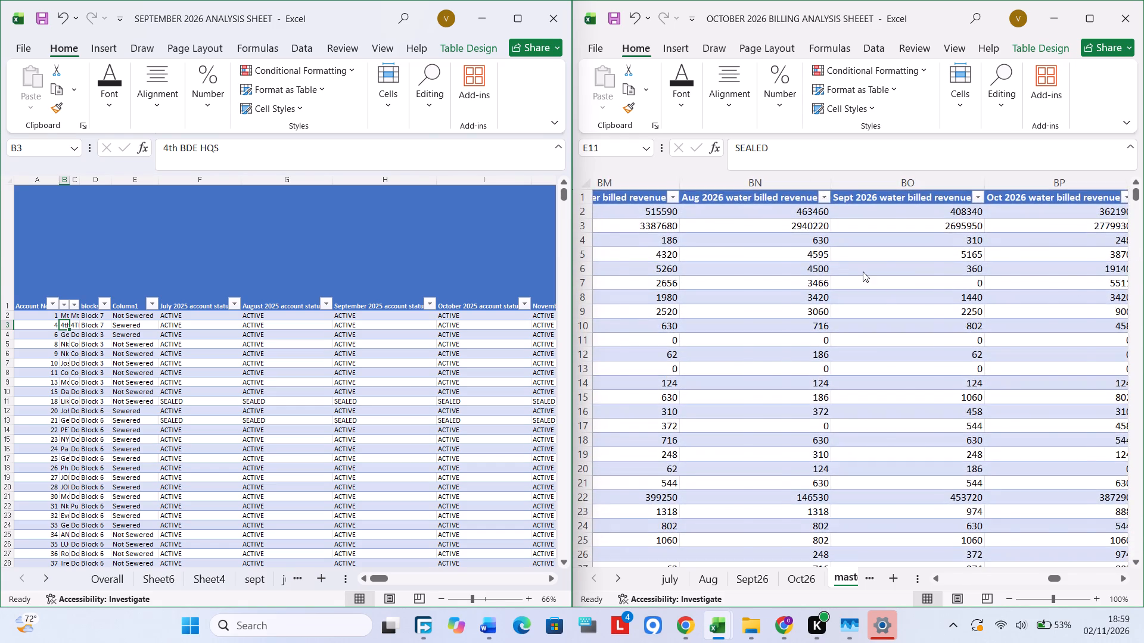
scroll(833, 271, right, 13)
scroll(833, 271, left, 13)
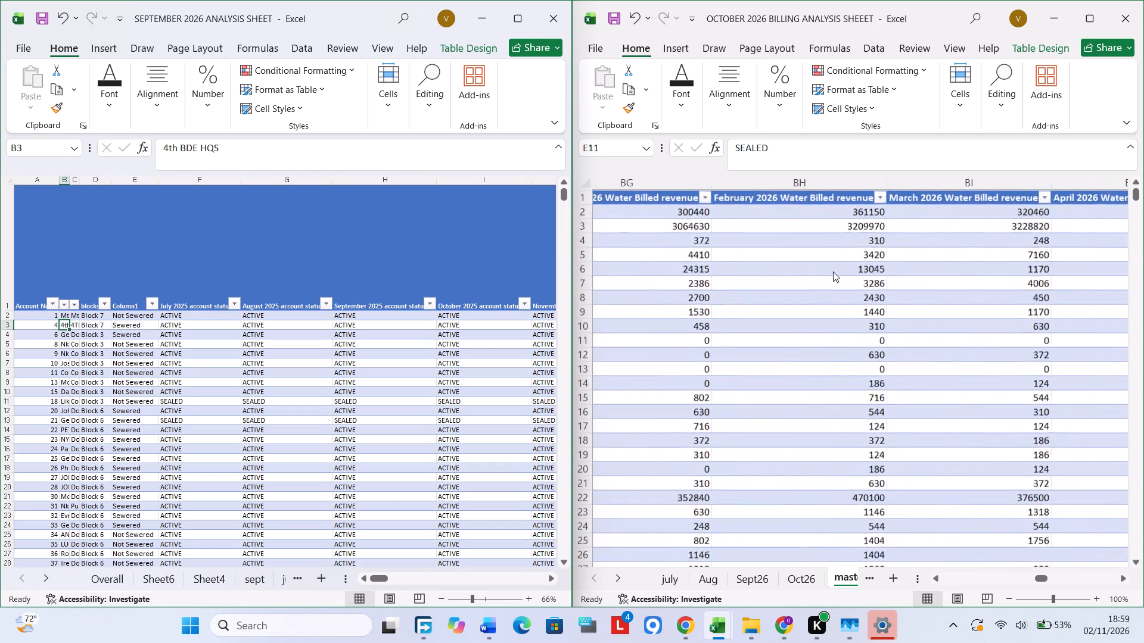
scroll(833, 271, left, 13)
scroll(833, 271, left, 8)
scroll(833, 271, right, 6)
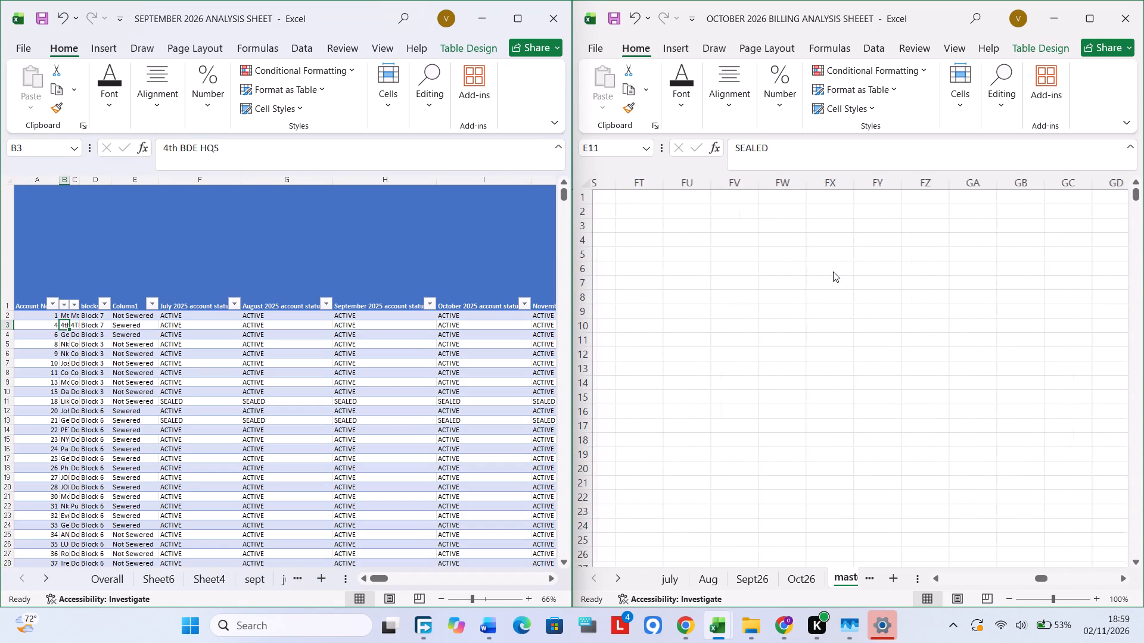
scroll(833, 271, right, 8)
scroll(833, 271, left, 10)
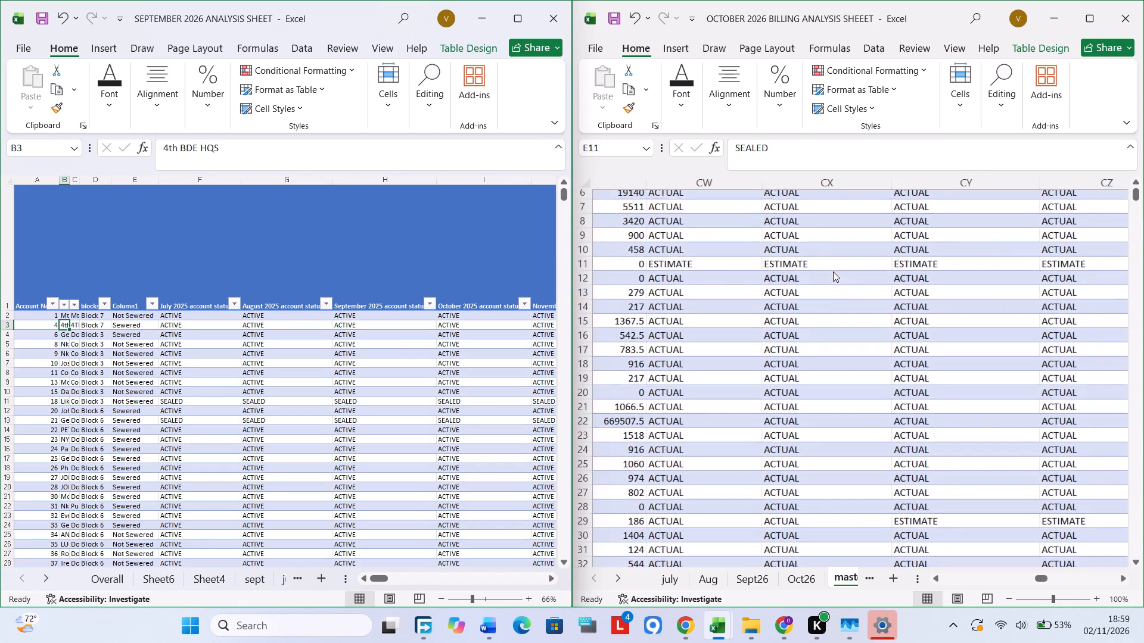
scroll(833, 271, left, 17)
scroll(833, 271, right, 3)
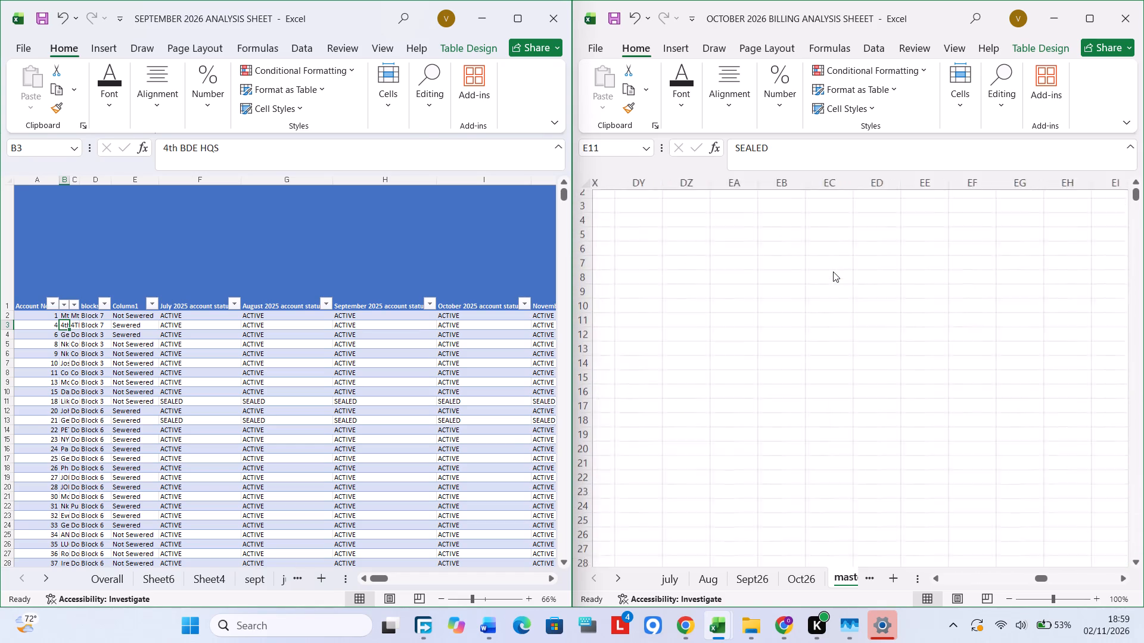
scroll(833, 271, right, 3)
scroll(833, 271, up, 2)
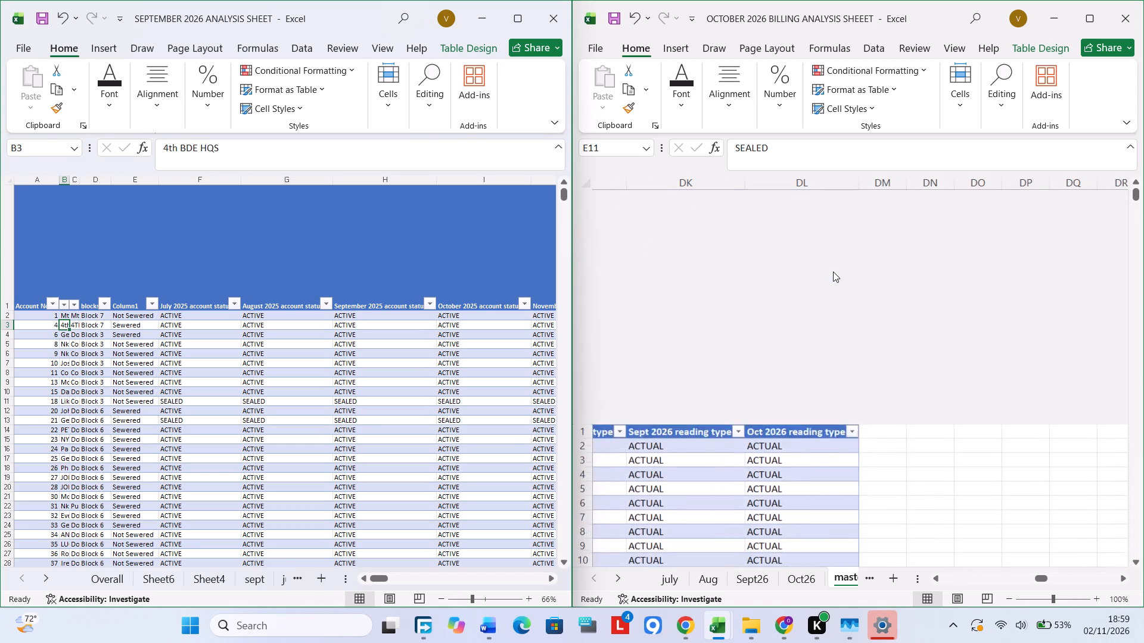
scroll(833, 271, up, 2)
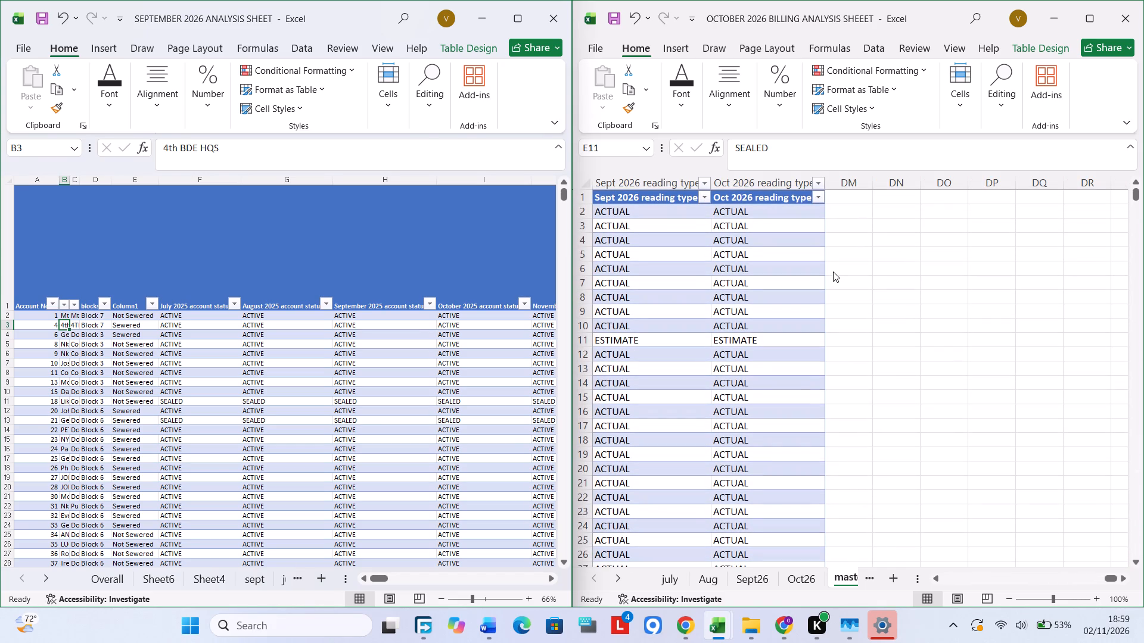
Look across the September table's columns, from the account statuses past the reading types to the analysis columns starting at Aug 2026 Cluster.
scroll(282, 342, left, 8)
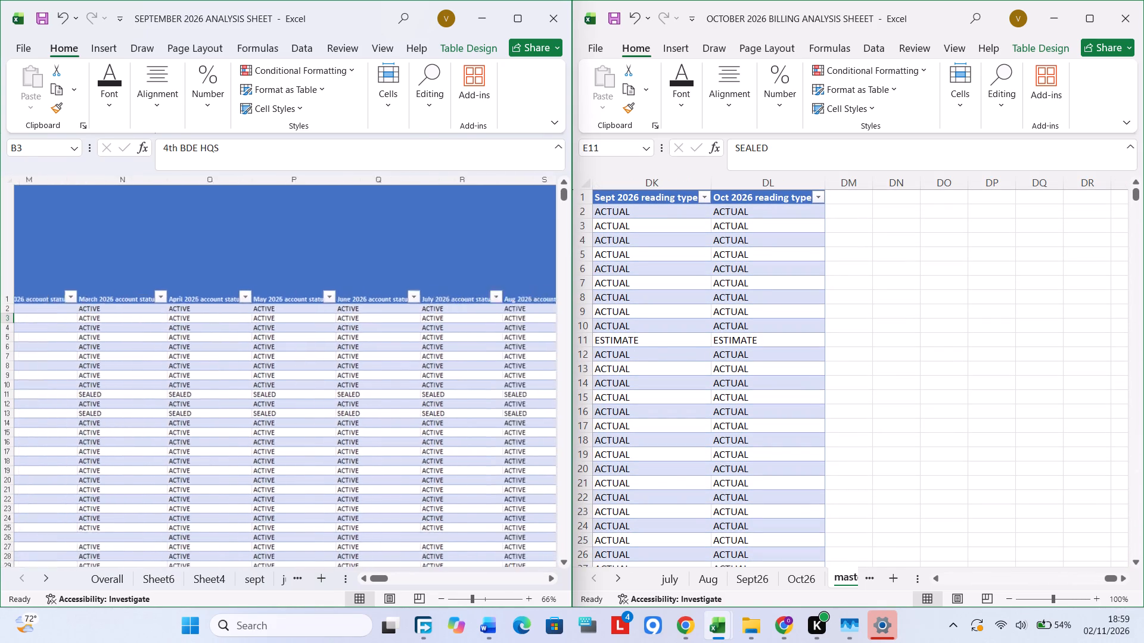
scroll(282, 342, left, 13)
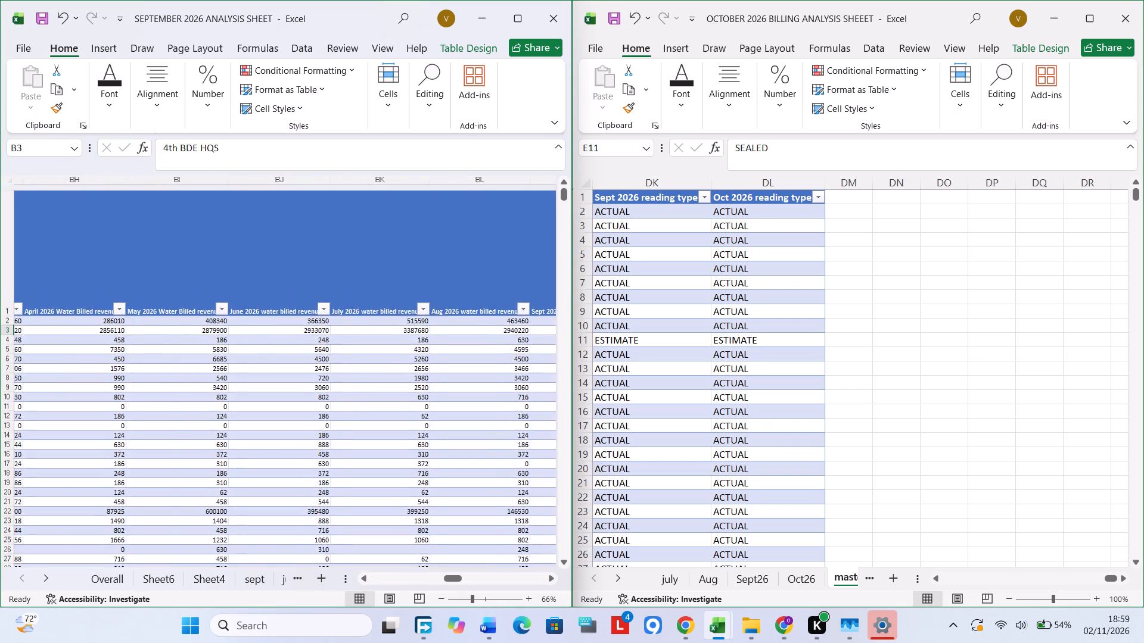
scroll(281, 343, left, 5)
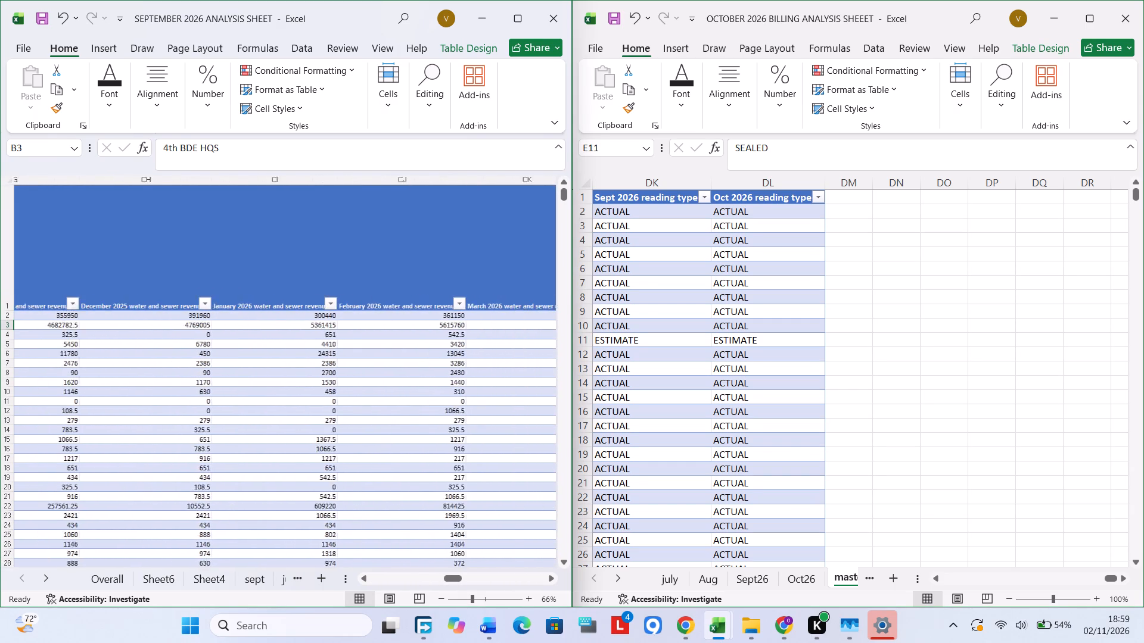
scroll(281, 343, left, 6)
scroll(281, 343, right, 3)
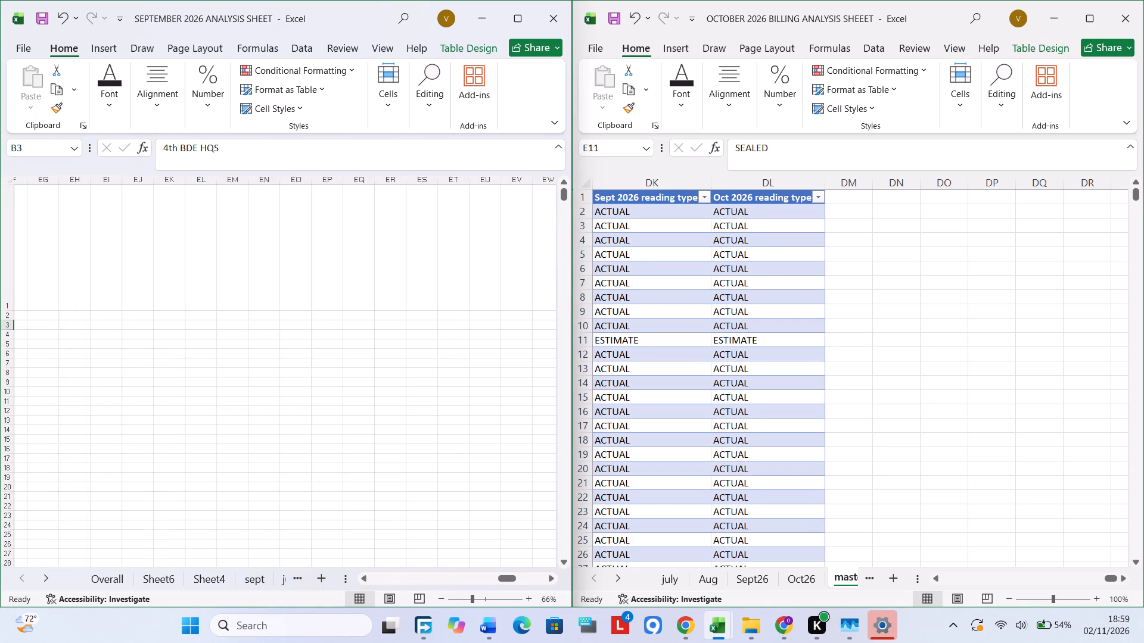
scroll(281, 343, right, 5)
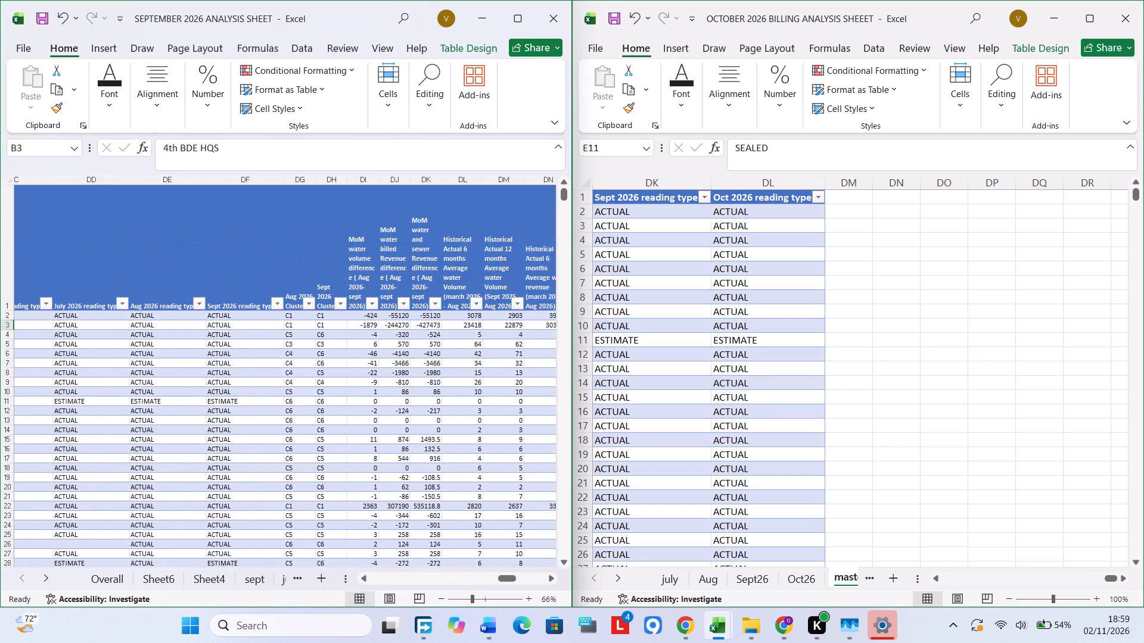
scroll(281, 343, left, 3)
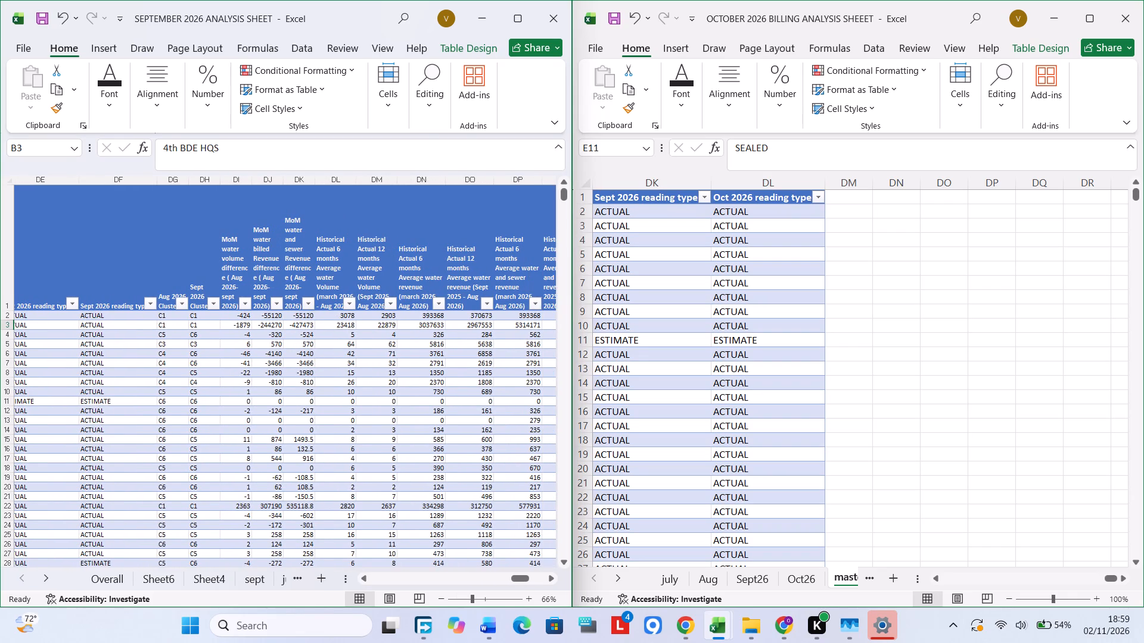
Copy the September analysis headers DG1 through EC1, starting at Aug 2026 Cluster, into the October master table from DM1.
drag(192, 274, 592, 304)
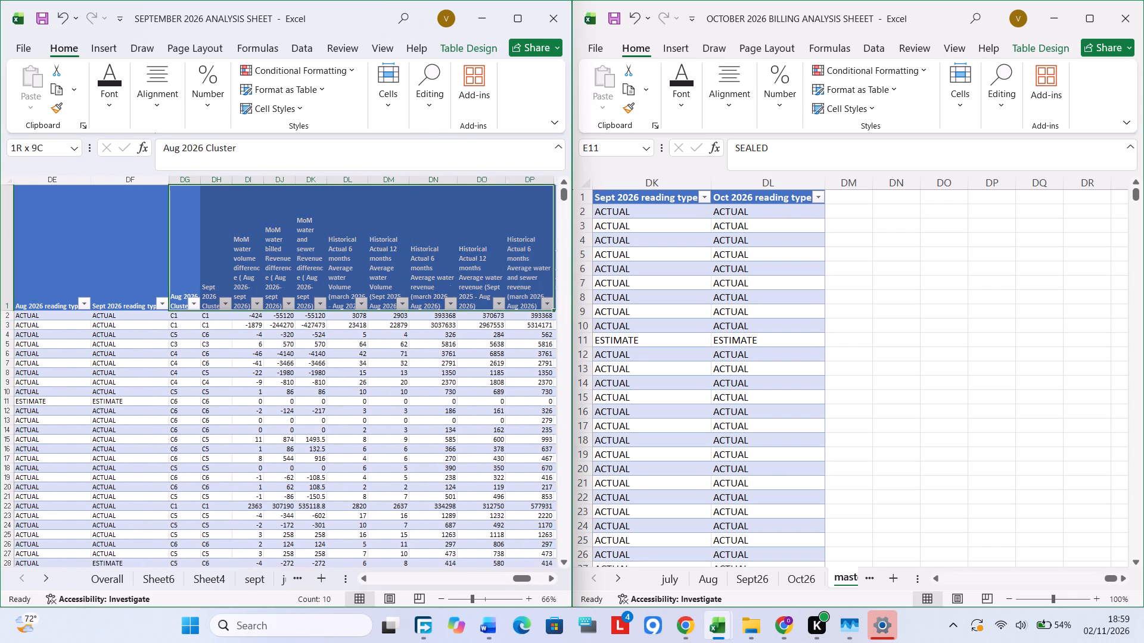
drag(592, 304, 584, 279)
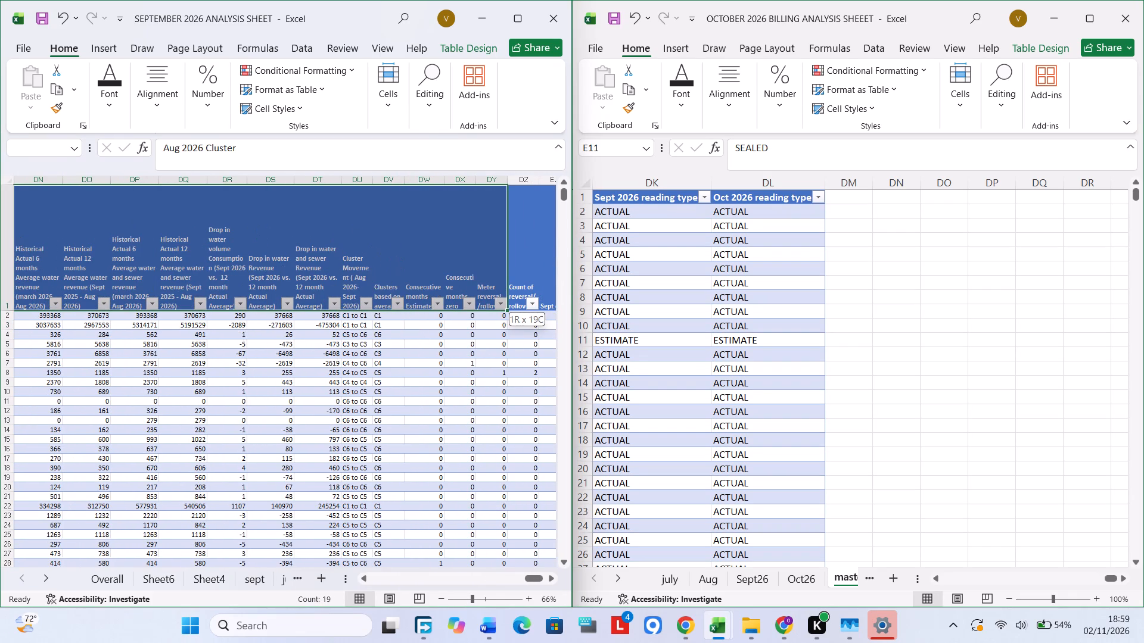
drag(584, 279, 522, 291)
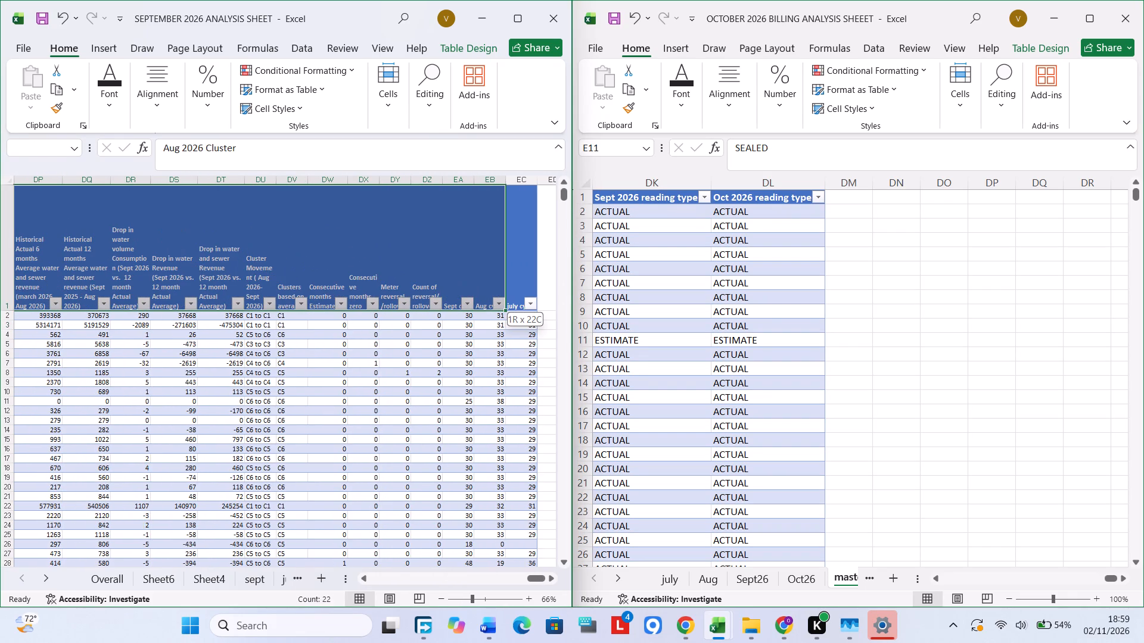
drag(522, 291, 477, 291)
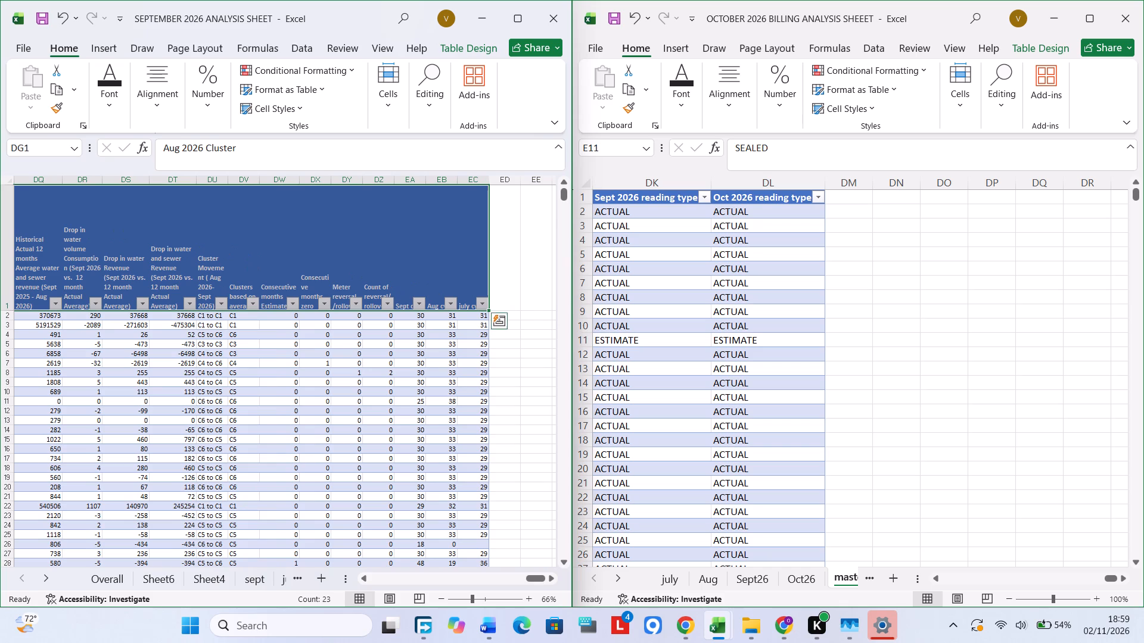
key(ctrl+c)
click(856, 202)
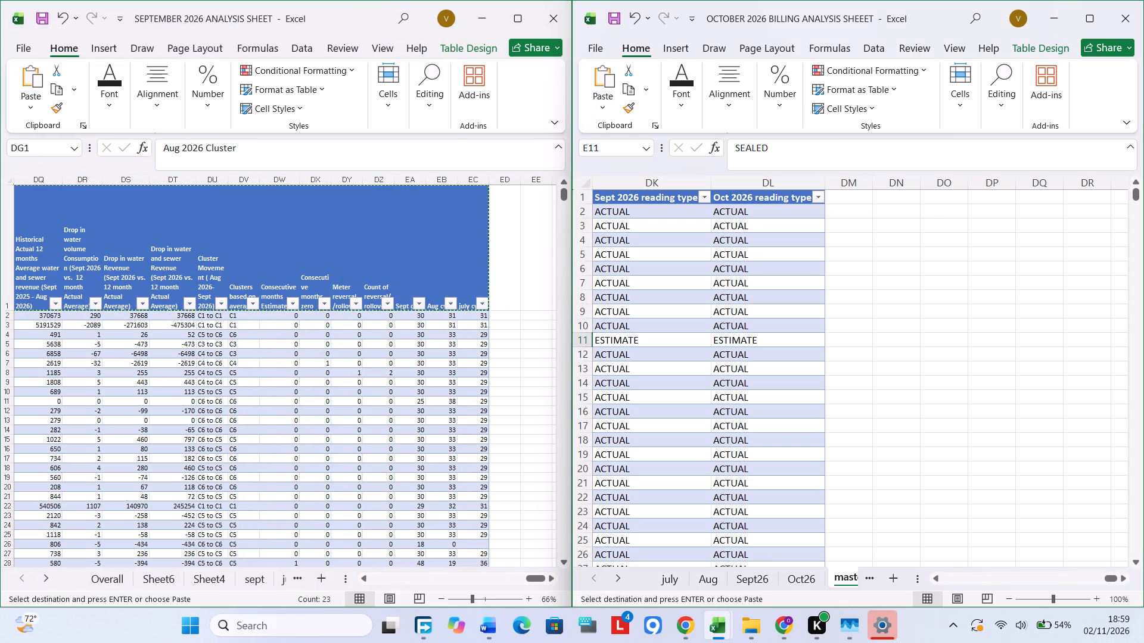
click(853, 198)
key(ctrl+v)
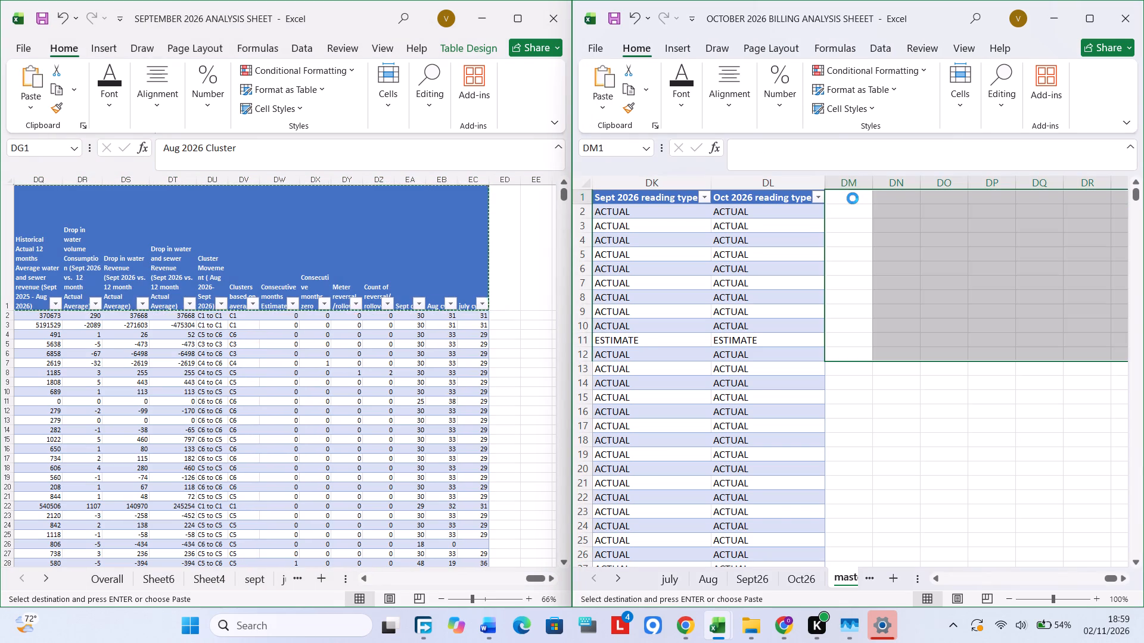
click(853, 372)
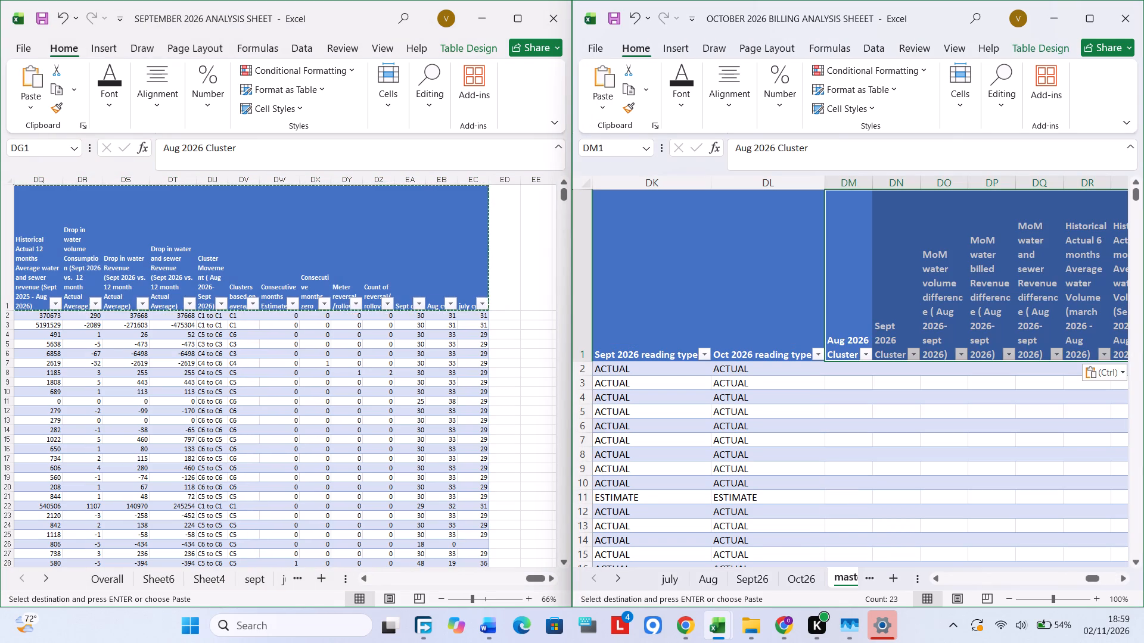
Change the Aug 2026 Cluster header in the October master table to Sept 2026 Cluster.
triple_click(842, 344)
double_click(844, 342)
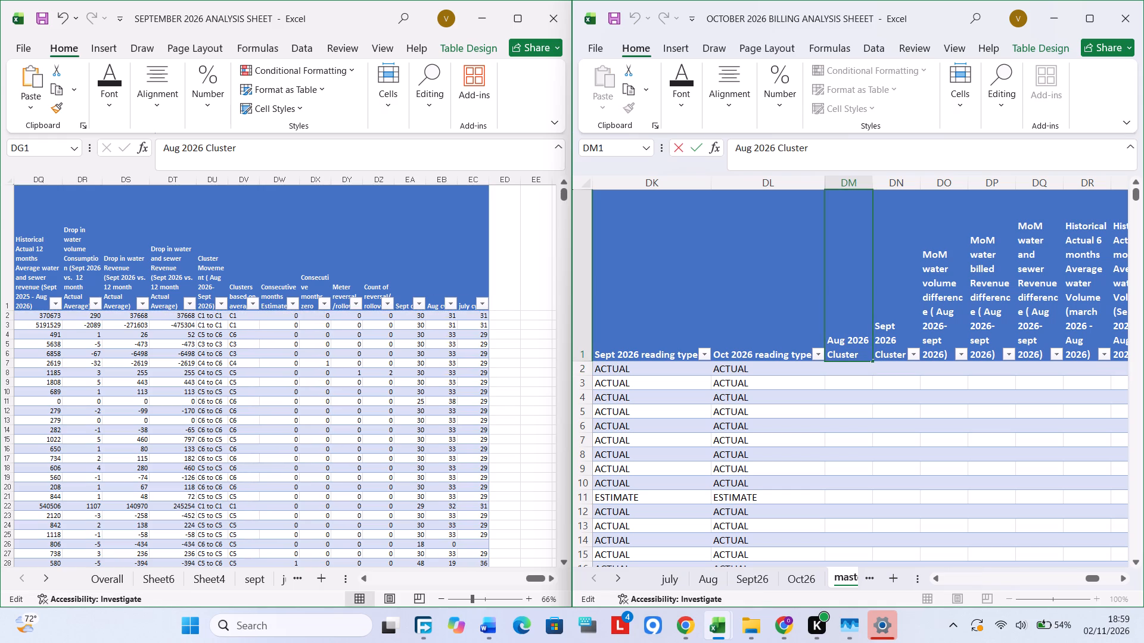
key(BackSpace)
key(BackSpace)
key(BackSpace)
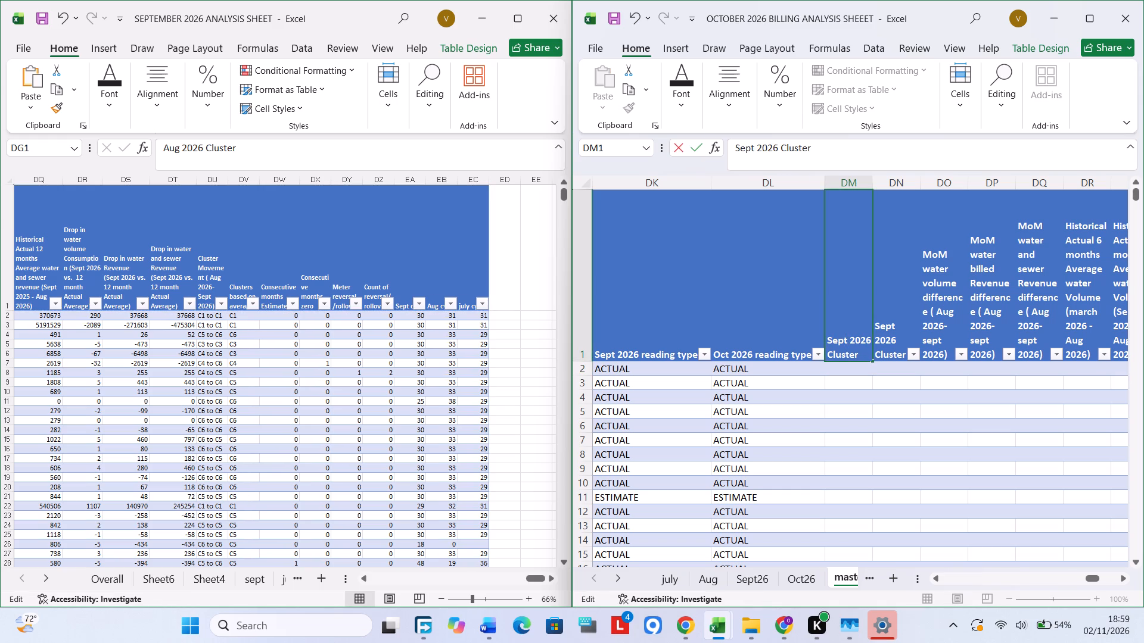
Change the month in the October master table's second cluster header, DN1, so it reads October 2026 Cluster2.
triple_click(899, 336)
click(891, 339)
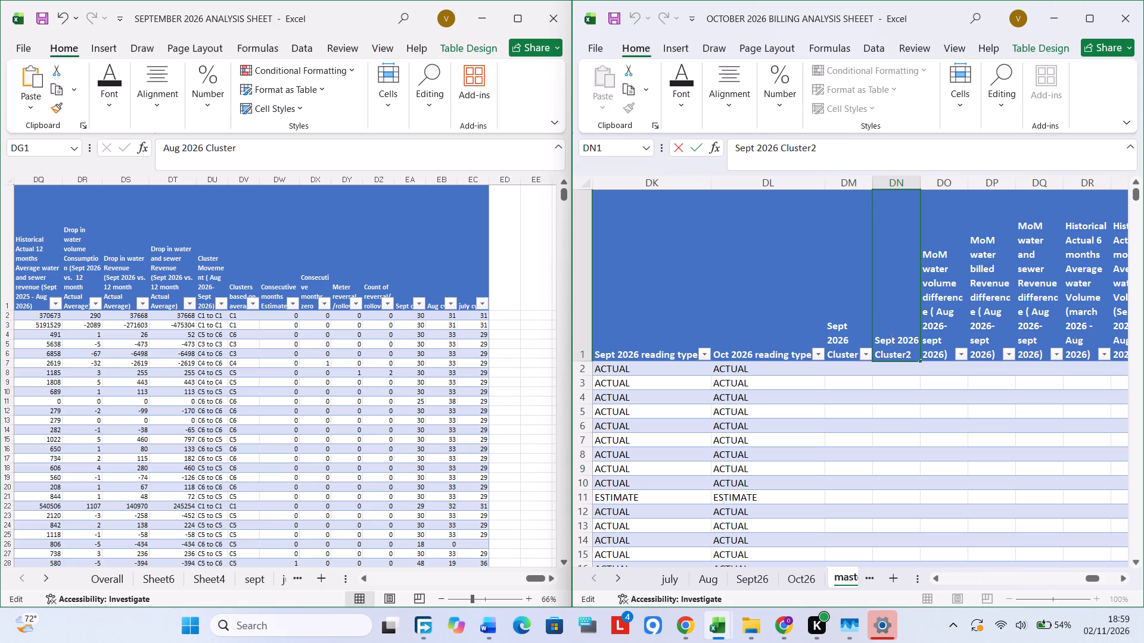
click(894, 339)
key(BackSpace)
key(BackSpace)
key(BackSpace)
key(BackSpace)
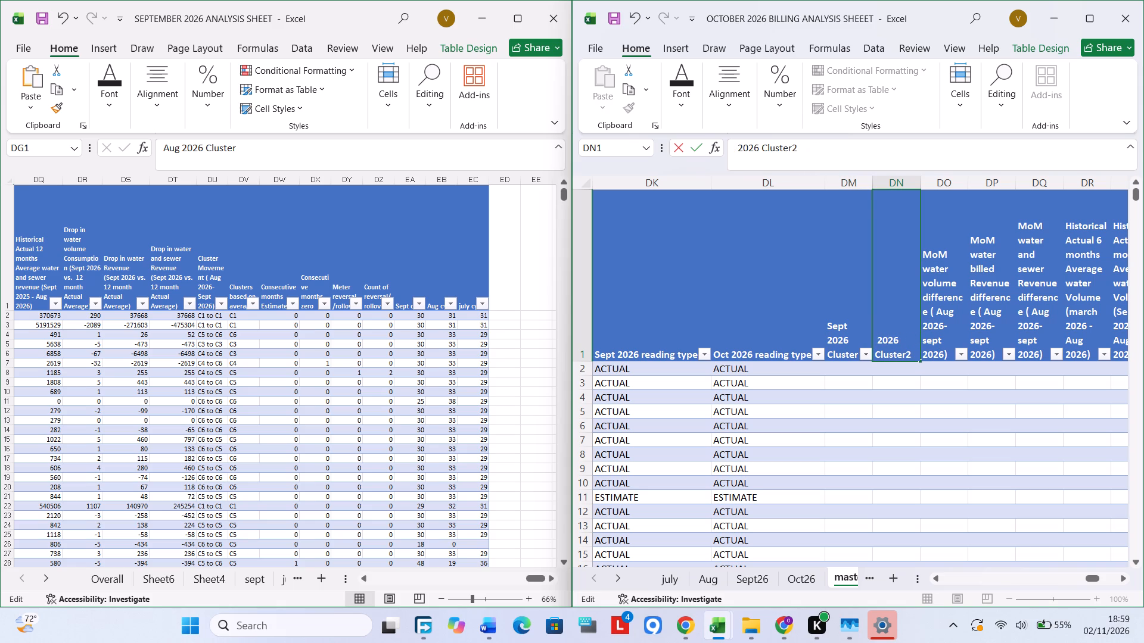
text(cober)
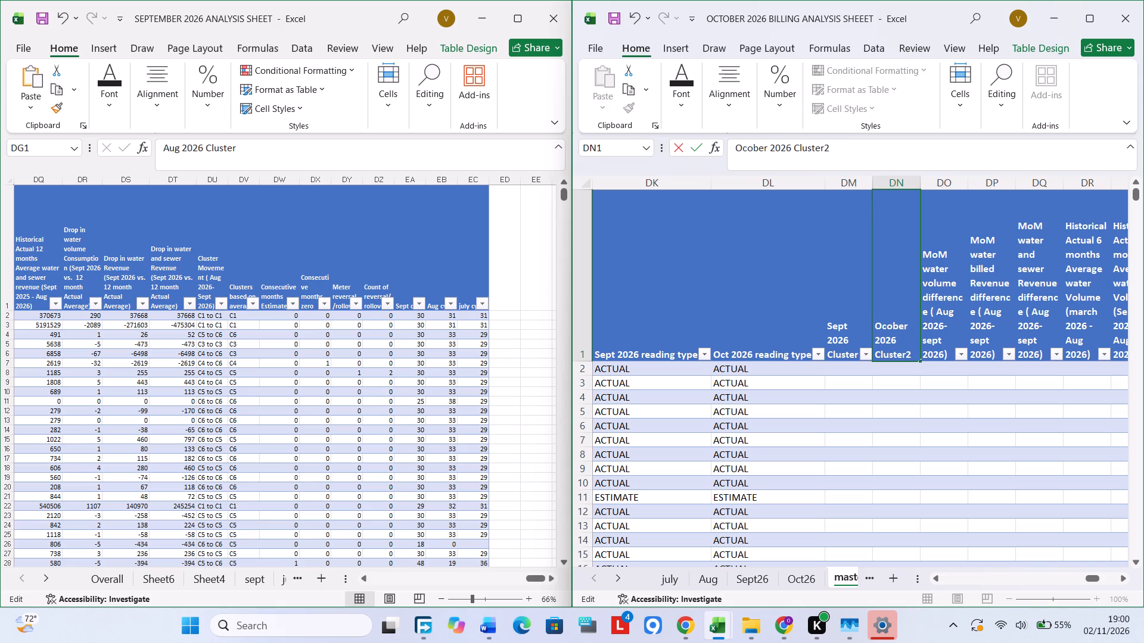
click(886, 328)
key(t)
click(910, 414)
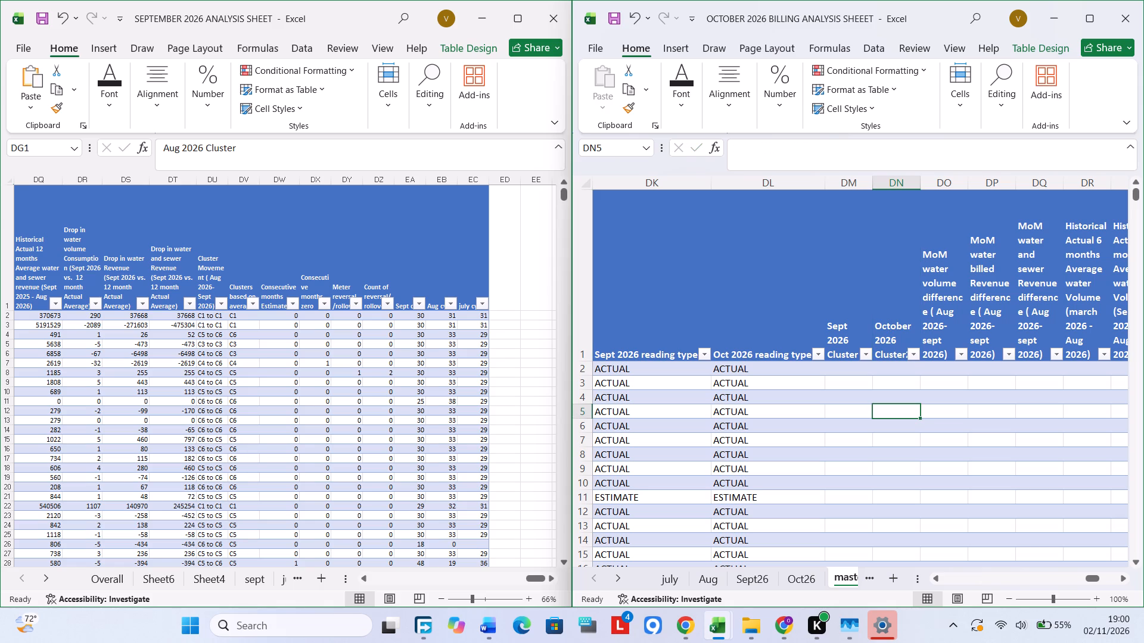
Edit the MoM water volume difference header in DO1 so its period reads (Sept 2026- Oct 2026).
click(936, 323)
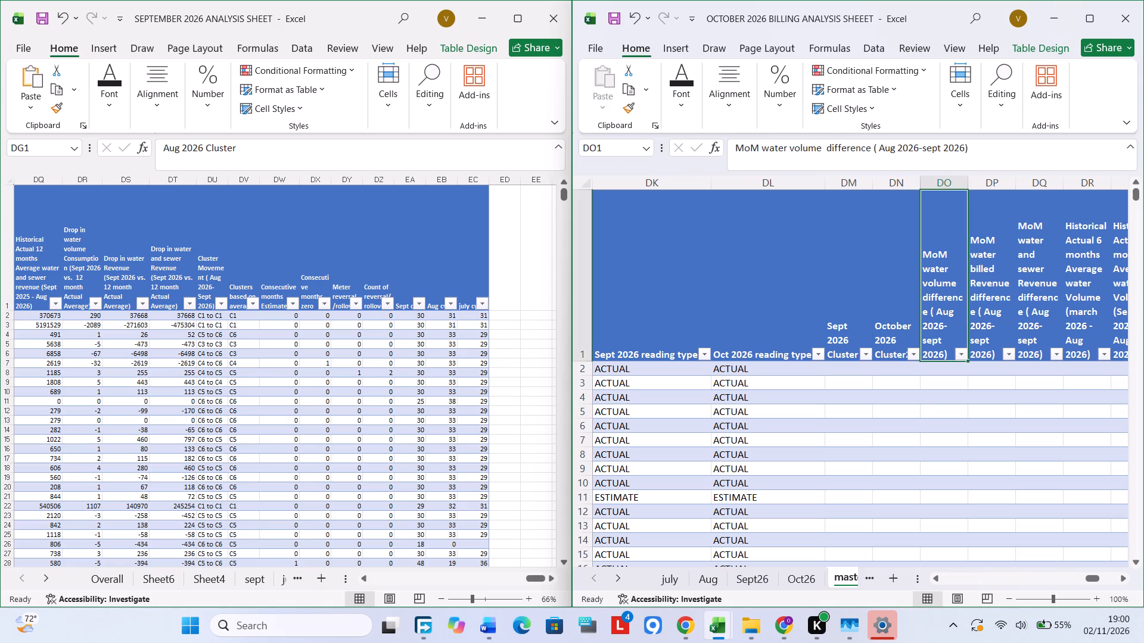
triple_click(941, 316)
click(953, 329)
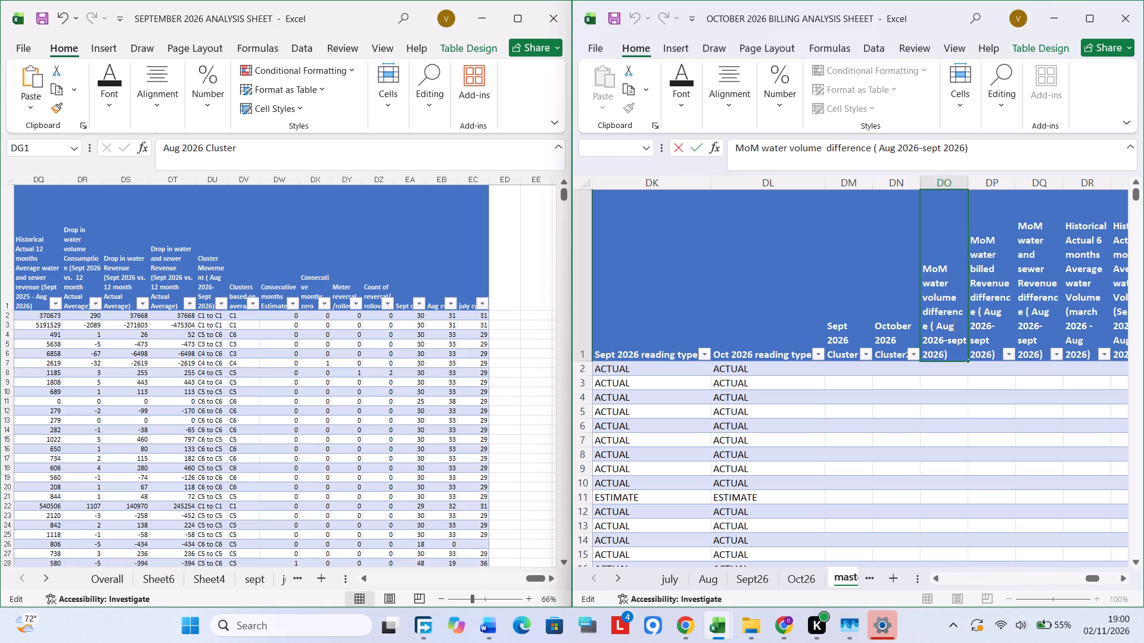
key(BackSpace)
key(BackSpace)
key(BackSpace)
key(BackSpace)
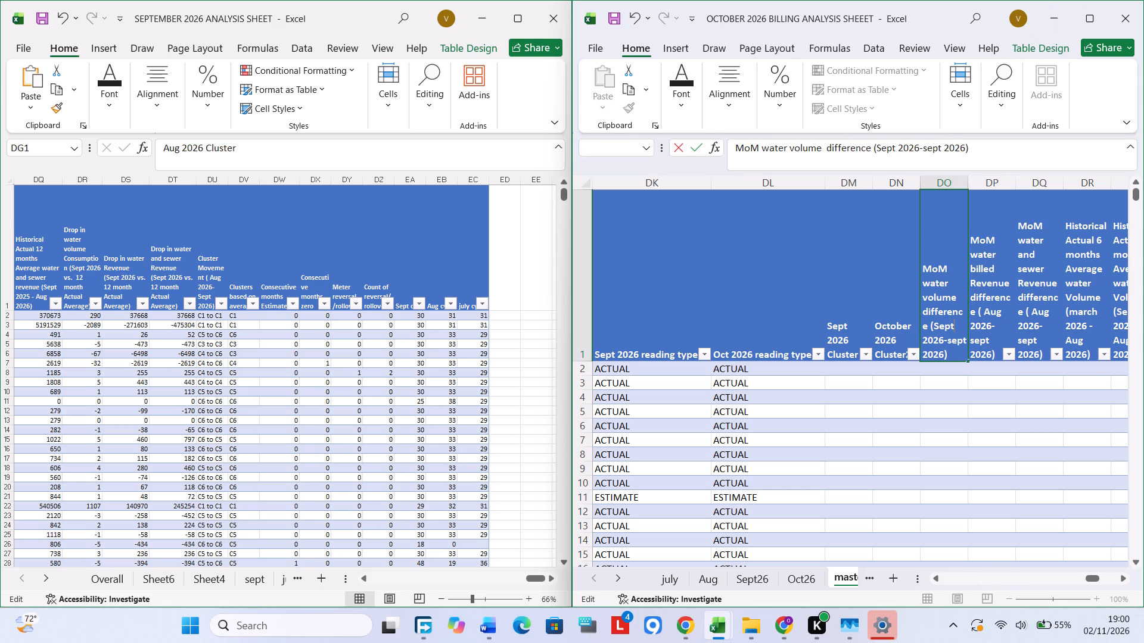
click(947, 342)
key(space)
drag(944, 339, 942, 339)
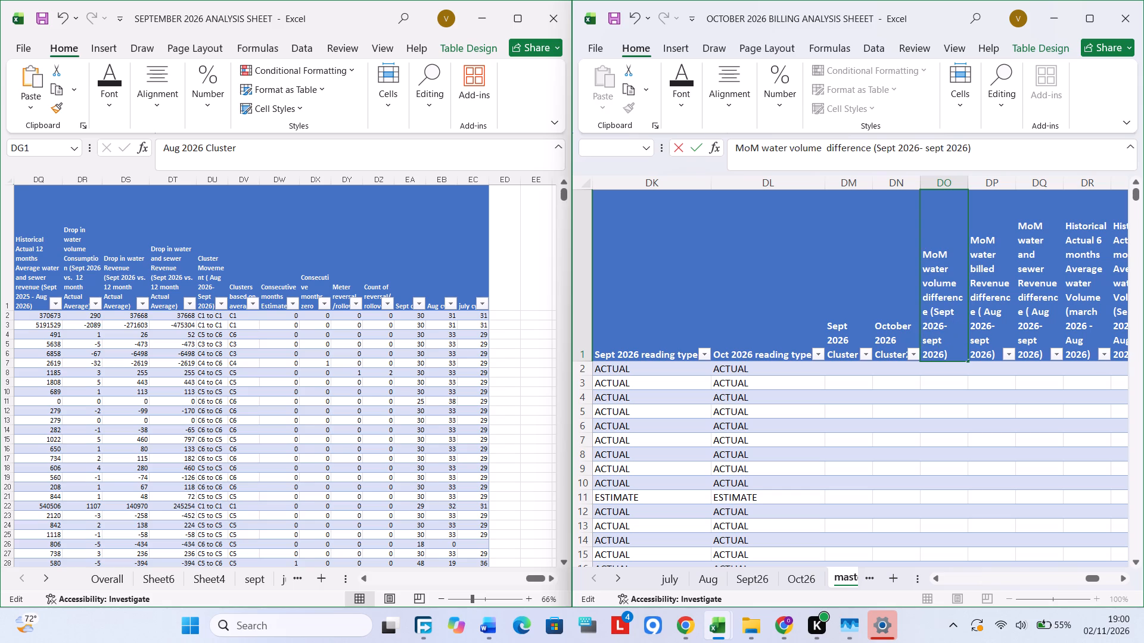
drag(942, 339, 921, 342)
text(vct)
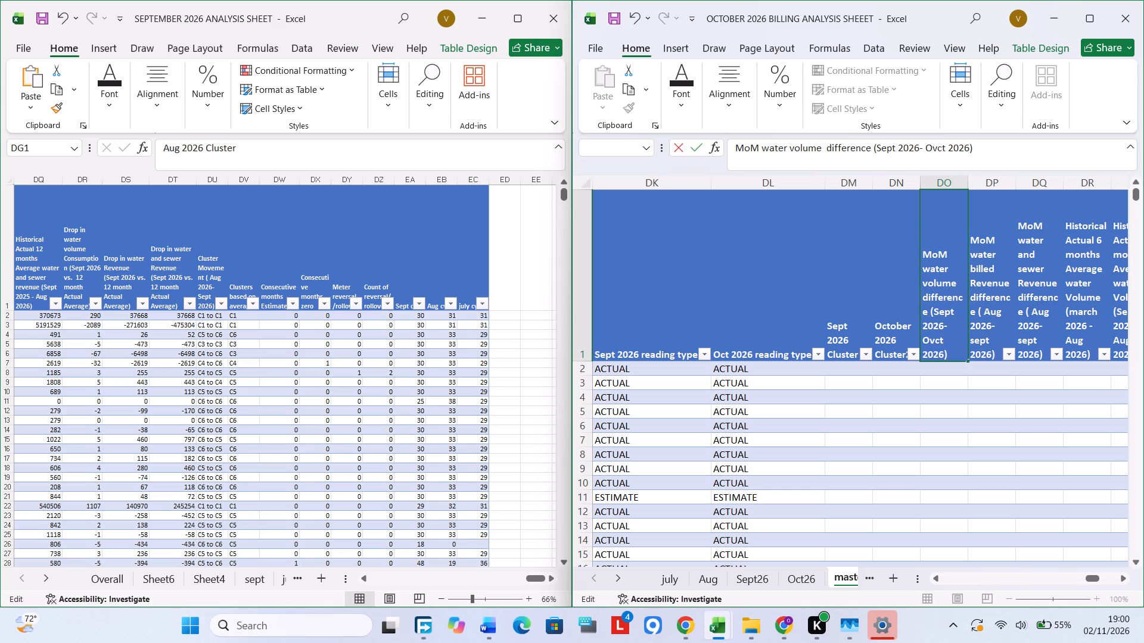
key(BackSpace)
key(BackSpace)
key(BackSpace)
text(ct)
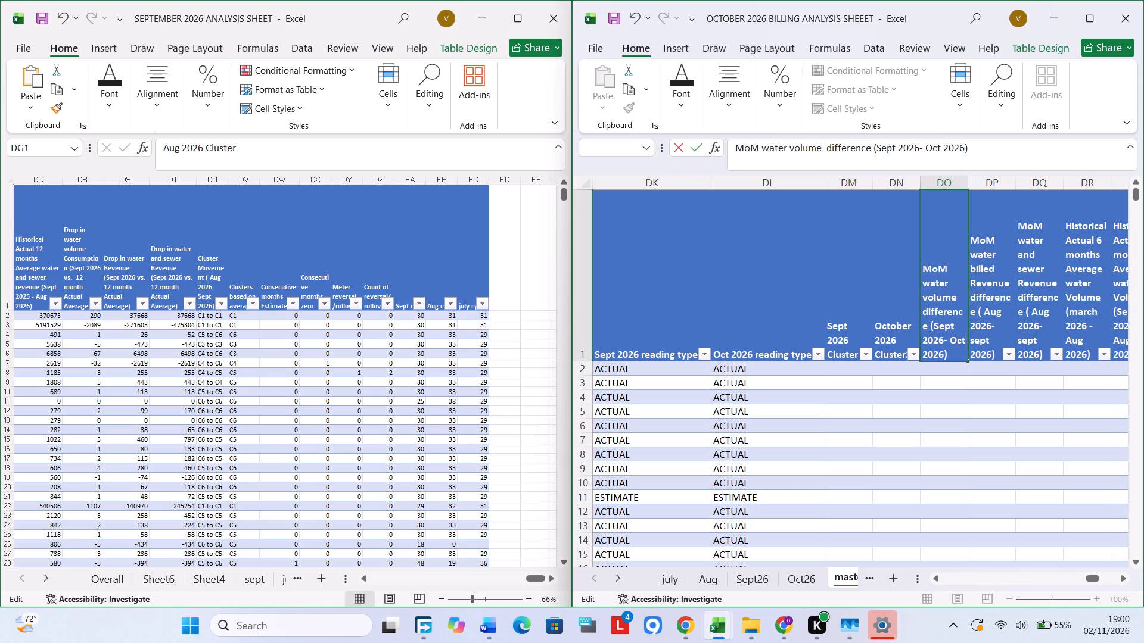
Copy the period text (Sept 2026- Oct 2026) out of the MoM water volume difference header and discard the header edit.
click(954, 341)
click(950, 350)
drag(946, 354, 937, 351)
drag(937, 351, 931, 330)
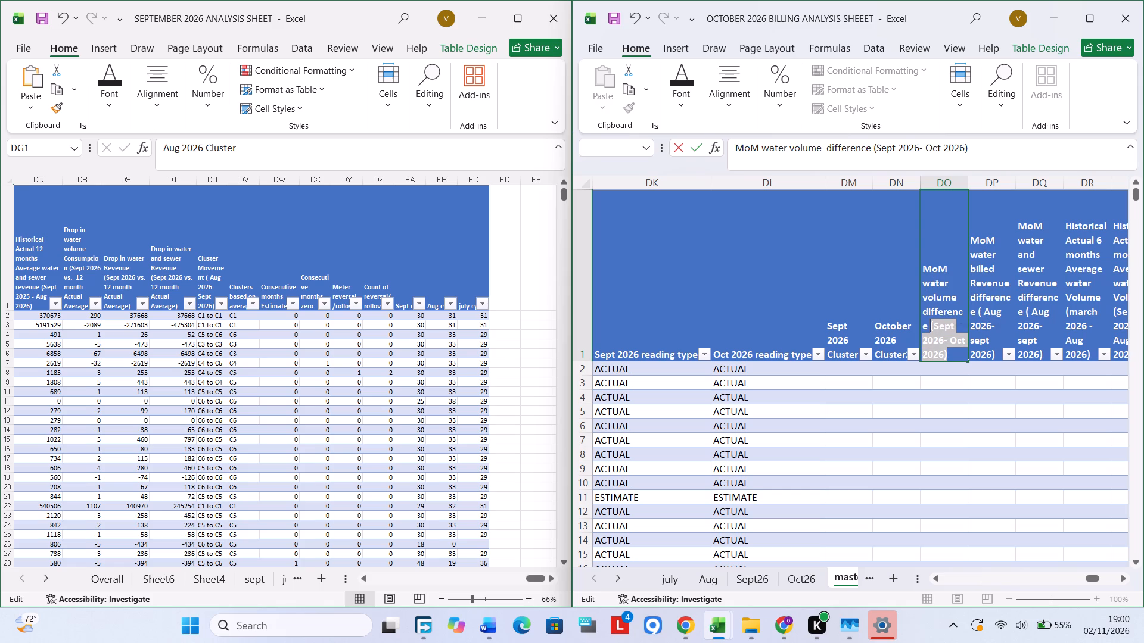
key(ctrl+c)
key(Escape)
Replace the period in the MoM water volume difference header, DO1, with the copied (Sept 2026- Oct 2026).
triple_click(981, 314)
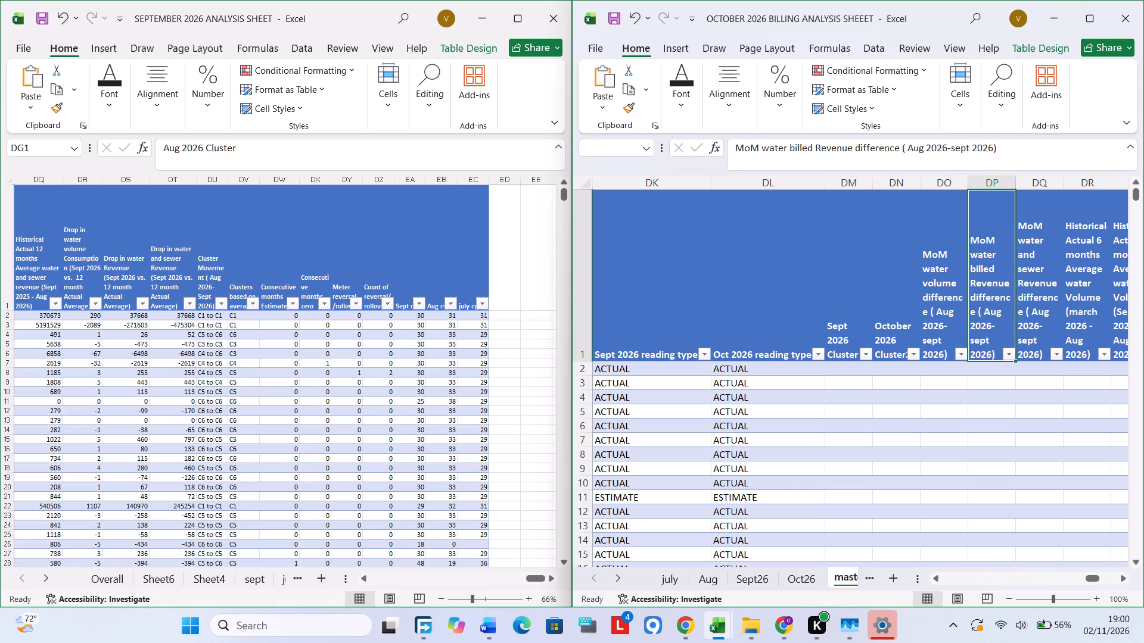
triple_click(944, 321)
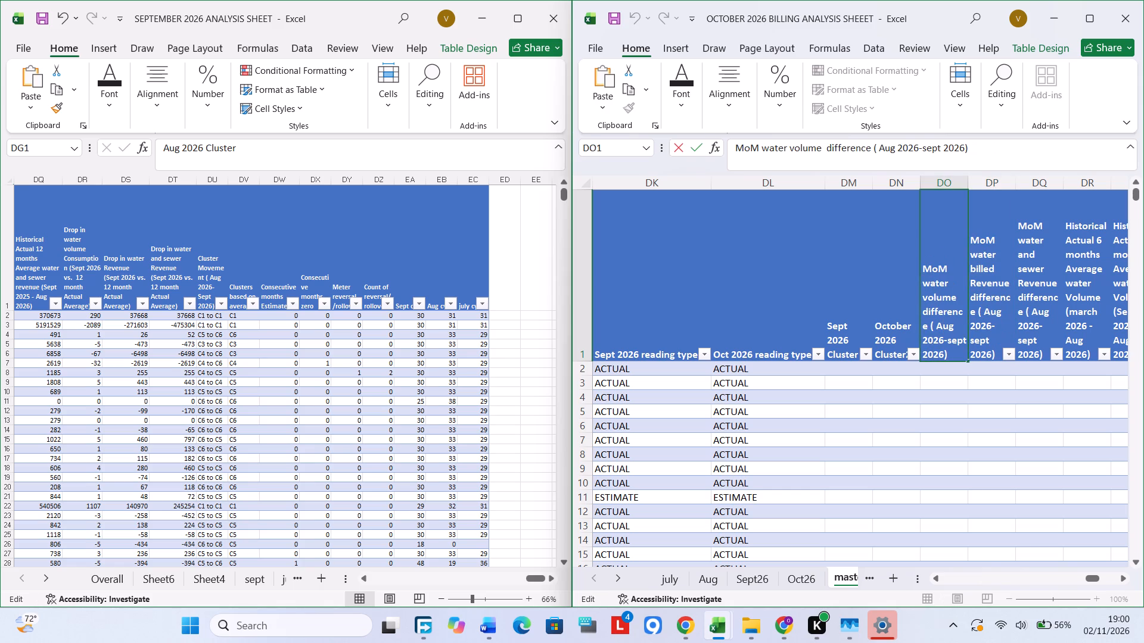
click(929, 326)
drag(929, 324, 958, 349)
key(ctrl+v)
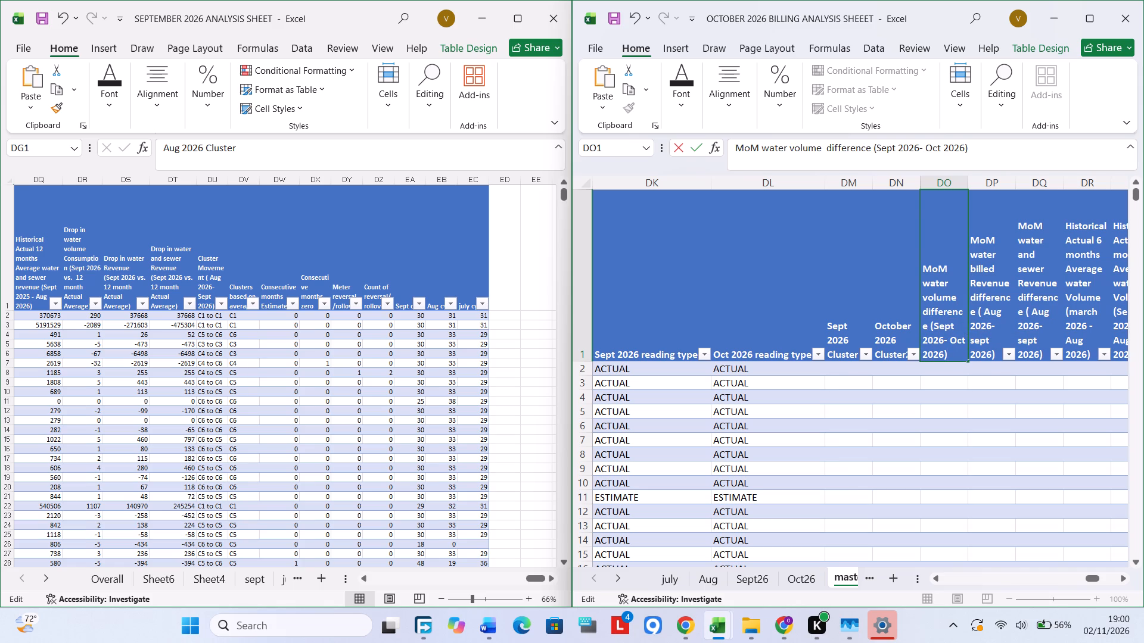
Commit the DO1 header and replace the period in the MoM water billed Revenue difference header, DP1, with the copied (Sept 2026- Oct 2026).
key(Return)
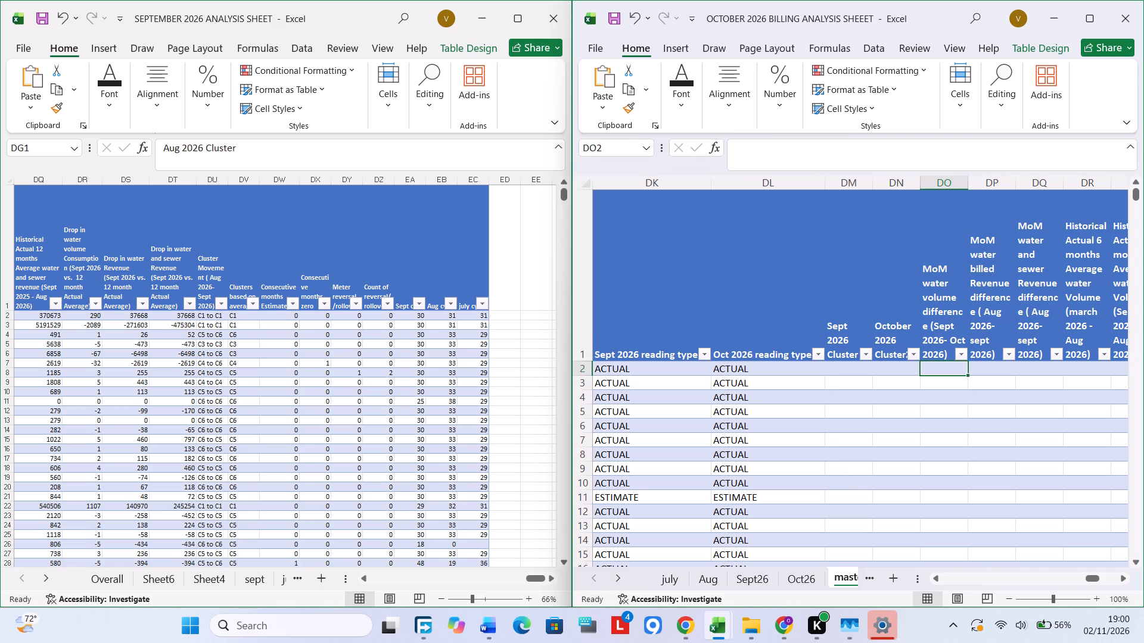
triple_click(981, 317)
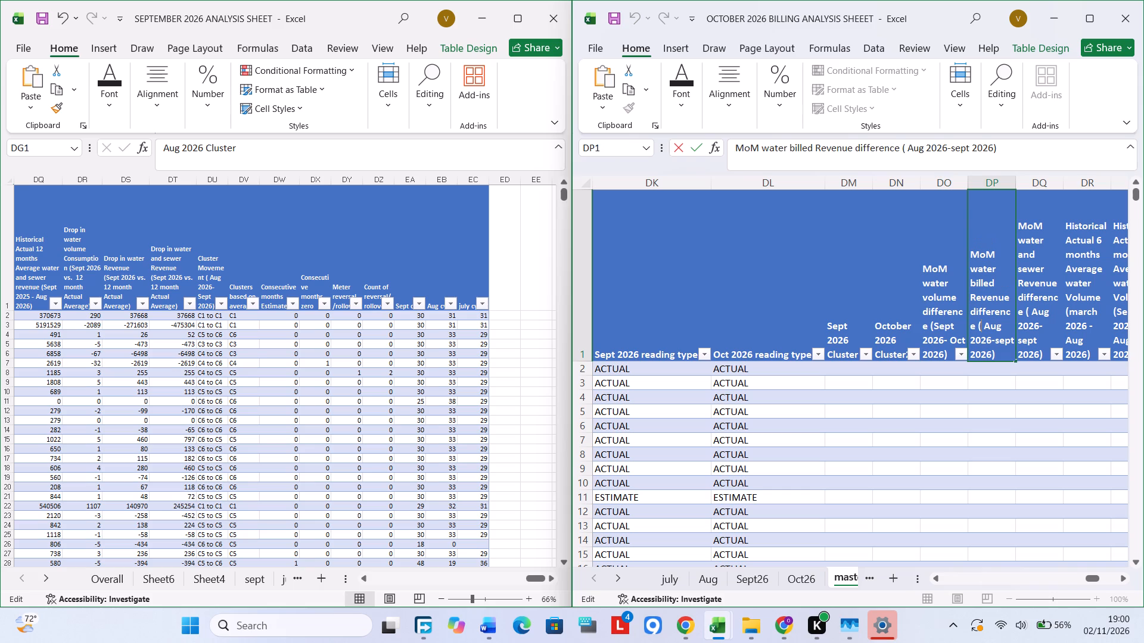
click(977, 327)
drag(978, 326, 986, 329)
drag(986, 329, 1000, 351)
key(ctrl+v)
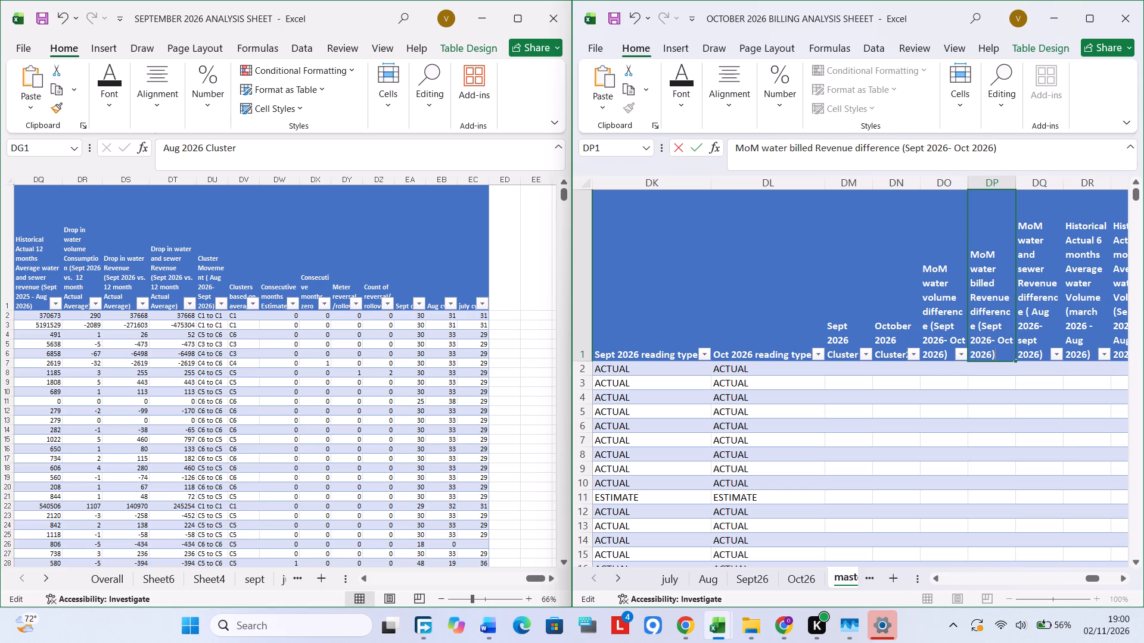
key(Return)
Replace the period in the MoM water and sewer Revenue difference header, DQ1, with the copied (Sept 2026- Oct 2026).
scroll(1025, 324, left, 4)
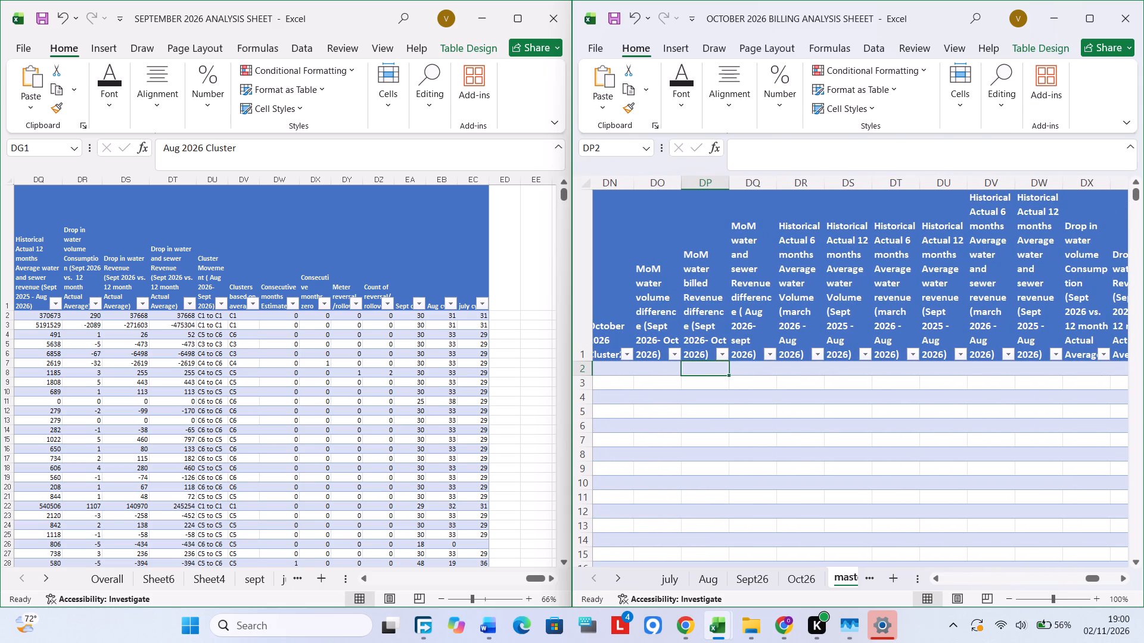
double_click(754, 320)
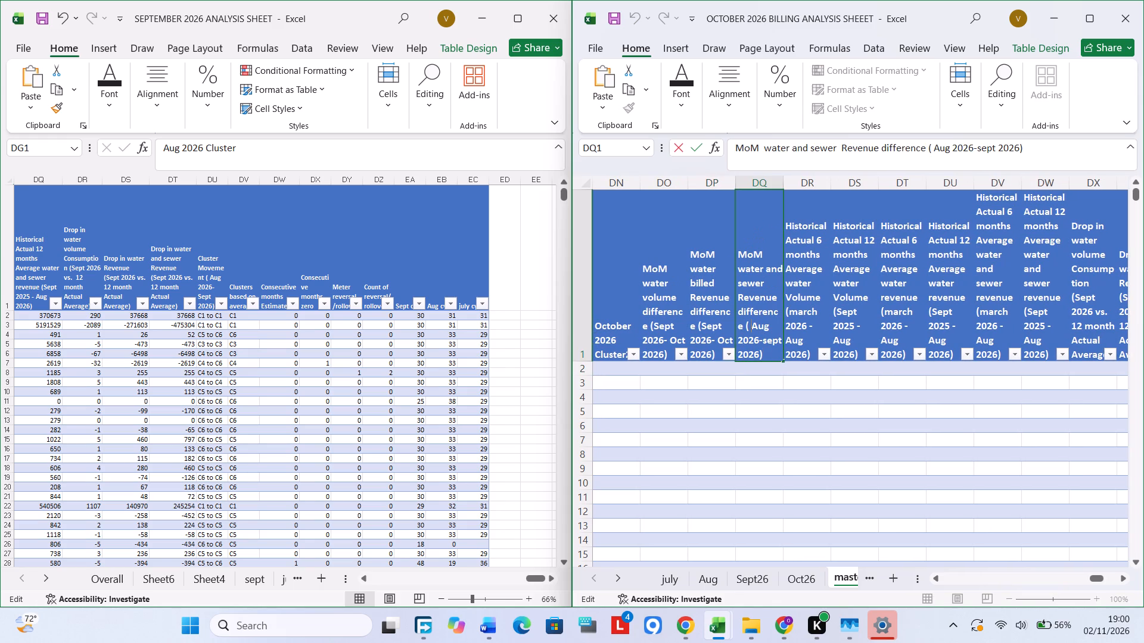
drag(745, 329, 752, 335)
drag(752, 335, 768, 352)
key(ctrl+v)
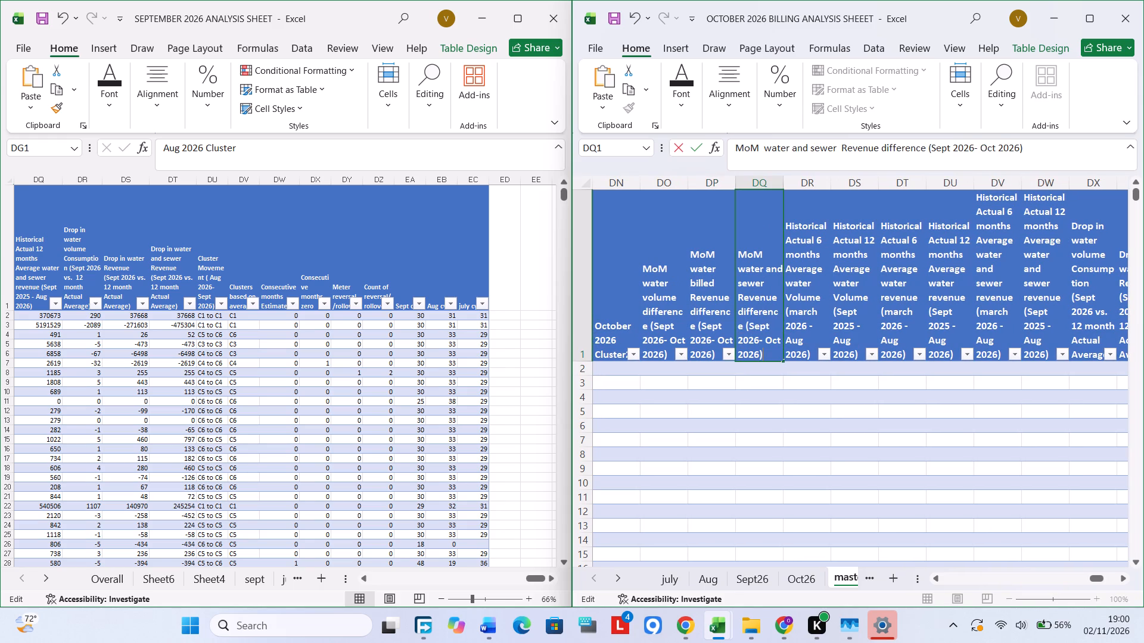
key(Return)
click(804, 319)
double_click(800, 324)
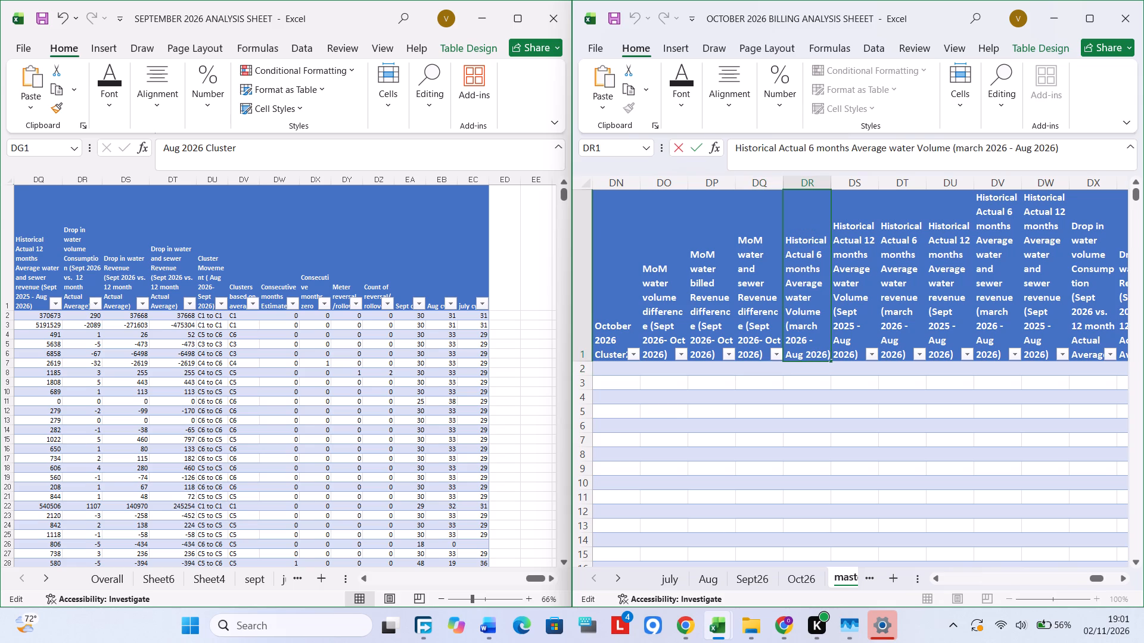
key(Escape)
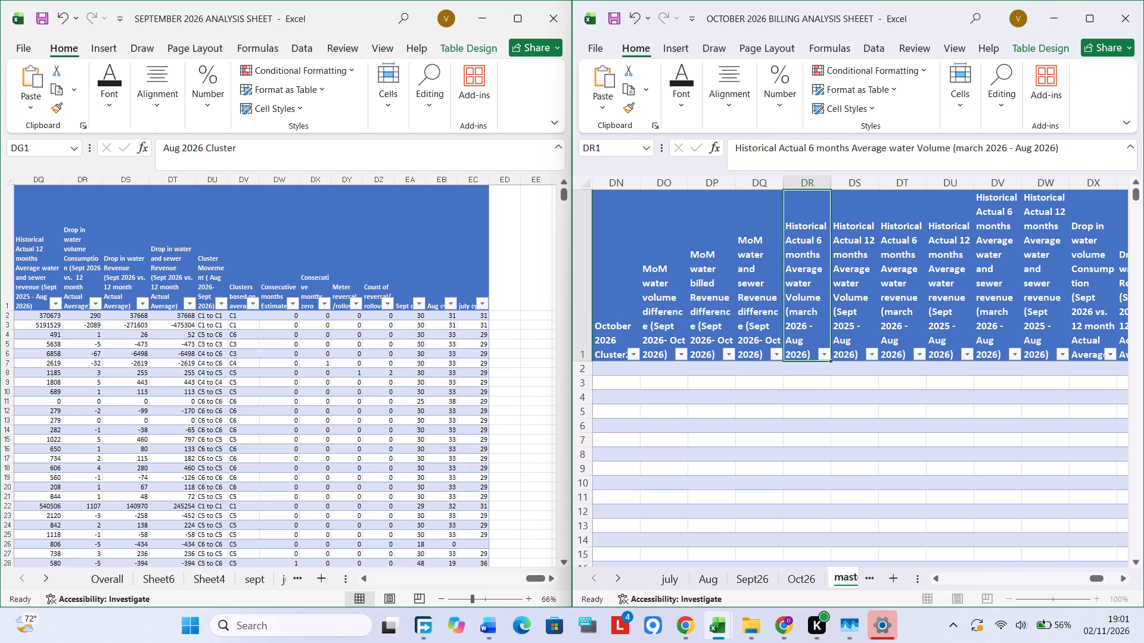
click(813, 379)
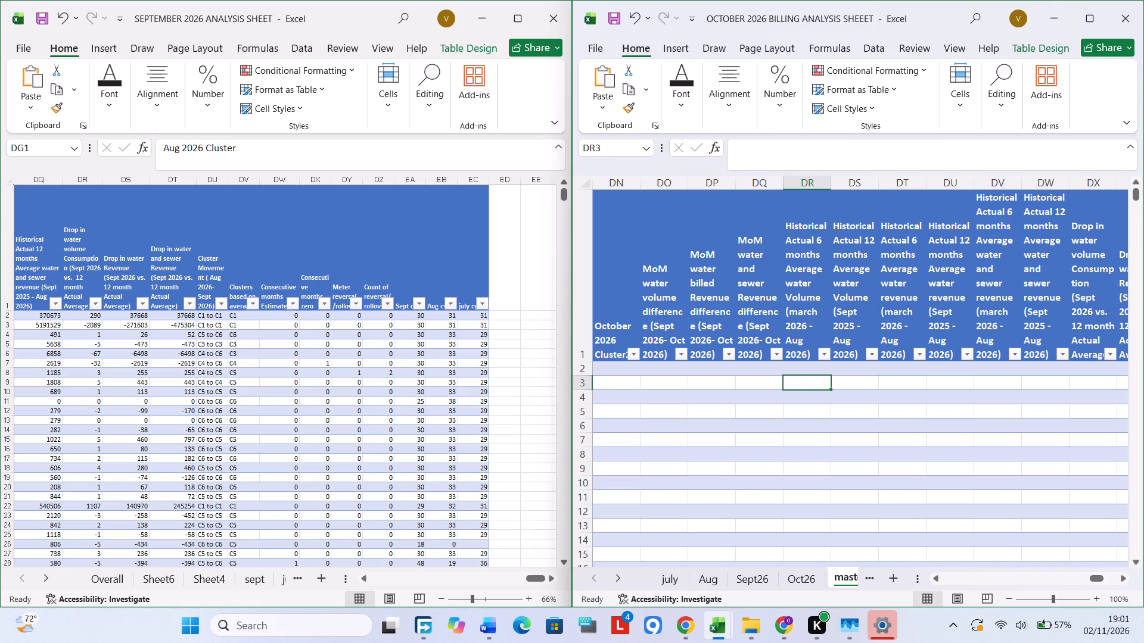
Edit the Historical Actual 6 months Average water Volume header in DR1 so its period reads (April 2026 - Sept 2026).
double_click(806, 335)
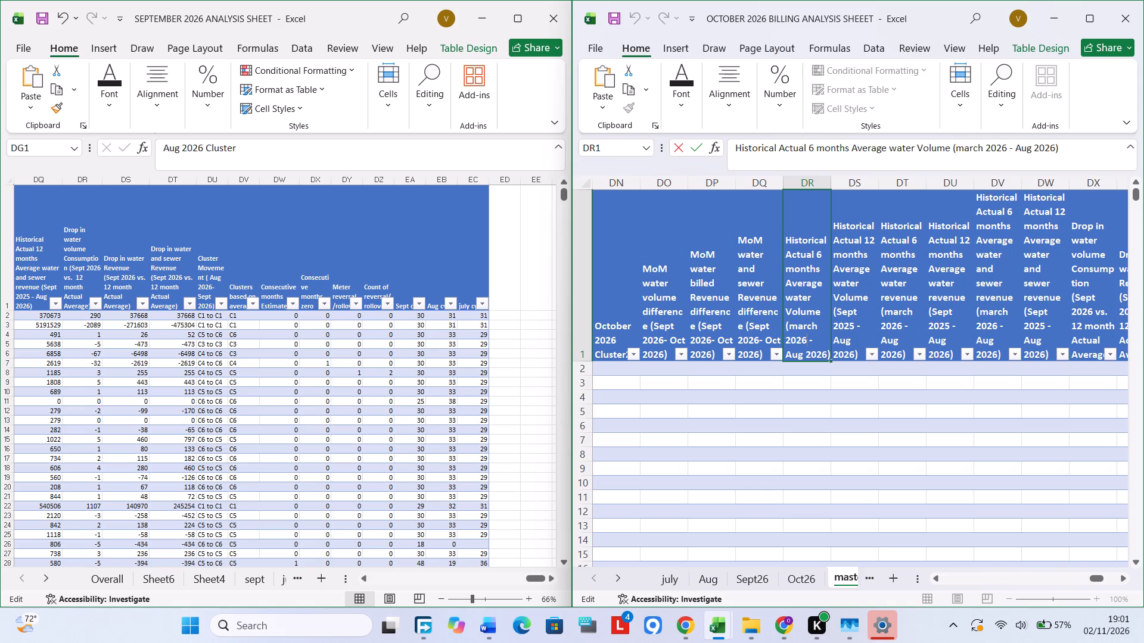
click(813, 328)
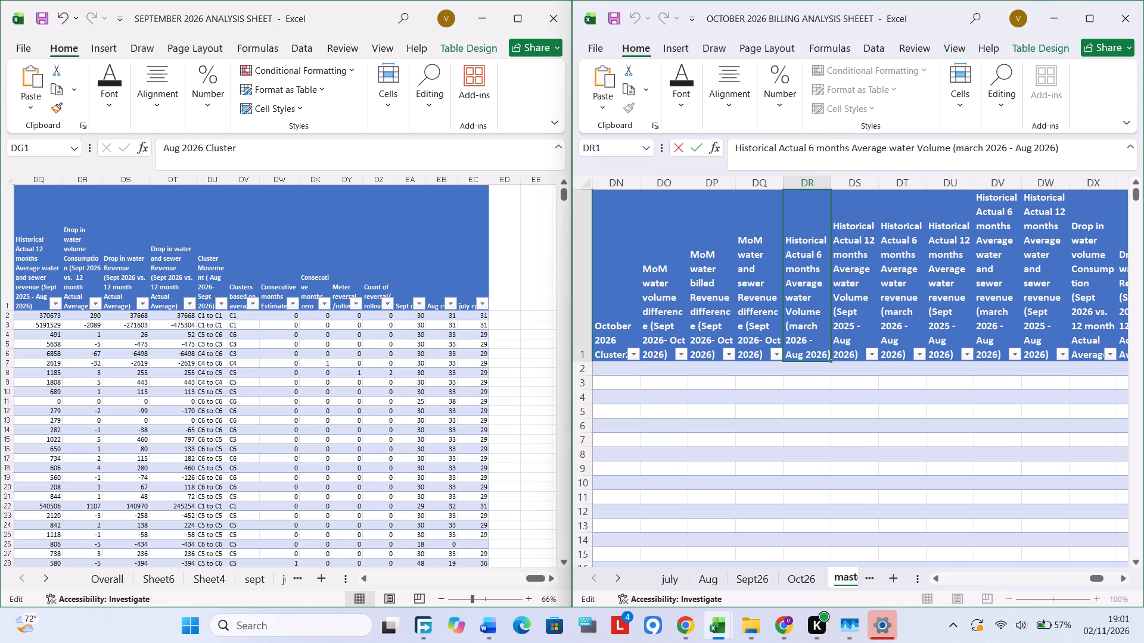
click(818, 322)
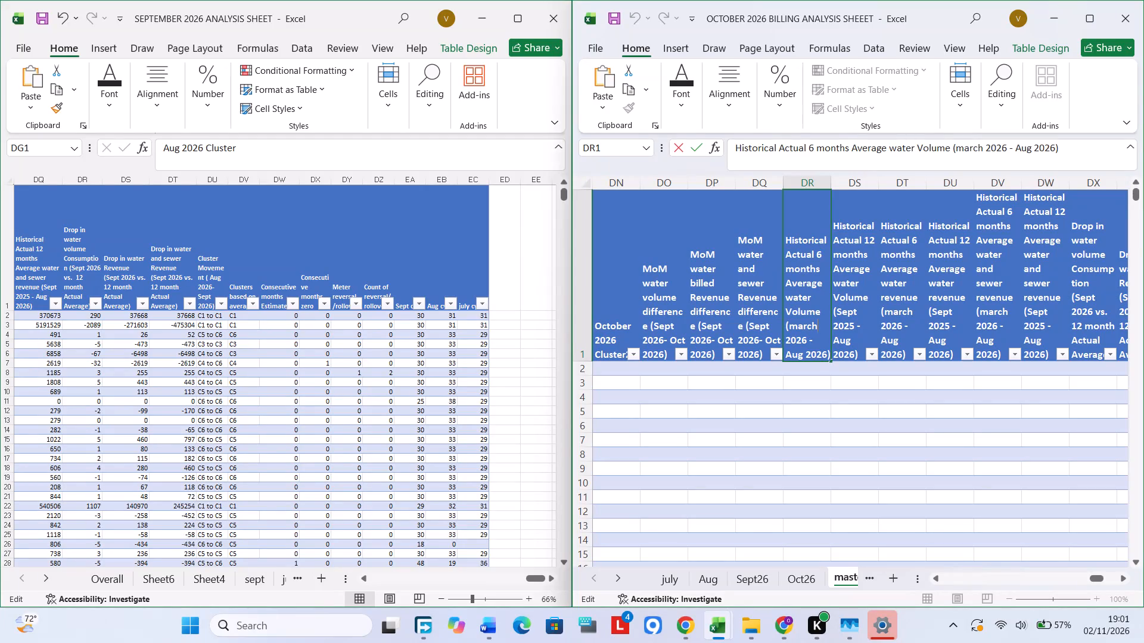
key(BackSpace)
key(BackSpace)
key(BackSpace)
key(BackSpace)
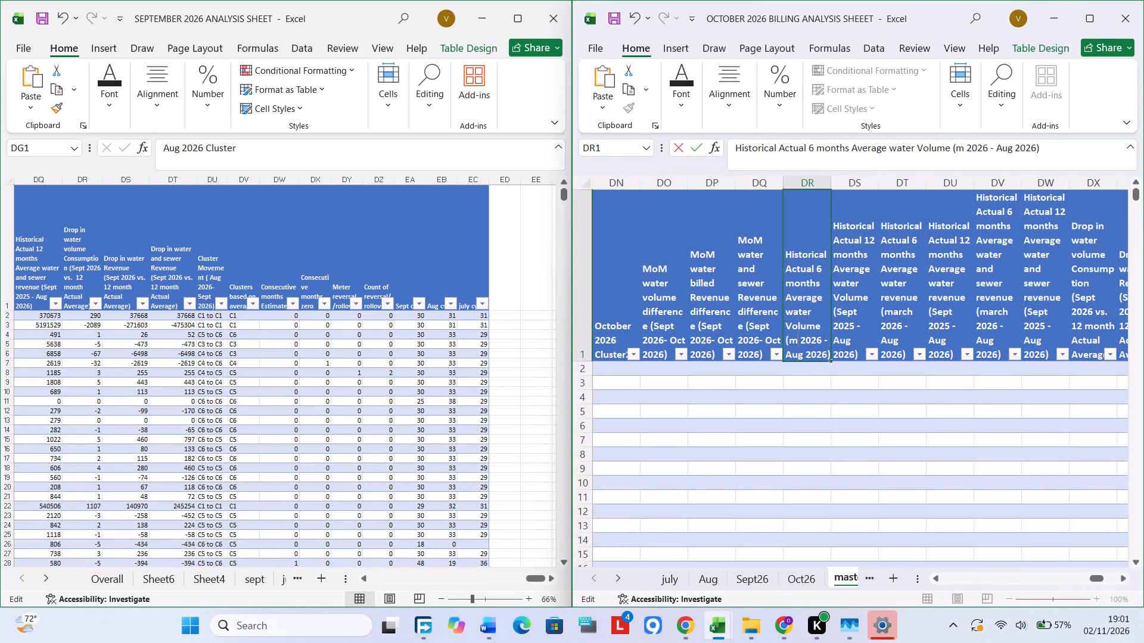
key(BackSpace)
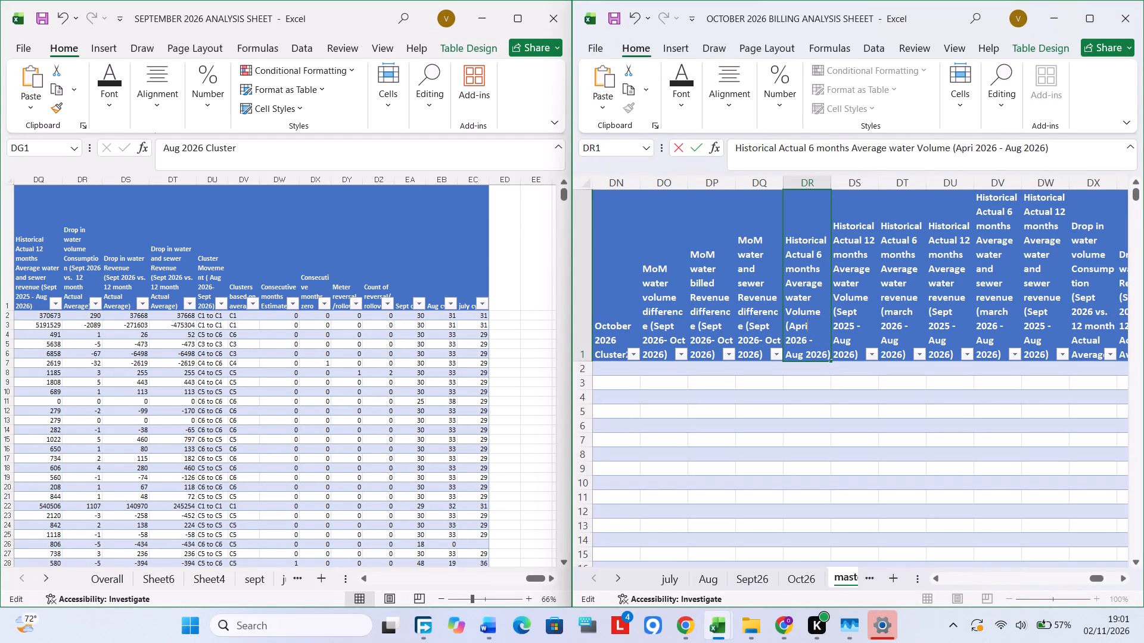
click(805, 353)
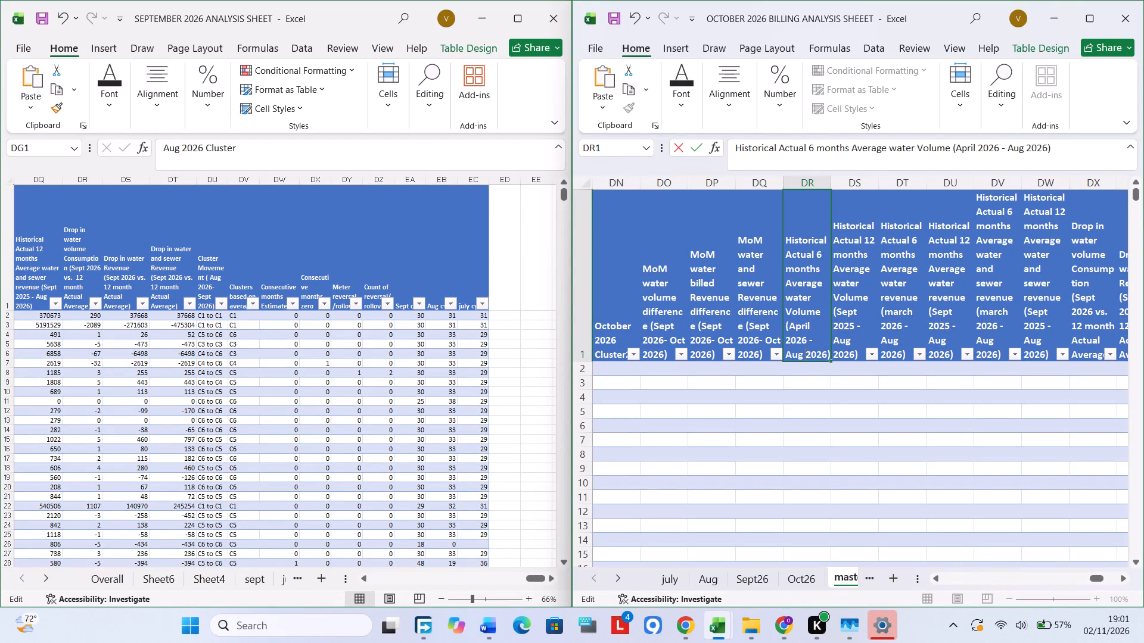
key(BackSpace)
key(BackSpace)
key(BackSpace)
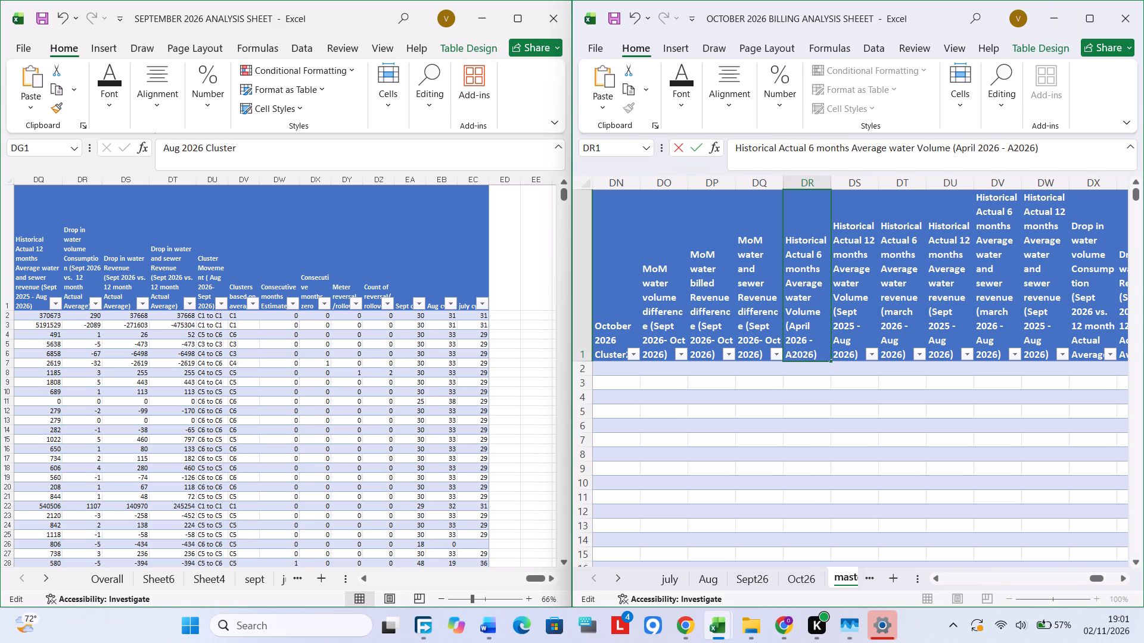
key(BackSpace)
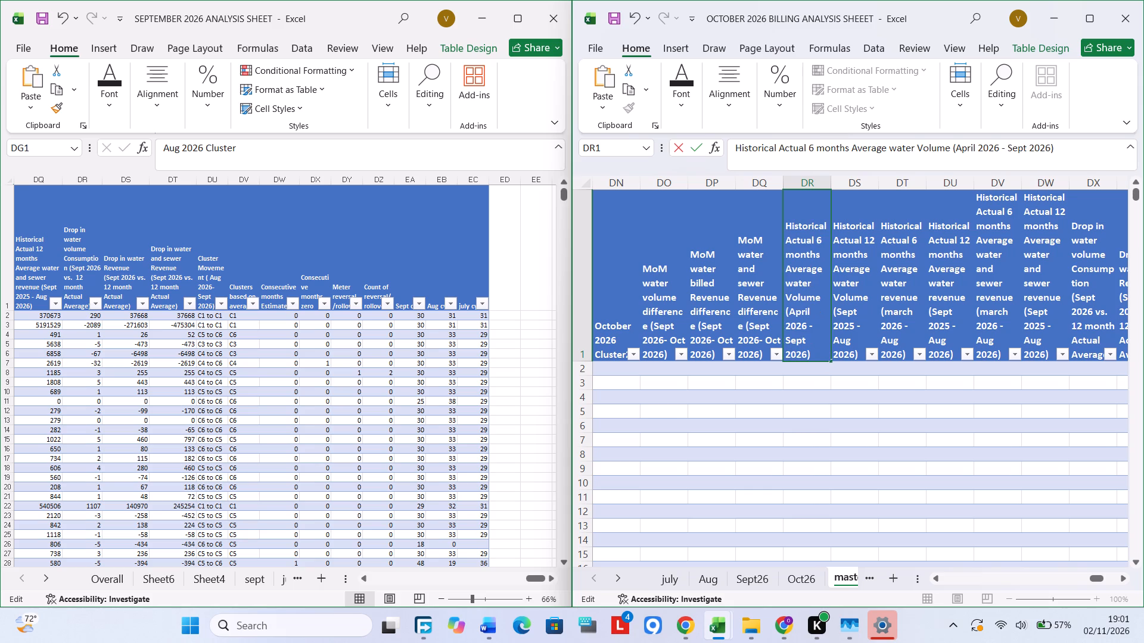
click(855, 319)
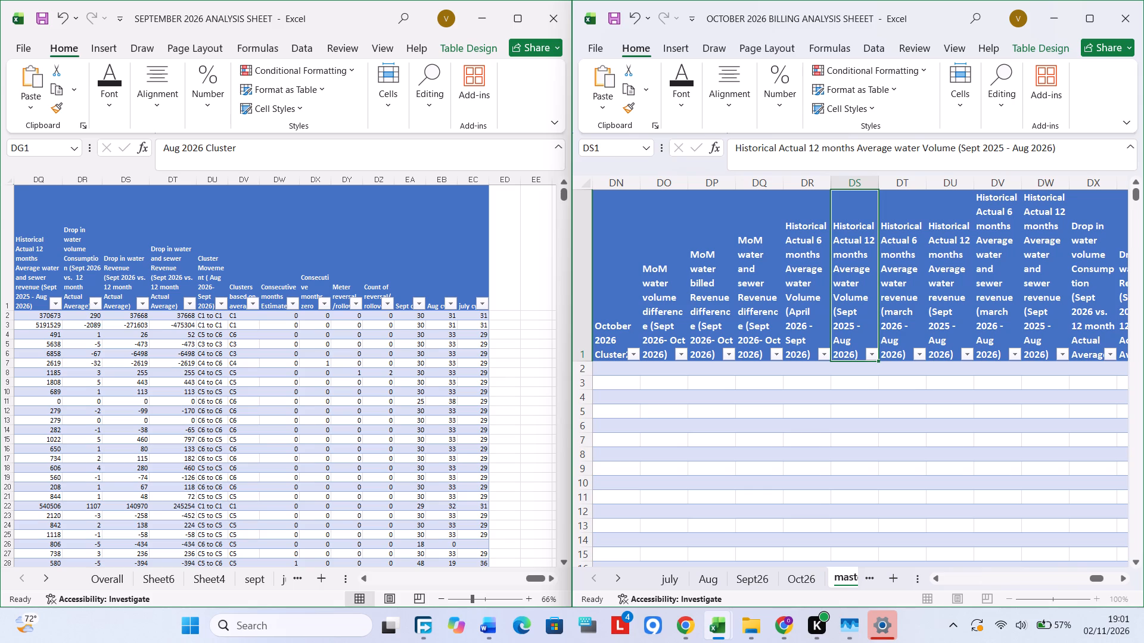
Copy the period text (April 2026 - Sept 2026) out of the six-month average water volume header, DR1, and leave that header unedited.
double_click(822, 357)
double_click(813, 350)
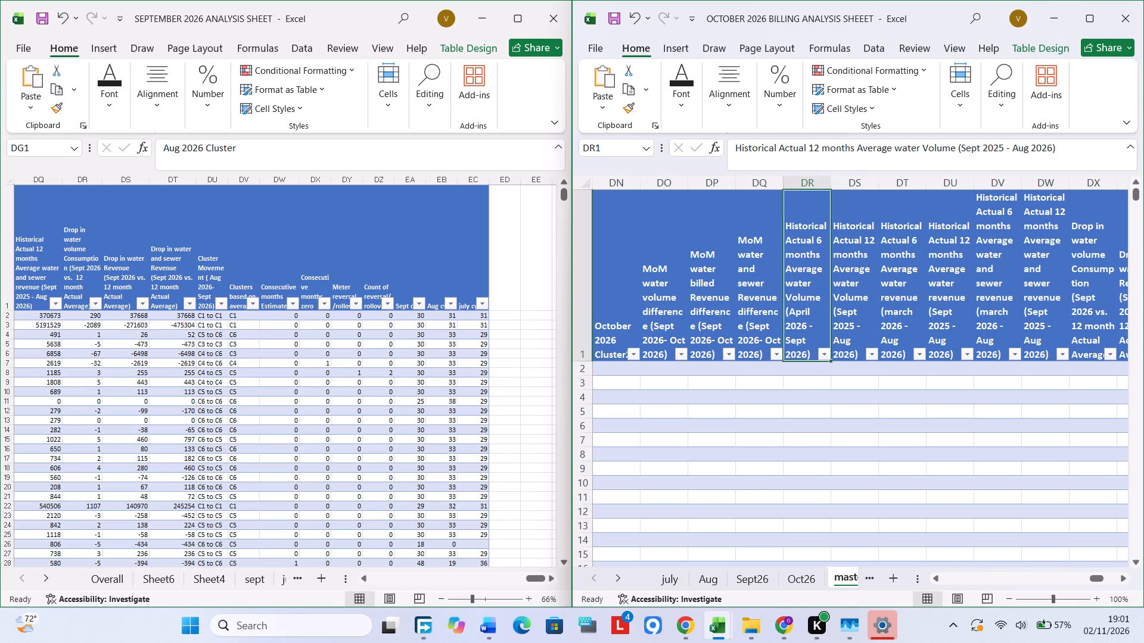
drag(813, 348, 786, 308)
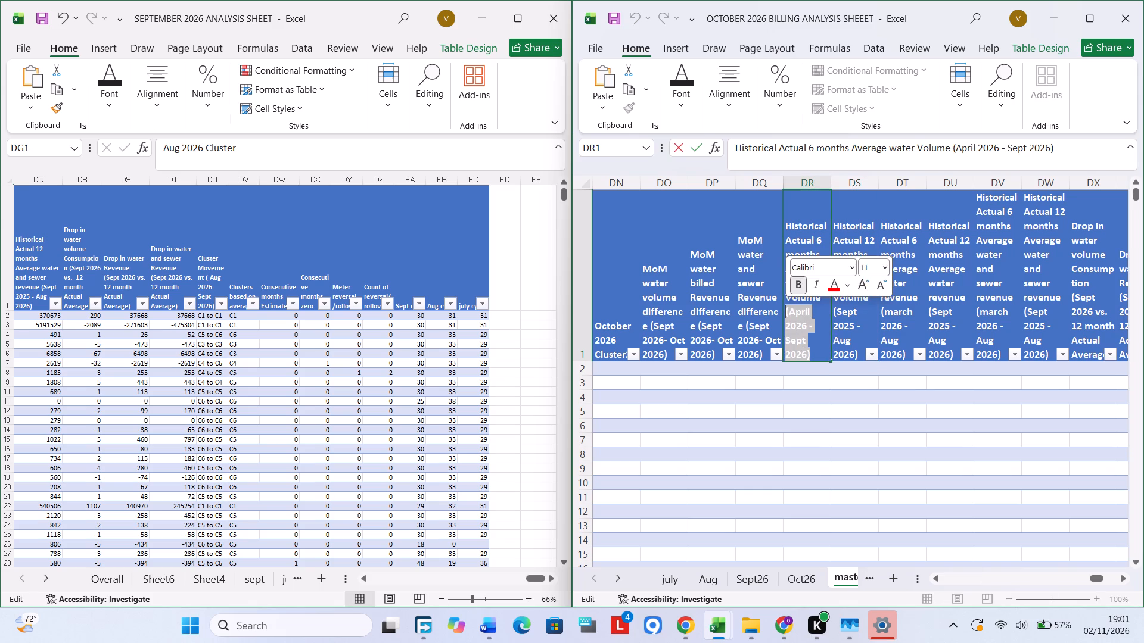
key(ctrl+c)
key(Escape)
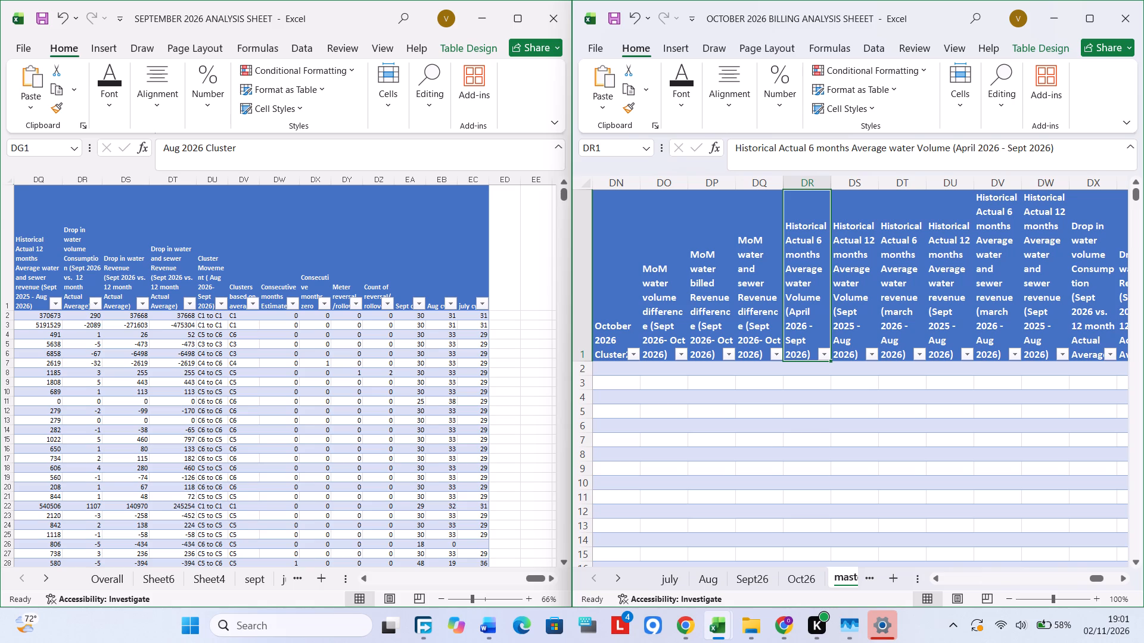
Replace the period in the Historical Actual 6 months Average water revenue header, DT1, with the copied (April 2026 - Sept 2026).
double_click(890, 338)
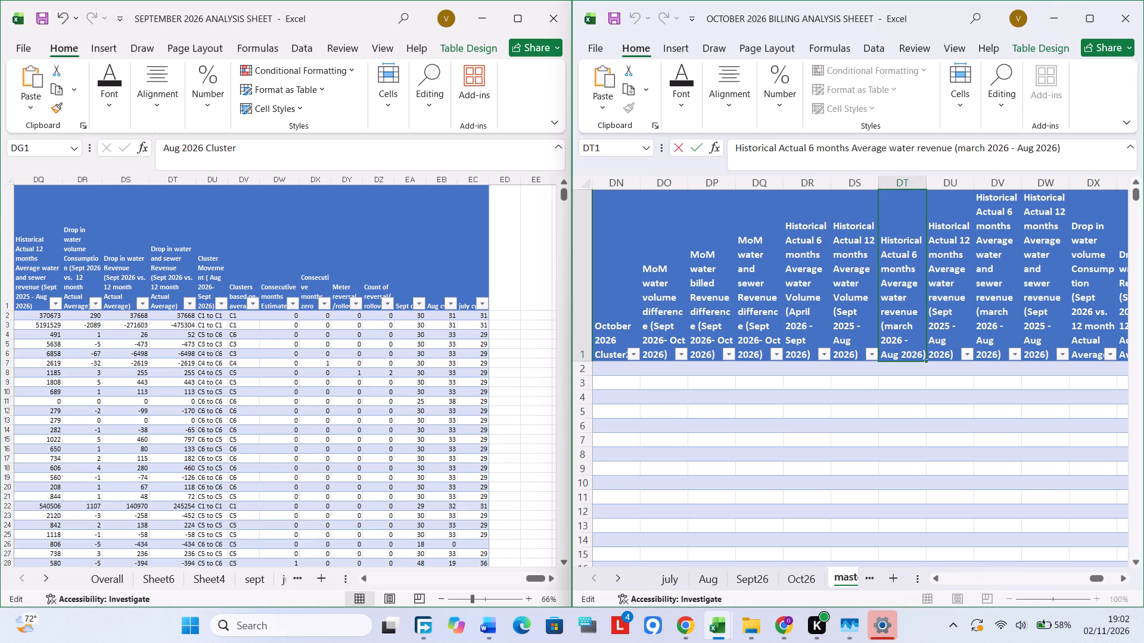
drag(882, 326, 885, 333)
drag(885, 333, 927, 349)
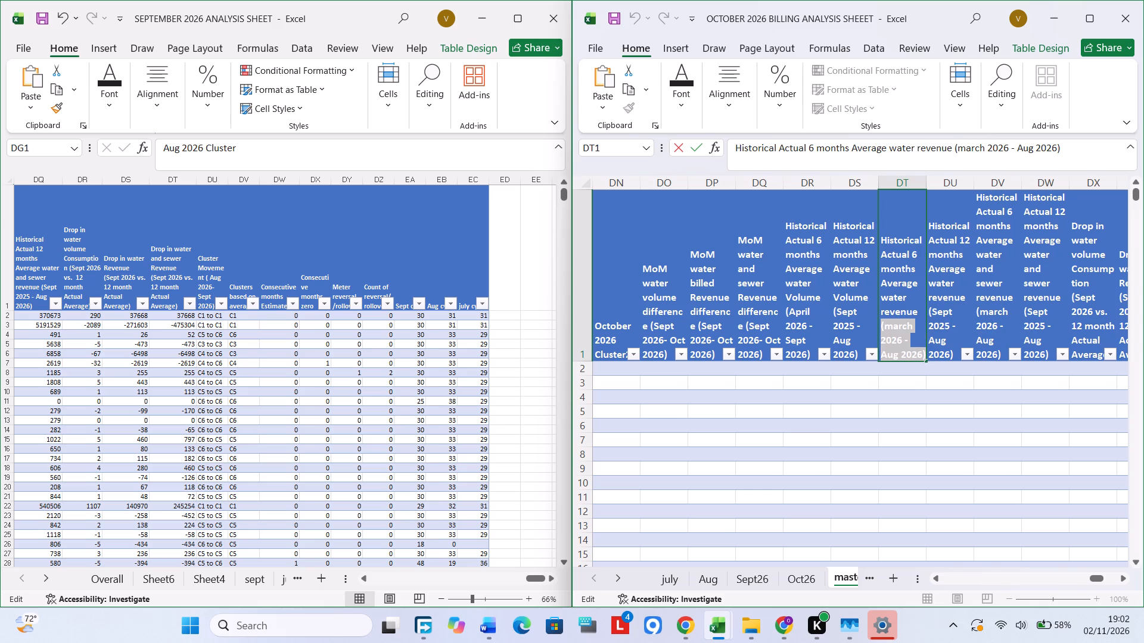
key(ctrl+v)
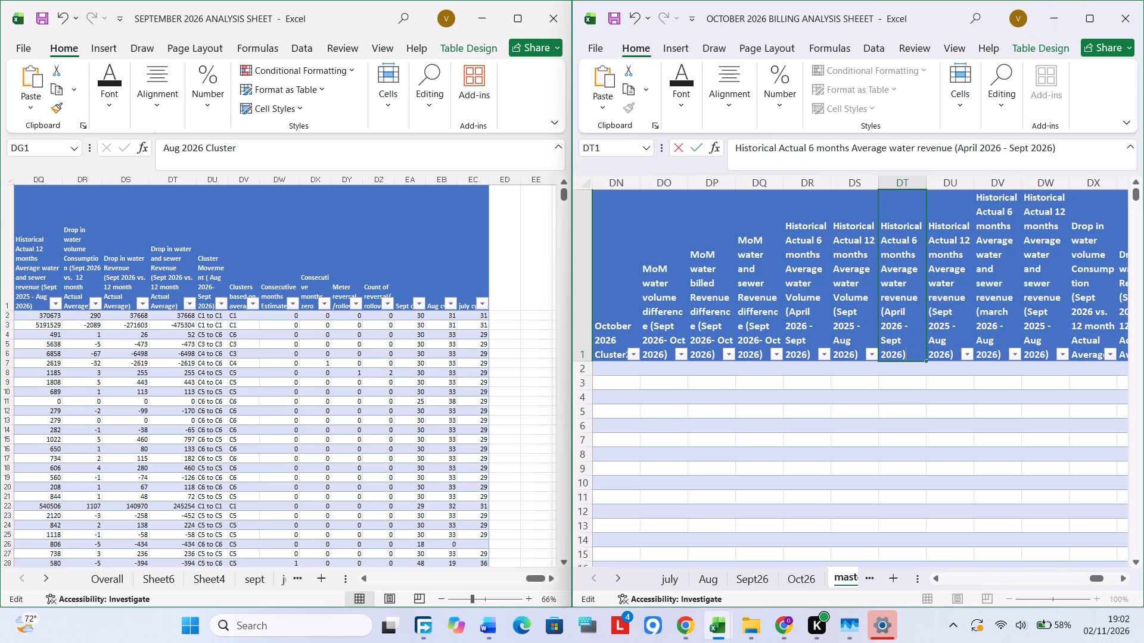
click(980, 317)
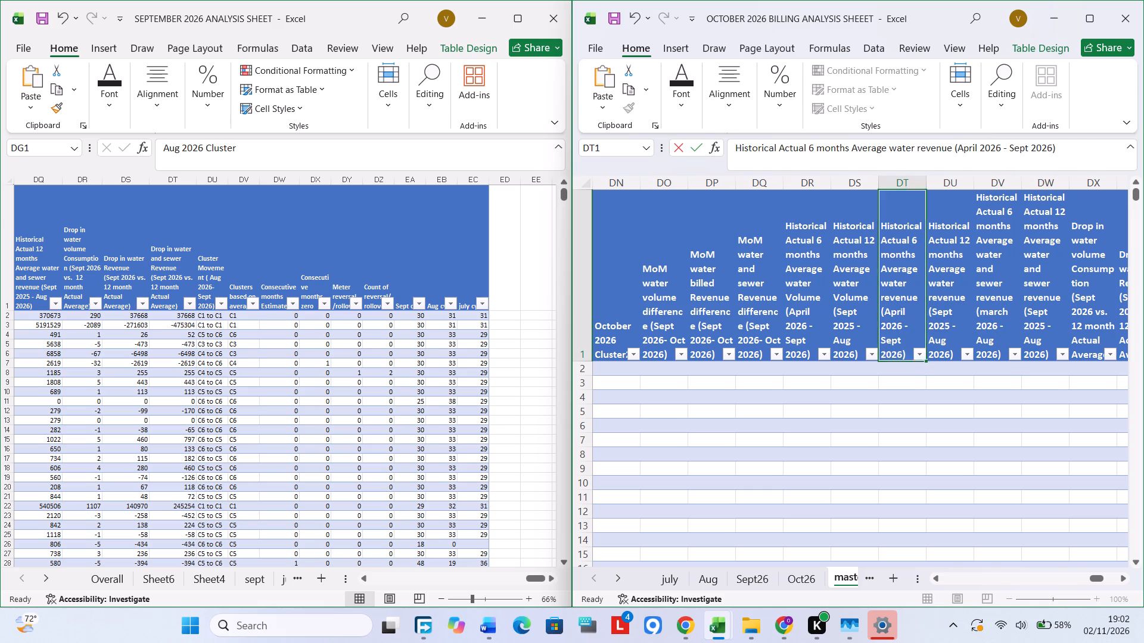
Replace the period in the Historical Actual 6 months Average water and sewer revenue header, DV1, with the copied (April 2026 - Sept 2026).
double_click(980, 313)
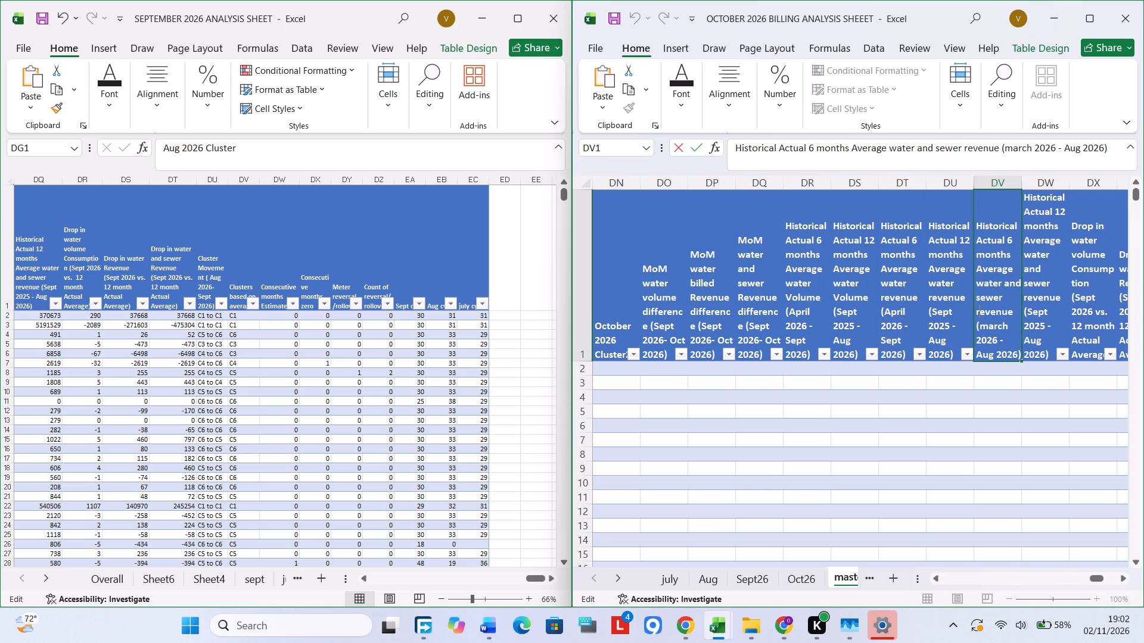
drag(975, 324, 1024, 359)
key(ctrl+v)
click(1019, 386)
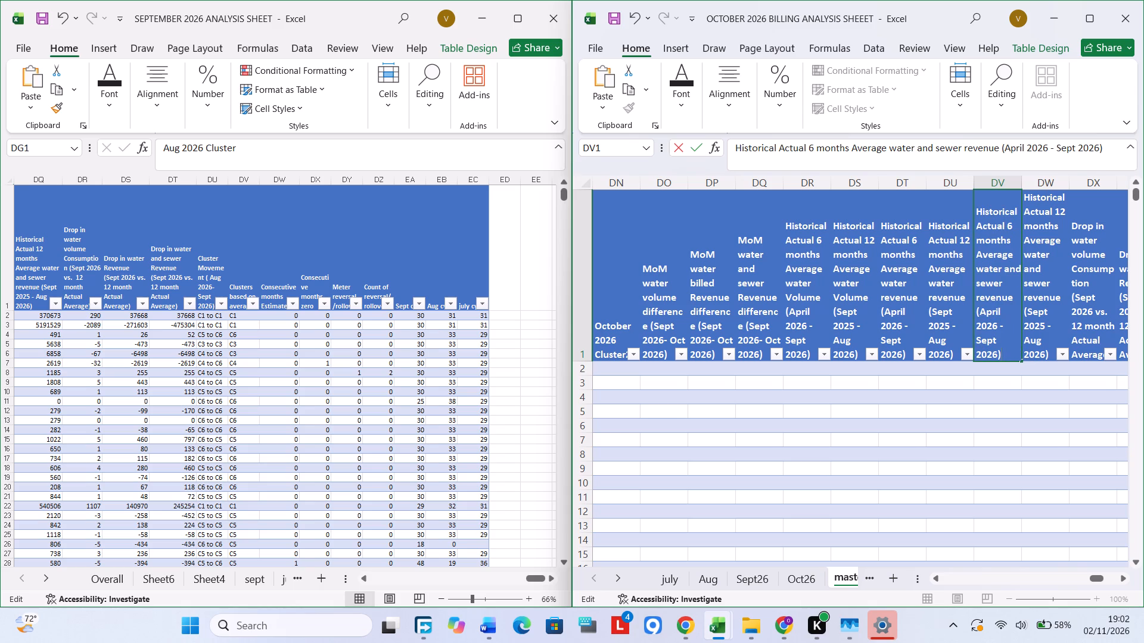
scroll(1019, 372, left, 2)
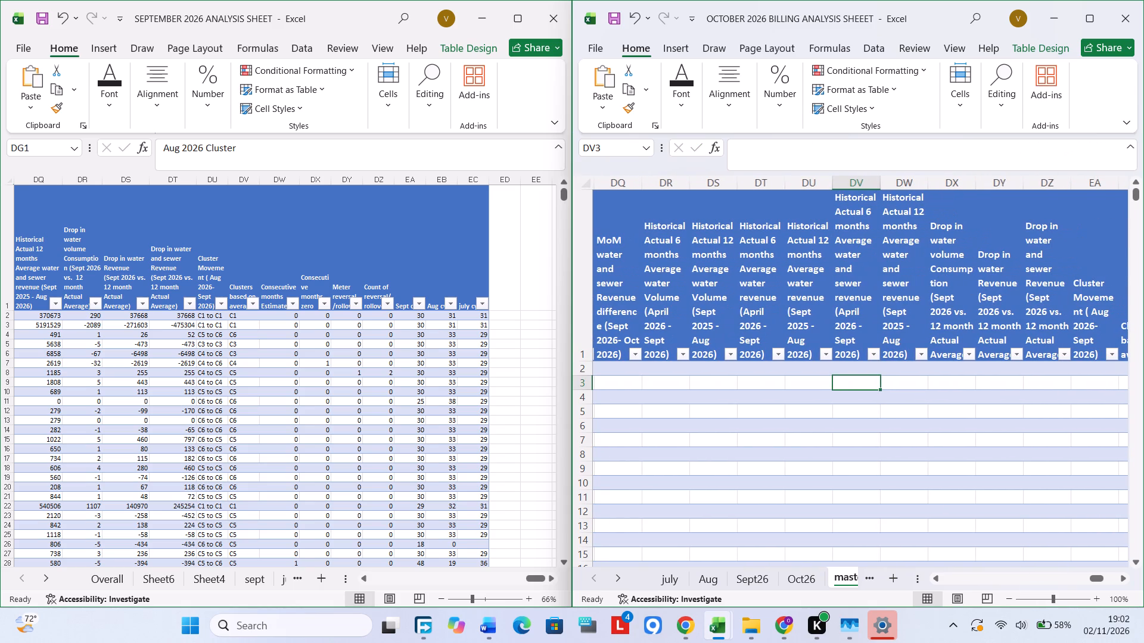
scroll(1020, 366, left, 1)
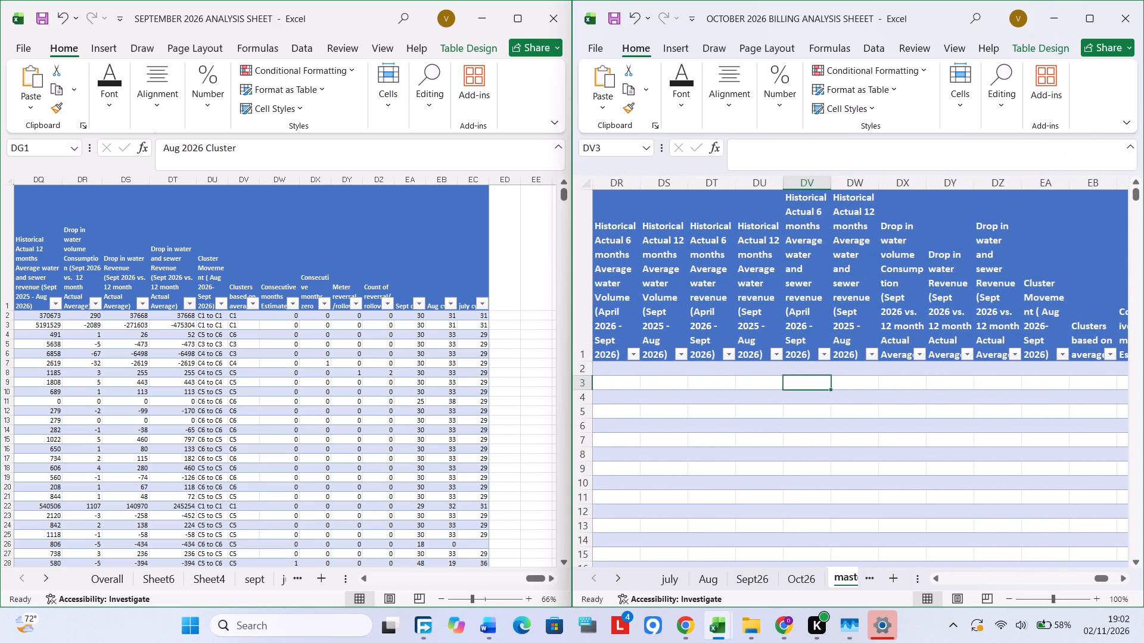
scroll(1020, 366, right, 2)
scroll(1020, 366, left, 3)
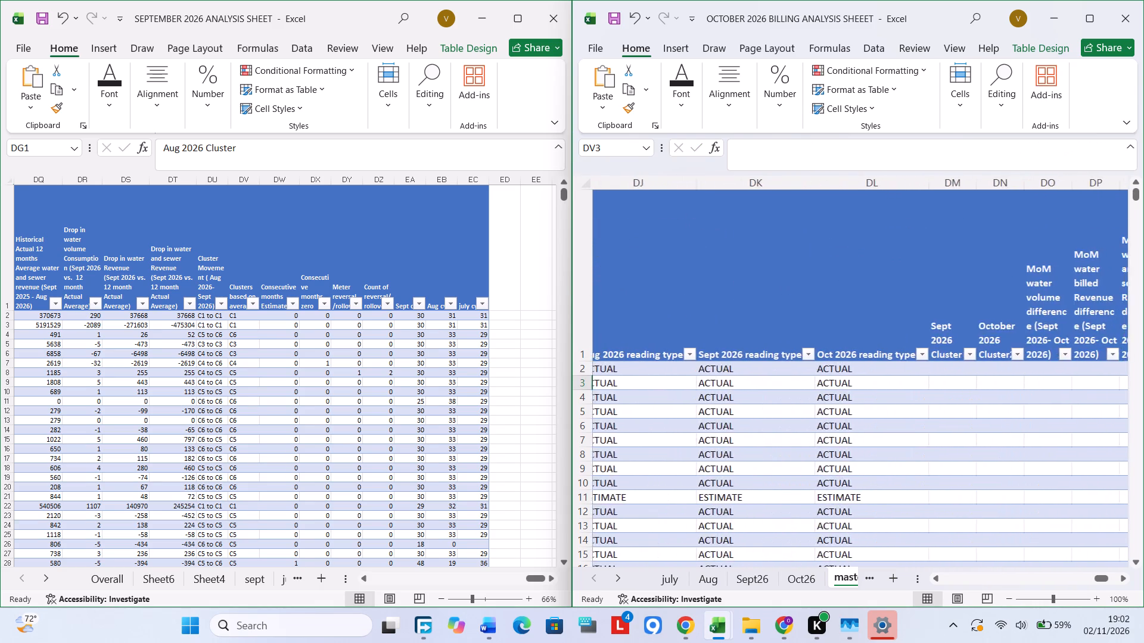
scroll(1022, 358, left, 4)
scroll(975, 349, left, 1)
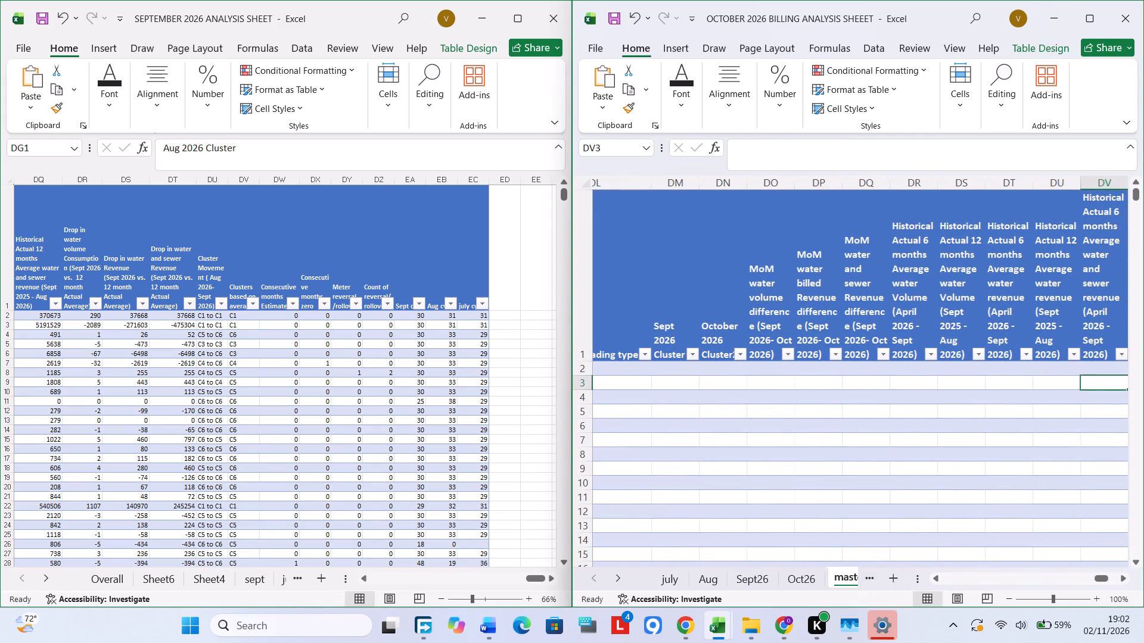
Edit the MoM water volume difference header in DO1 so its comparison reads (Sept 2026 Vs Oct 2026).
scroll(967, 349, left, 2)
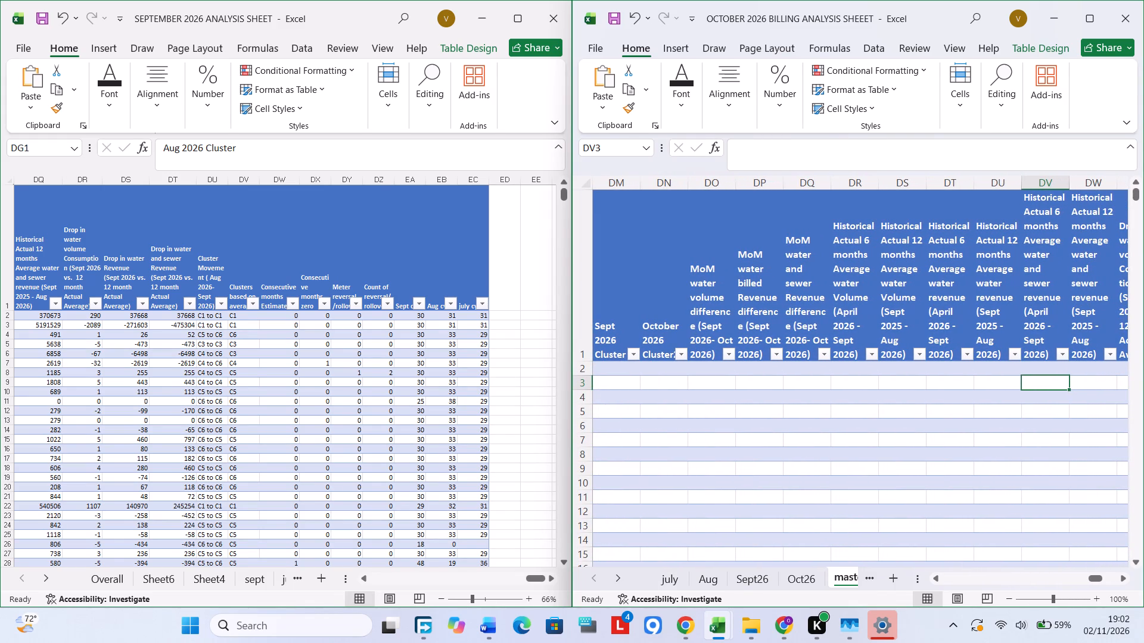
double_click(717, 342)
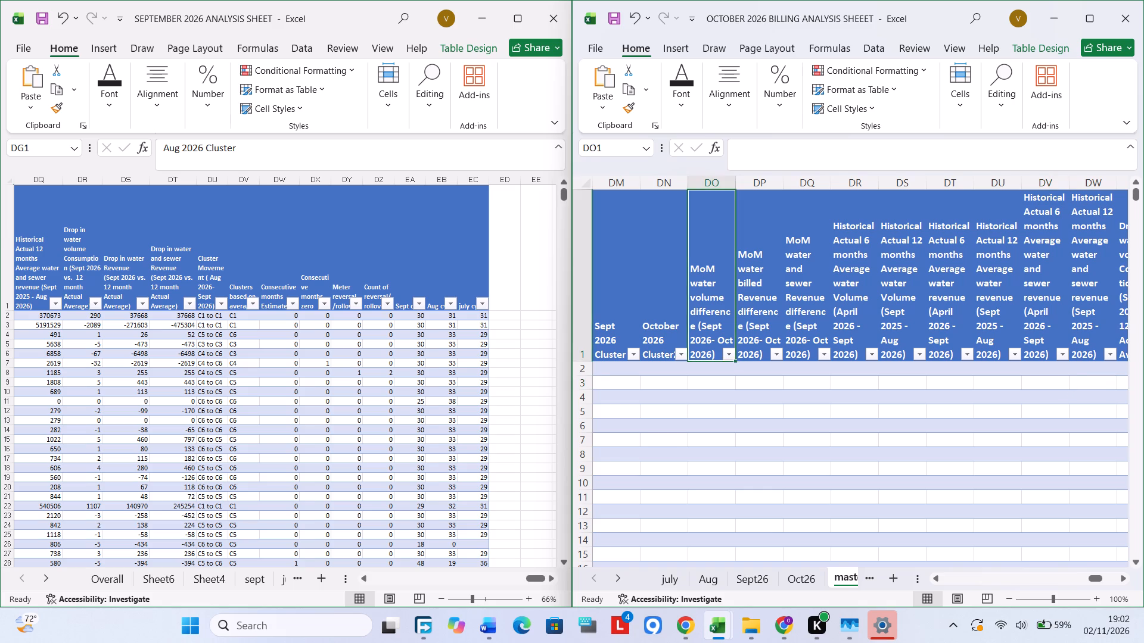
key(BackSpace)
key(BackSpace)
key(space)
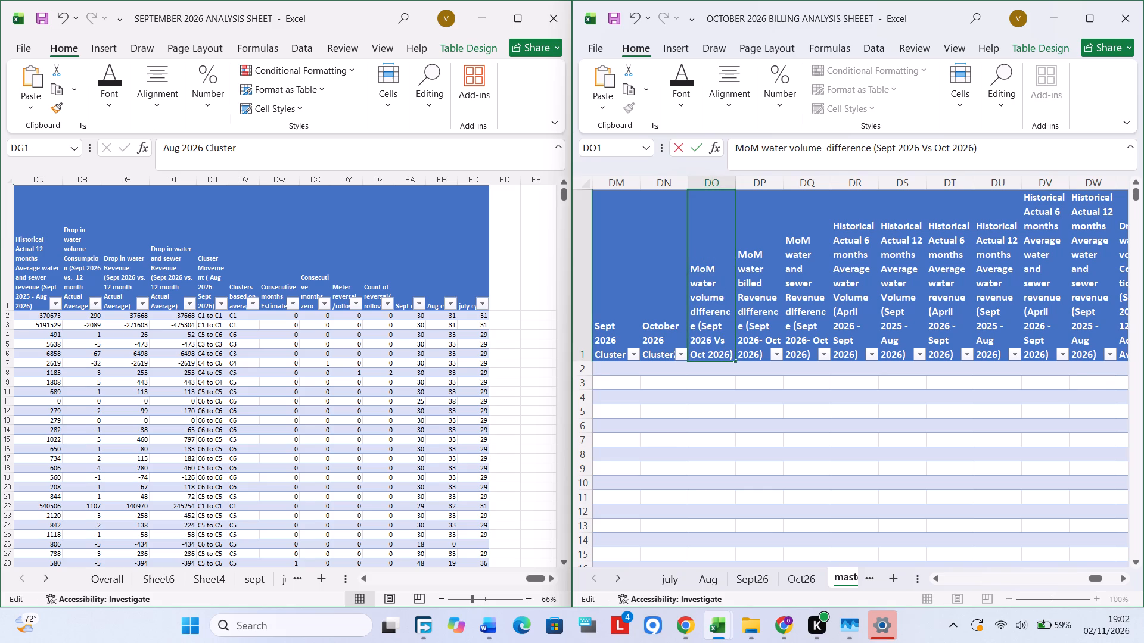
Edit the MoM water billed Revenue difference header in DP1 so its comparison reads (Sept 2026 Vs Oct 2026).
double_click(769, 336)
double_click(764, 338)
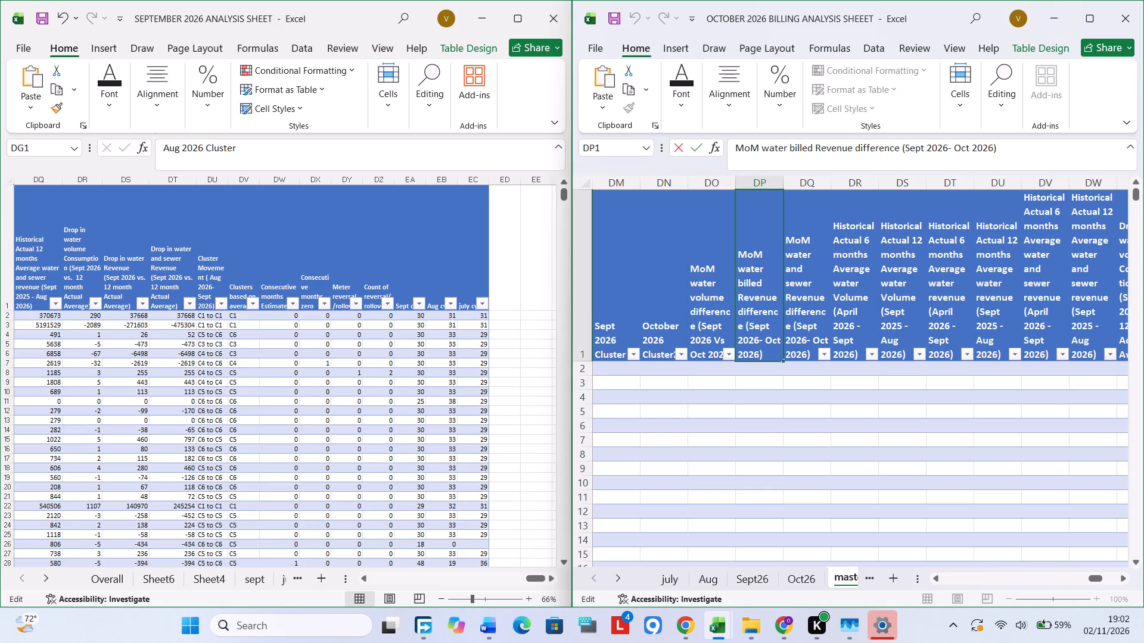
key(space)
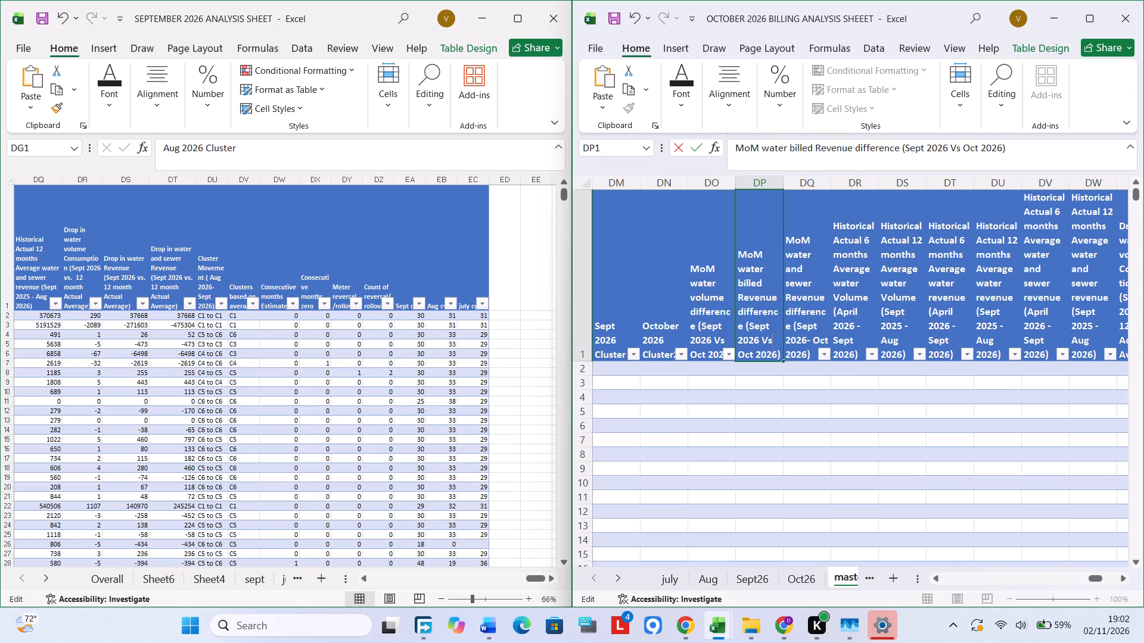
Edit the MoM water and sewer Revenue difference header in DQ1 so its comparison reads (Sept 2026 Vs Oct 2026).
click(813, 346)
double_click(808, 340)
click(811, 338)
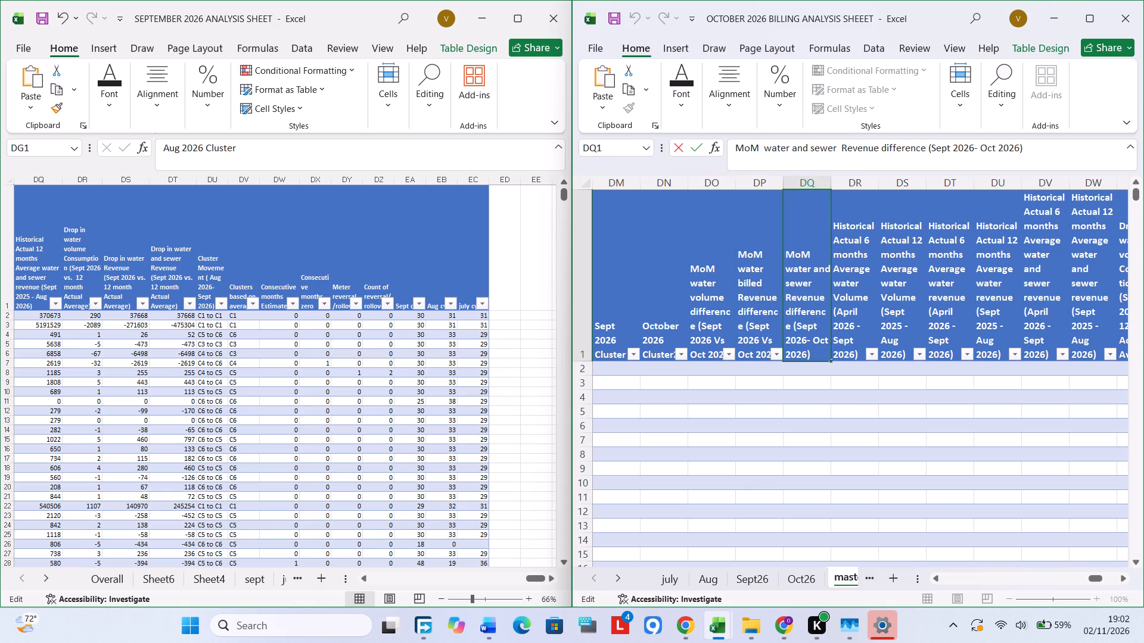
key(BackSpace)
key(s)
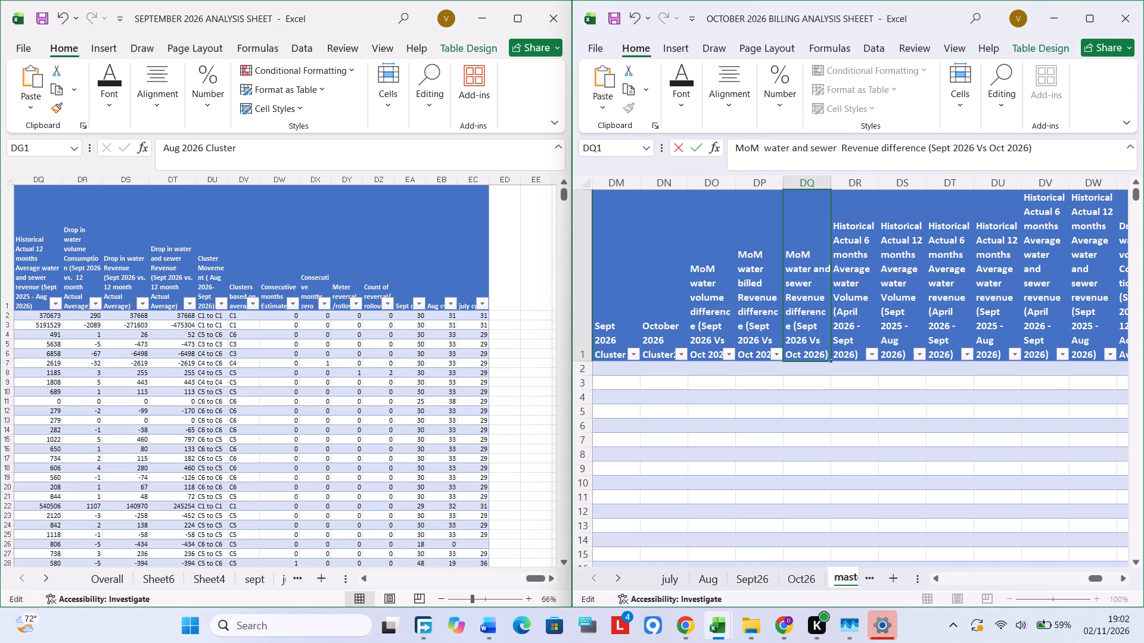
click(872, 386)
Edit the Historical Actual 12 months Average water Volume header in DS1 so its period reads (Nov 2025 - Sept 2026).
scroll(887, 361, left, 2)
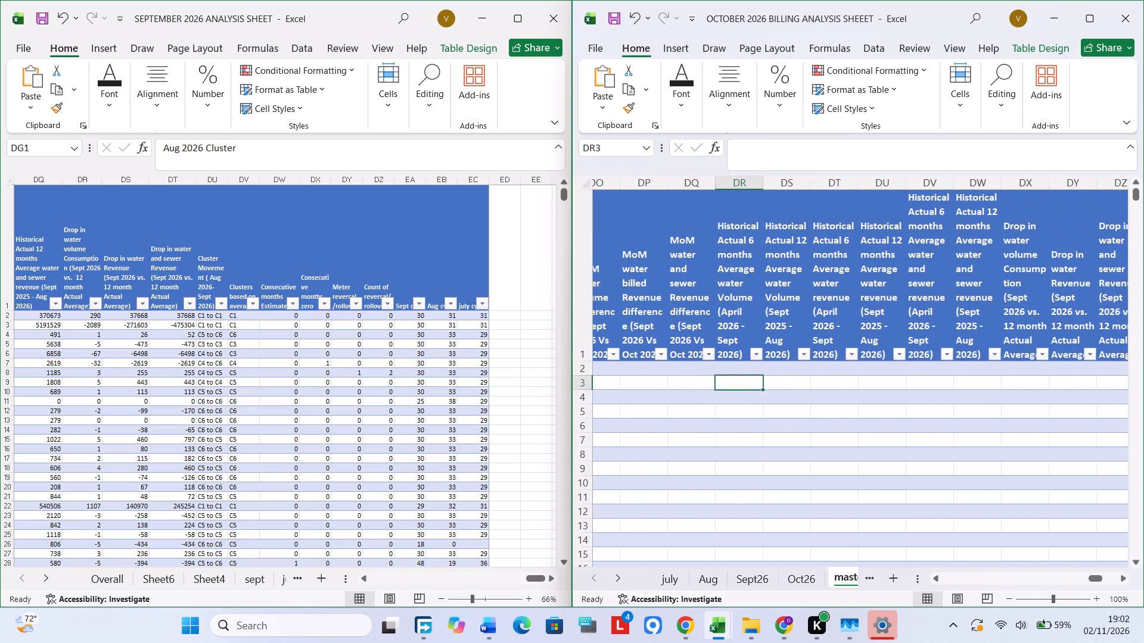
click(806, 317)
double_click(807, 317)
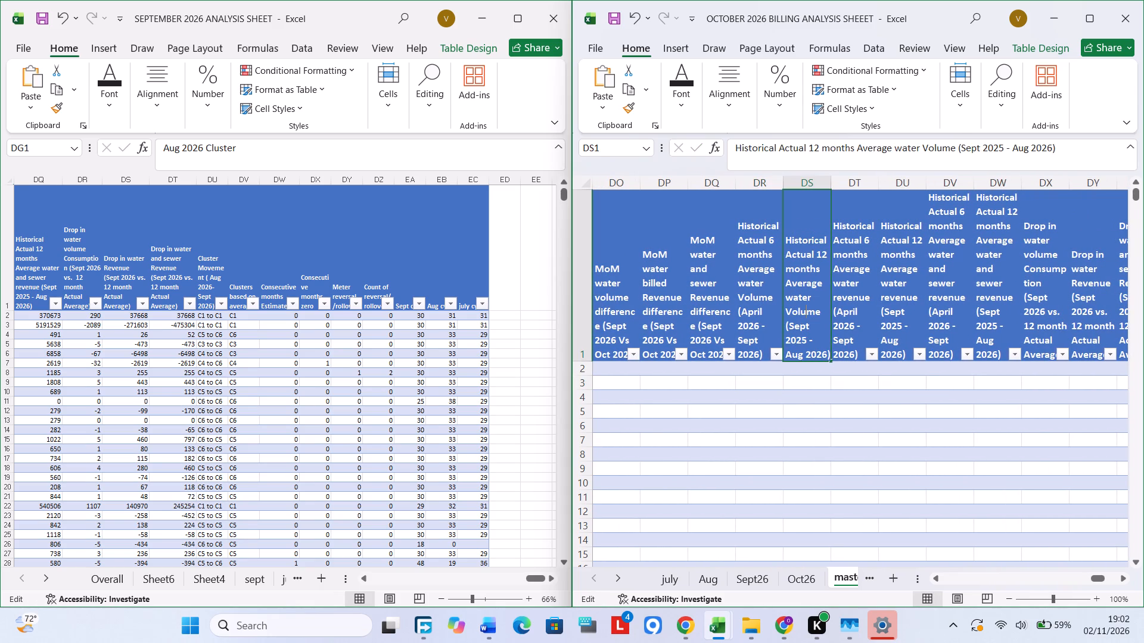
click(807, 327)
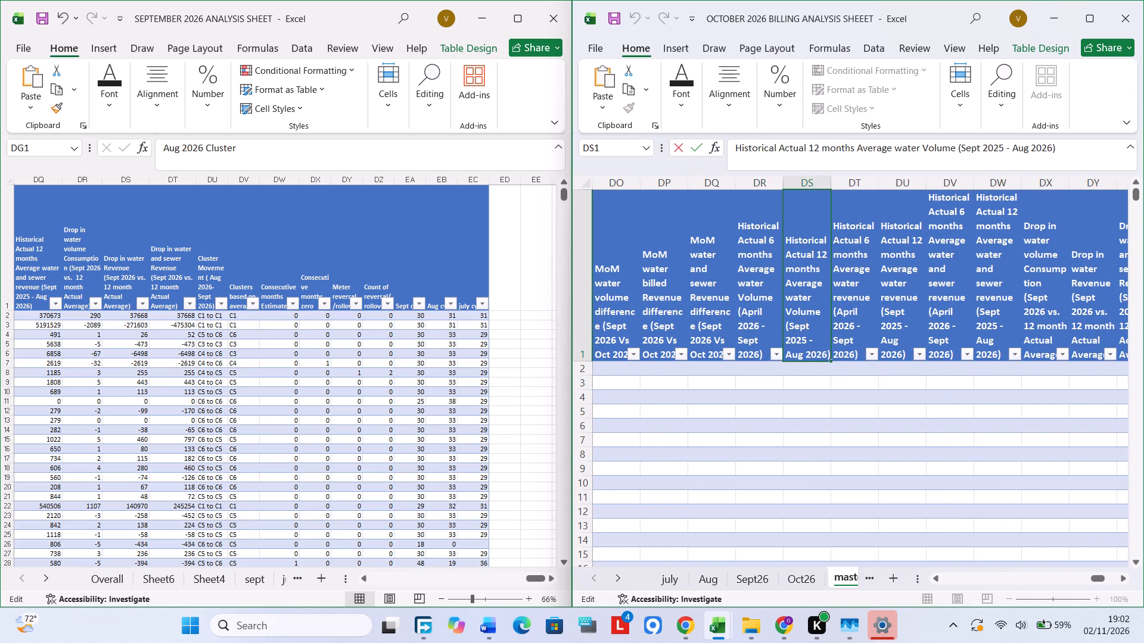
click(812, 328)
key(BackSpace)
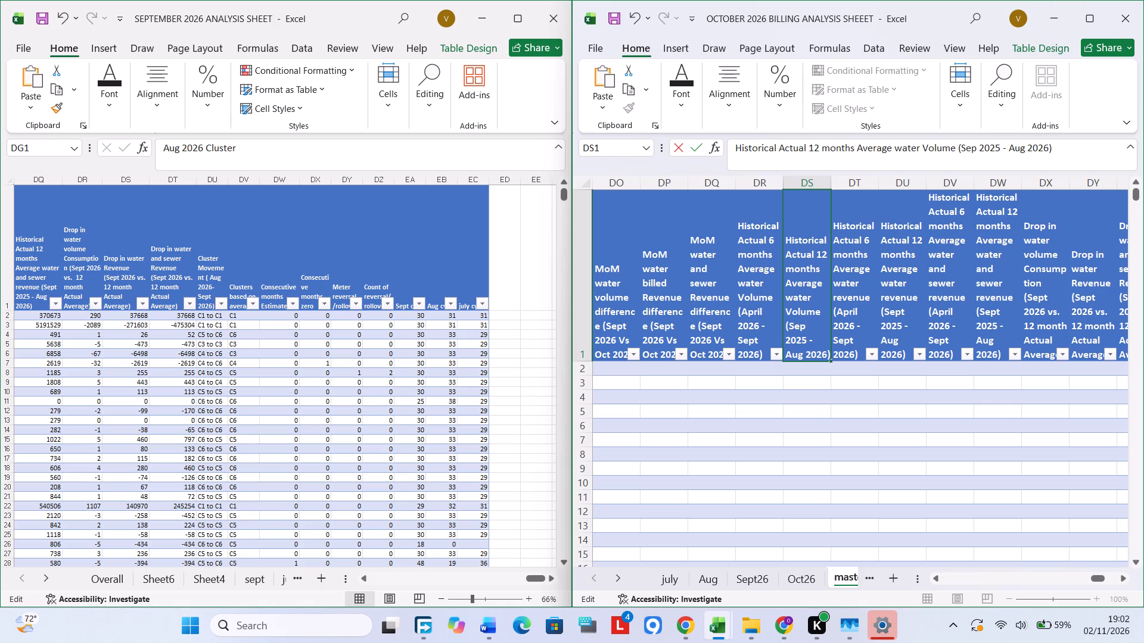
key(BackSpace)
key(BackSpace)
key(BackSpace)
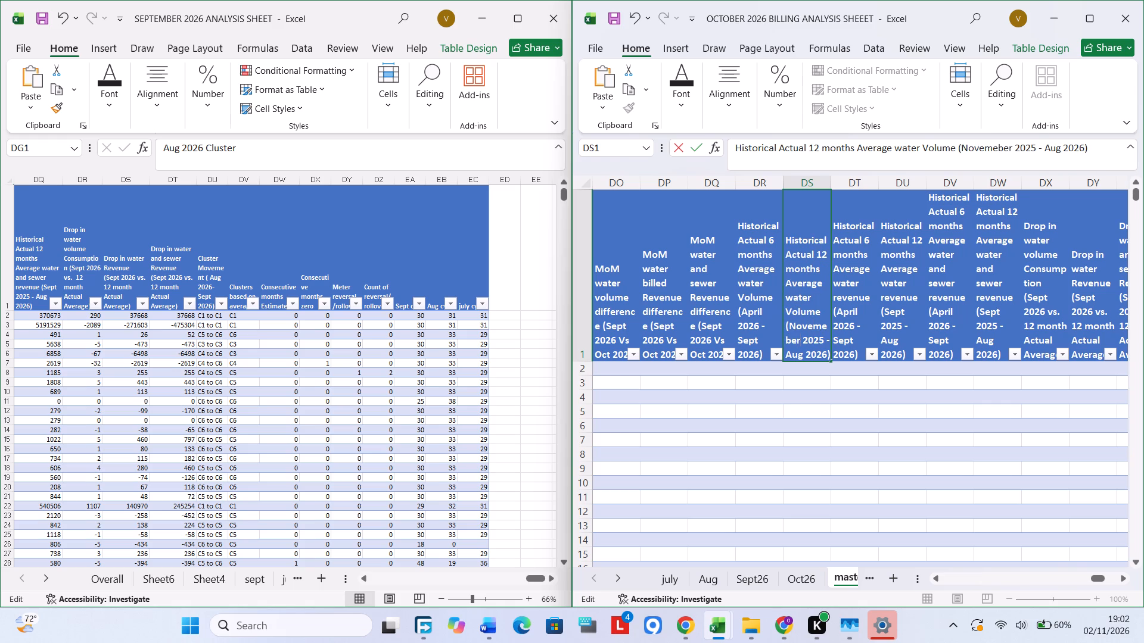
key(BackSpace)
key(BackSpace)
key(BackSpace)
key(BackSpace)
key(BackSpace)
key(BackSpace)
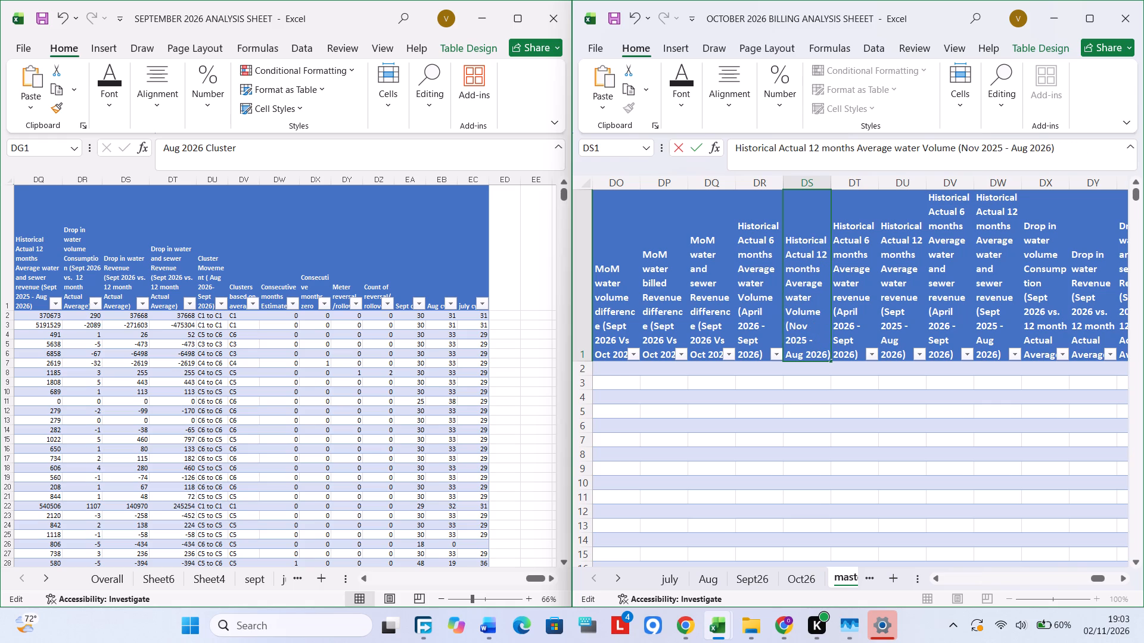
double_click(804, 358)
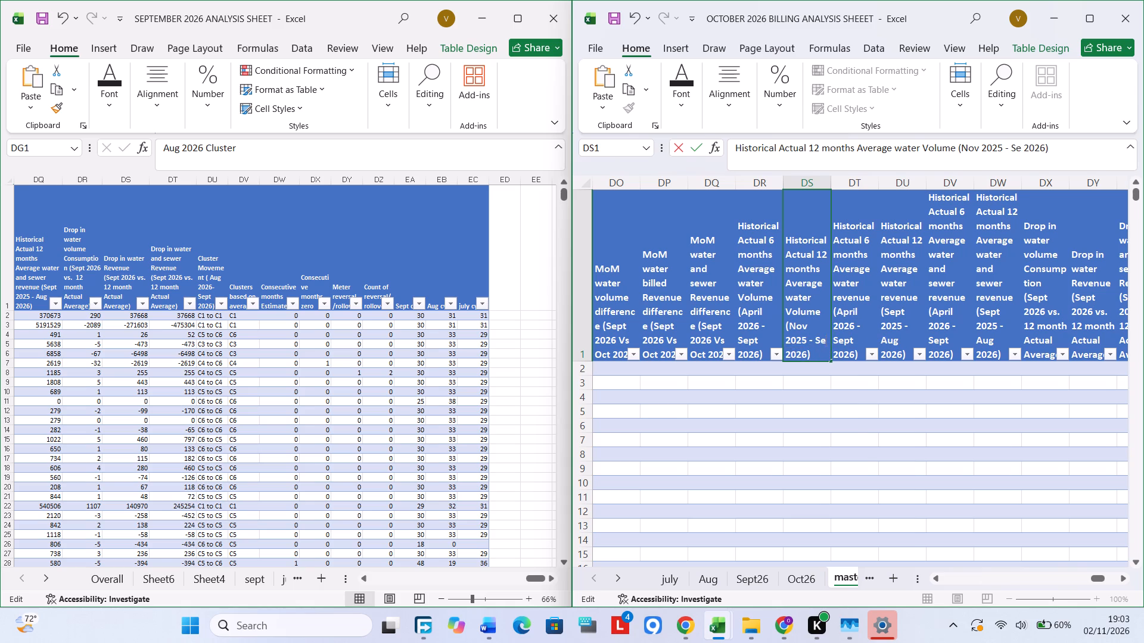
click(838, 410)
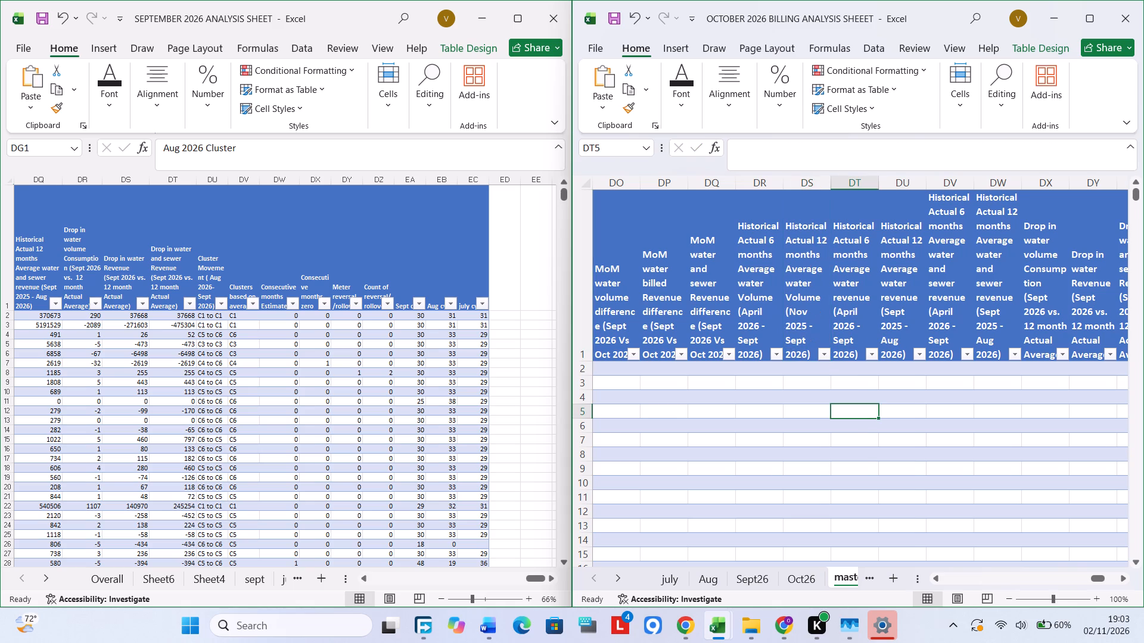
Copy the period (Nov 2025 - Sept 2026) from DS1 over the period in the Historical Actual 12 months Average water revenue header, DU1.
double_click(812, 354)
drag(812, 353, 789, 329)
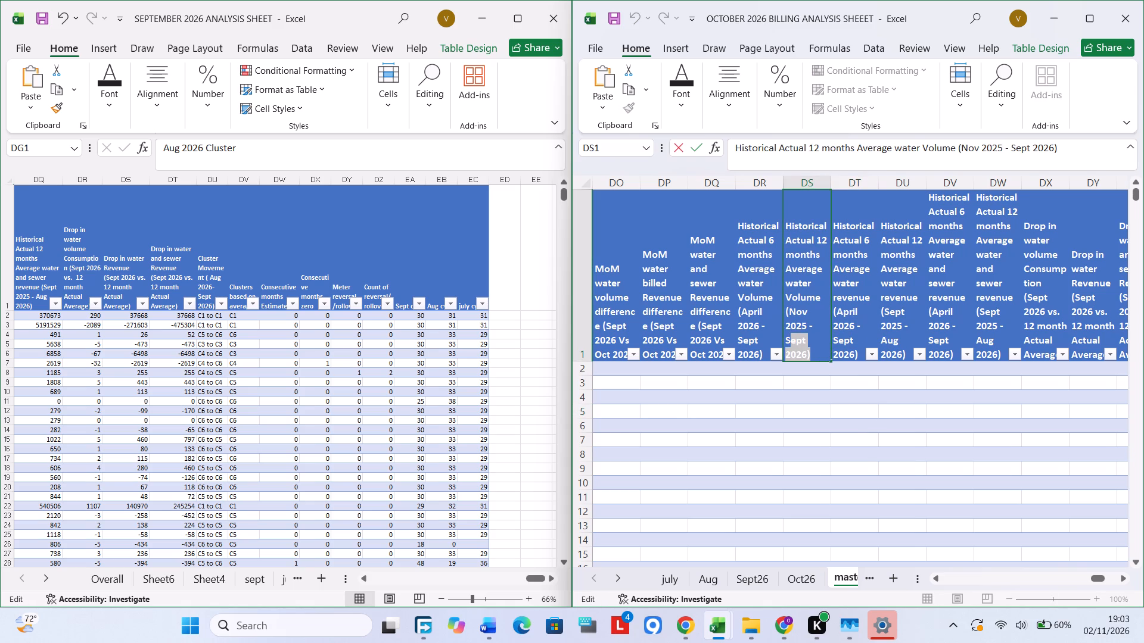
drag(789, 329, 785, 315)
key(ctrl+c)
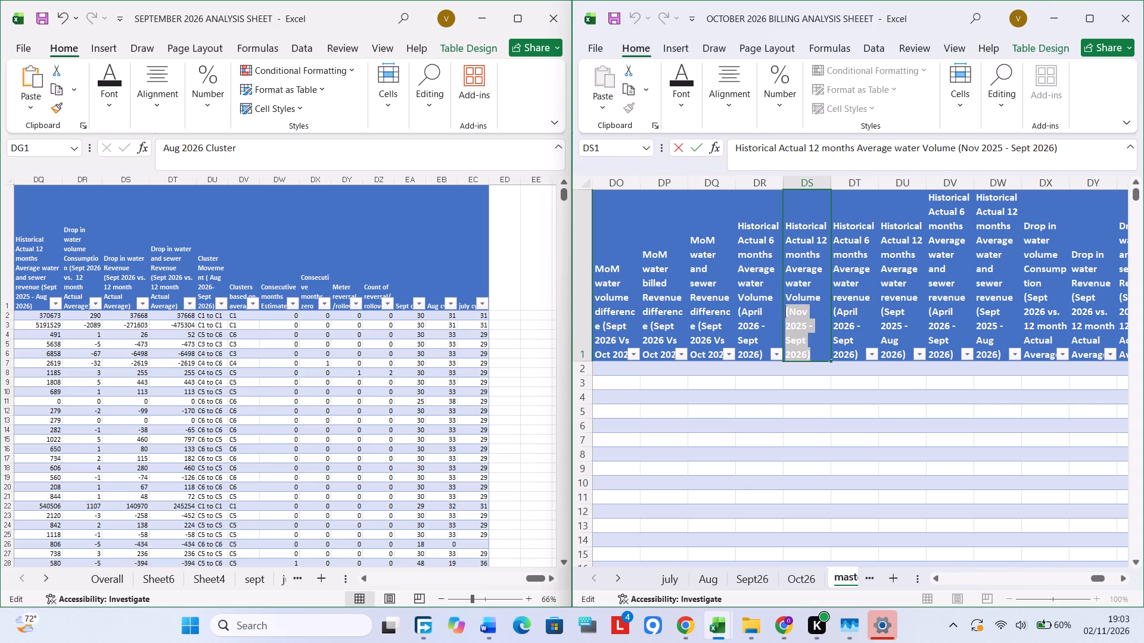
double_click(893, 345)
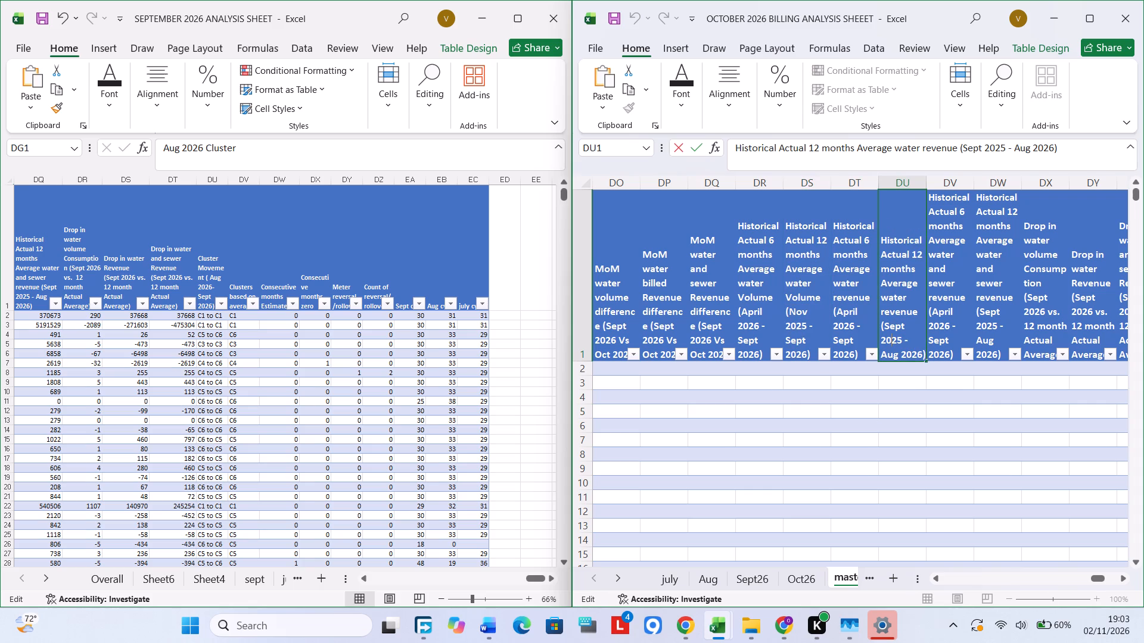
drag(880, 326, 913, 357)
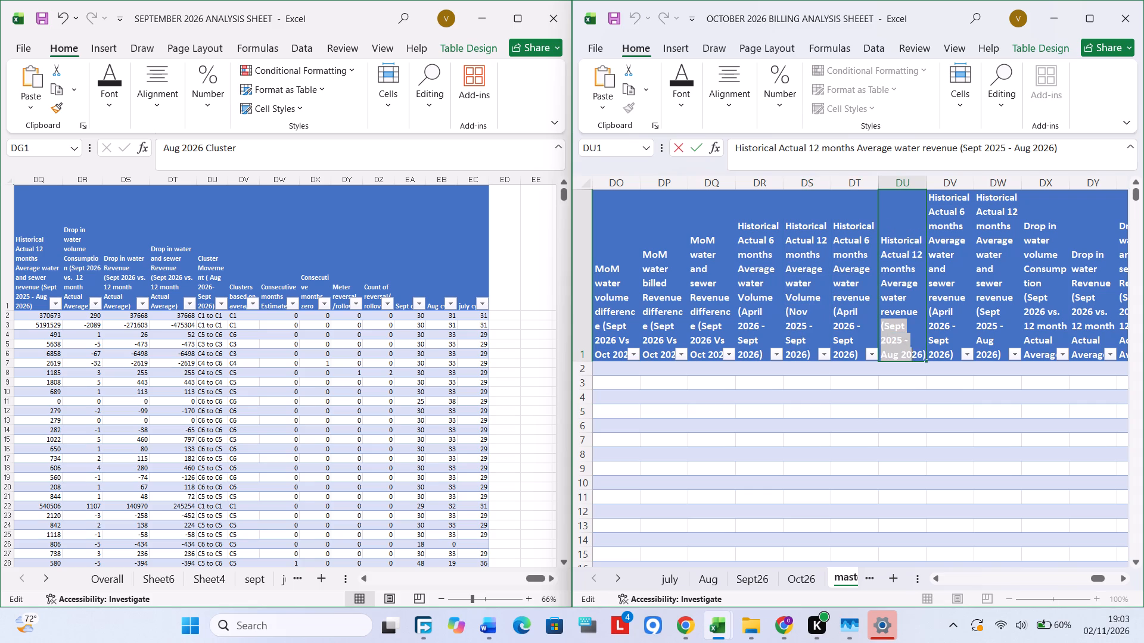
drag(913, 357, 925, 362)
key(ctrl+v)
click(906, 402)
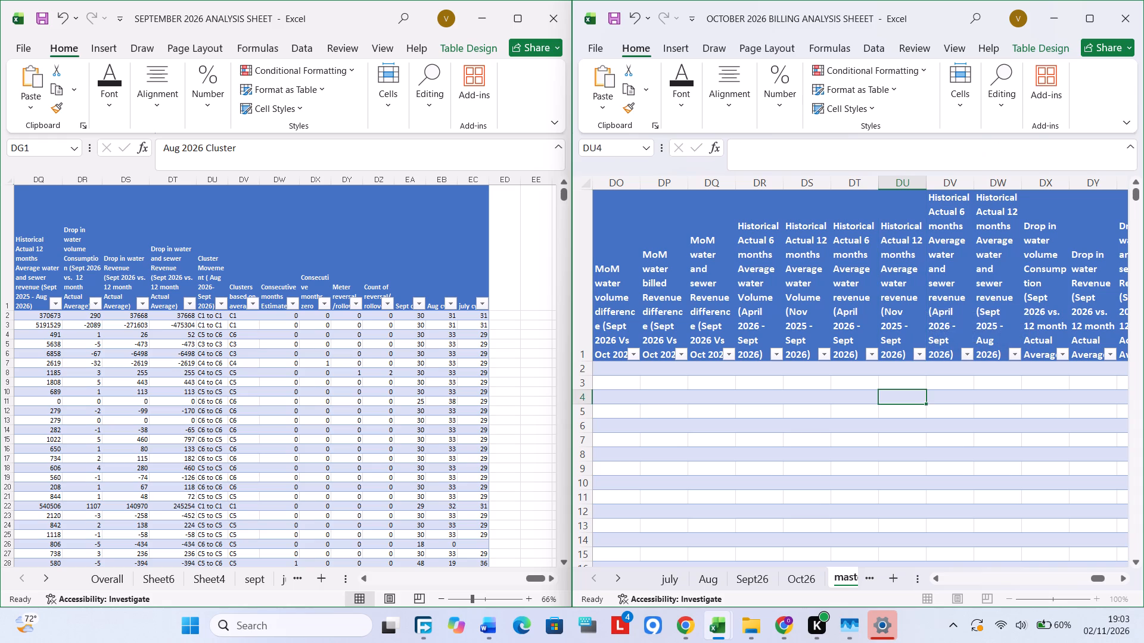
Replace the period in the Historical Actual 12 months Average water and sewer revenue header, DW1, with the copied (Nov 2025 - Sept 2026).
double_click(984, 313)
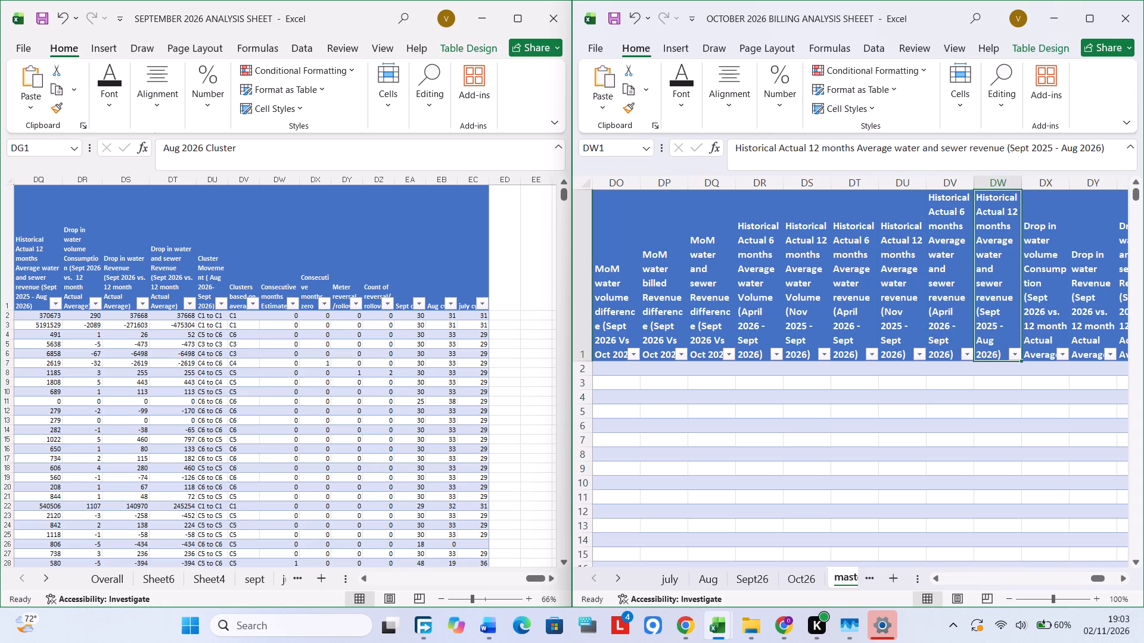
double_click(981, 313)
click(977, 327)
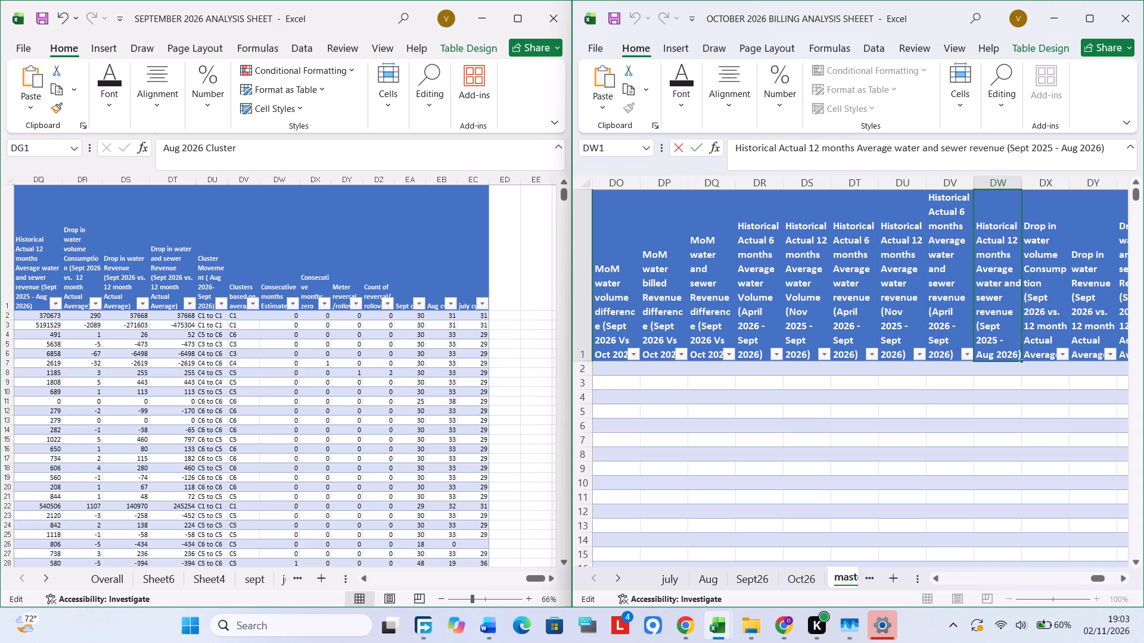
drag(977, 327, 1024, 362)
key(ctrl+v)
click(1012, 396)
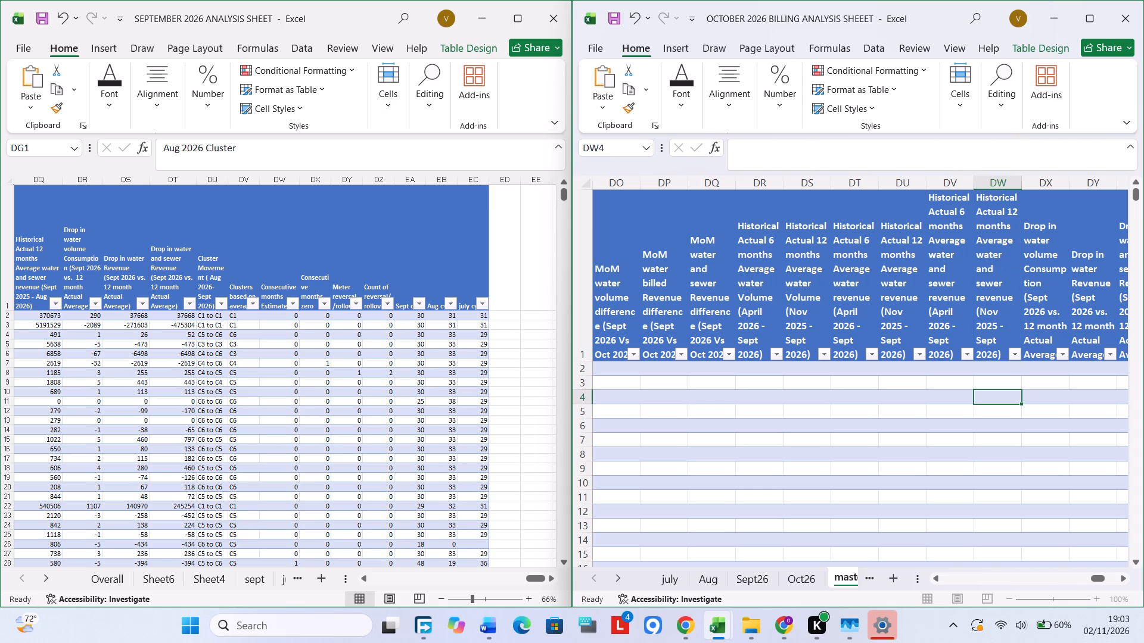
Change Sept to Oct in the Drop in water volume Consumption header, DX1, copy the word Oct, and discard the edit.
scroll(1018, 369, left, 4)
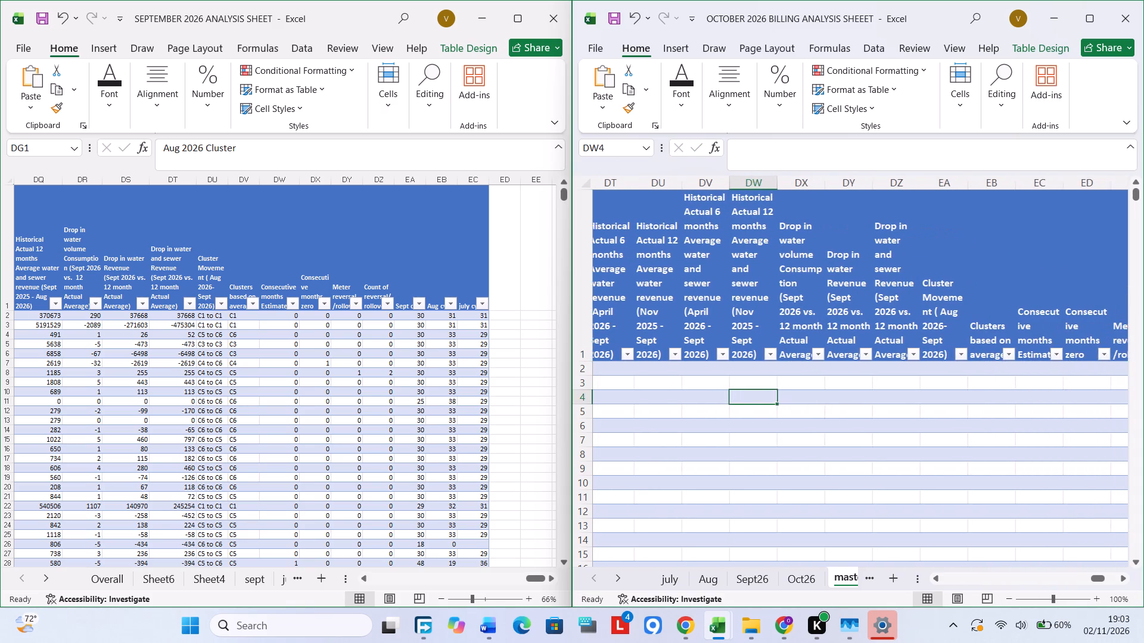
scroll(1017, 369, left, 1)
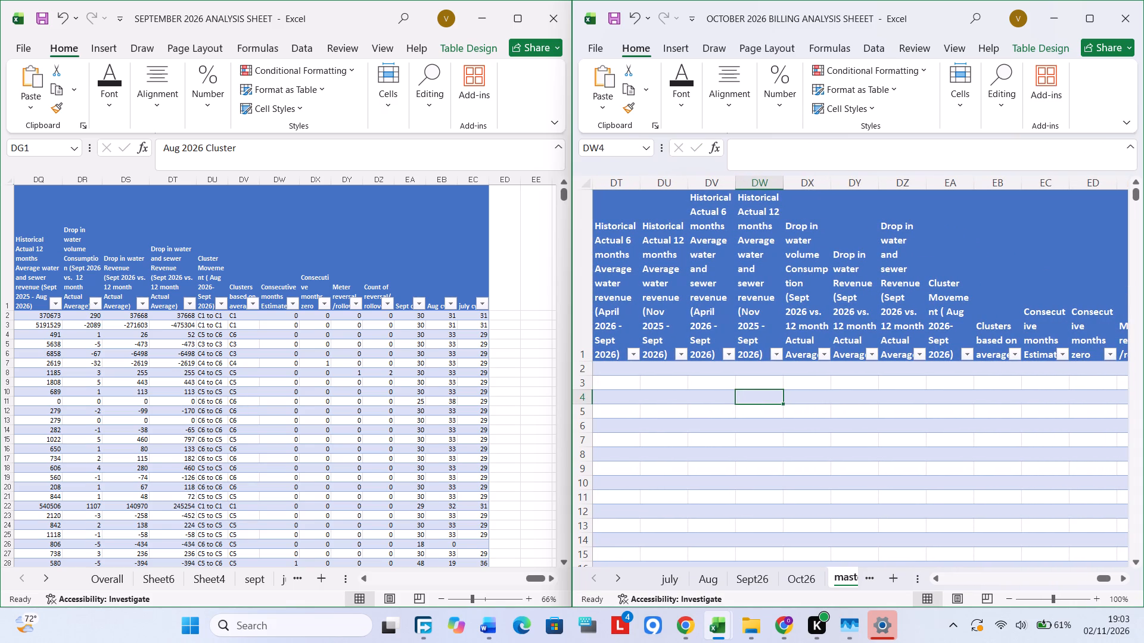
double_click(806, 297)
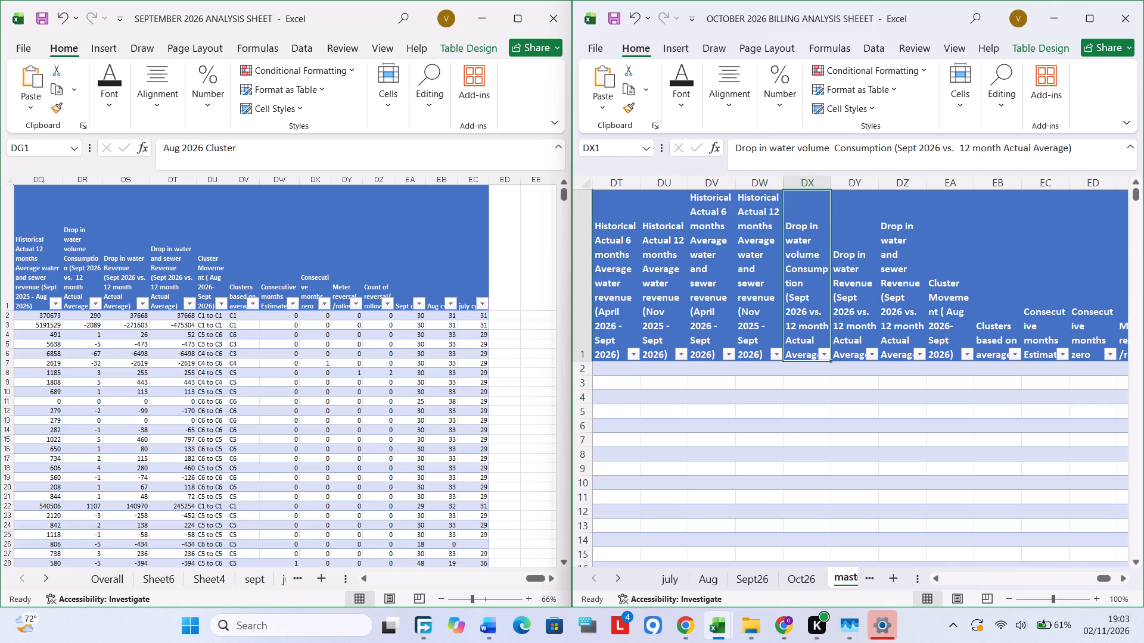
double_click(807, 297)
click(825, 297)
click(812, 295)
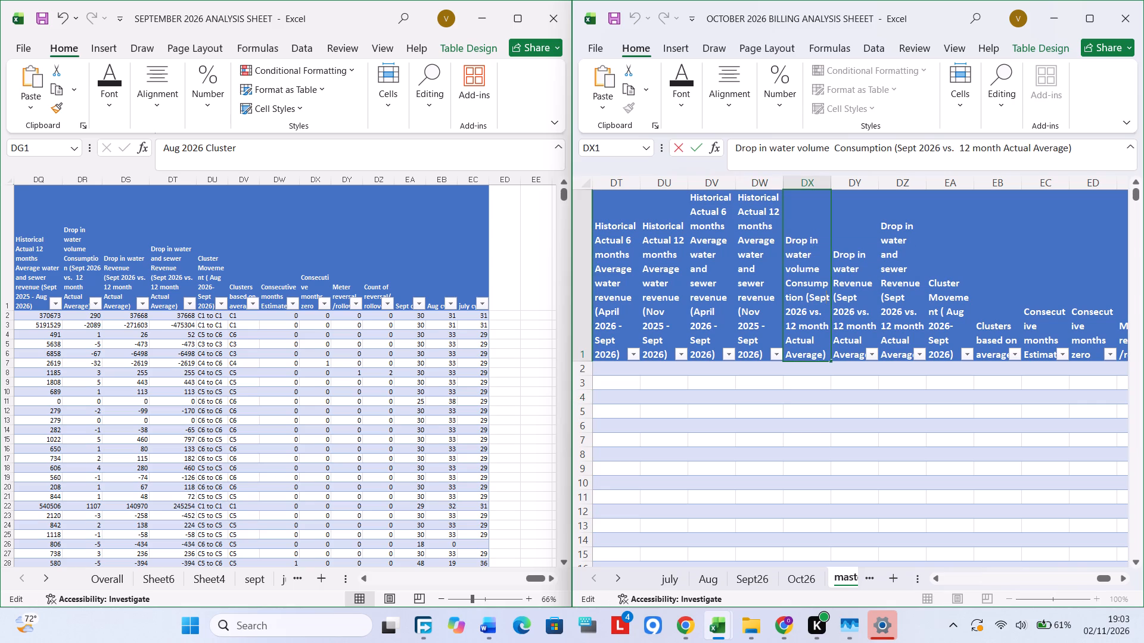
drag(810, 296, 828, 304)
drag(828, 304, 828, 301)
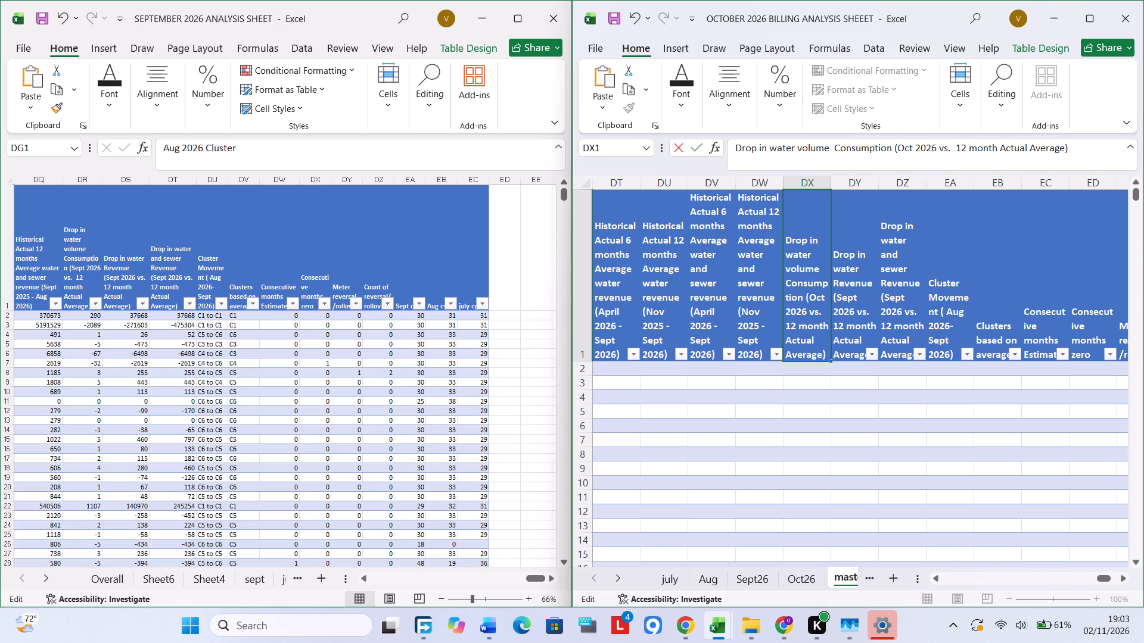
drag(824, 298, 812, 301)
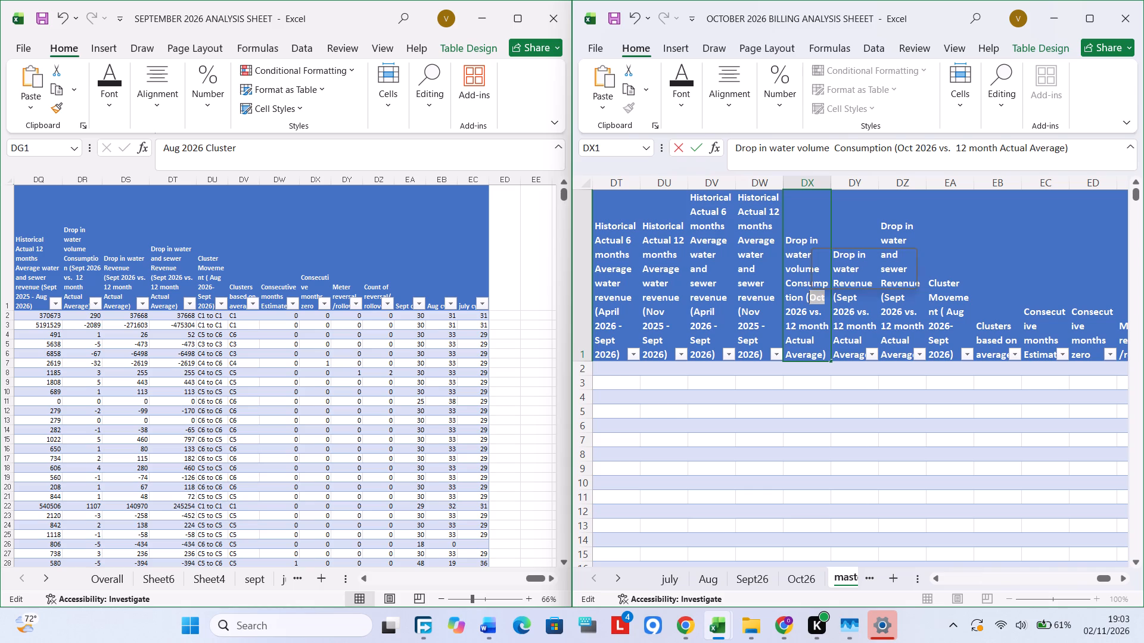
key(ctrl+c)
key(Escape)
triple_click(849, 298)
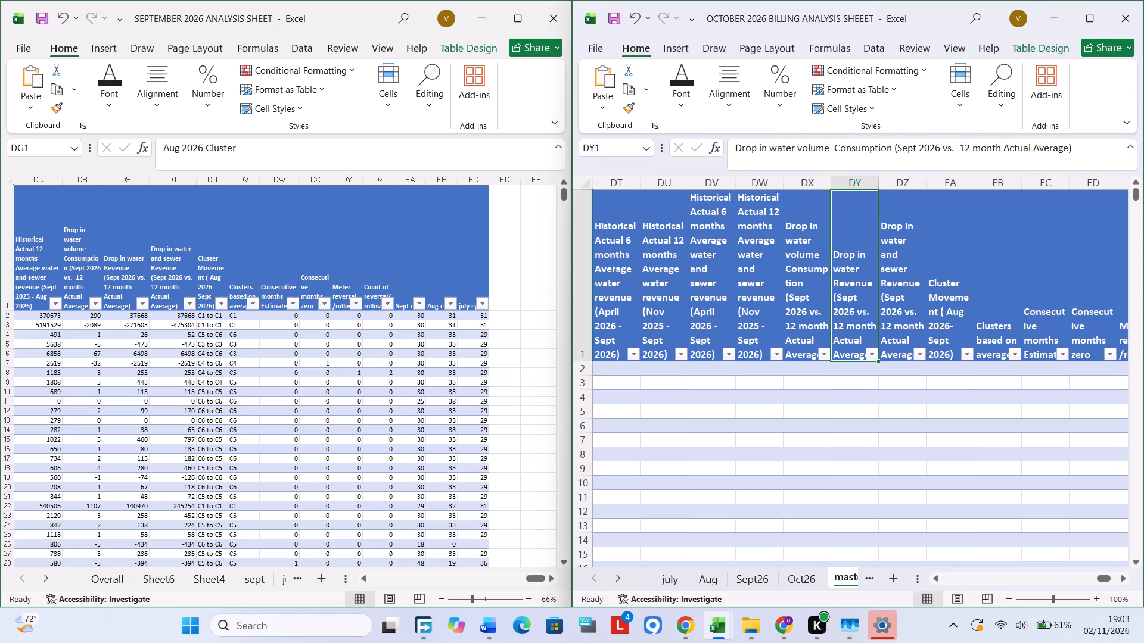
Replace Sept with the copied Oct in the Drop in water volume Consumption header, DX1, so it reads (Oct 2026 vs. 12 month Actual Average).
triple_click(810, 299)
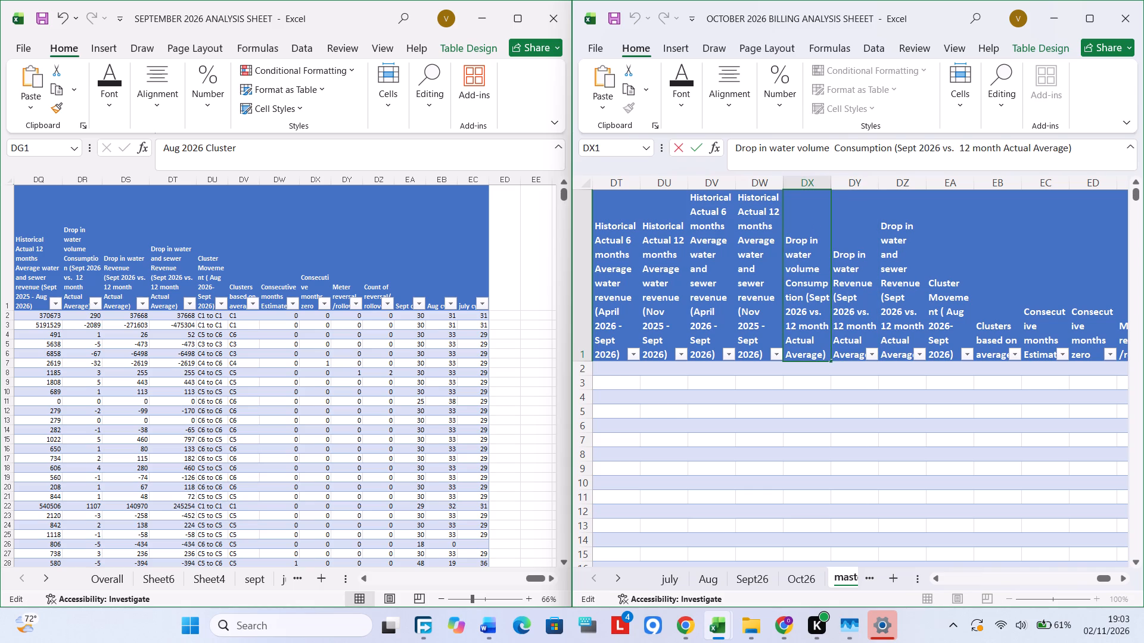
drag(809, 295, 829, 295)
key(ctrl+v)
key(Return)
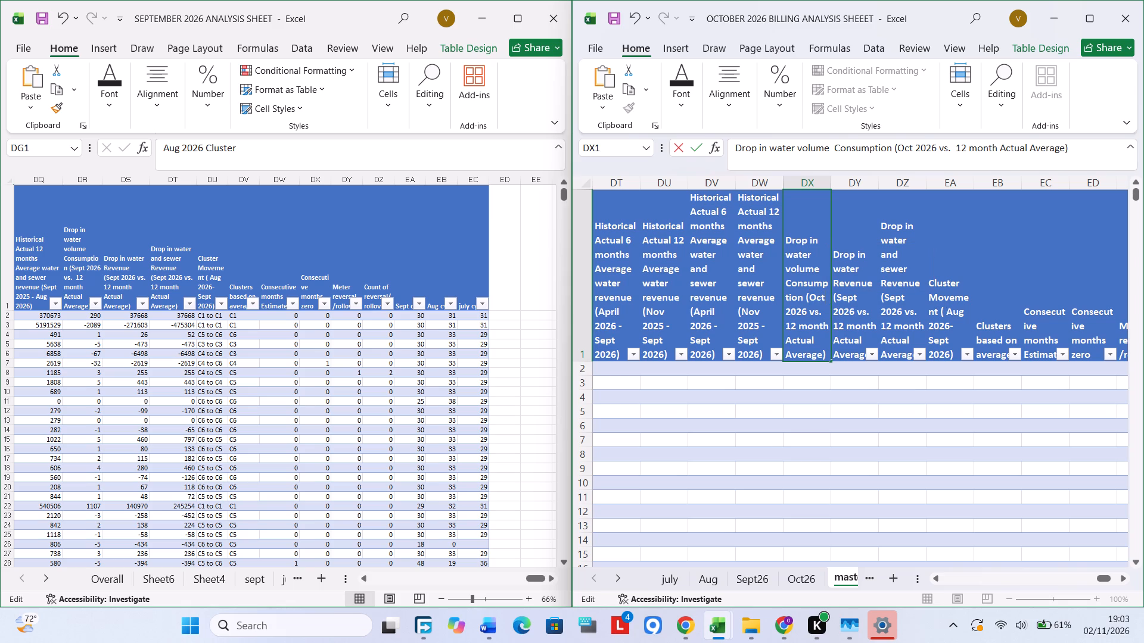
Replace Sept with the copied Oct in the Drop in water Revenue header, DY1, so it reads (Oct 2026 vs. 12 month Actual Average).
triple_click(850, 296)
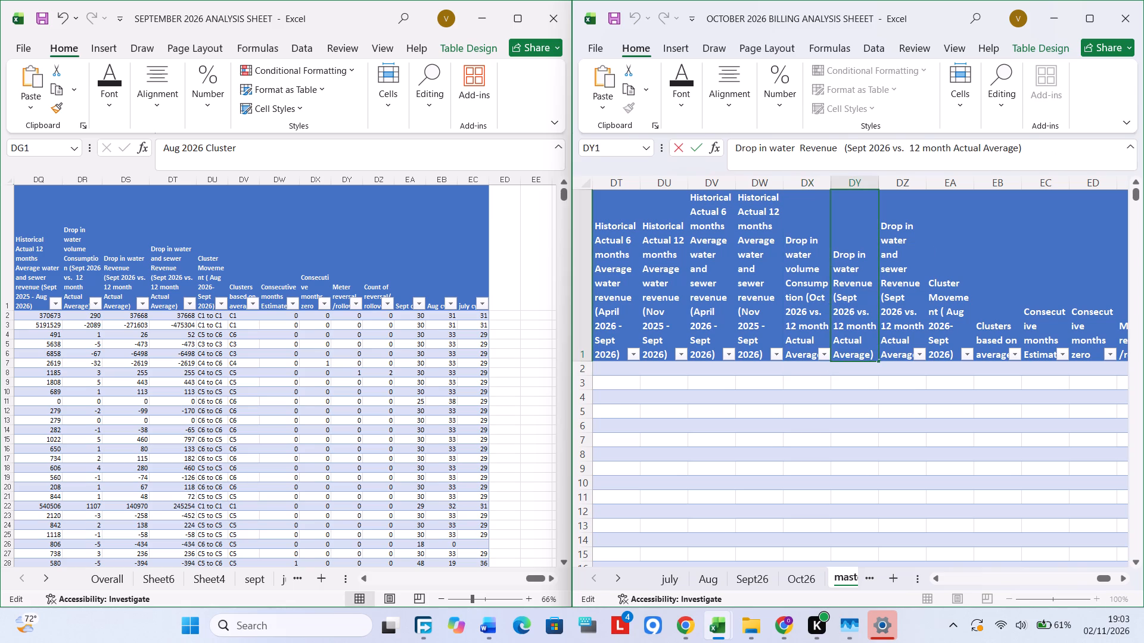
drag(859, 296, 837, 298)
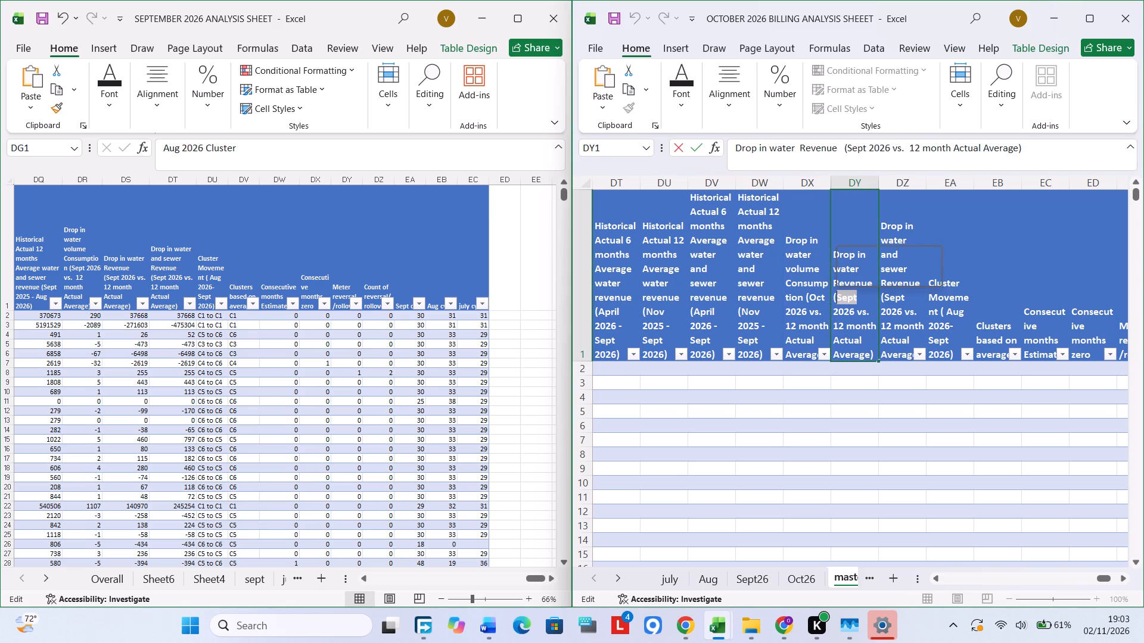
key(ctrl+v)
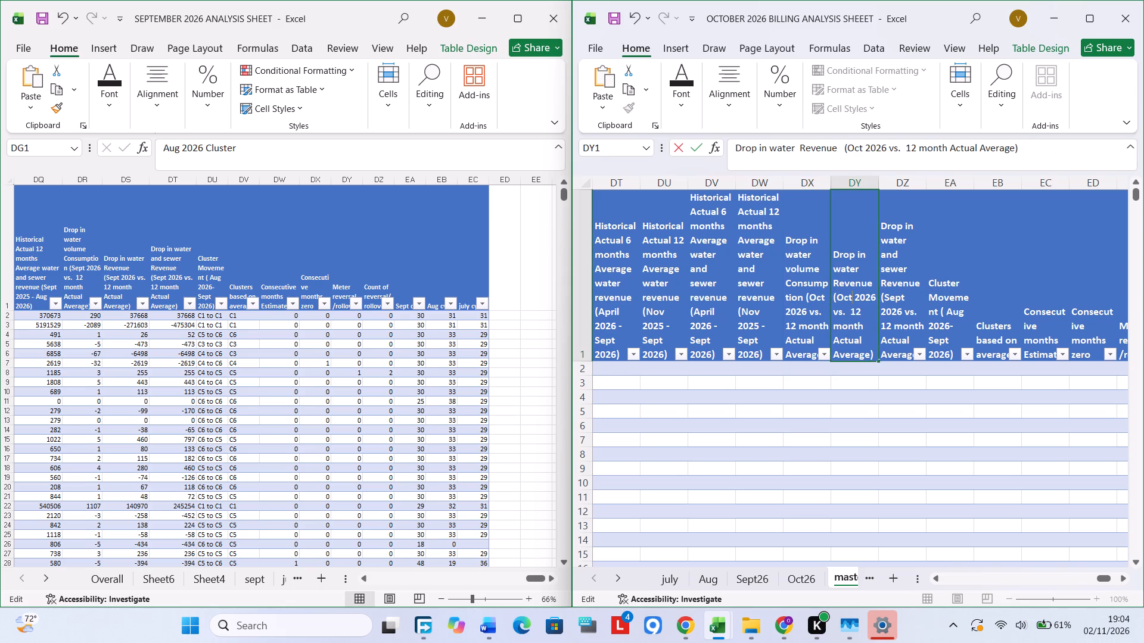
key(Return)
Replace Sept with the copied Oct in the Drop in water and sewer Revenue header, DZ1.
click(899, 302)
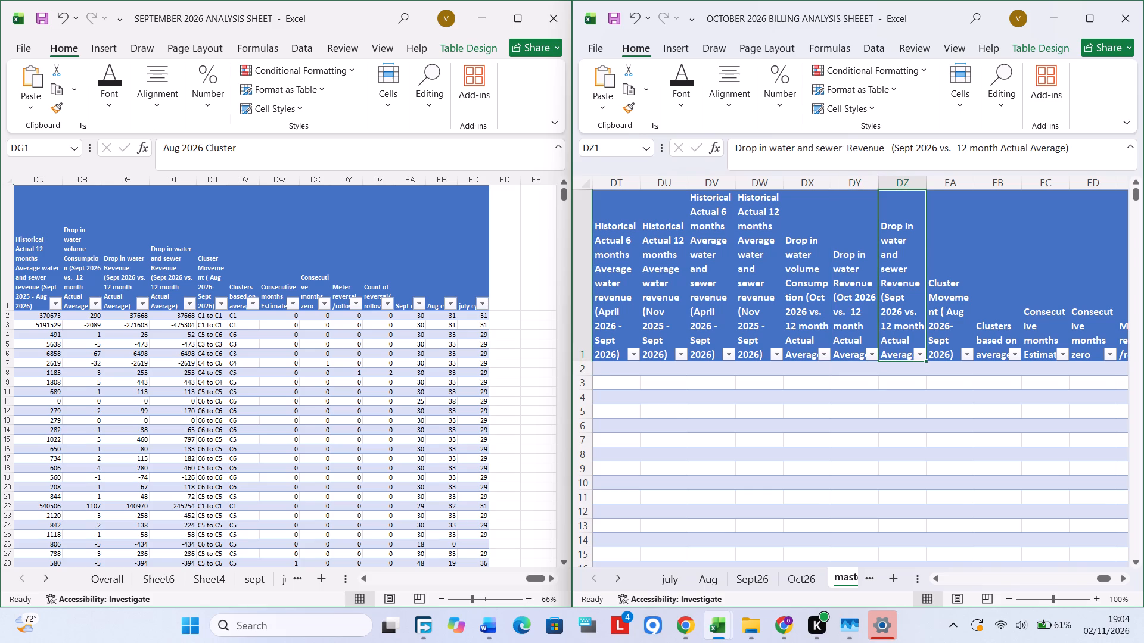
double_click(899, 300)
drag(906, 298, 884, 298)
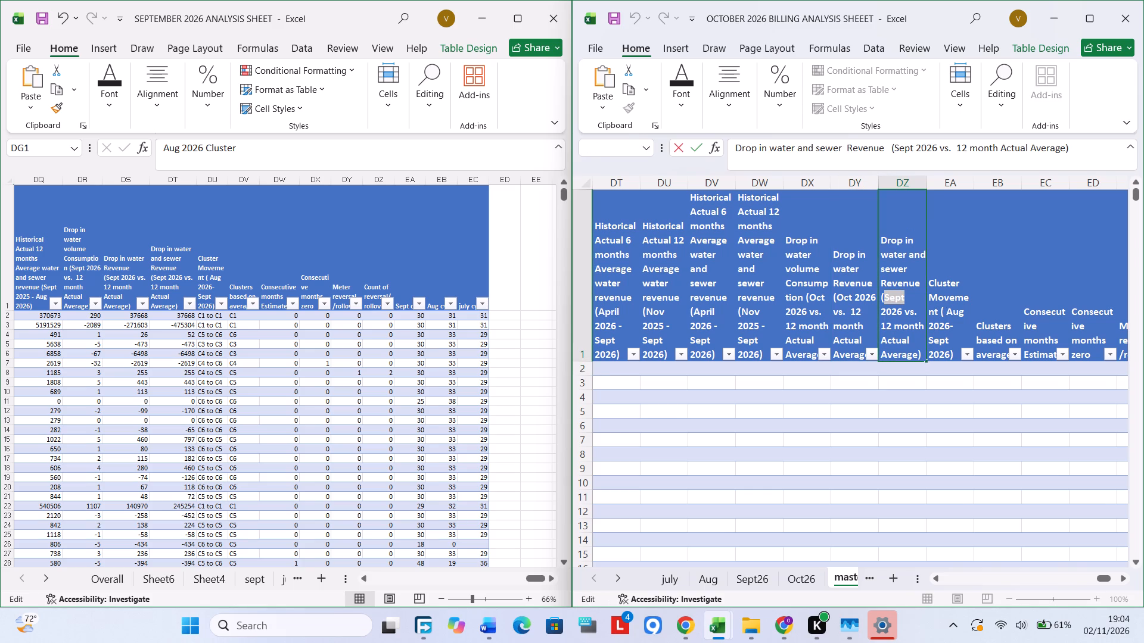
drag(884, 298, 885, 298)
key(ctrl+v)
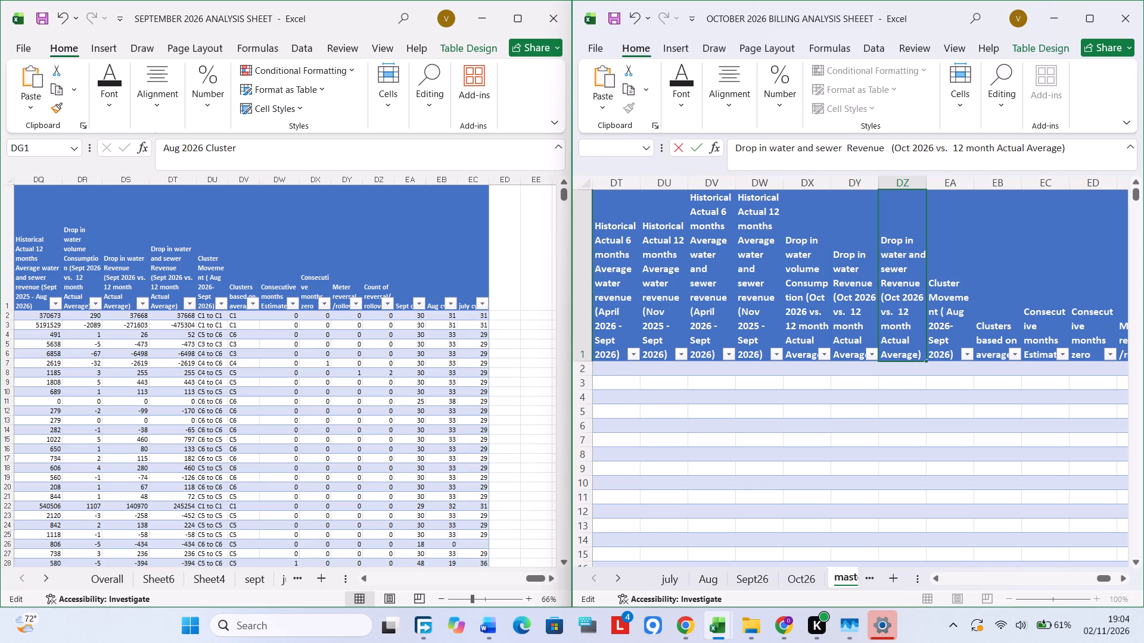
Replace the hyphen between the two dates in the Cluster Movement header, EA1, with the word "to", spaced on both sides.
click(934, 310)
double_click(946, 319)
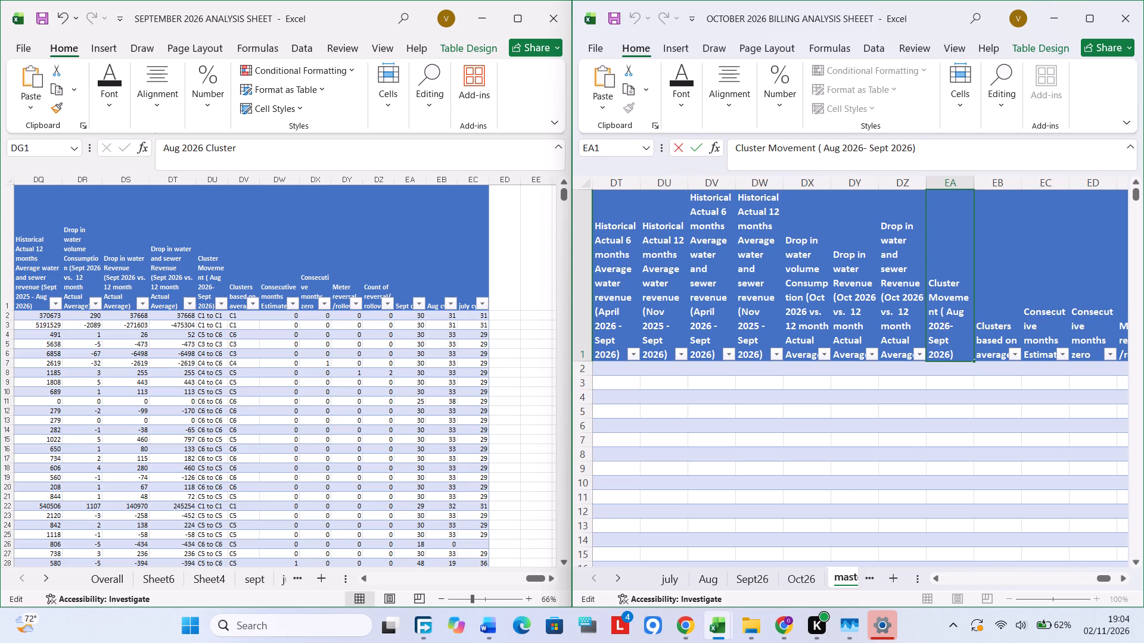
click(947, 327)
key(space)
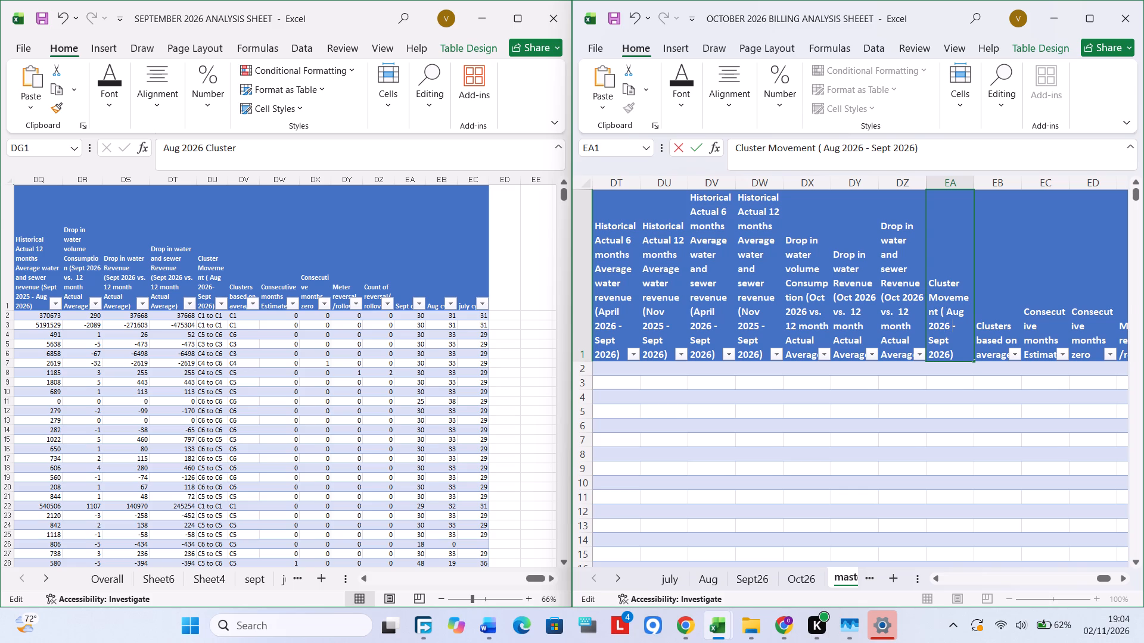
click(956, 330)
key(BackSpace)
key(s)
key(BackSpace)
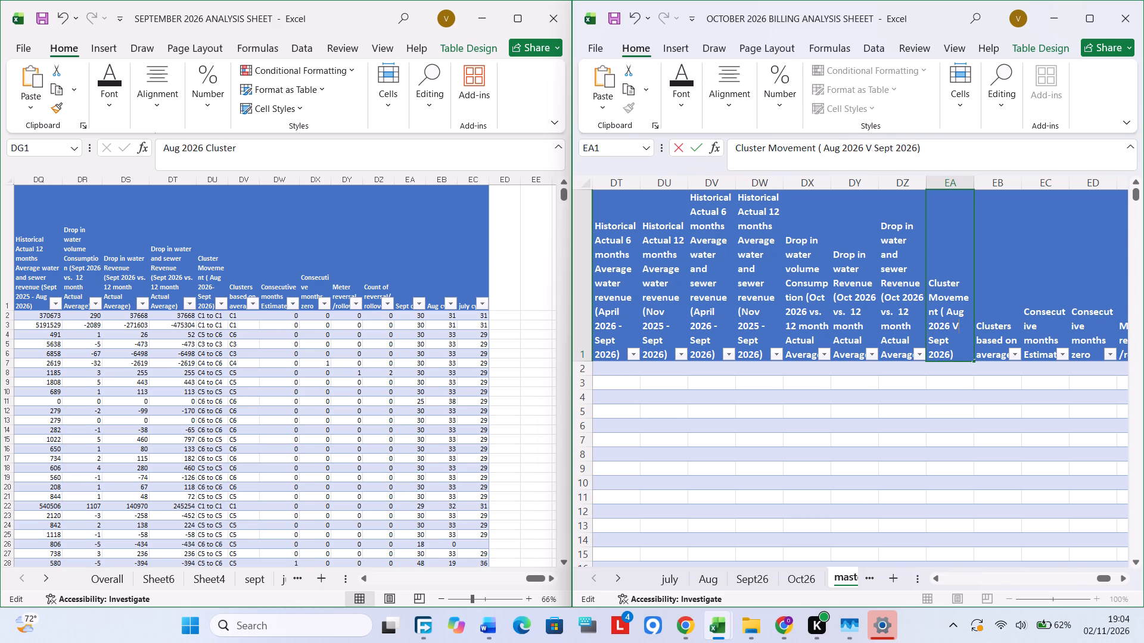
key(BackSpace)
text(to)
Change the months in the Cluster Movement header, EA1, so the period reads Sept 2026 to Oct 2026.
click(962, 312)
key(BackSpace)
key(BackSpace)
key(BackSpace)
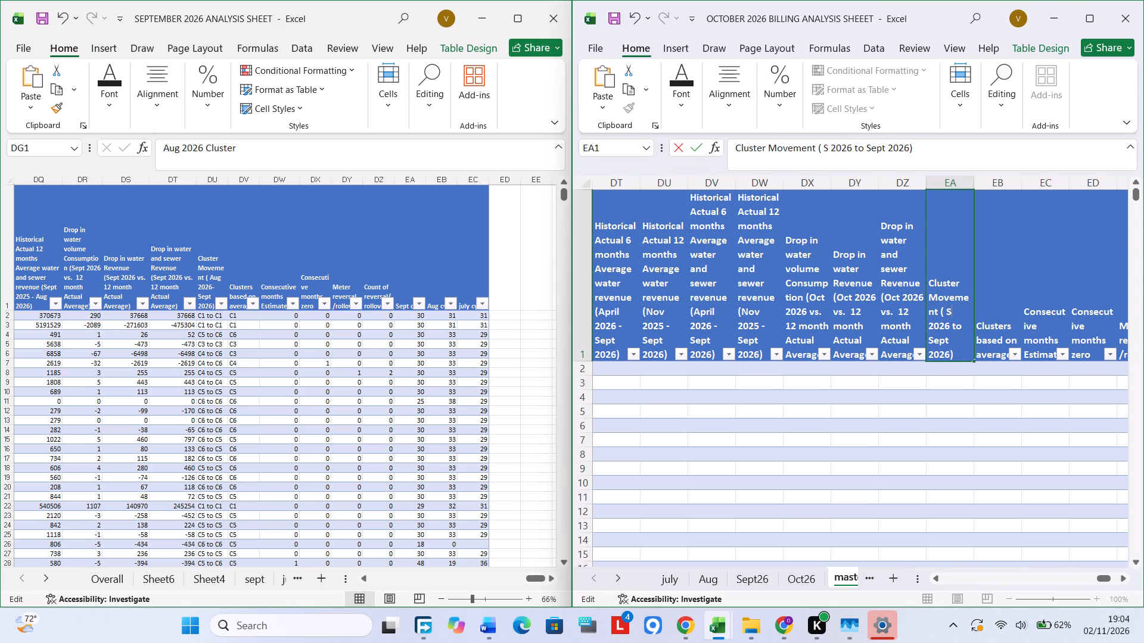
text(ept)
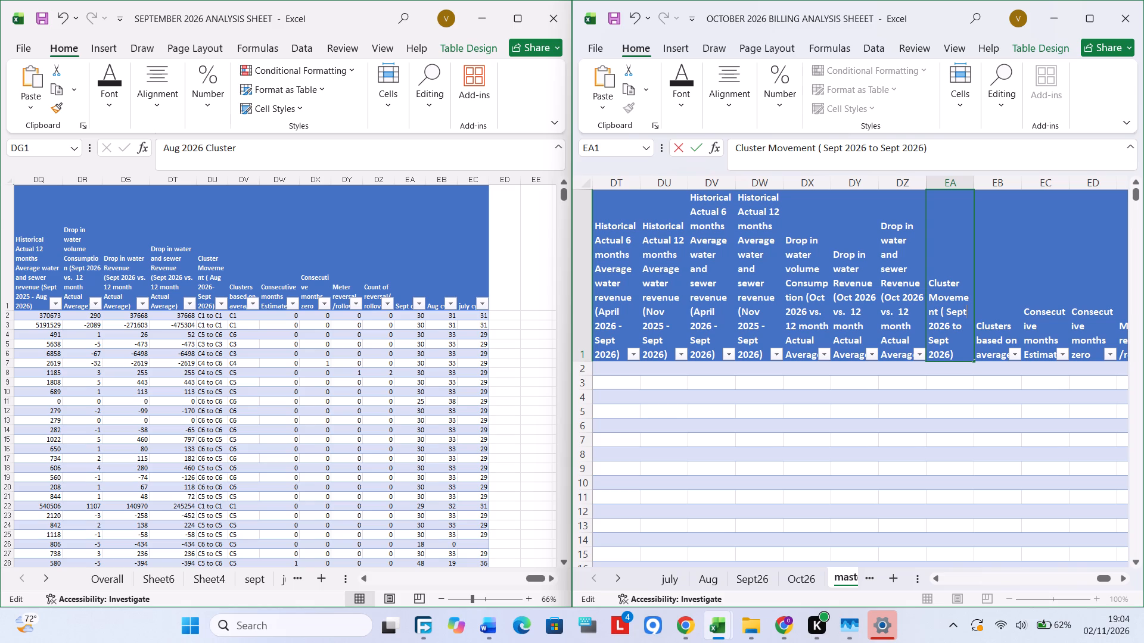
click(953, 342)
key(BackSpace)
key(BackSpace)
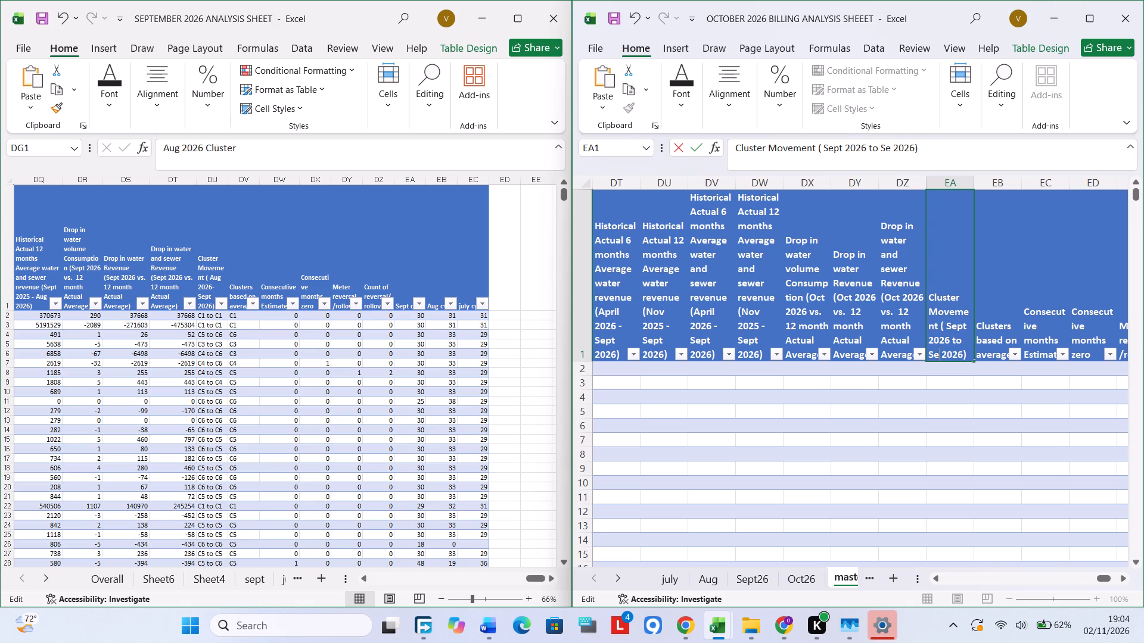
key(BackSpace)
key(BackSpace)
key(ctrl+v)
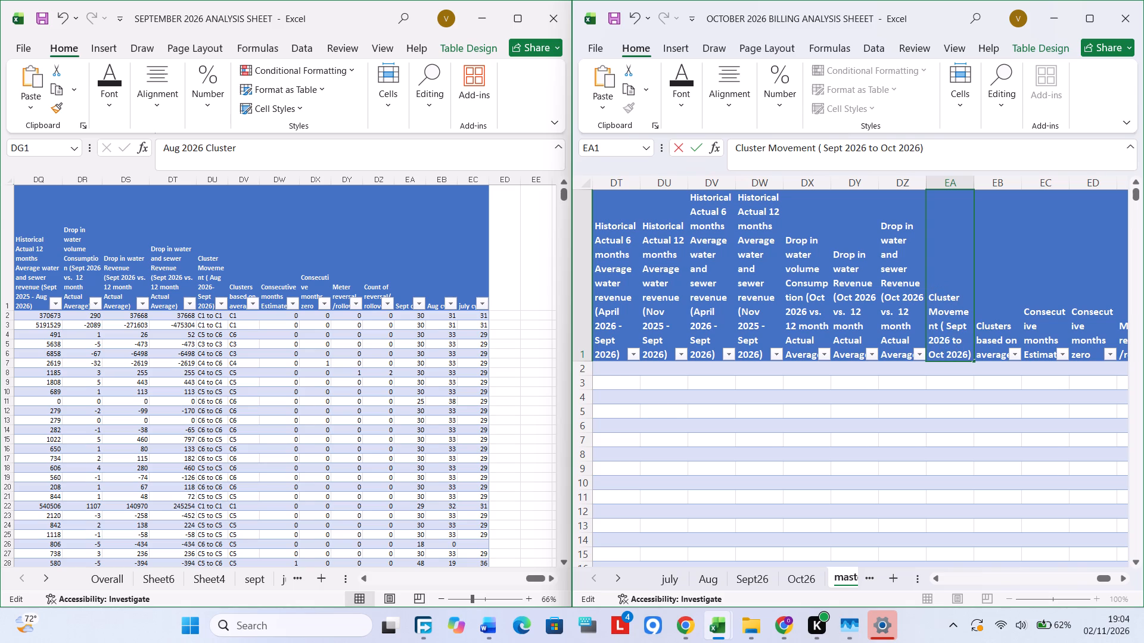
click(973, 393)
Move the Sept cycle column from EG to the end of the table, after the july cycle column.
click(1008, 332)
scroll(1008, 332, left, 1)
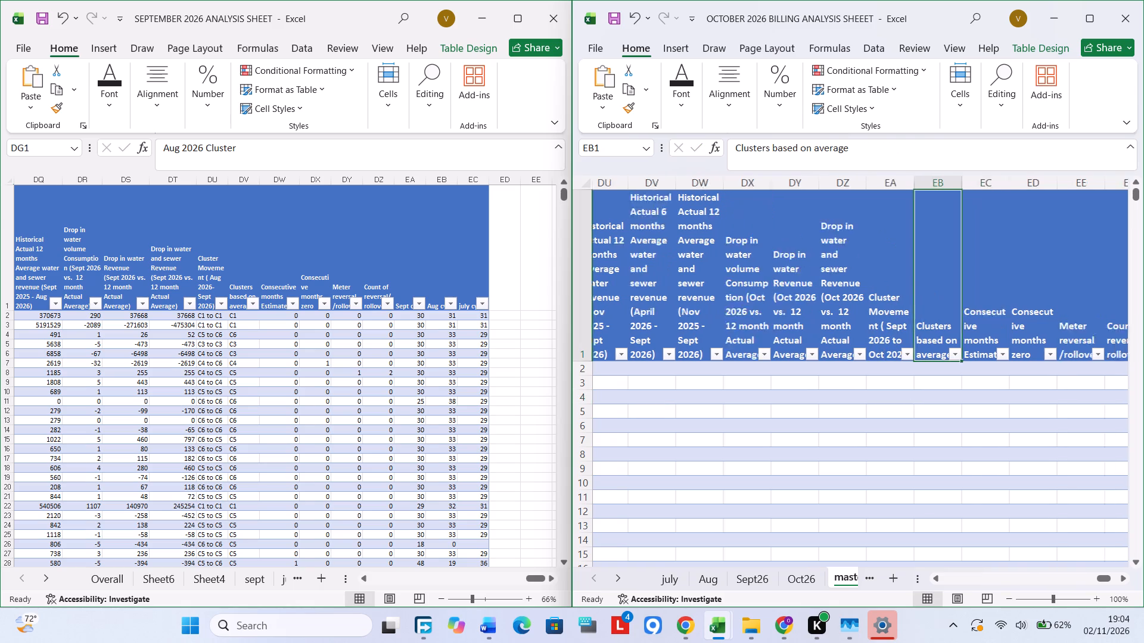
scroll(1008, 332, left, 4)
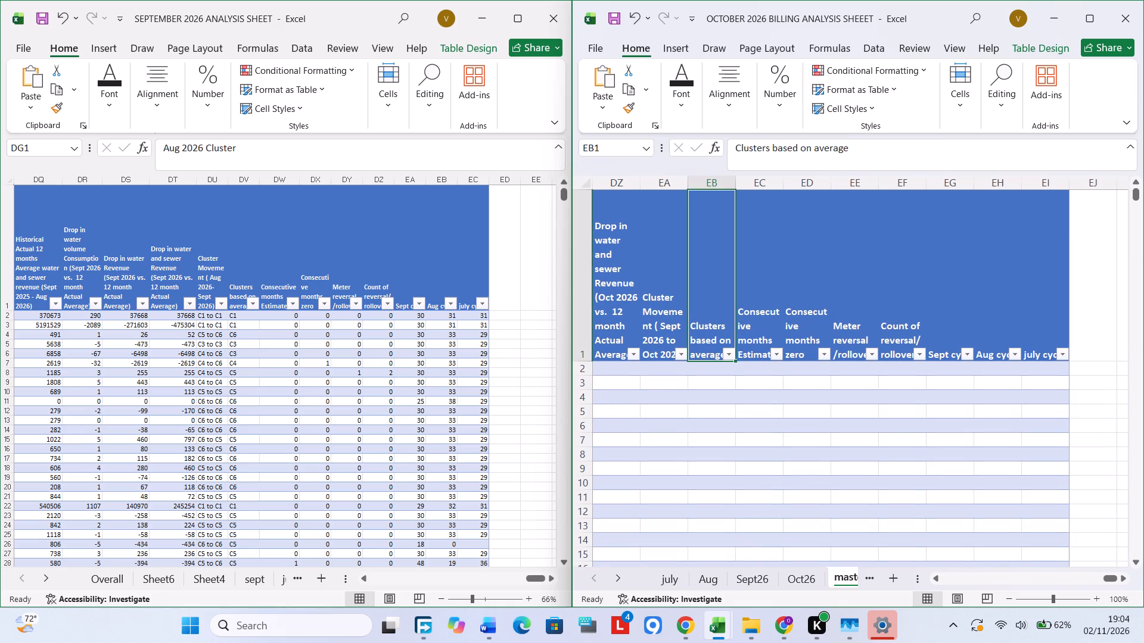
right_click(957, 186)
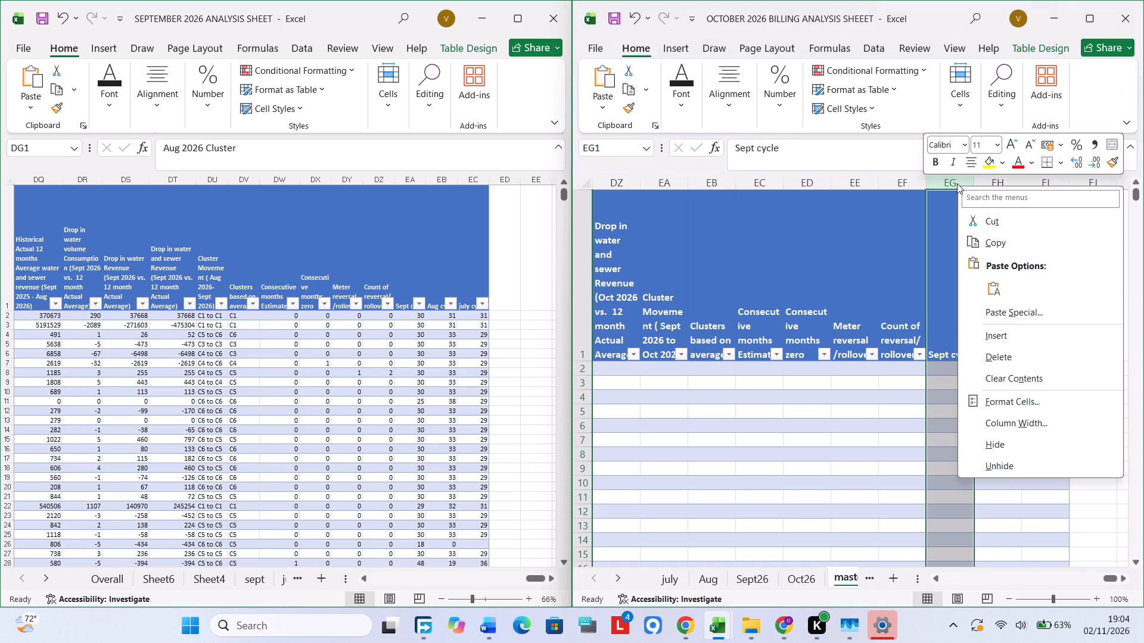
click(990, 218)
click(1093, 188)
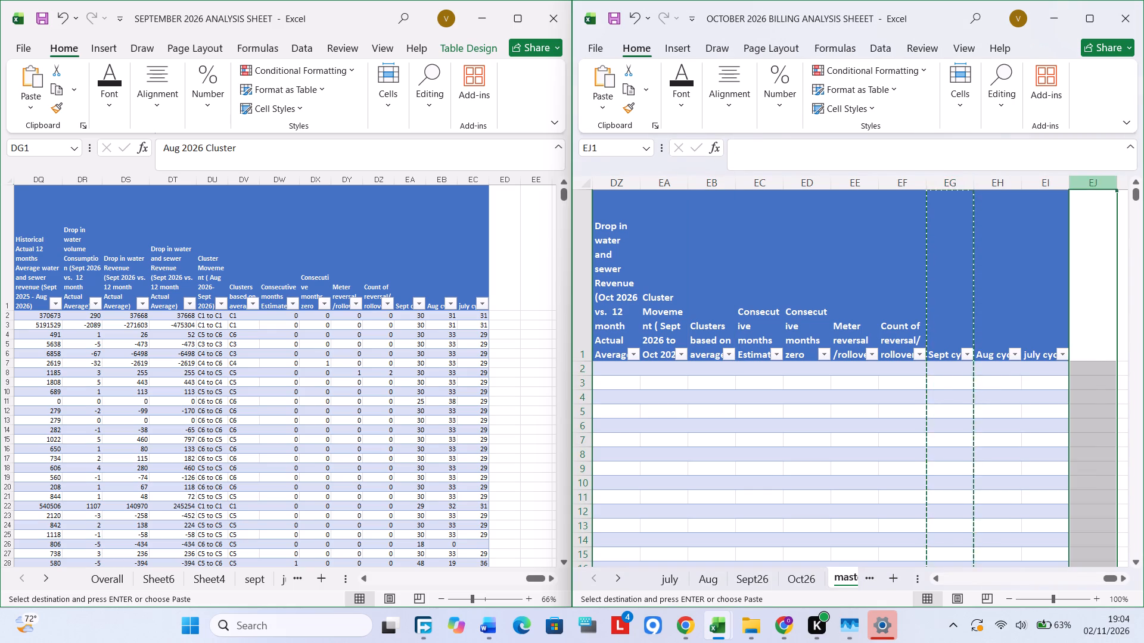
right_click(1093, 188)
click(1016, 328)
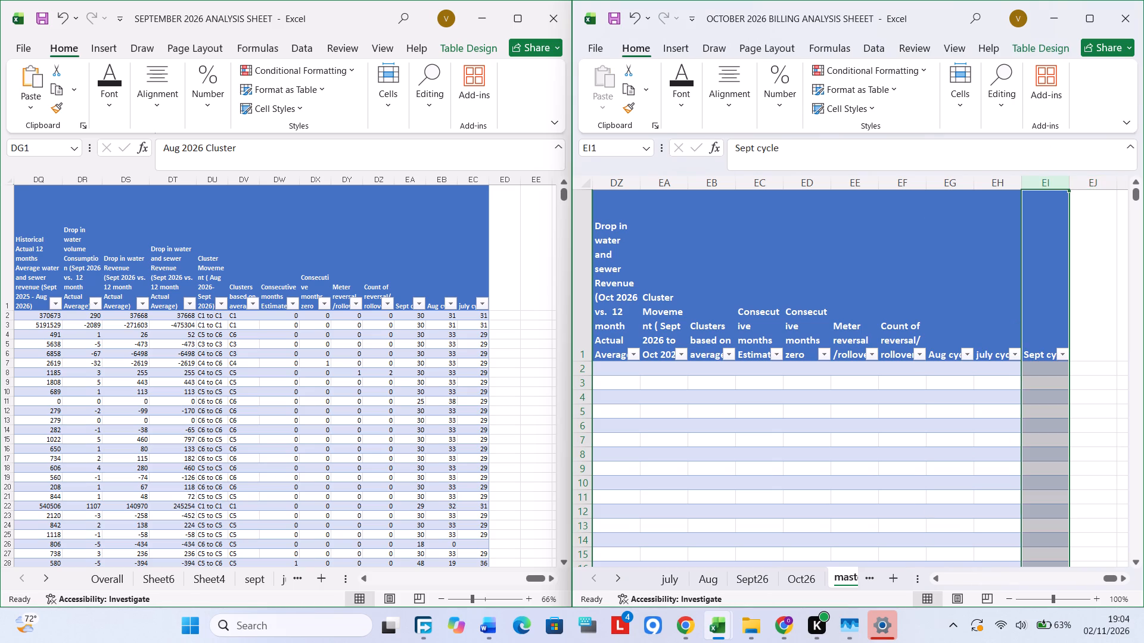
Move the Aug cycle column from EG to between the july cycle and Sept cycle columns.
click(946, 185)
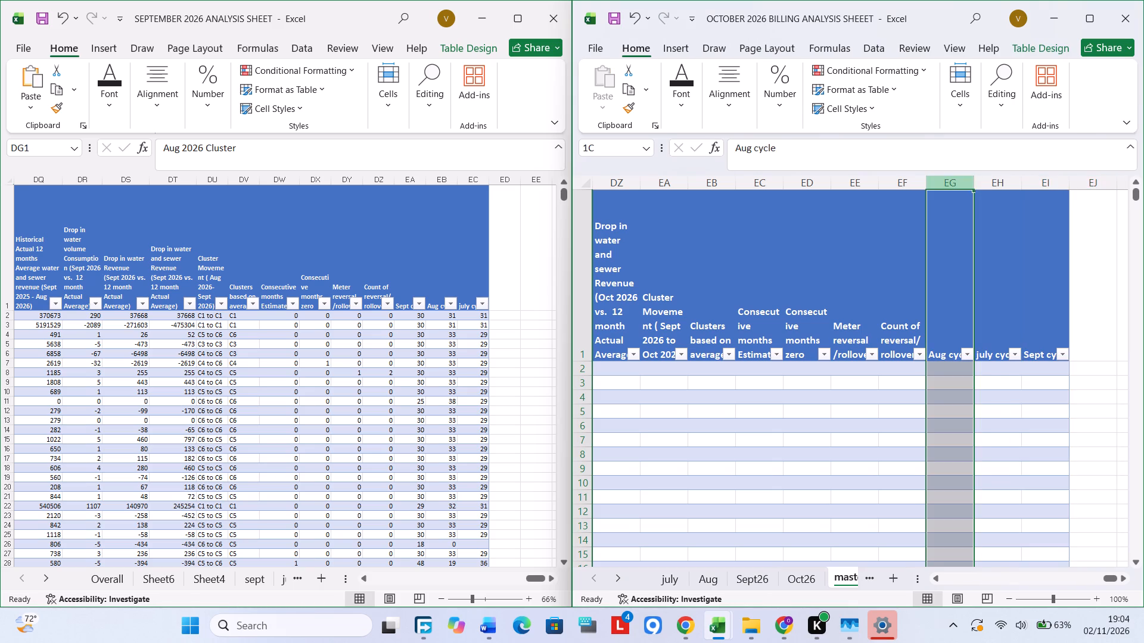
right_click(946, 185)
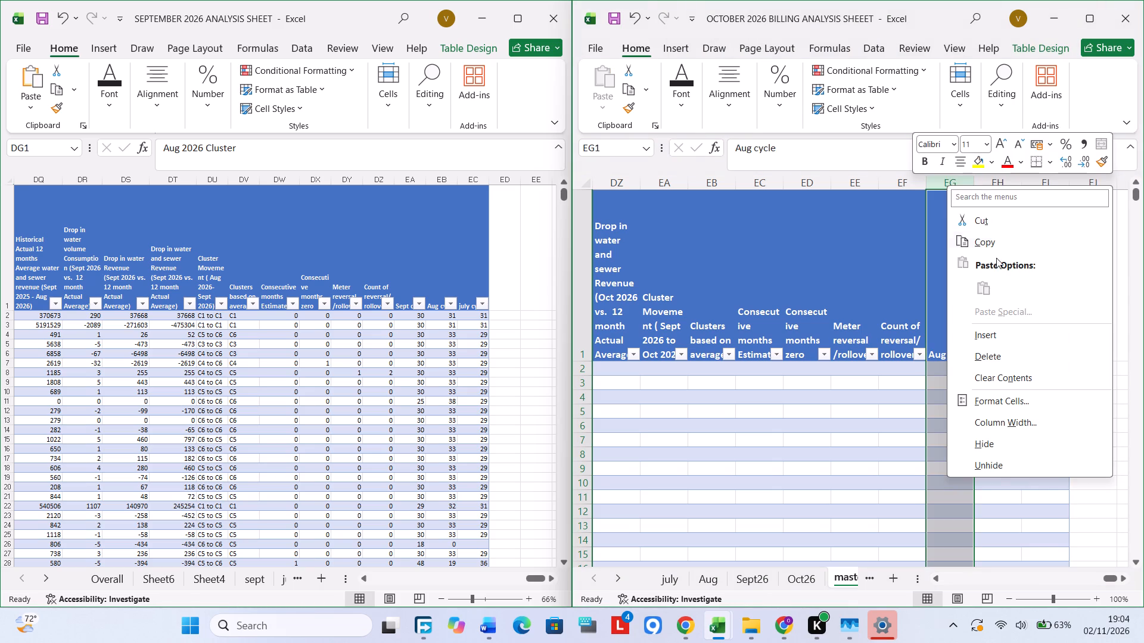
click(1000, 223)
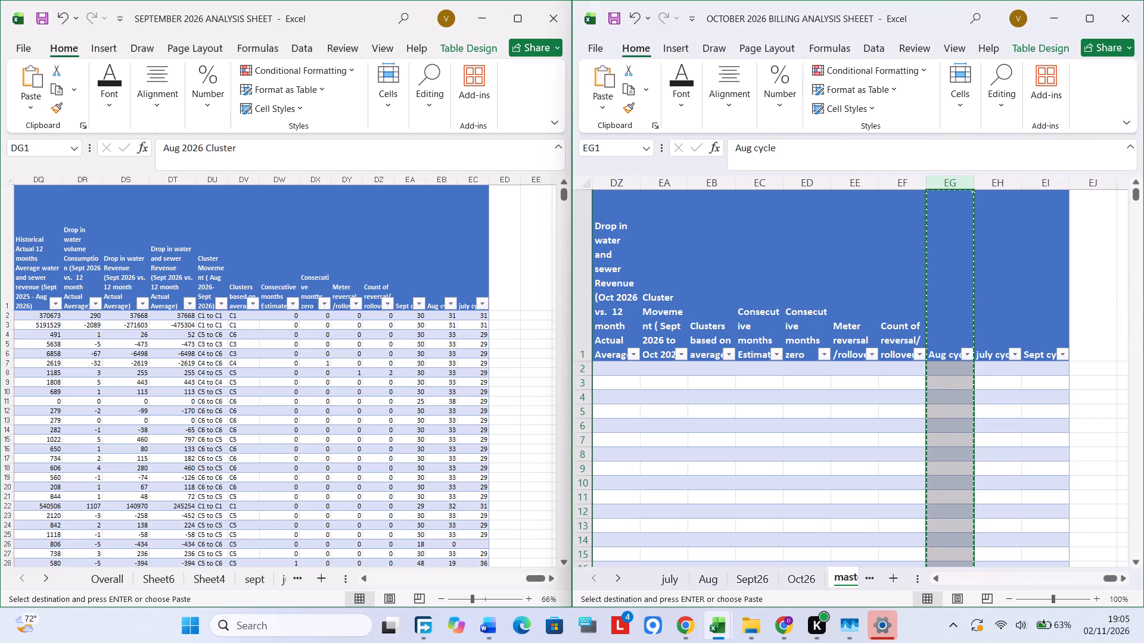
right_click(1038, 185)
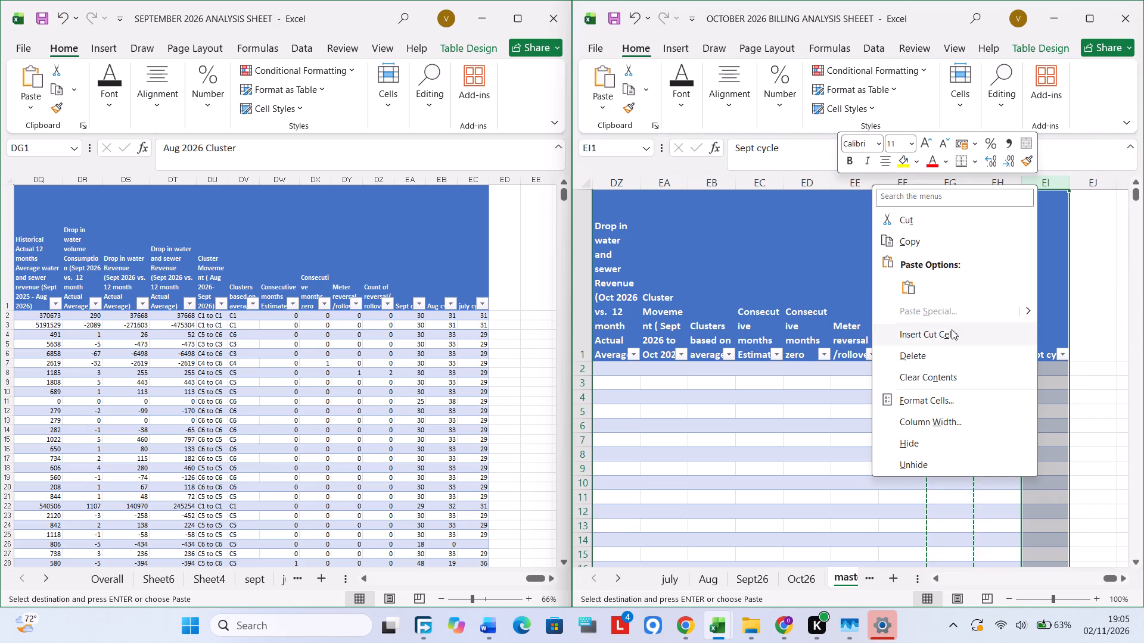
click(952, 329)
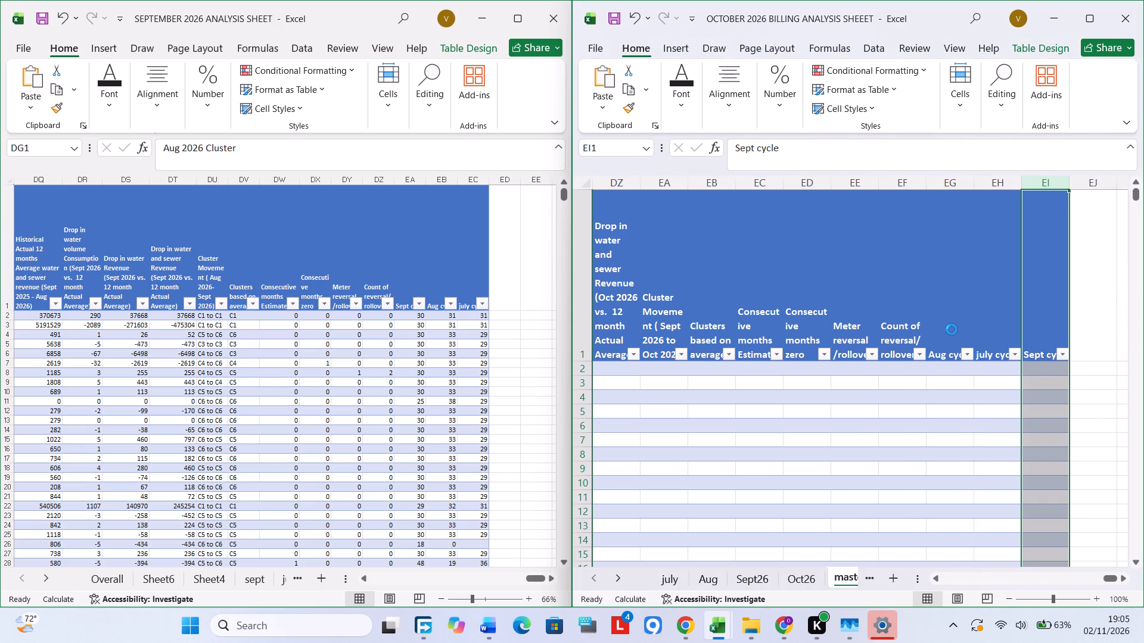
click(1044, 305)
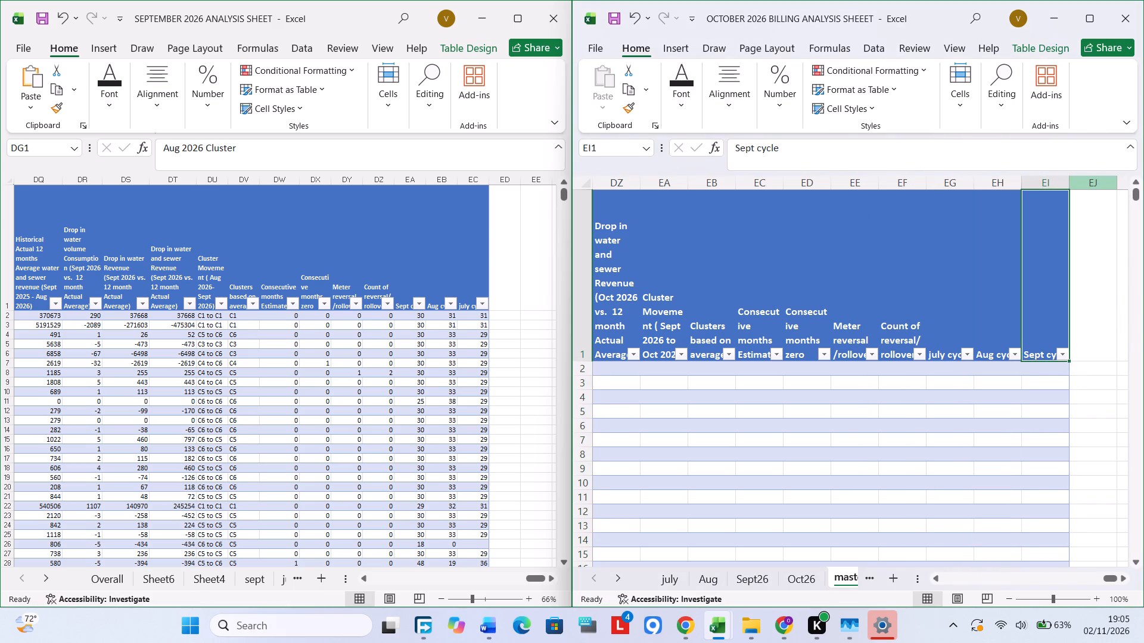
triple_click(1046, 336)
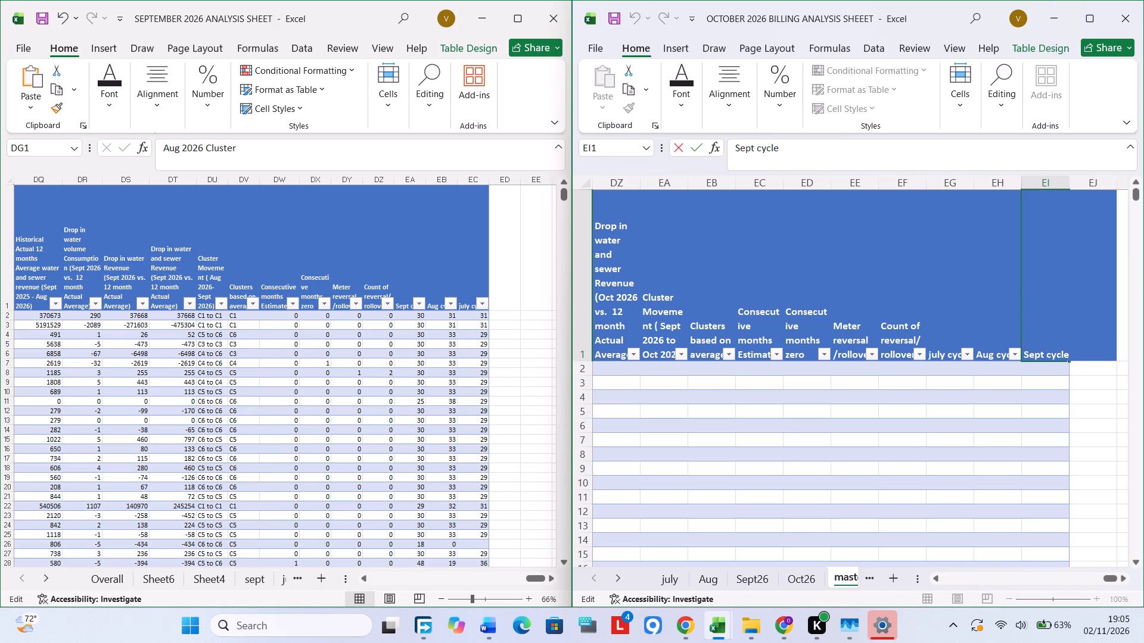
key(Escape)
Add a new table column after Sept cycle by entering the header Oct cycle in EJ1.
double_click(1099, 354)
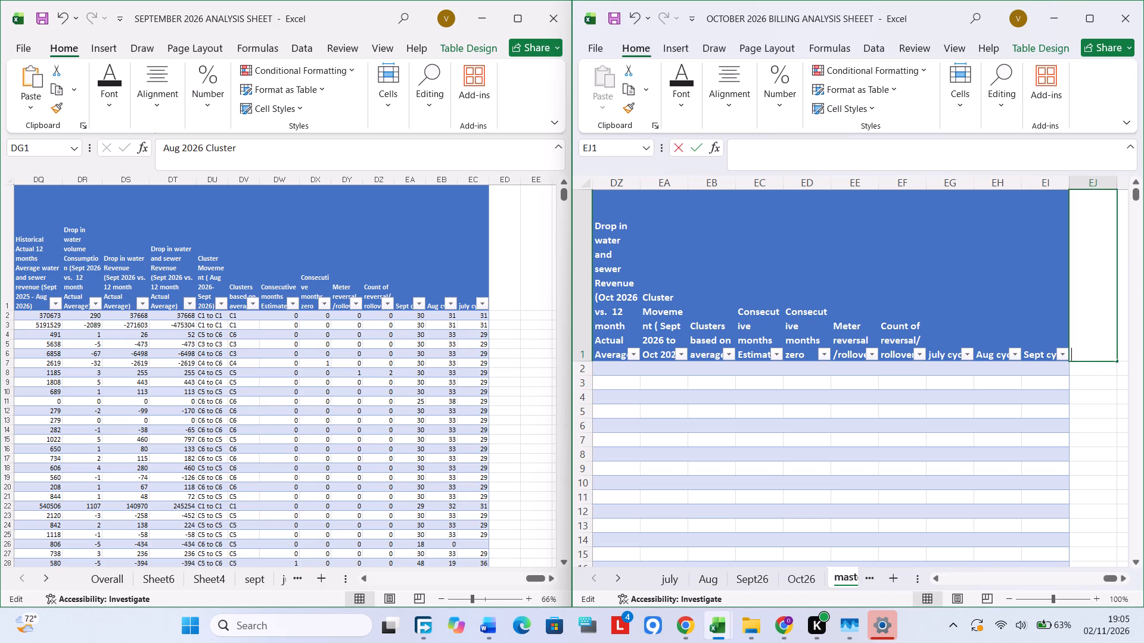
key(ctrl+v)
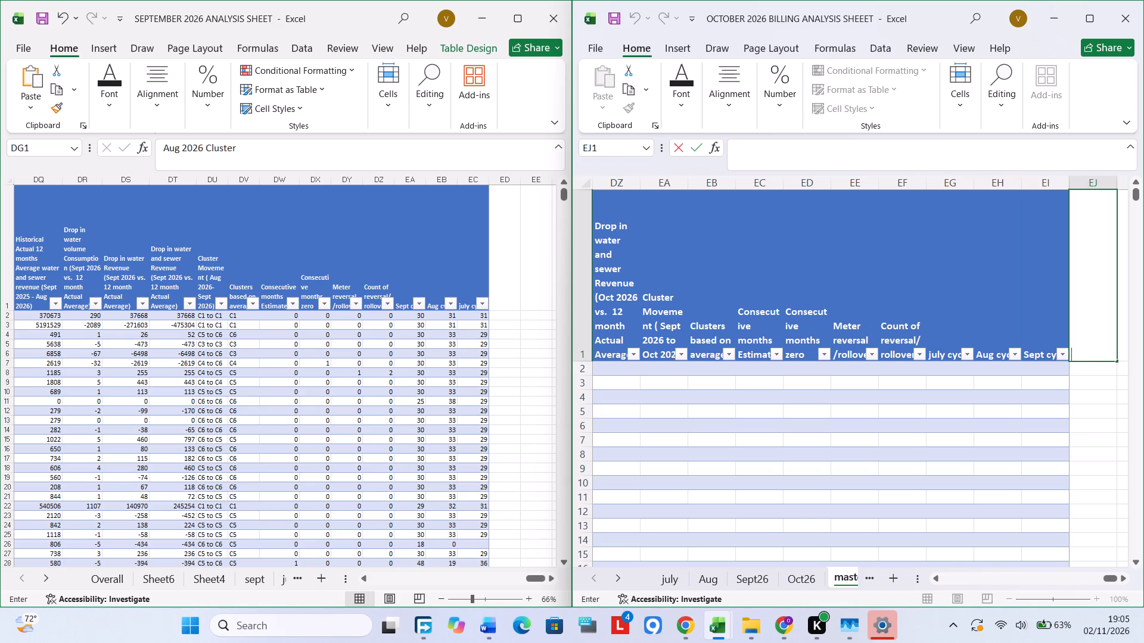
key(i)
key(BackSpace)
text(ct cyv)
key(BackSpace)
key(c)
text(le)
click(1057, 401)
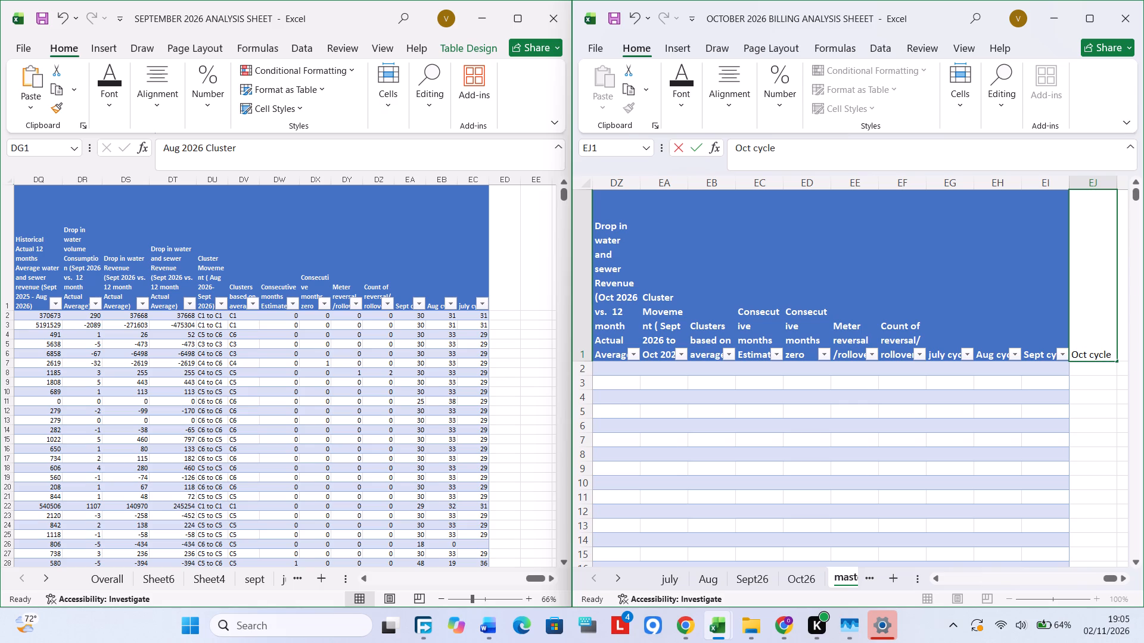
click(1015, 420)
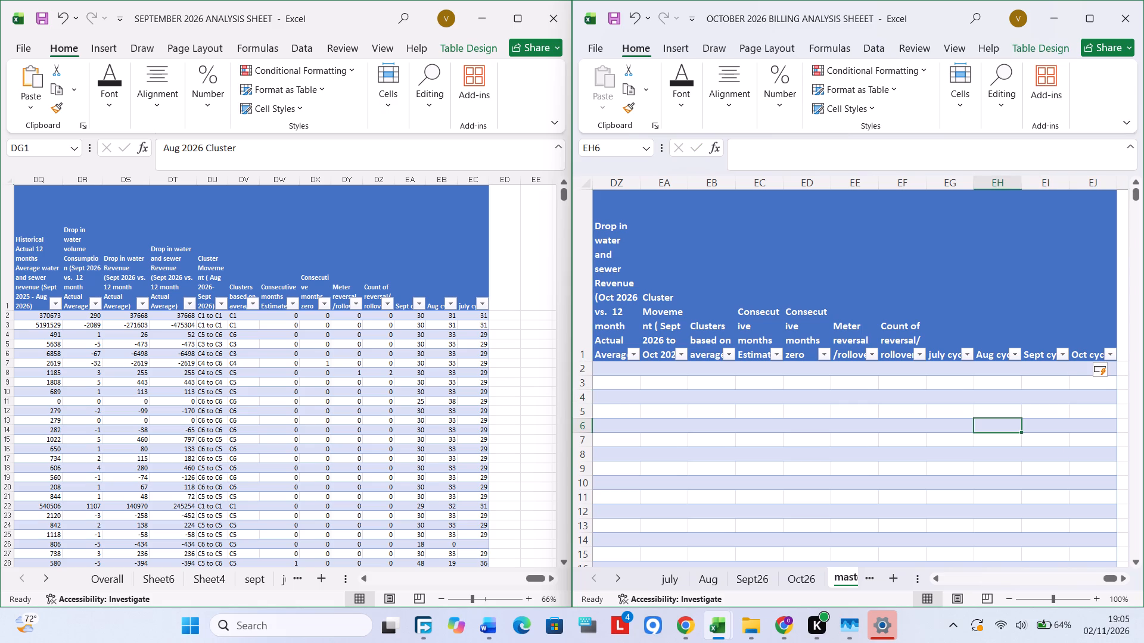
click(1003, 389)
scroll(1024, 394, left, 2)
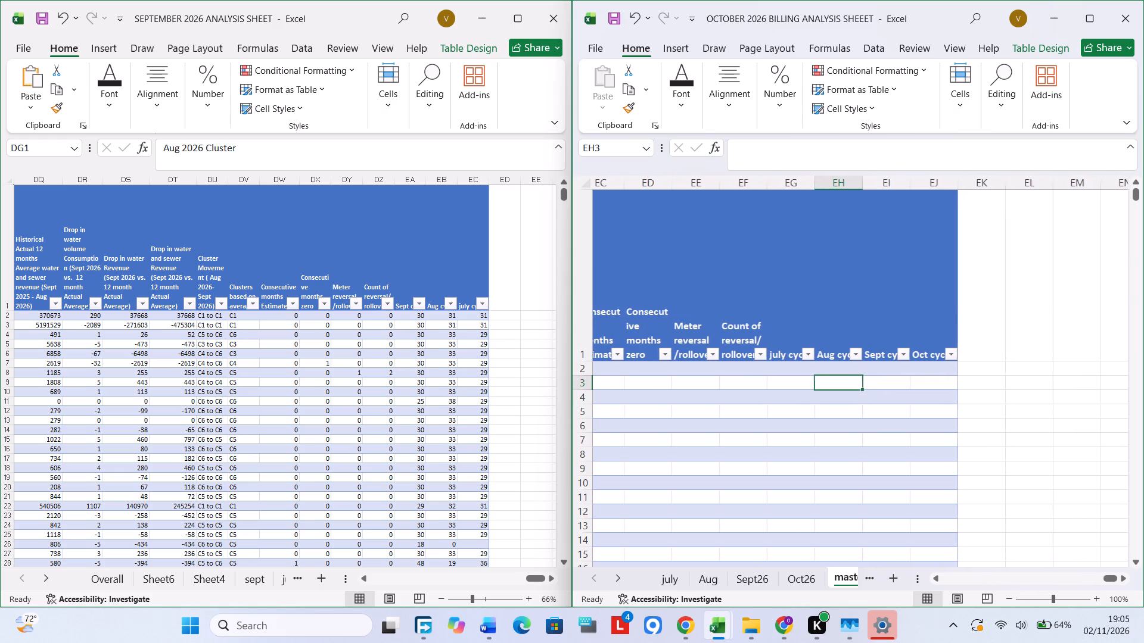
Copy the Aug 2026 Cluster formula from DG2 of the September workbook into the Sept 2026 Cluster cell DM2 of the October master table.
scroll(1024, 394, right, 5)
scroll(1024, 394, left, 5)
scroll(1024, 394, right, 2)
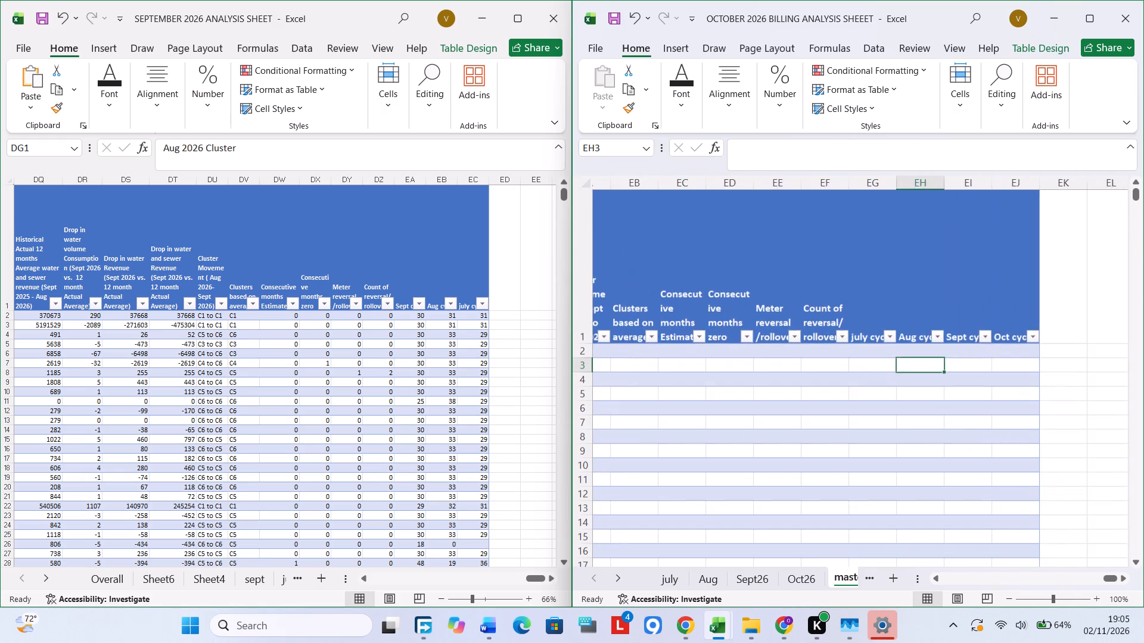
scroll(1024, 394, right, 3)
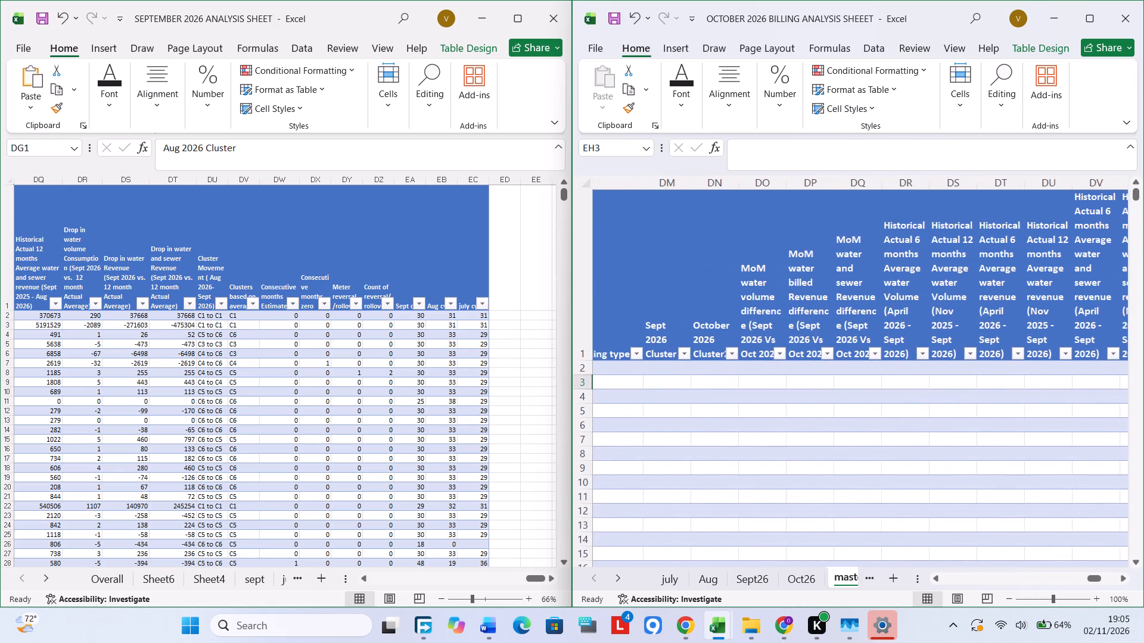
scroll(1024, 394, right, 1)
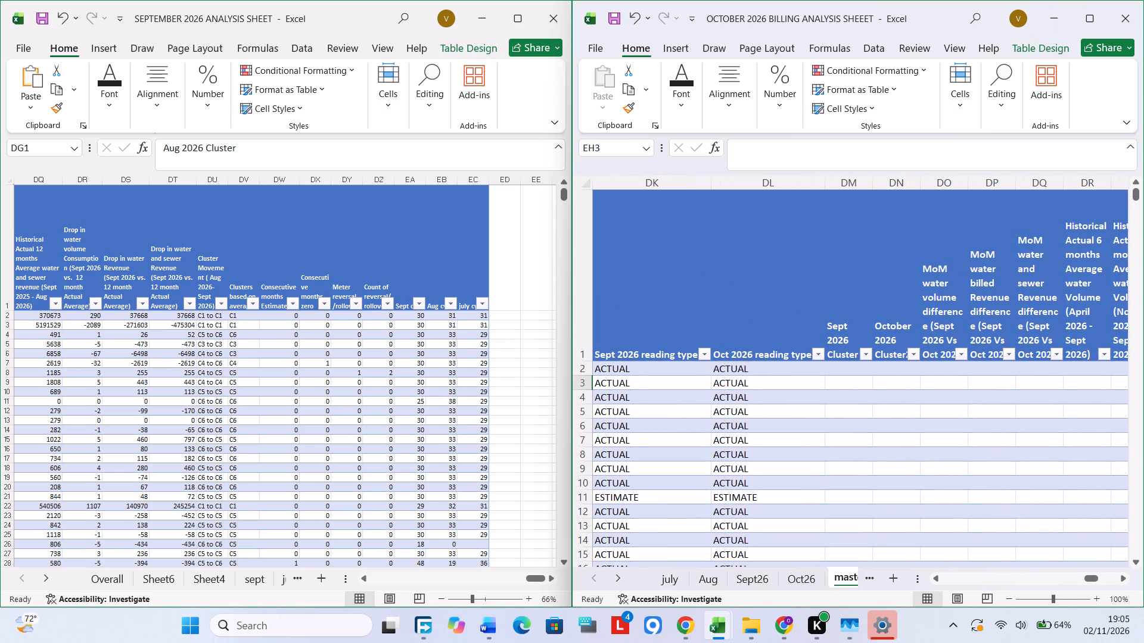
scroll(70, 343, right, 3)
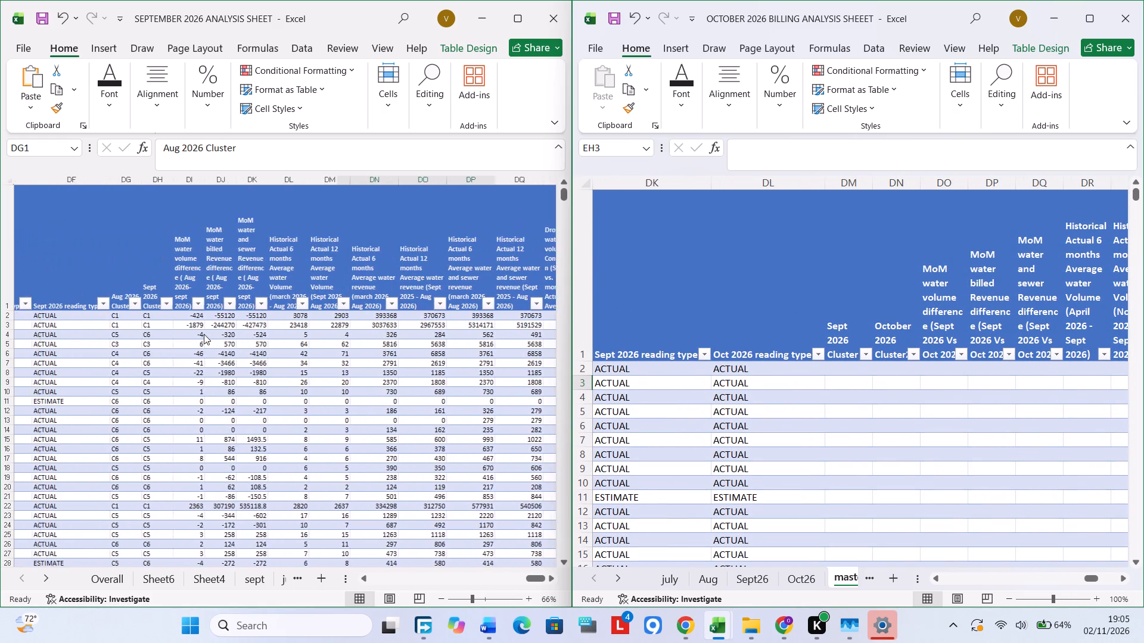
scroll(204, 334, right, 1)
click(315, 339)
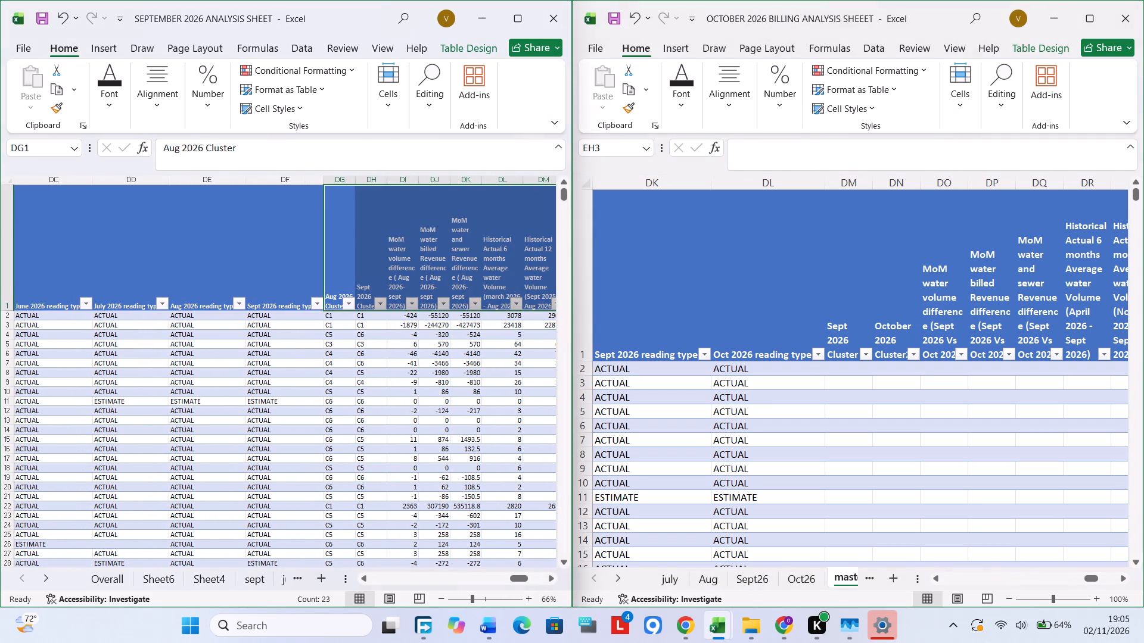
click(337, 321)
click(345, 315)
double_click(345, 315)
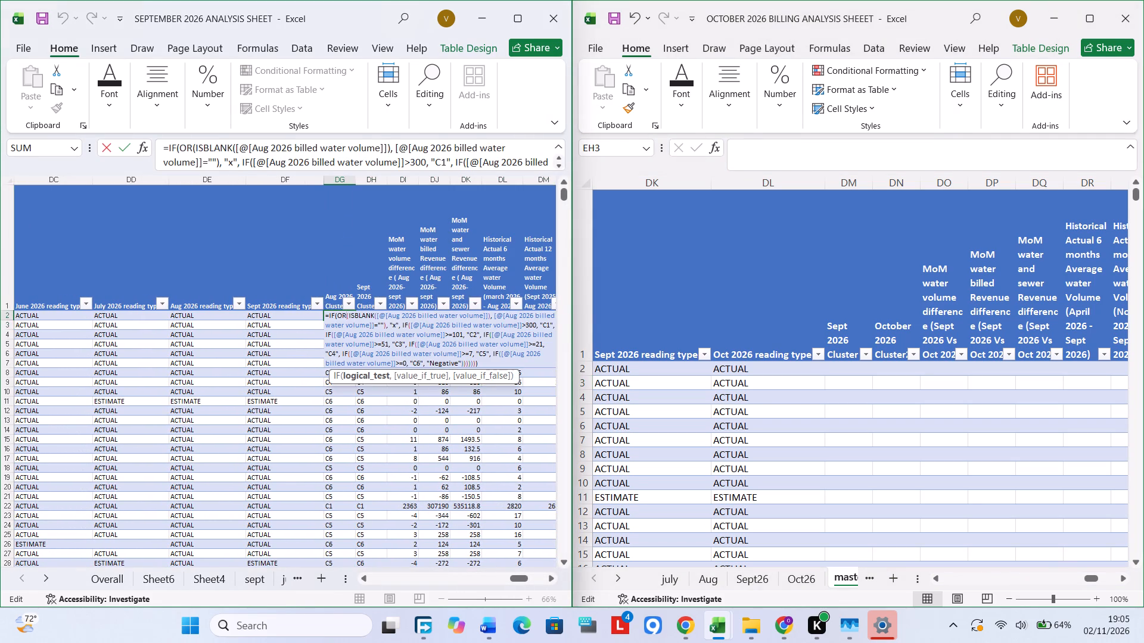
key(ctrl+a)
key(ctrl+c)
key(Escape)
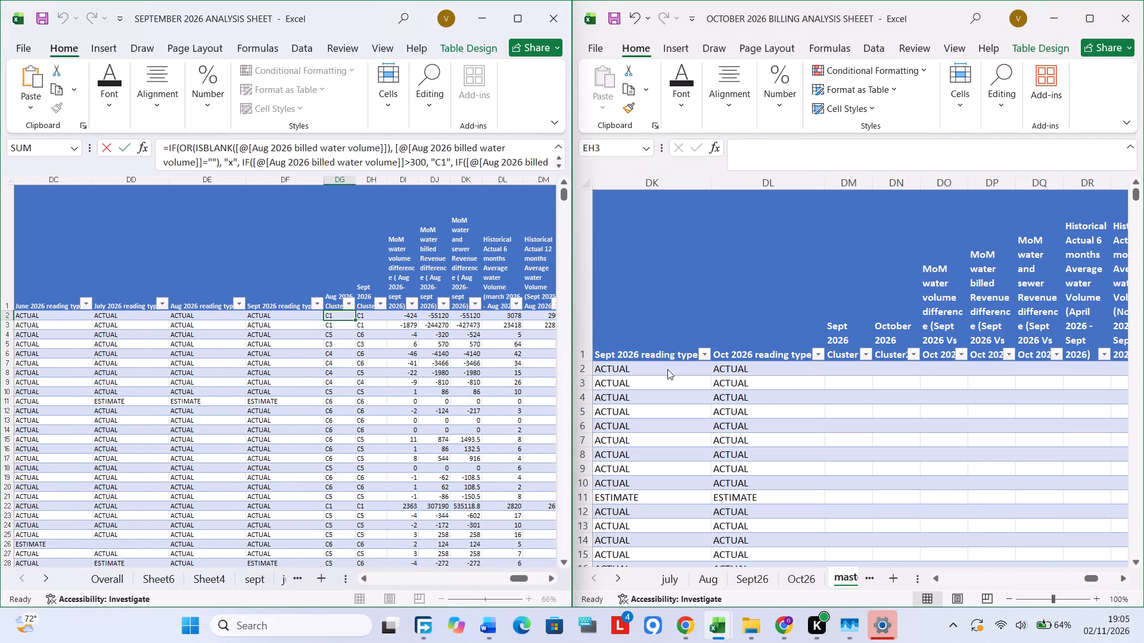
click(828, 367)
triple_click(840, 367)
click(840, 366)
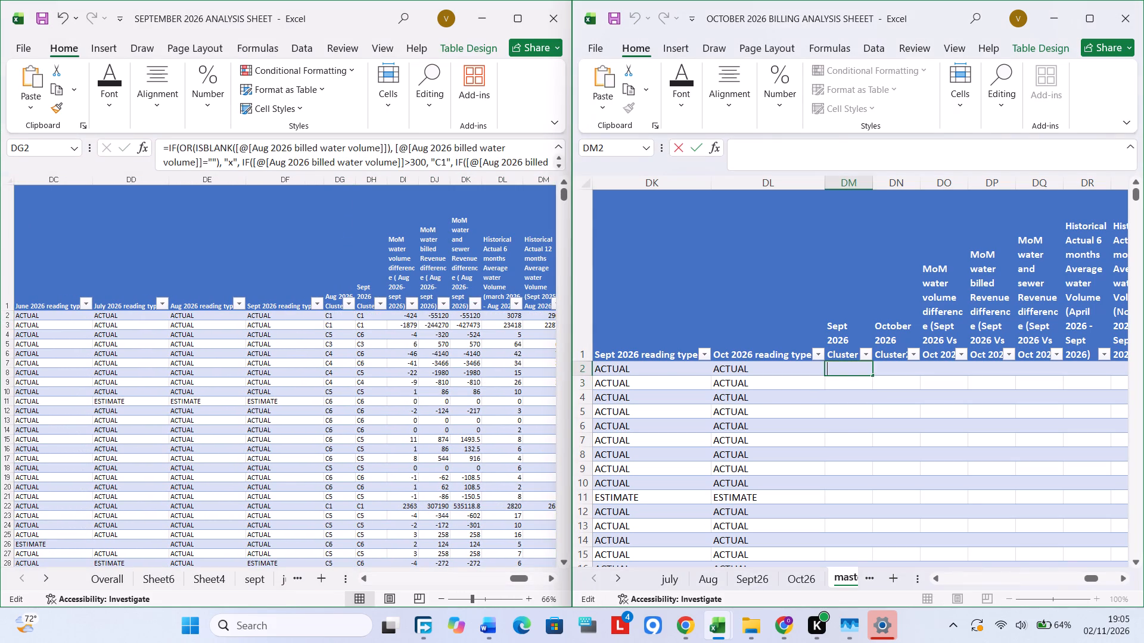
key(ctrl+v)
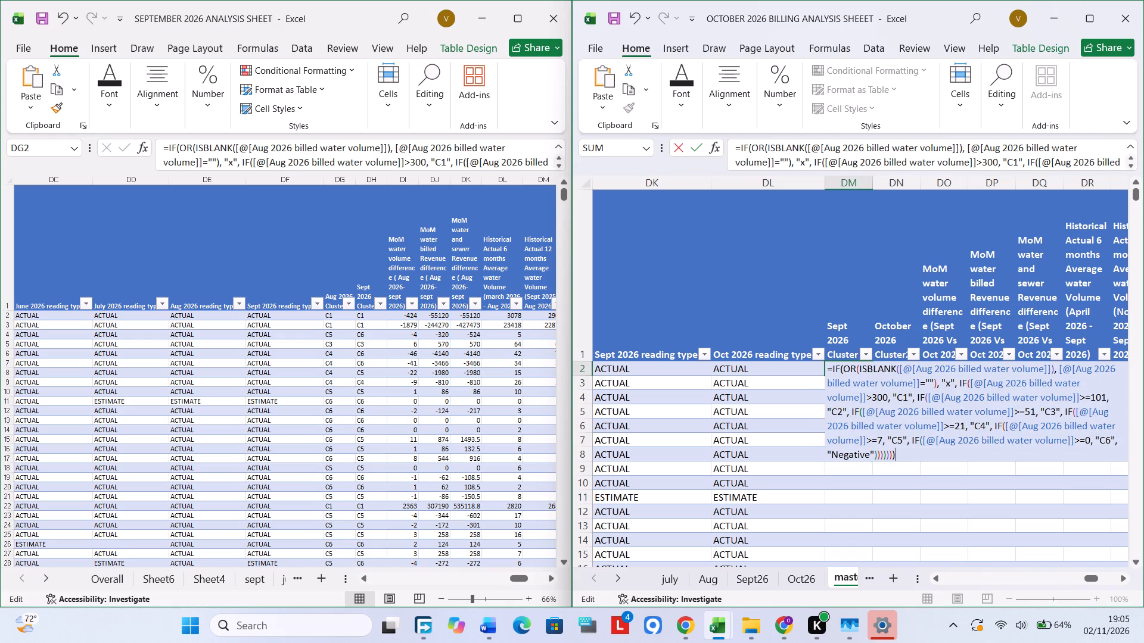
In the DM2 formula's blank test, replace both Aug 2026 billed water volume references with Sept 2026 billed water volume.
click(931, 367)
key(BackSpace)
key(BackSpace)
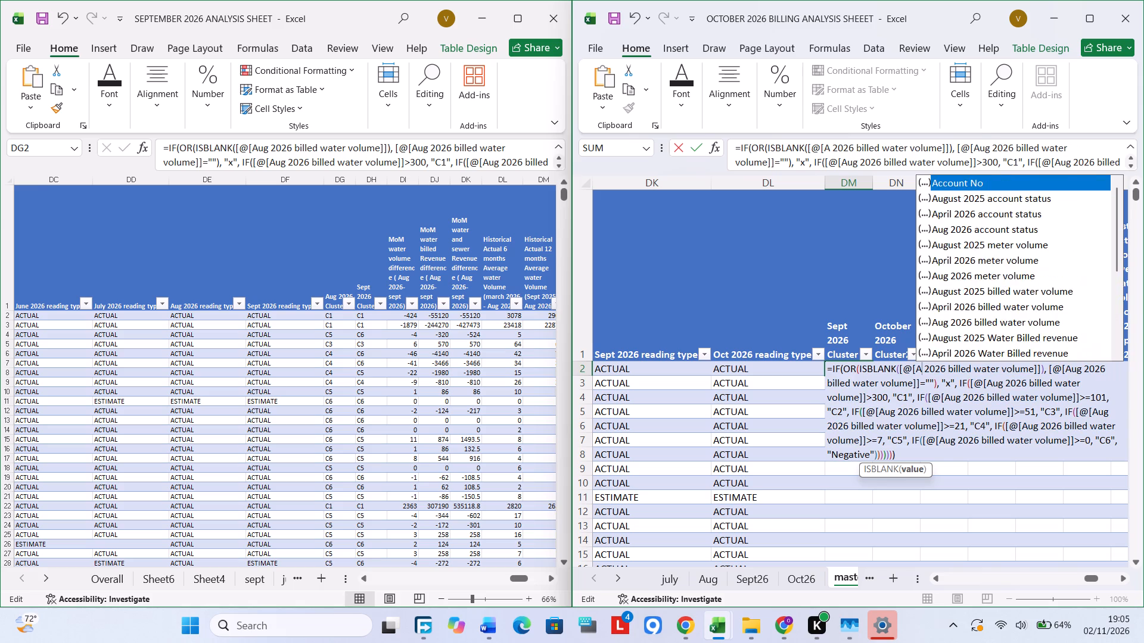
key(BackSpace)
text(se)
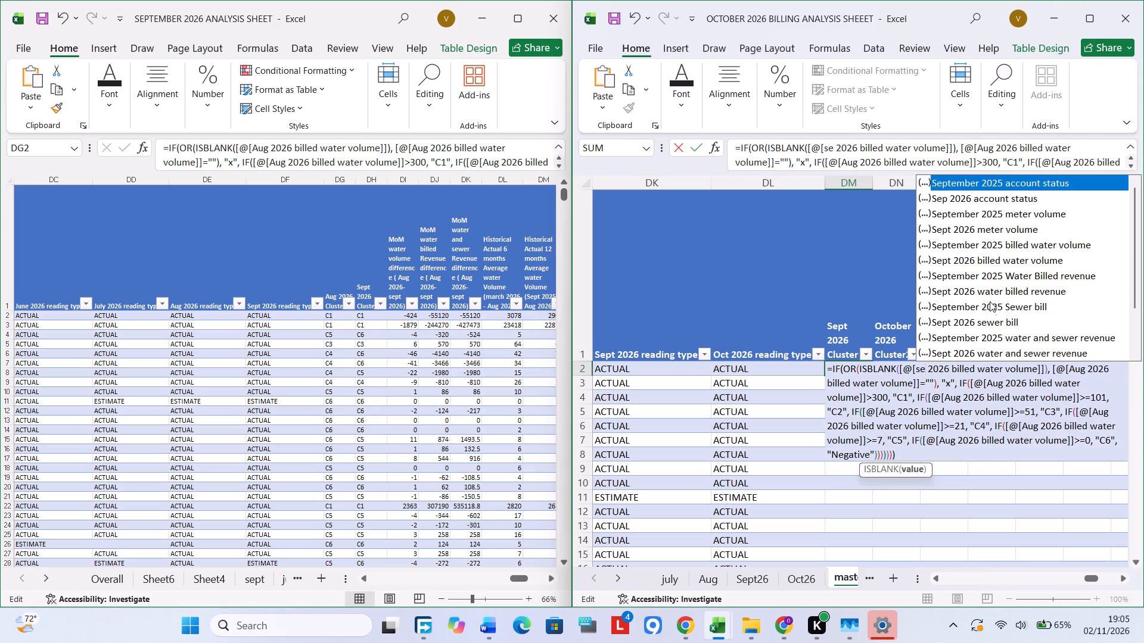
double_click(955, 260)
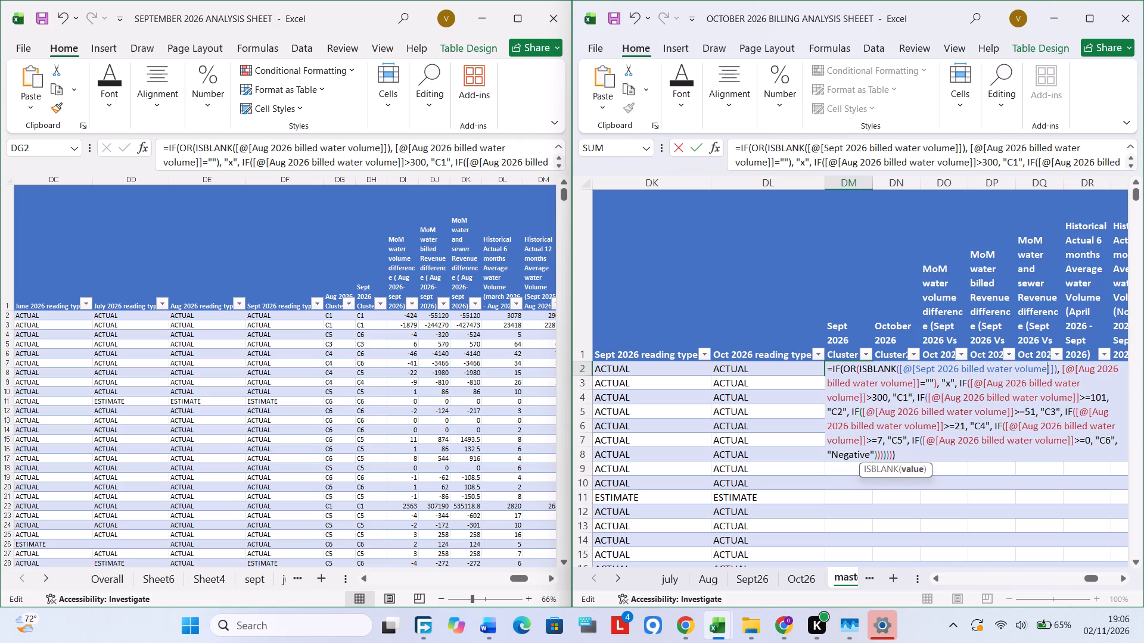
drag(1045, 371, 1031, 371)
drag(1031, 371, 918, 372)
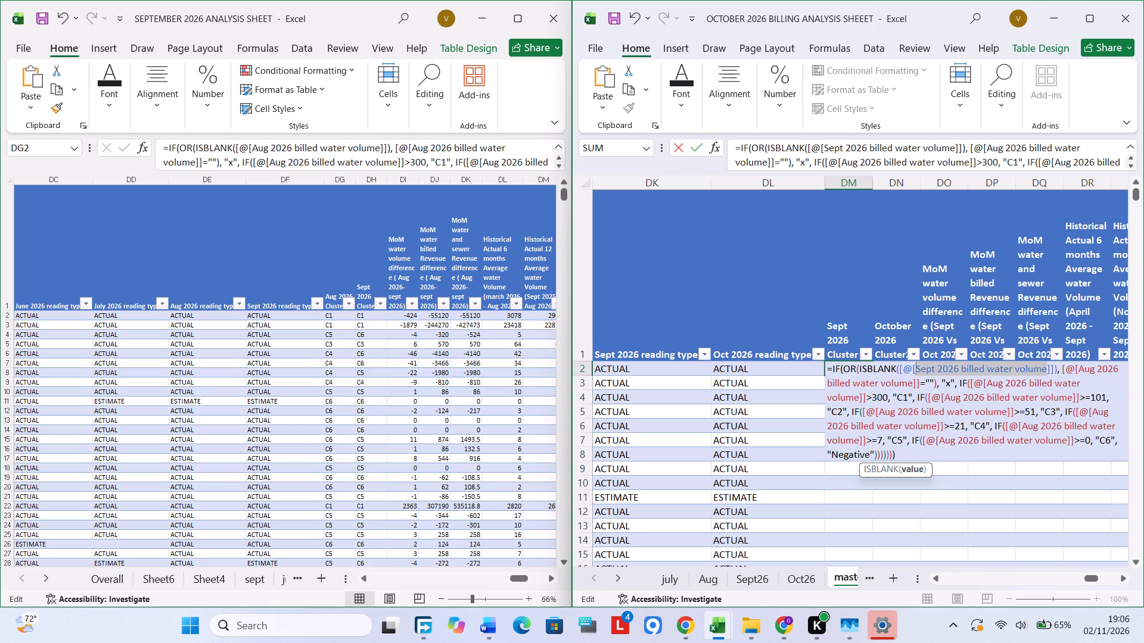
key(ctrl+c)
drag(1078, 368, 921, 386)
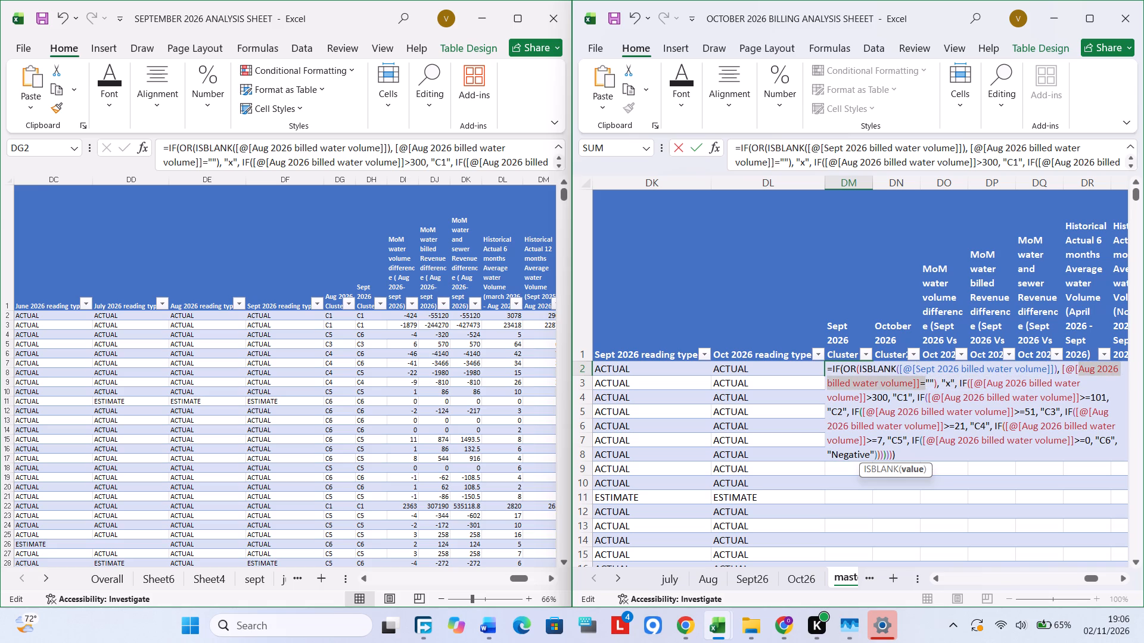
drag(921, 386, 912, 386)
key(ctrl+v)
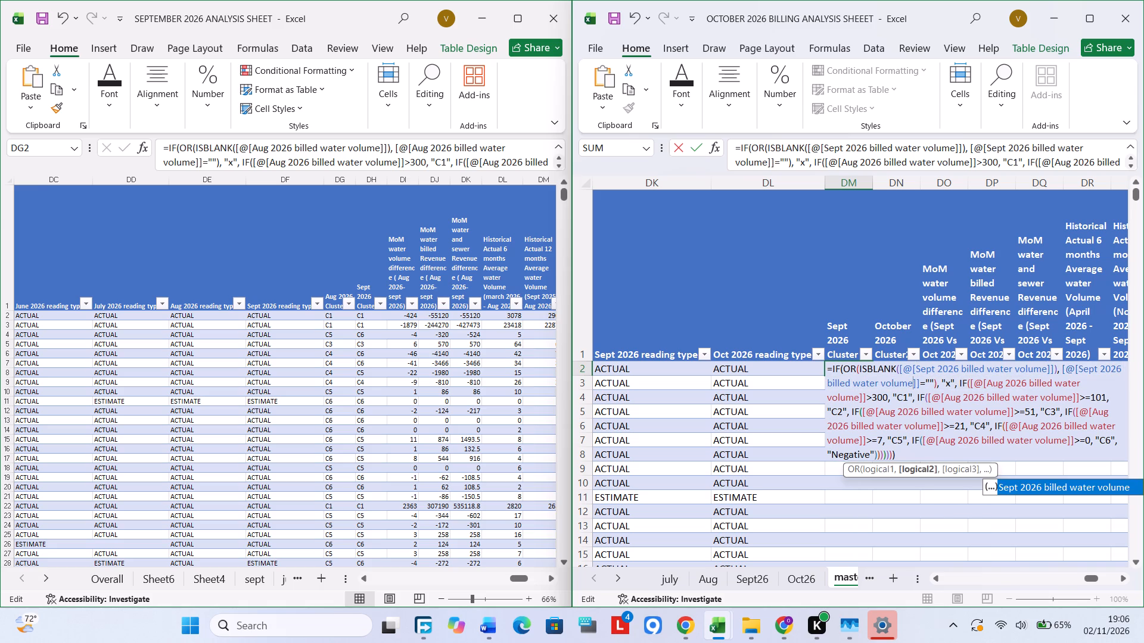
Change the references in DM2's C1 (>300), C2 (>=101) and C3 (>=51) conditions to Sept 2026 billed water volume.
drag(989, 380, 1003, 388)
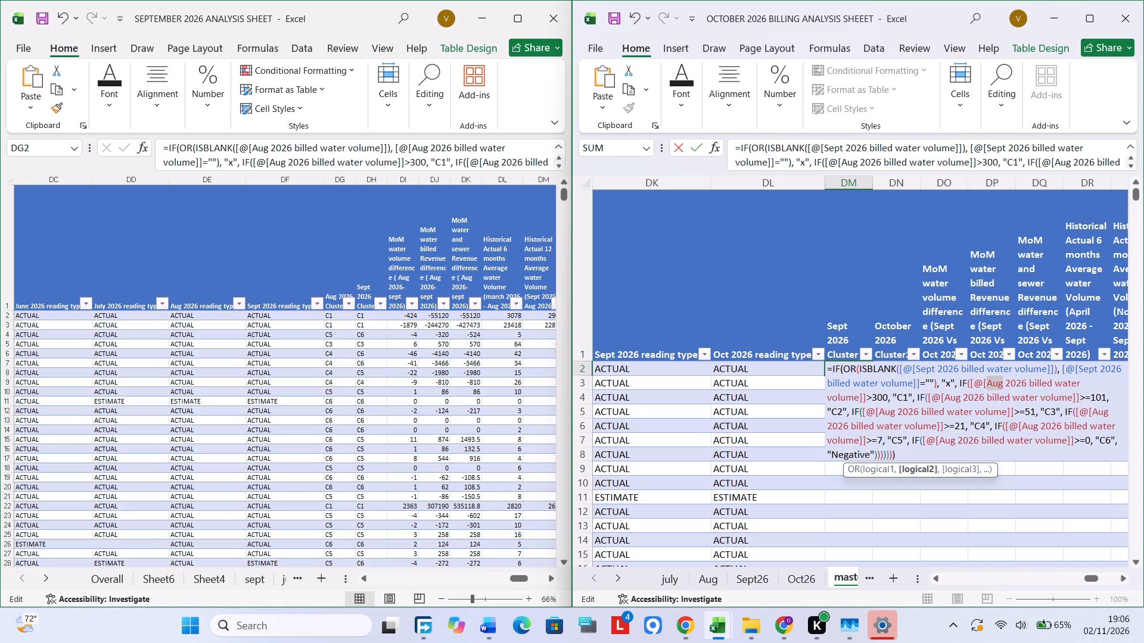
drag(1003, 388, 857, 401)
key(ctrl+v)
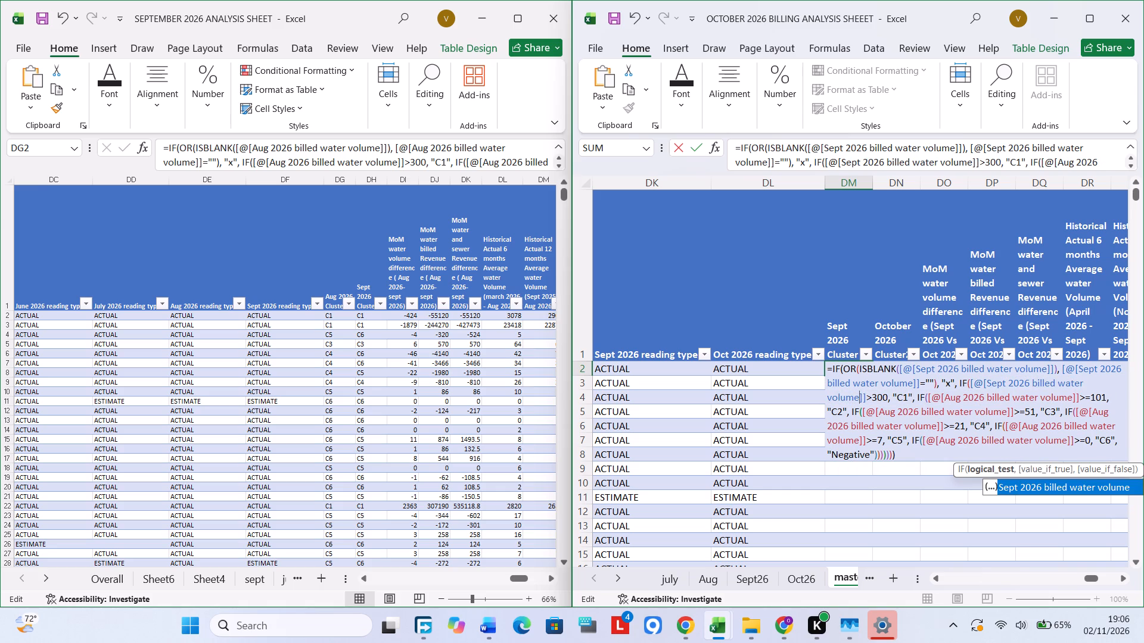
drag(945, 396, 1071, 397)
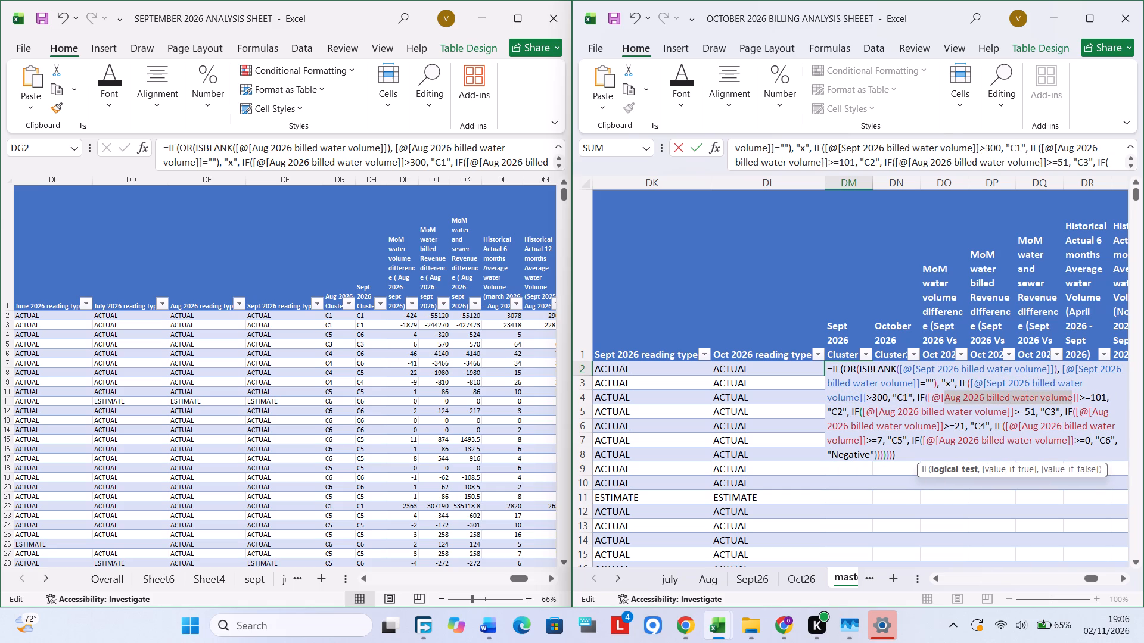
key(ctrl+v)
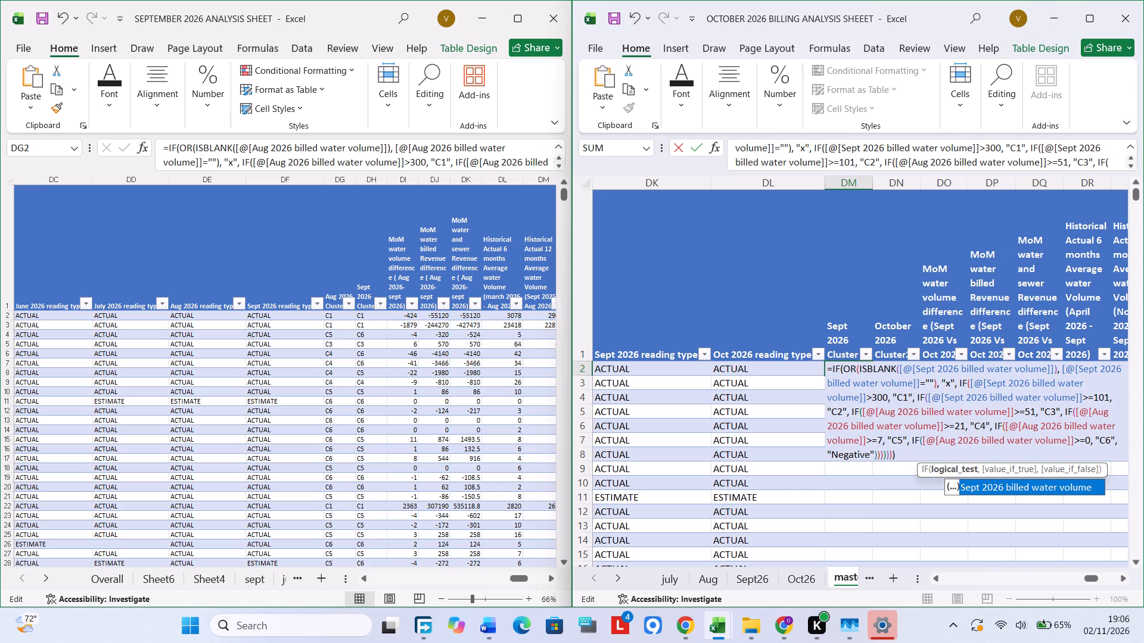
drag(879, 413, 987, 397)
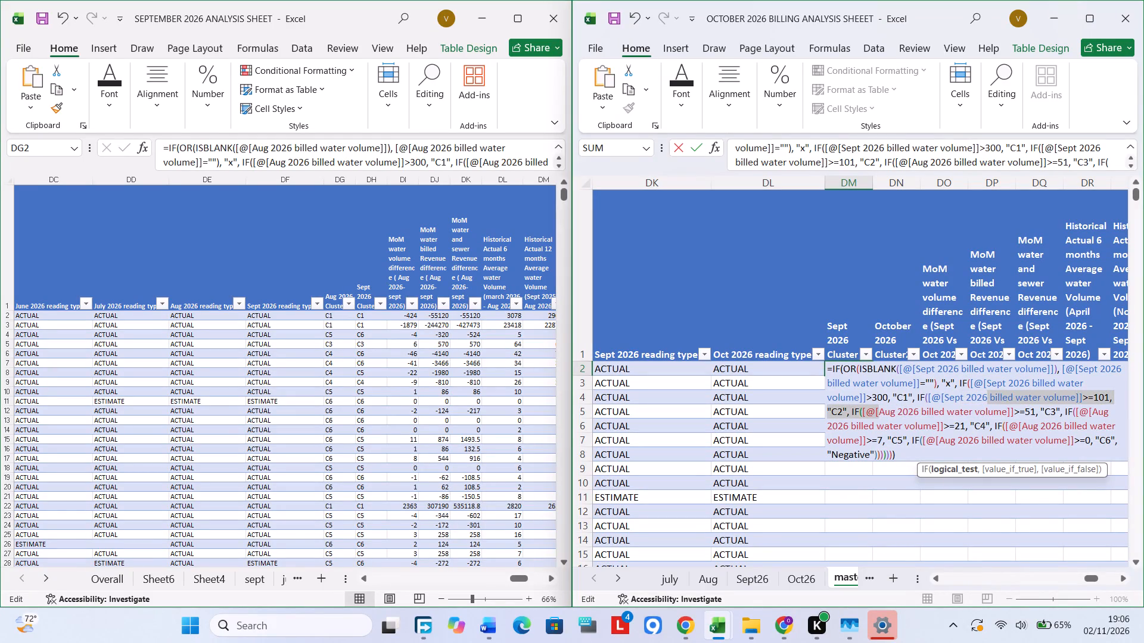
drag(987, 397, 1006, 413)
key(ctrl+v)
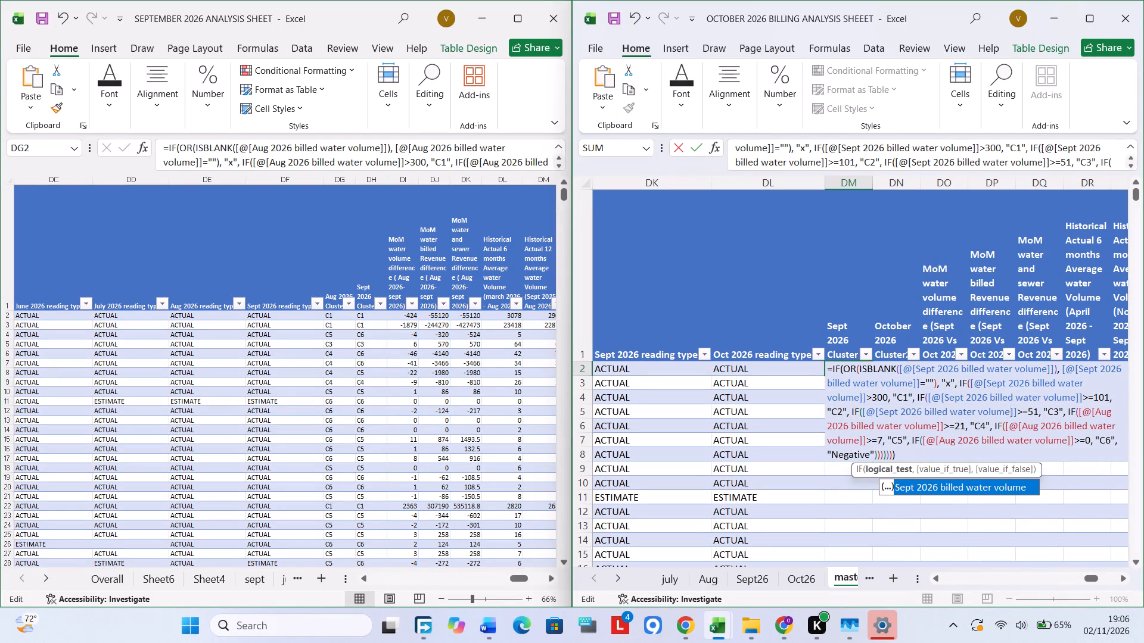
Change the references in DM2's C4, C5 and C6 conditions to Sept 2026 billed water volume and enter the formula for the column.
drag(1094, 409, 936, 426)
key(ctrl+v)
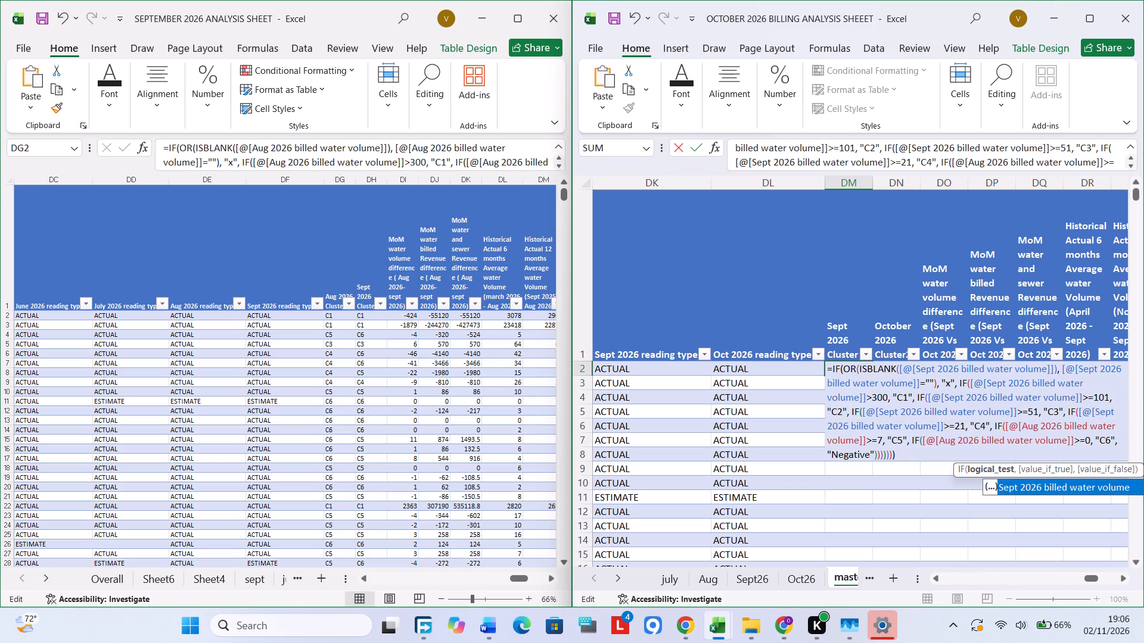
drag(1023, 426, 859, 446)
key(ctrl+v)
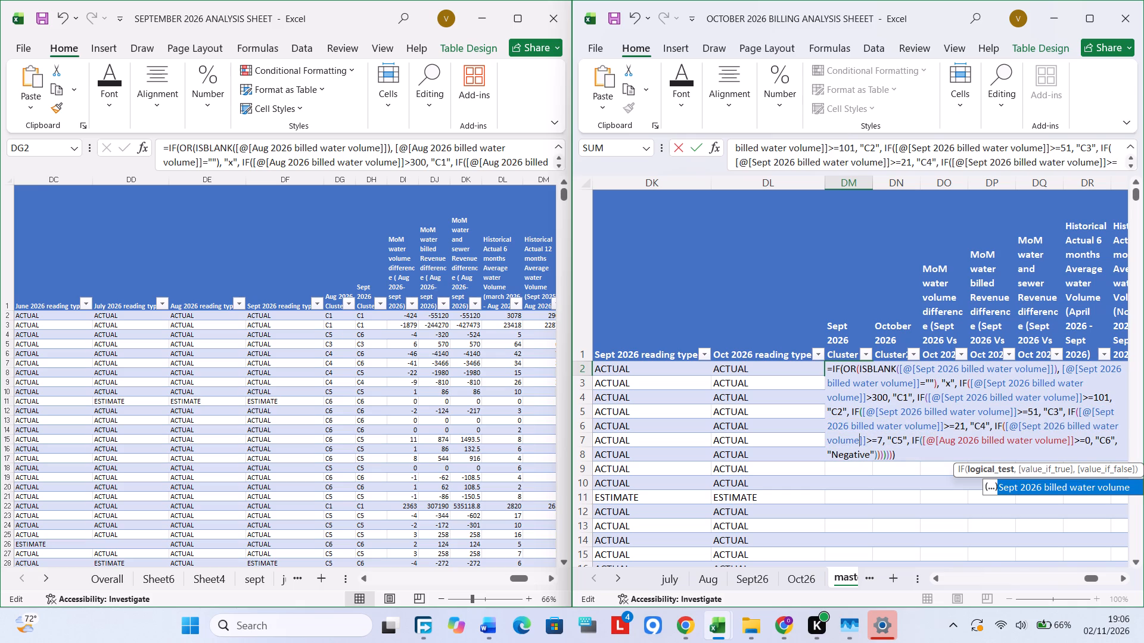
drag(940, 442, 1064, 446)
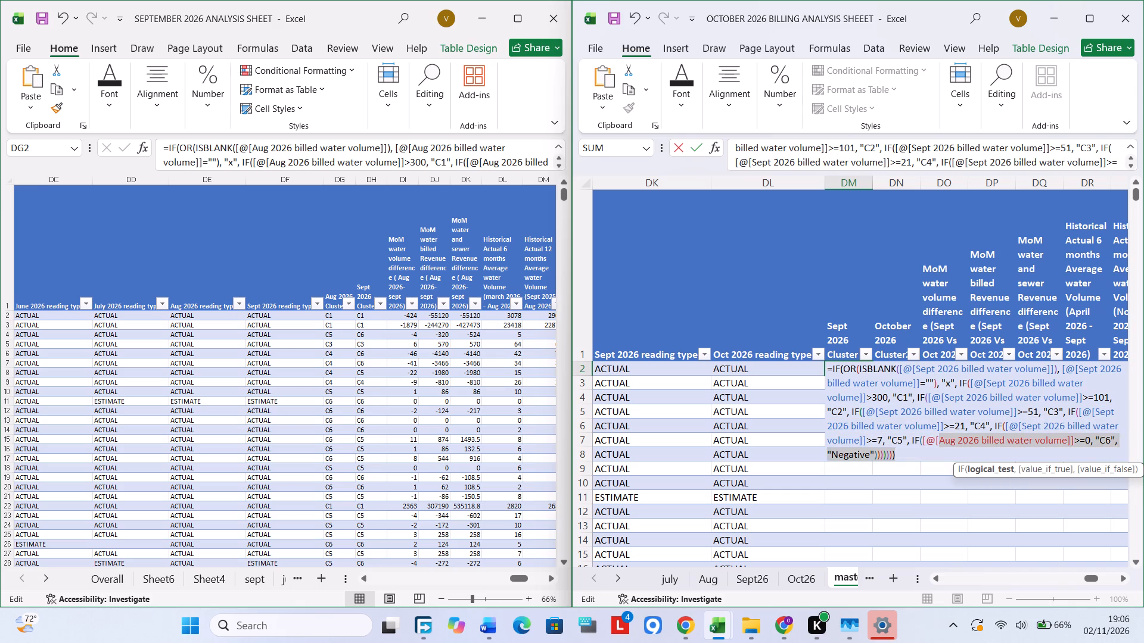
drag(1064, 446, 1068, 444)
key(ctrl+v)
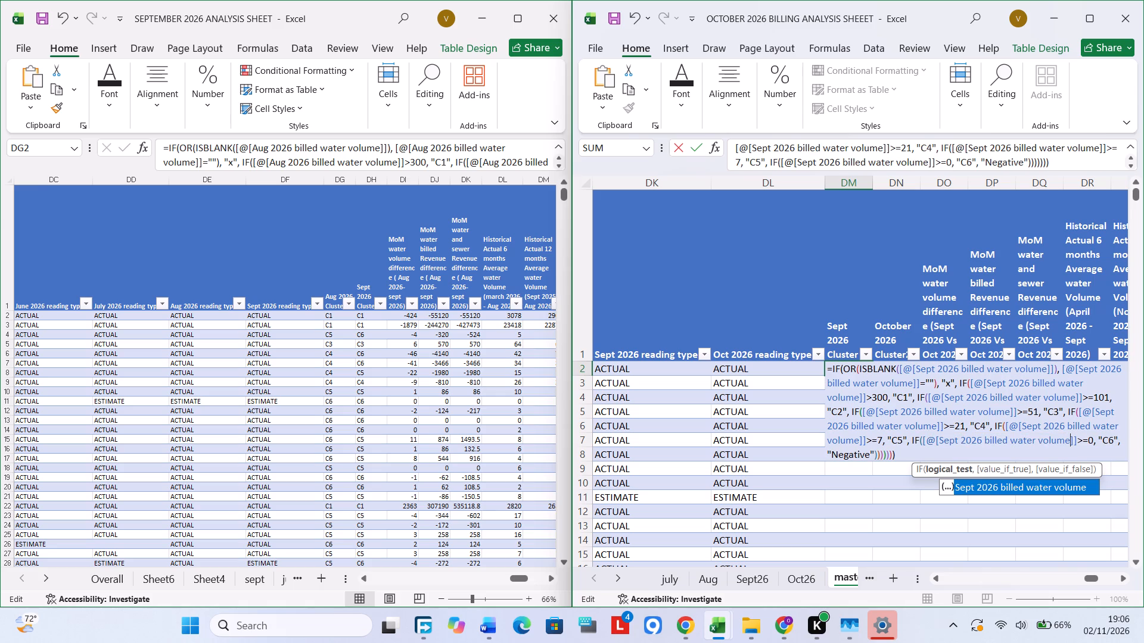
key(Return)
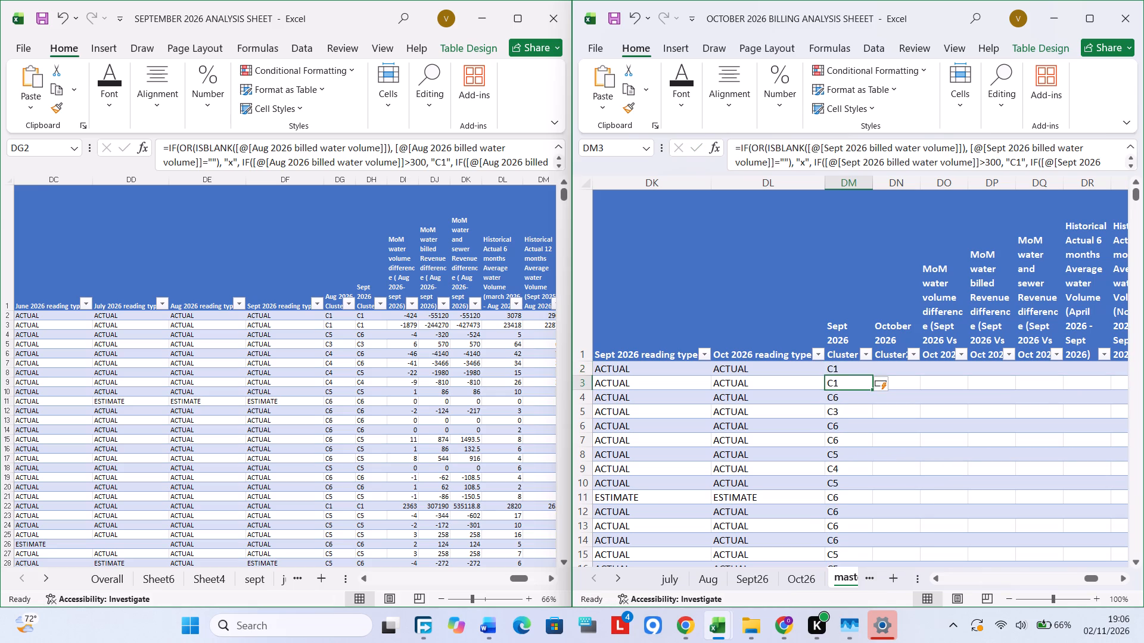
Copy the Sept 2026 Cluster formula from DH2 of the September workbook into the October 2026 Cluster cell DN2 of the October master table.
click(888, 364)
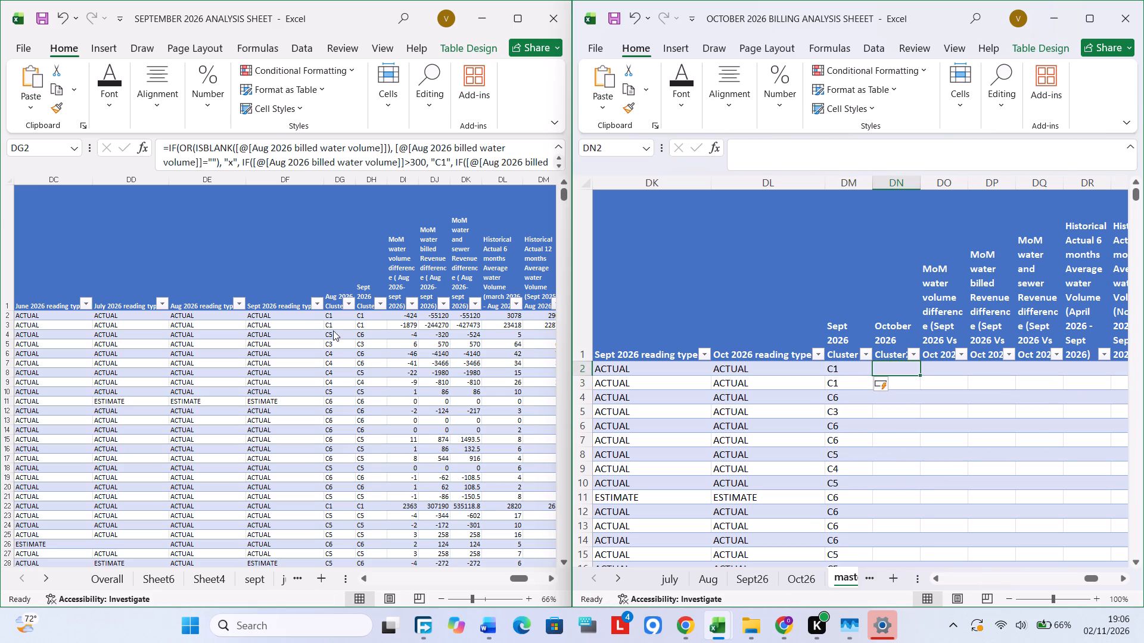
click(342, 324)
click(356, 319)
click(363, 313)
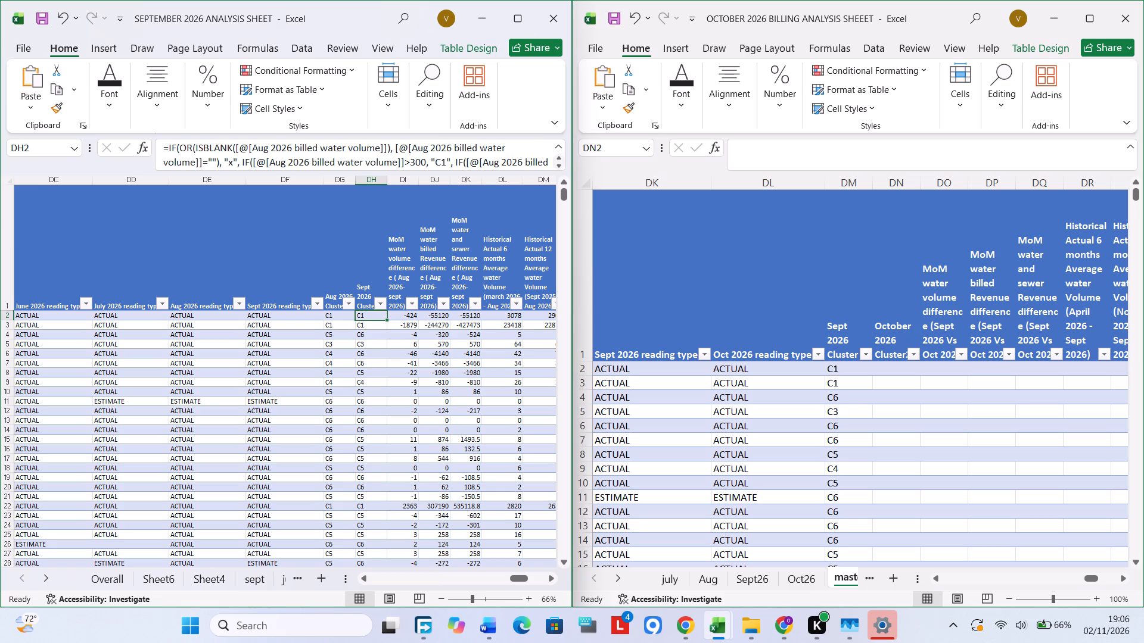
click(841, 372)
click(841, 372)
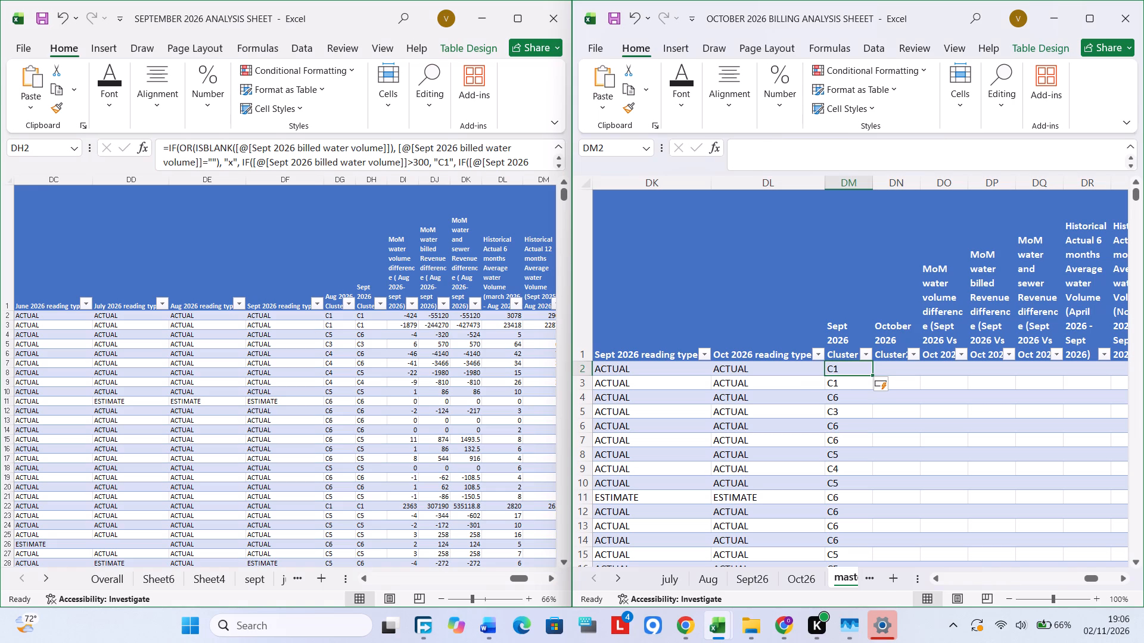
click(375, 326)
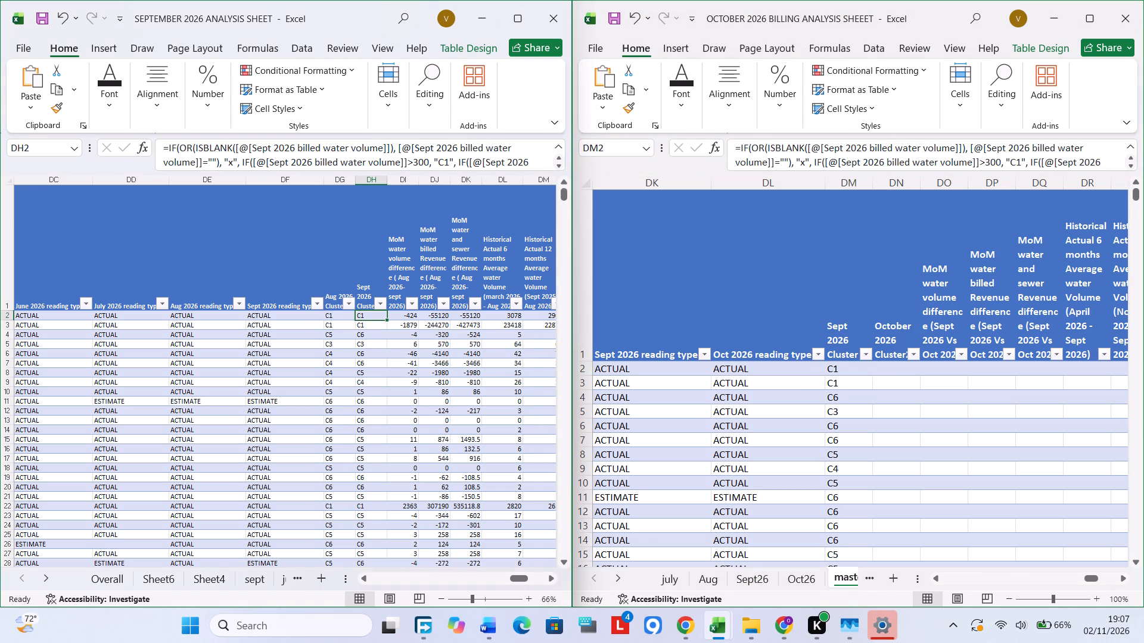
double_click(362, 317)
key(ctrl+a)
key(ctrl+c)
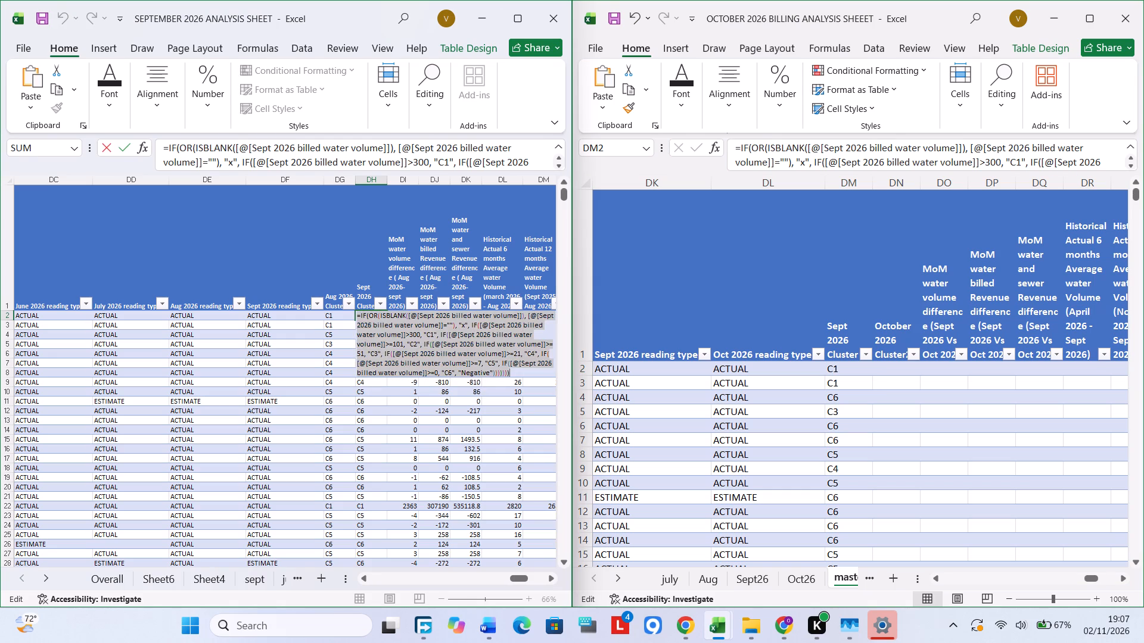
key(Escape)
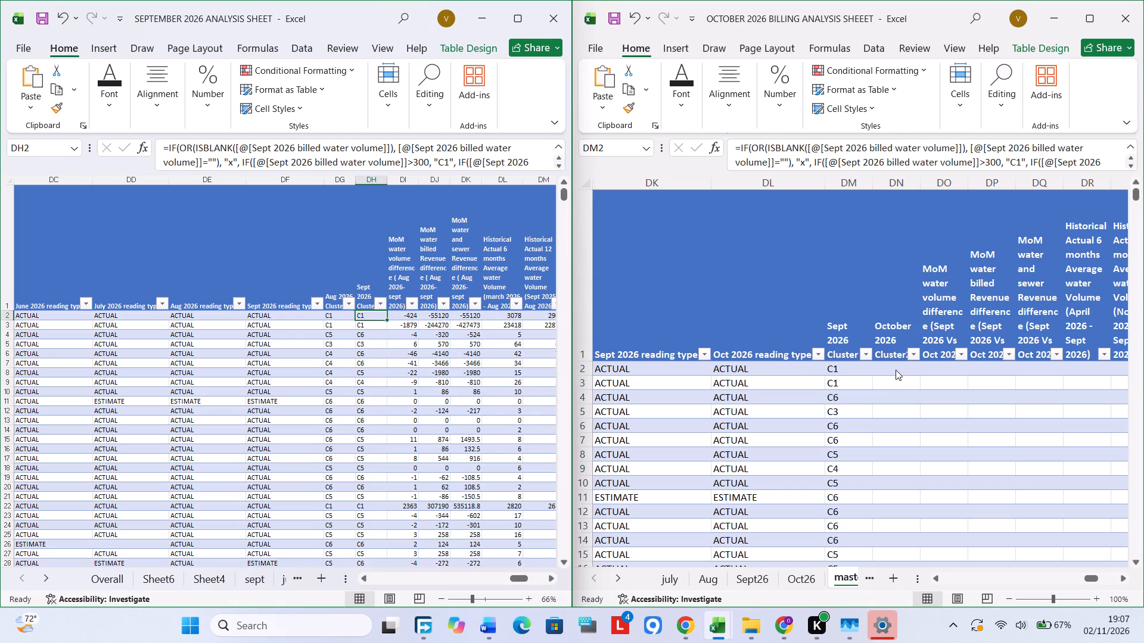
triple_click(896, 370)
double_click(896, 370)
key(ctrl+v)
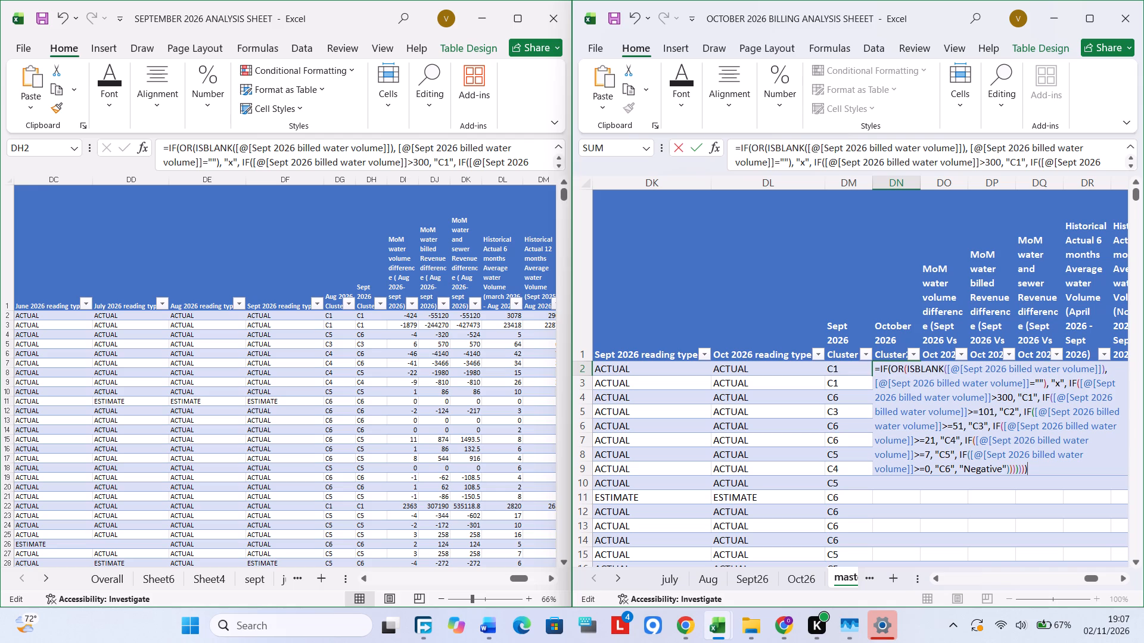
In the DN2 formula's blank test, replace both Sept 2026 billed water volume references with Oct 2026 billed water volume.
drag(965, 369, 1095, 367)
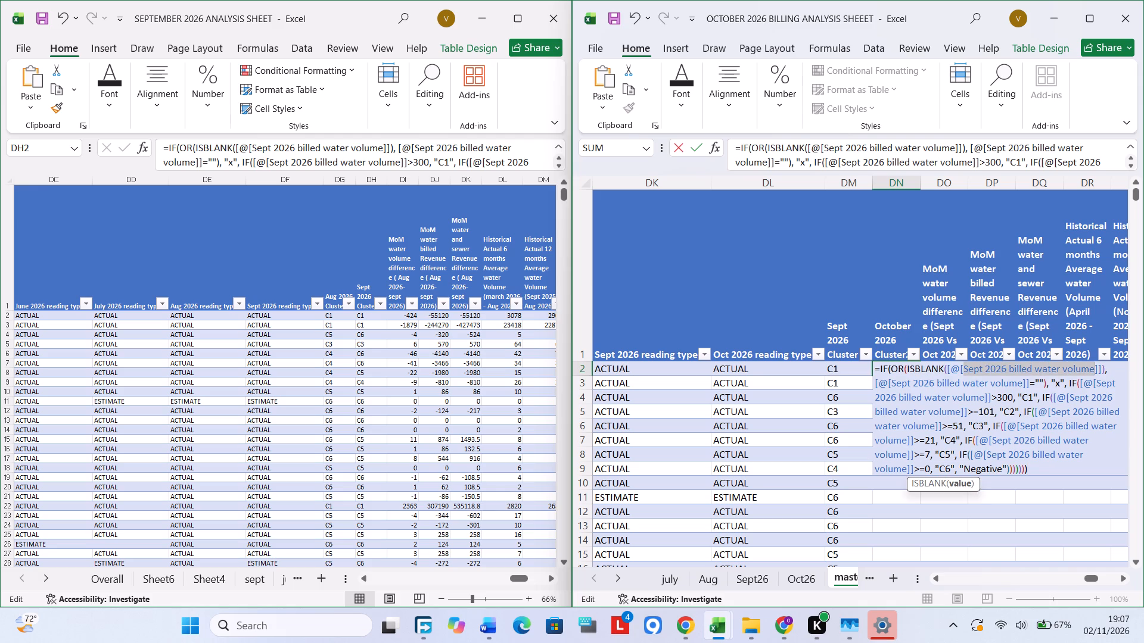
key(BackSpace)
text(oct)
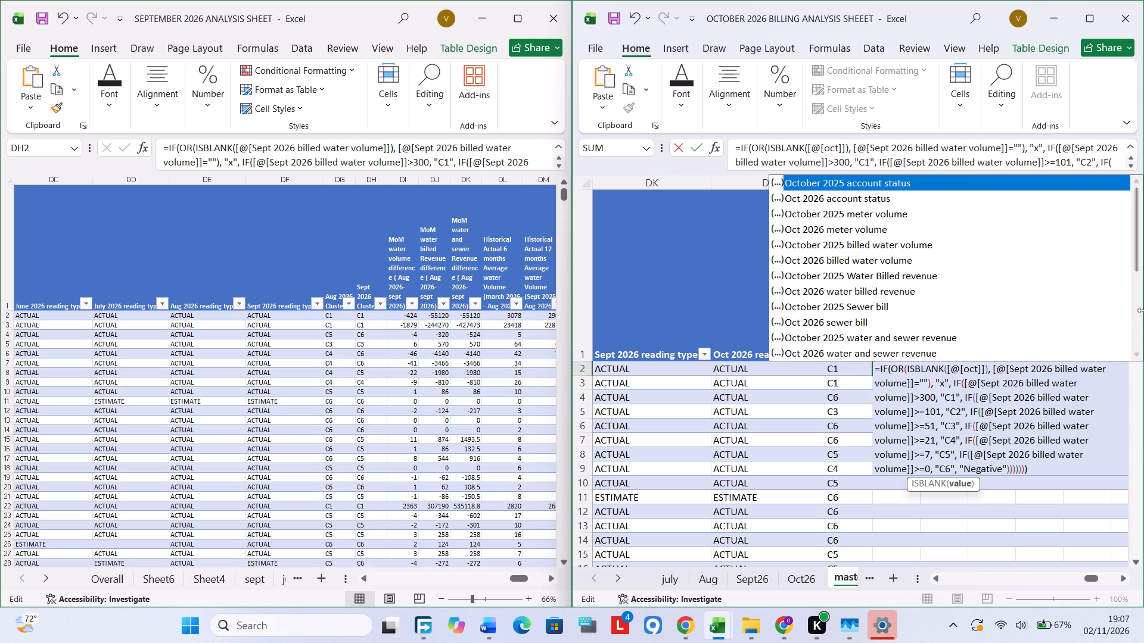
double_click(865, 263)
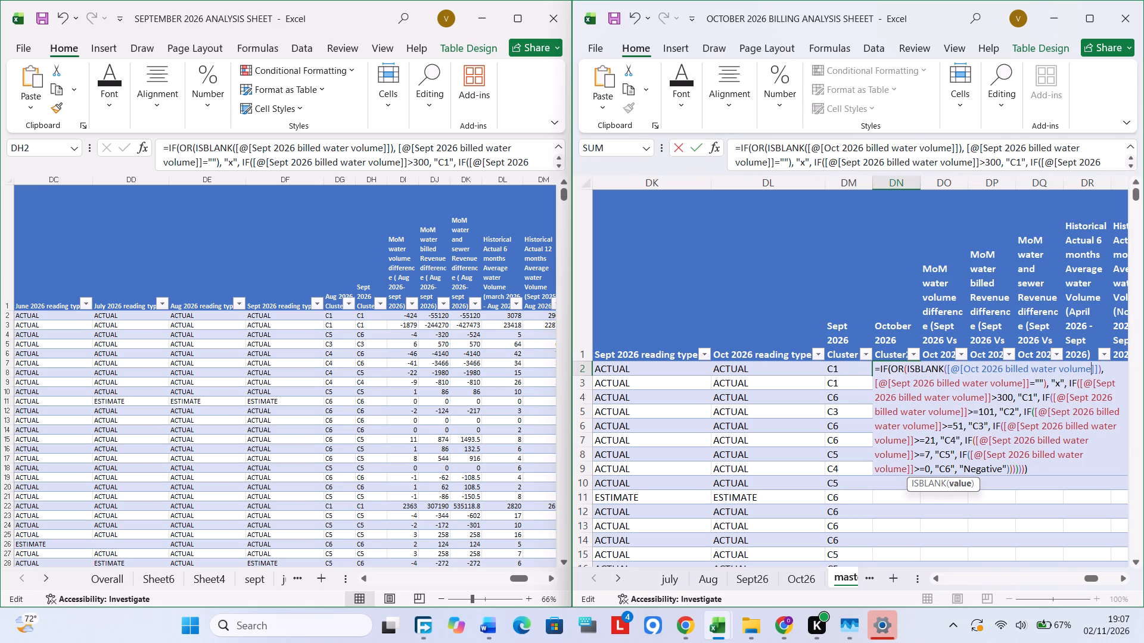
drag(1092, 369, 966, 373)
key(ctrl+c)
drag(1021, 379, 890, 385)
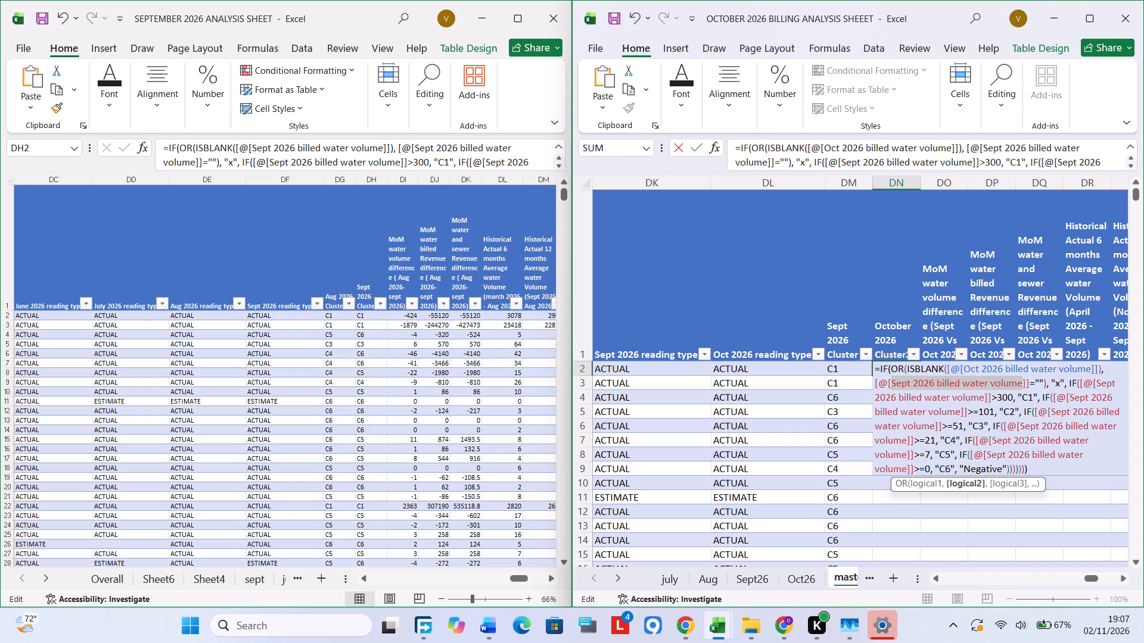
key(ctrl+v)
Change the references in DN2's C1 (>300), C2 (>=101) and C3 (>=51) conditions to Oct 2026 billed water volume.
drag(1092, 385, 1099, 386)
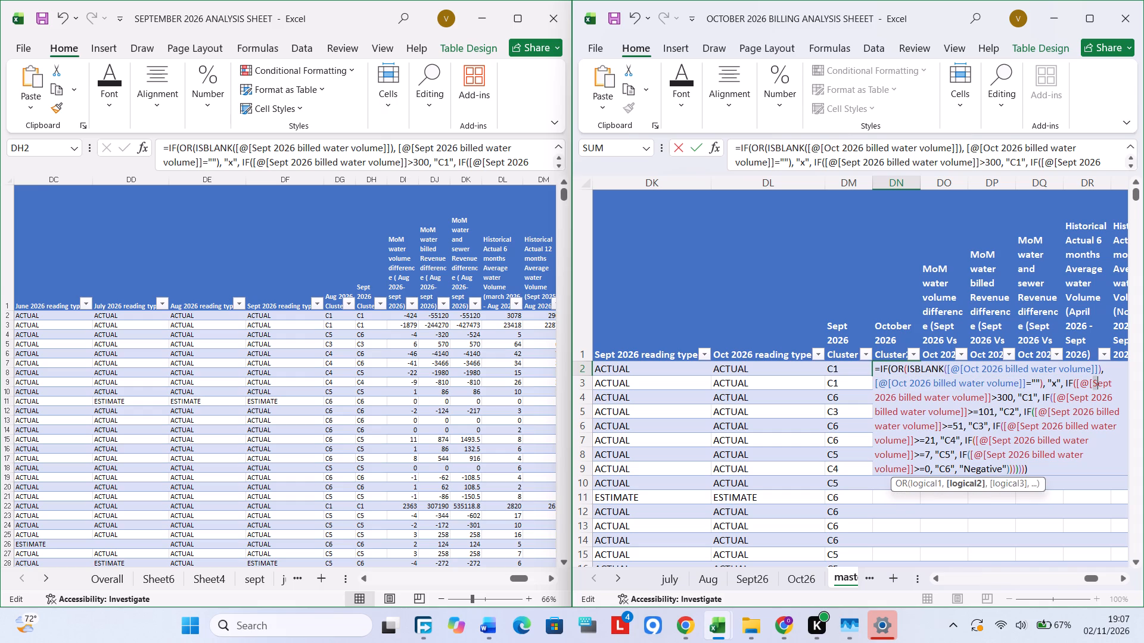
drag(1099, 386, 984, 392)
key(ctrl+v)
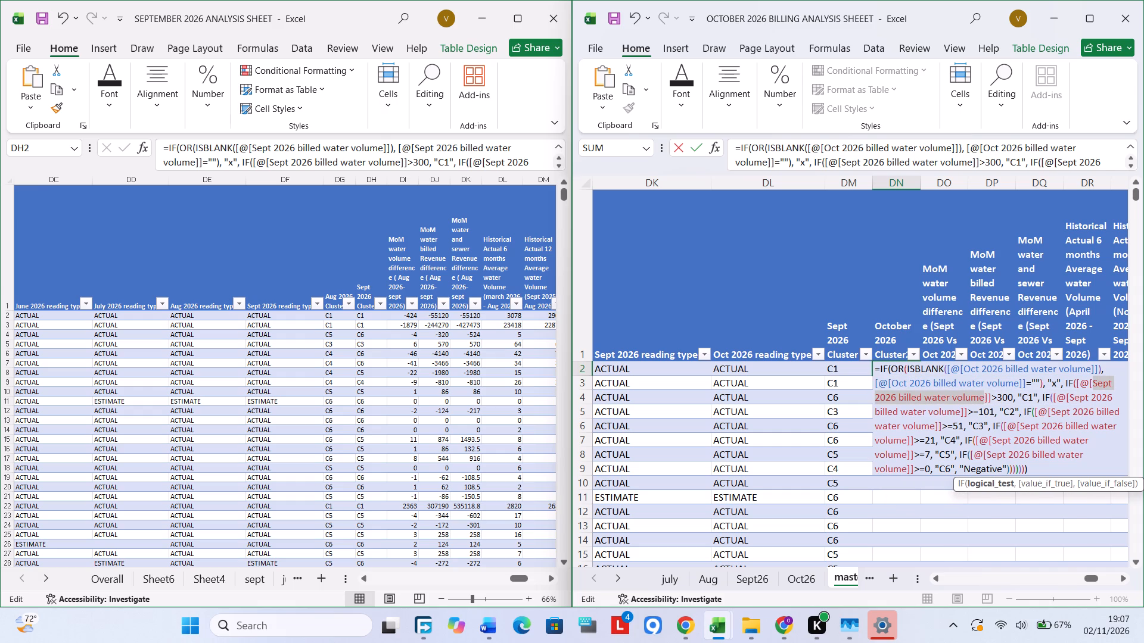
drag(1070, 397, 965, 416)
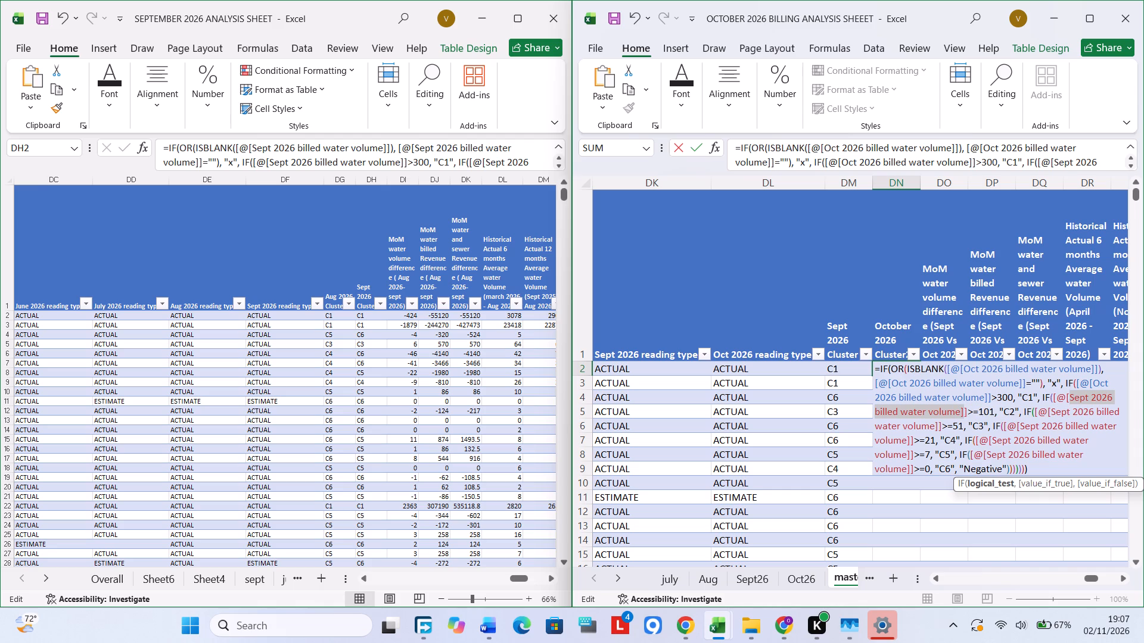
drag(965, 416, 959, 415)
key(ctrl+v)
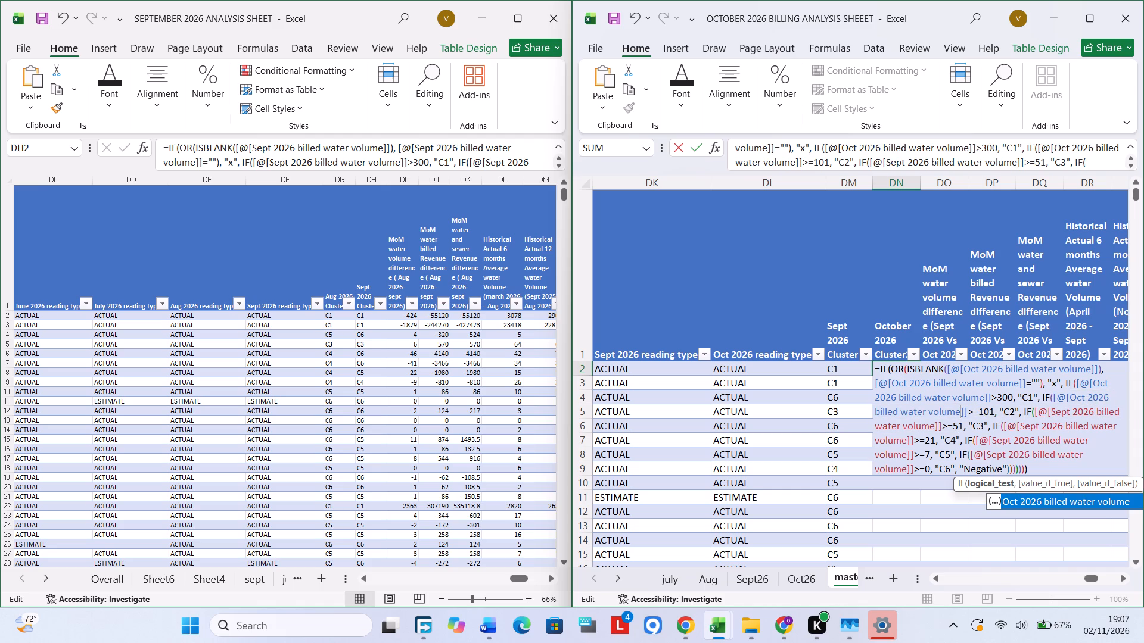
drag(1052, 411, 934, 432)
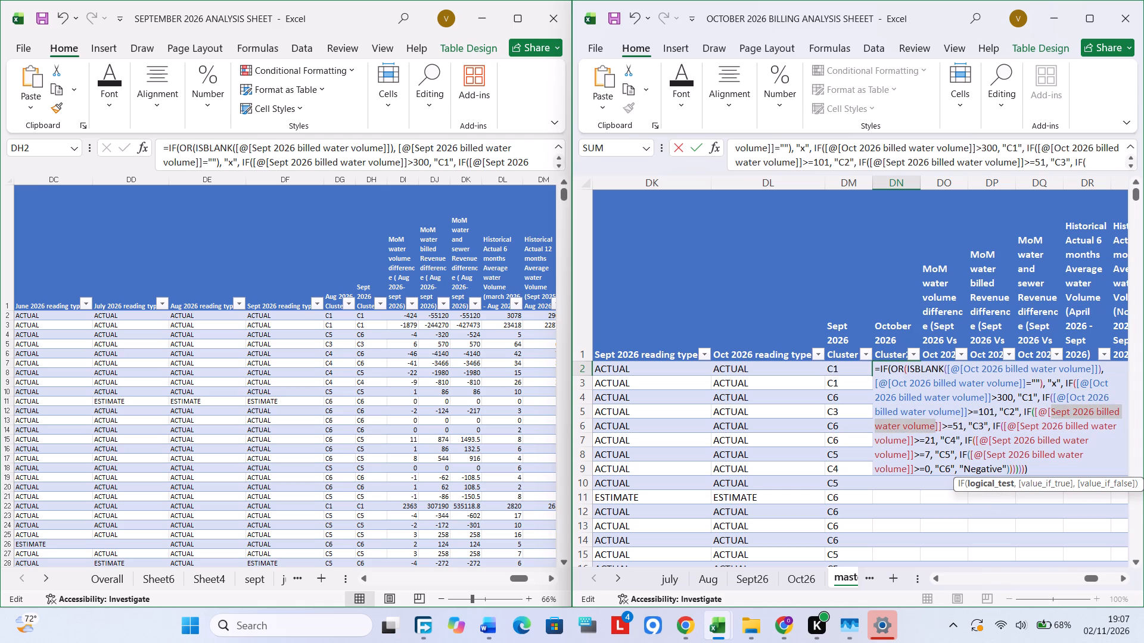
drag(934, 432, 936, 432)
key(ctrl+v)
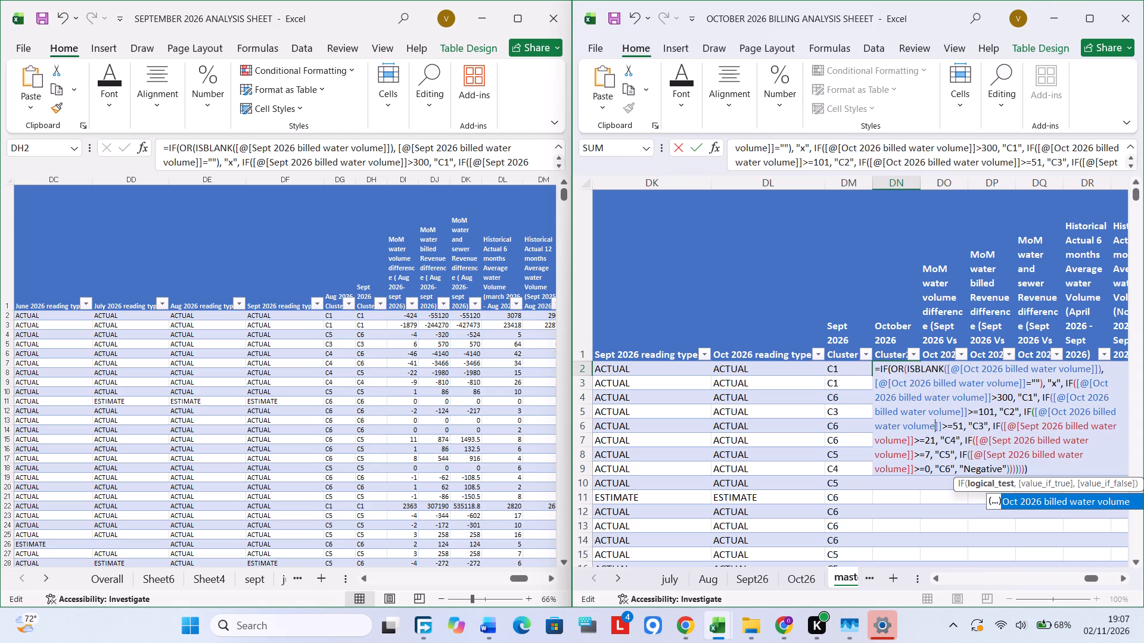
Change the references in DN2's C4, C5 and C6 conditions to Oct 2026 billed water volume and enter the formula for the column.
drag(1021, 427, 913, 442)
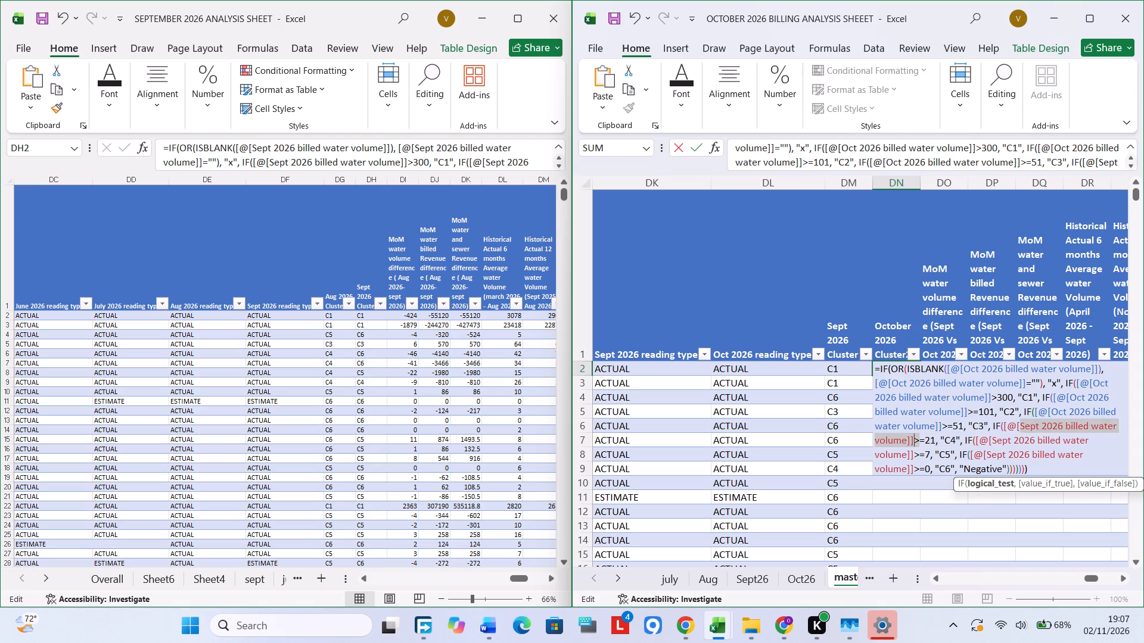
drag(913, 442, 905, 445)
key(ctrl+v)
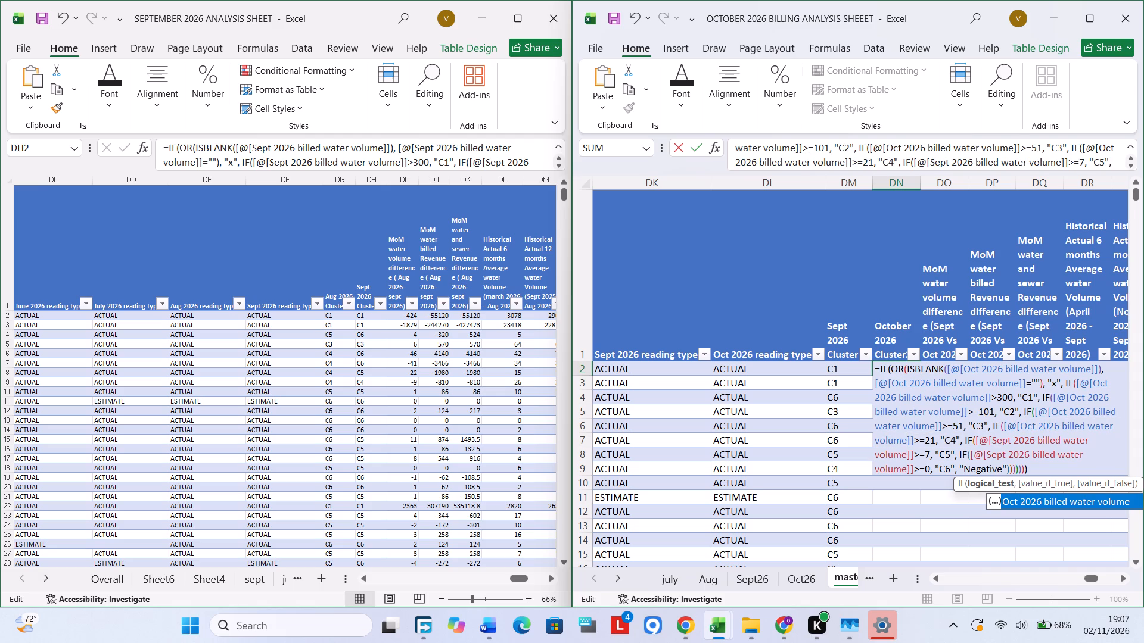
drag(993, 442, 915, 457)
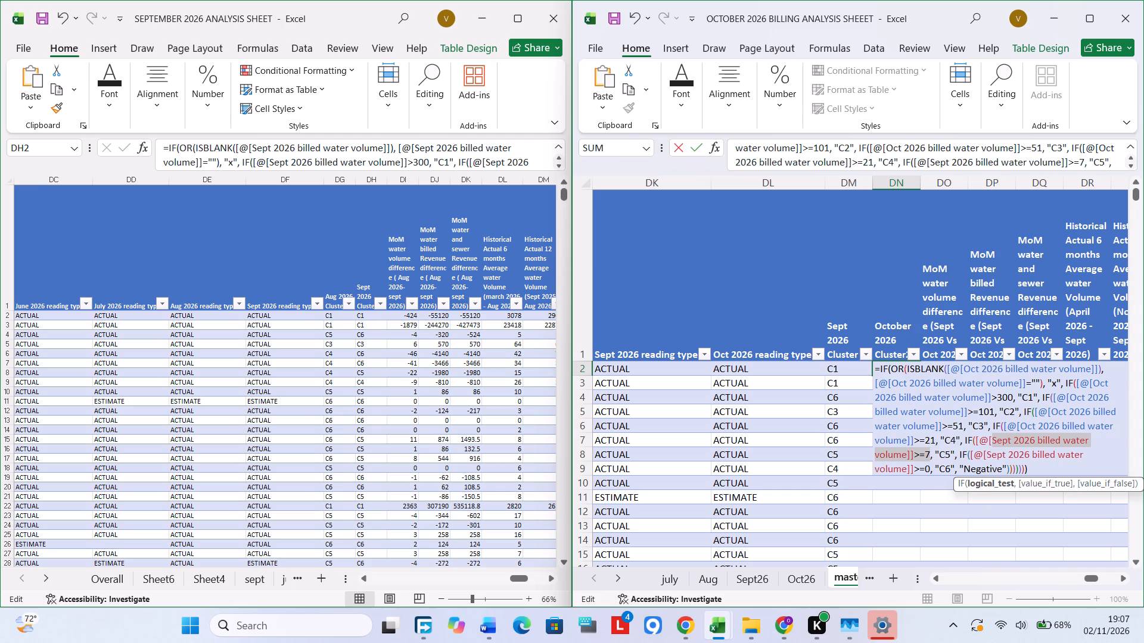
drag(915, 457, 906, 458)
key(ctrl+v)
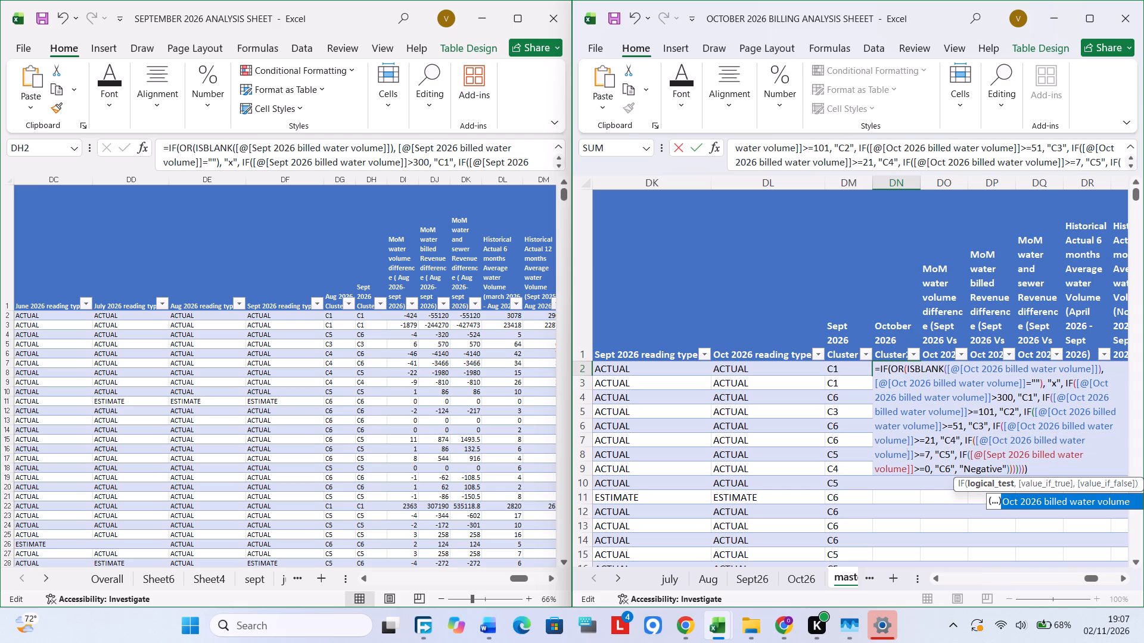
drag(986, 454, 968, 462)
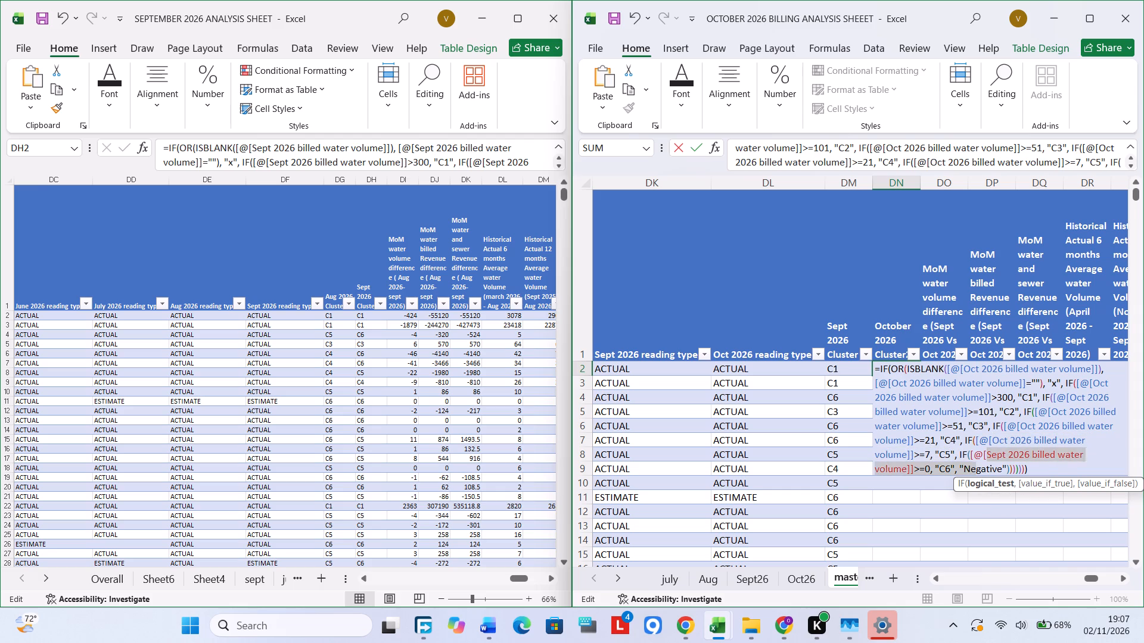
drag(968, 462, 907, 473)
key(ctrl+v)
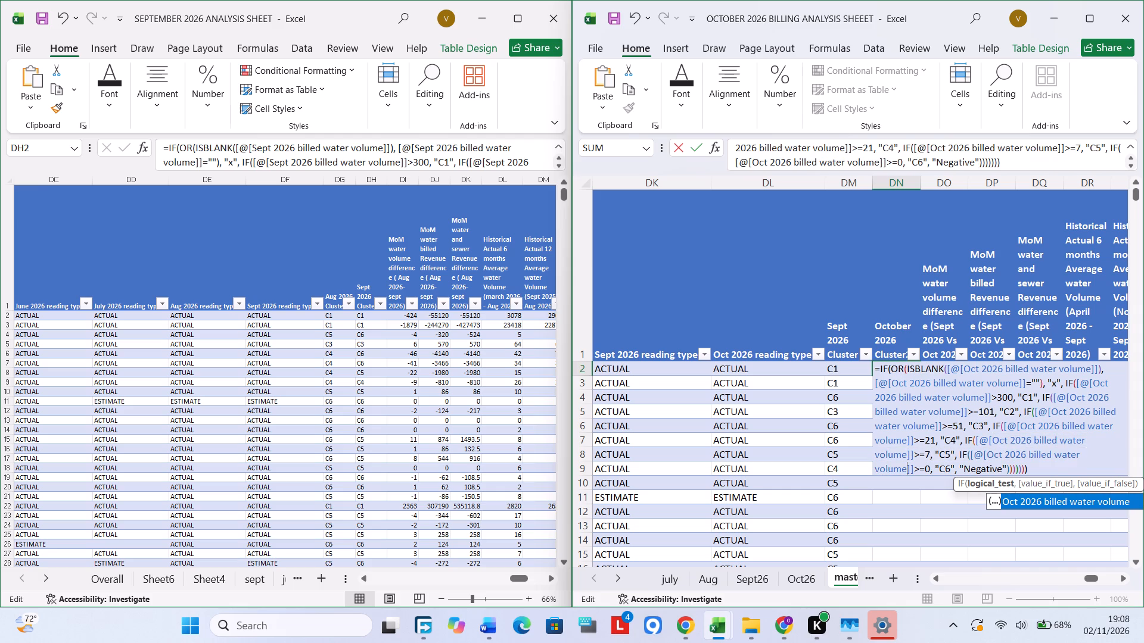
key(Return)
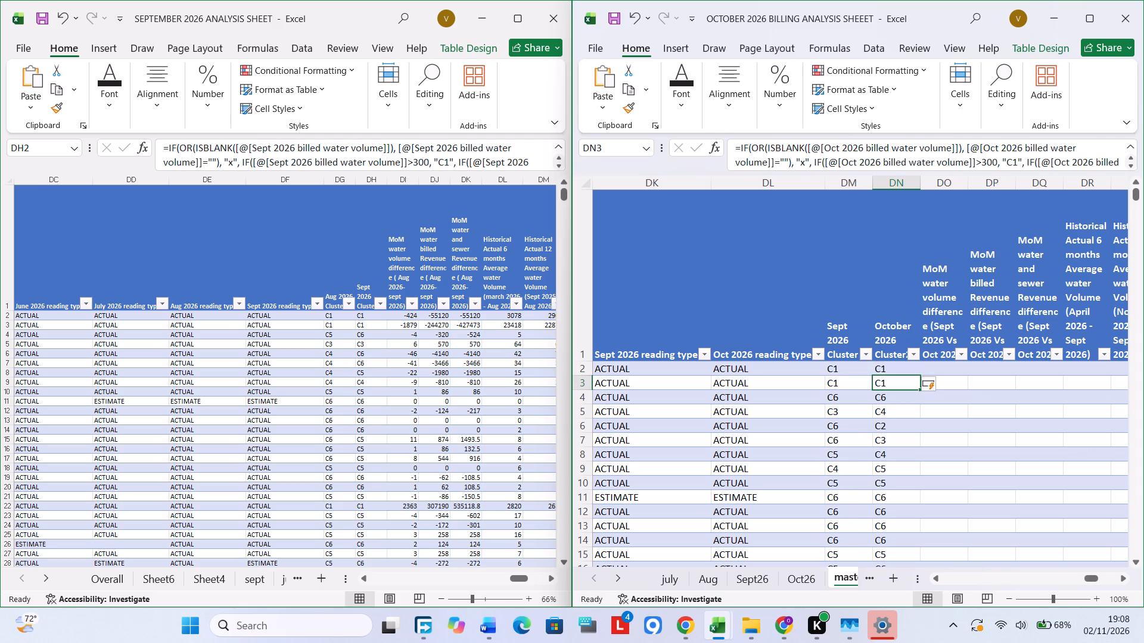
Check the month references in the September and October Cluster formulas in DM2 and DN2 without editing them.
click(950, 366)
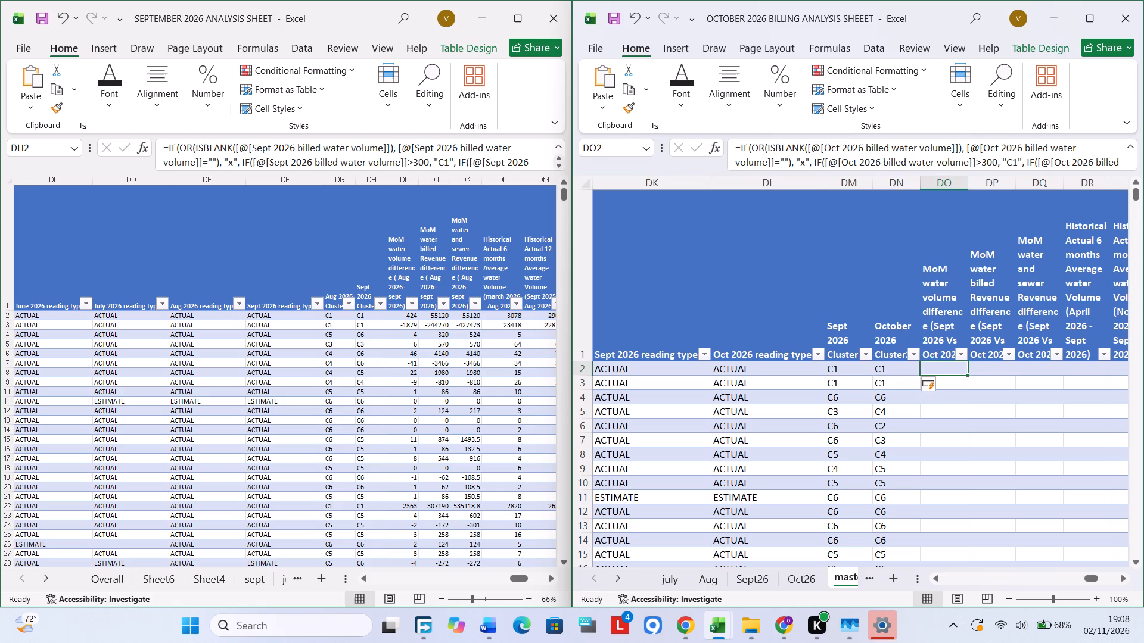
click(875, 372)
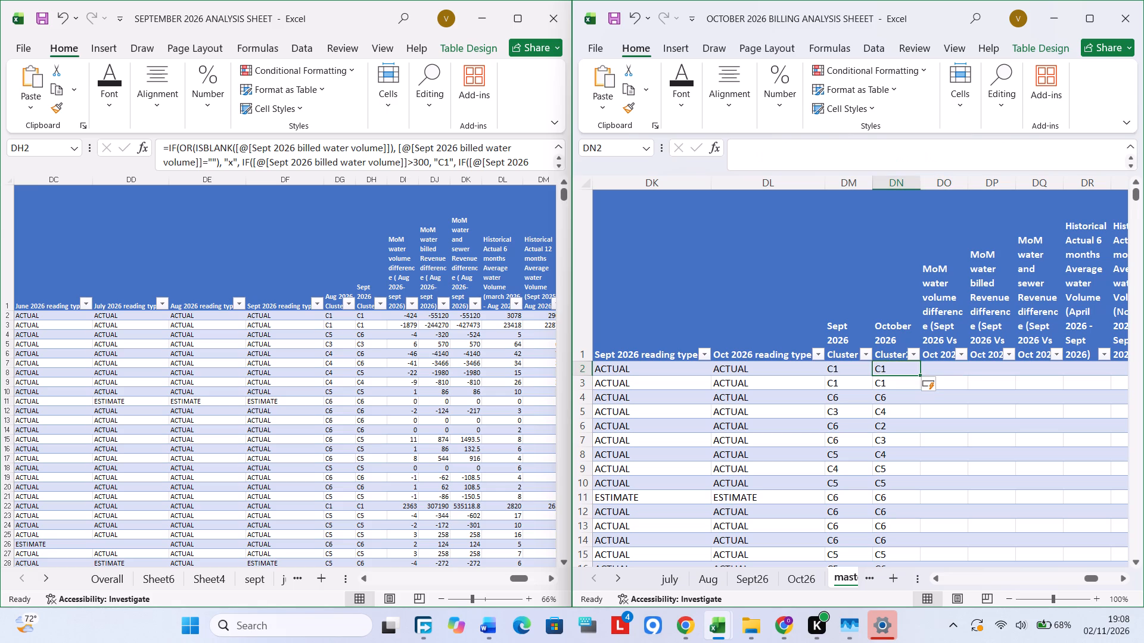
click(857, 372)
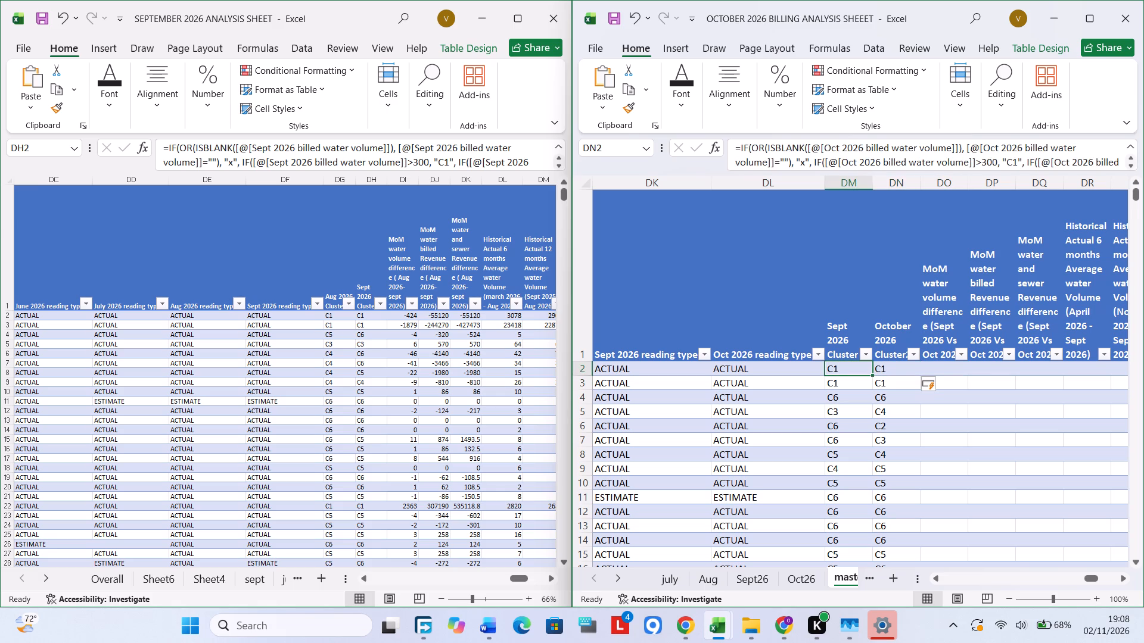
triple_click(850, 367)
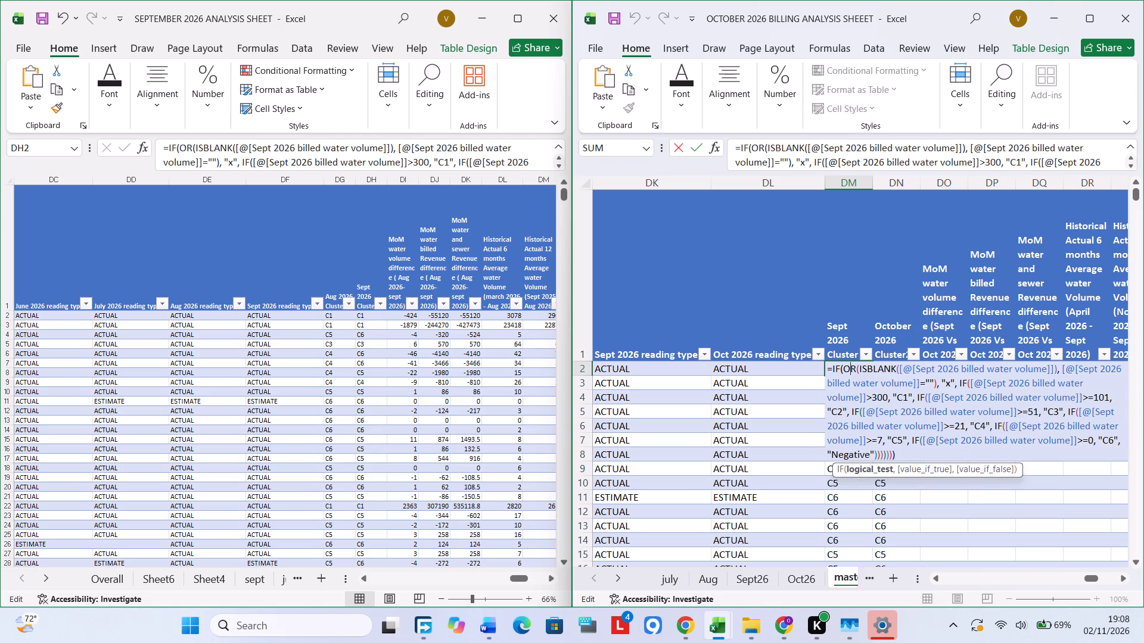
key(Escape)
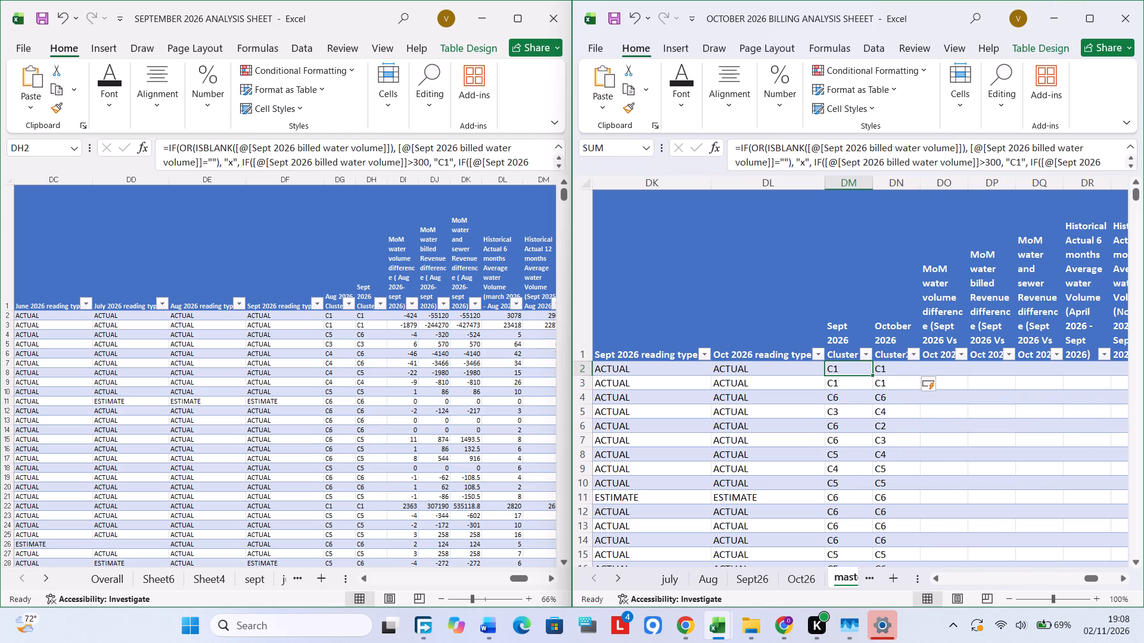
click(898, 374)
double_click(898, 369)
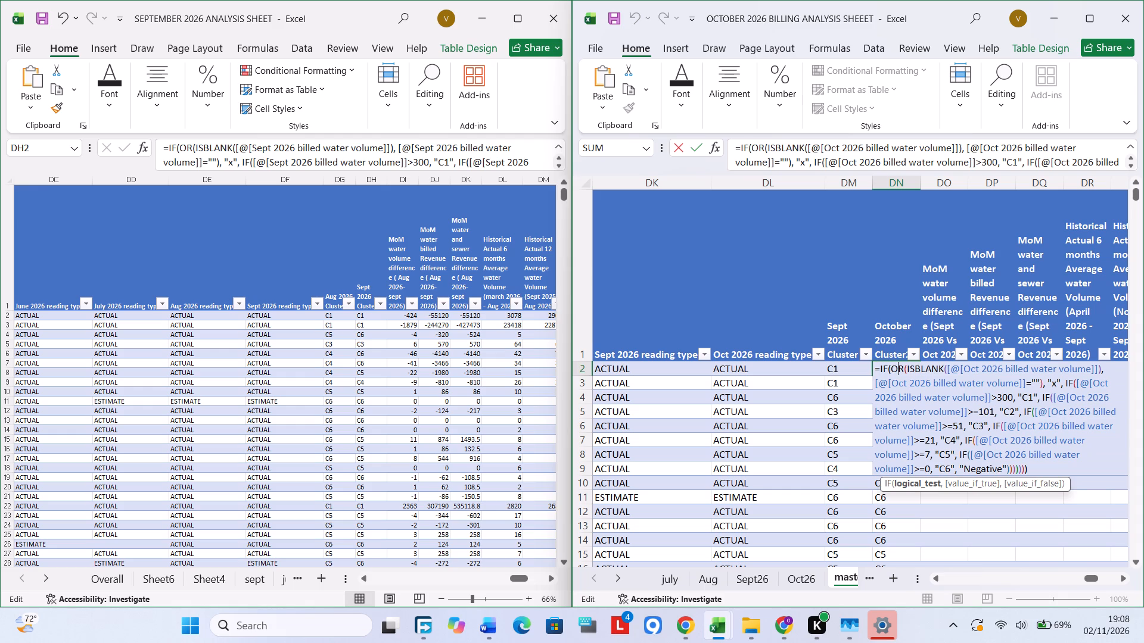
key(Escape)
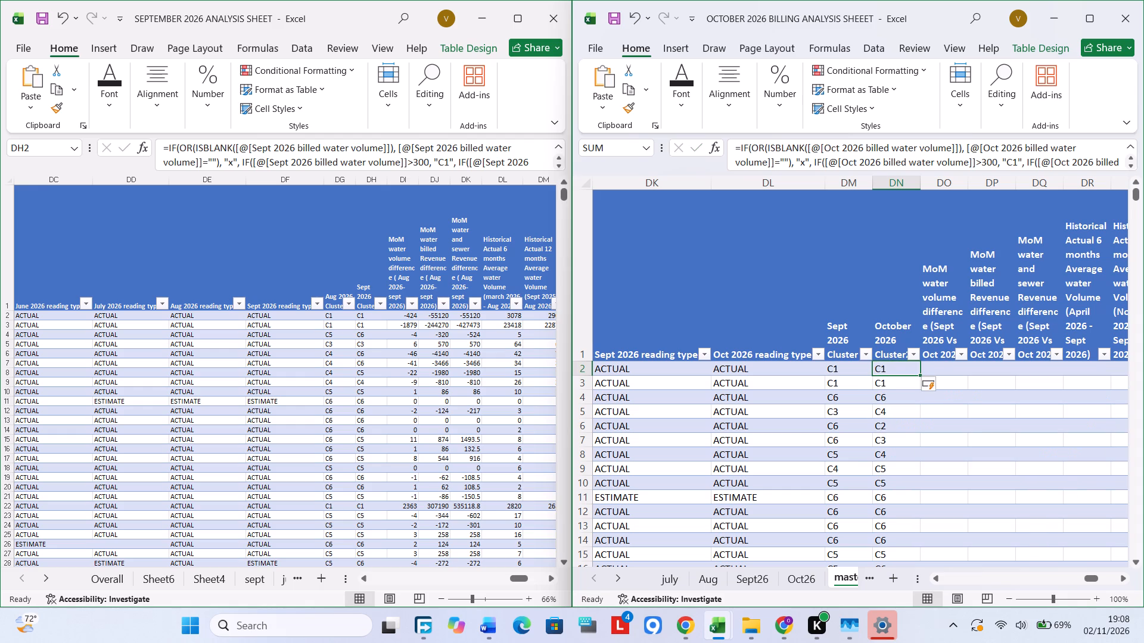
Copy the MoM water volume difference formula from DI2 of the September workbook into DO2 of the October master table.
click(937, 363)
scroll(933, 348, left, 1)
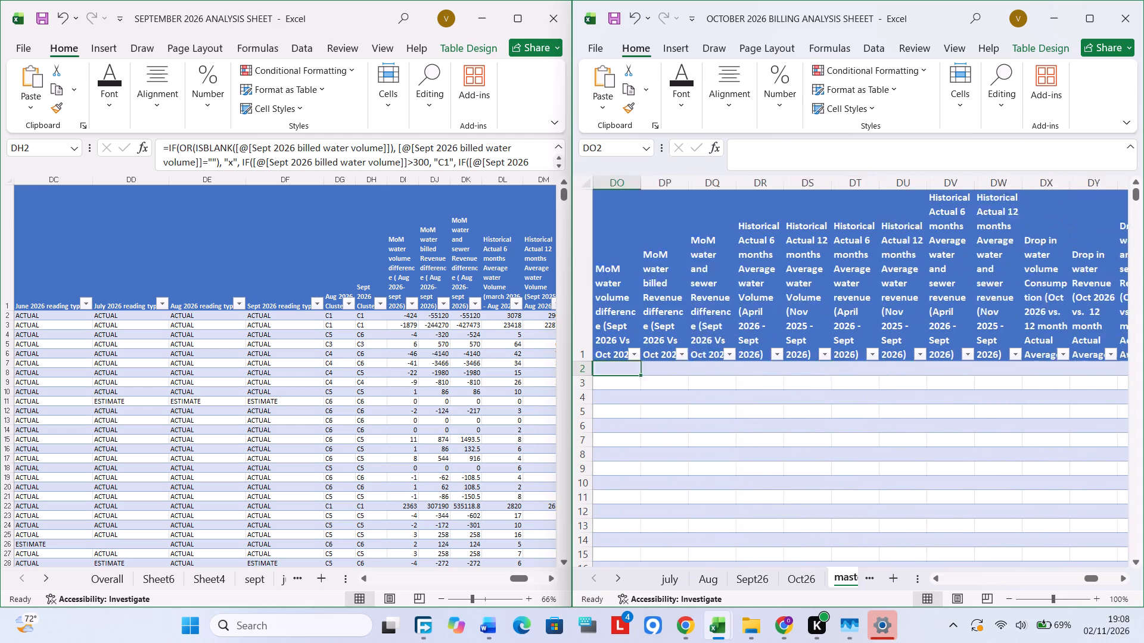
scroll(933, 348, left, 1)
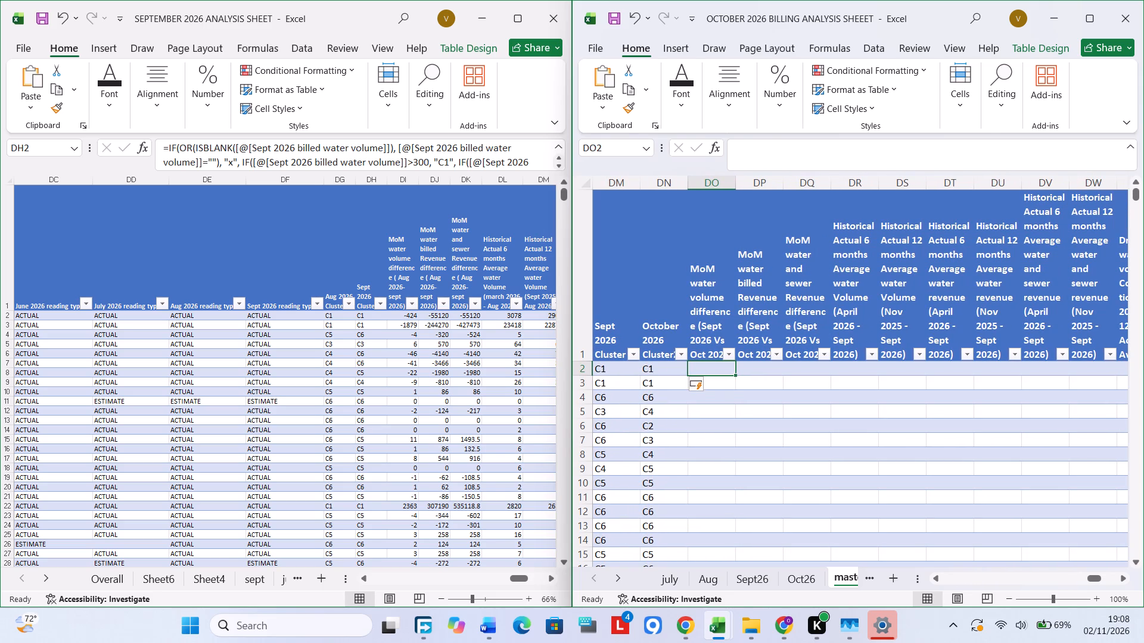
click(462, 349)
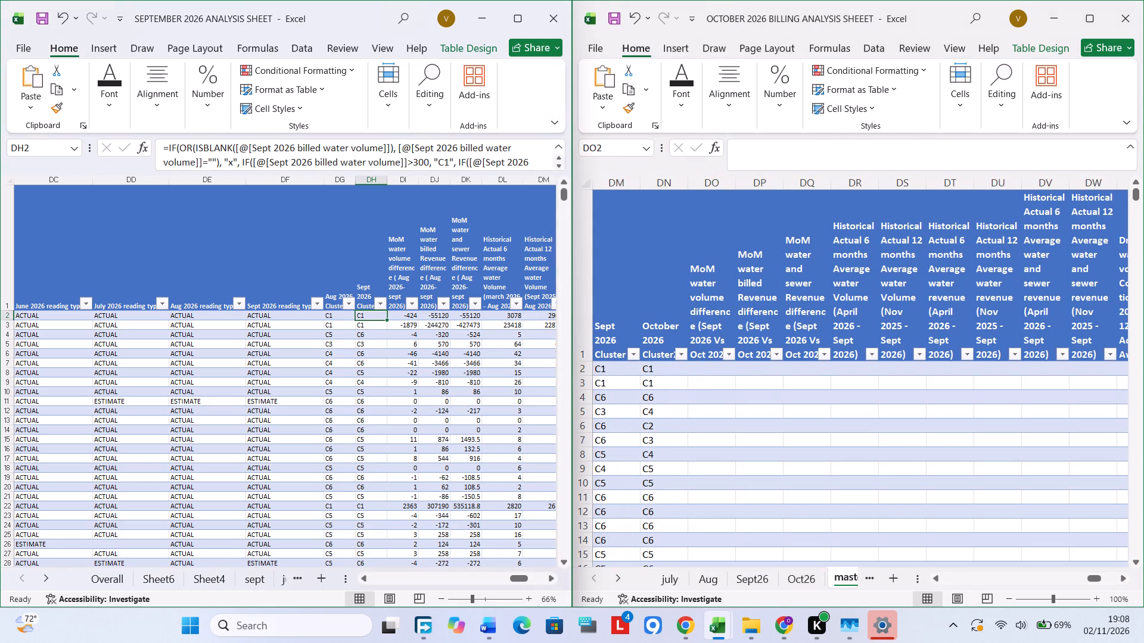
click(414, 320)
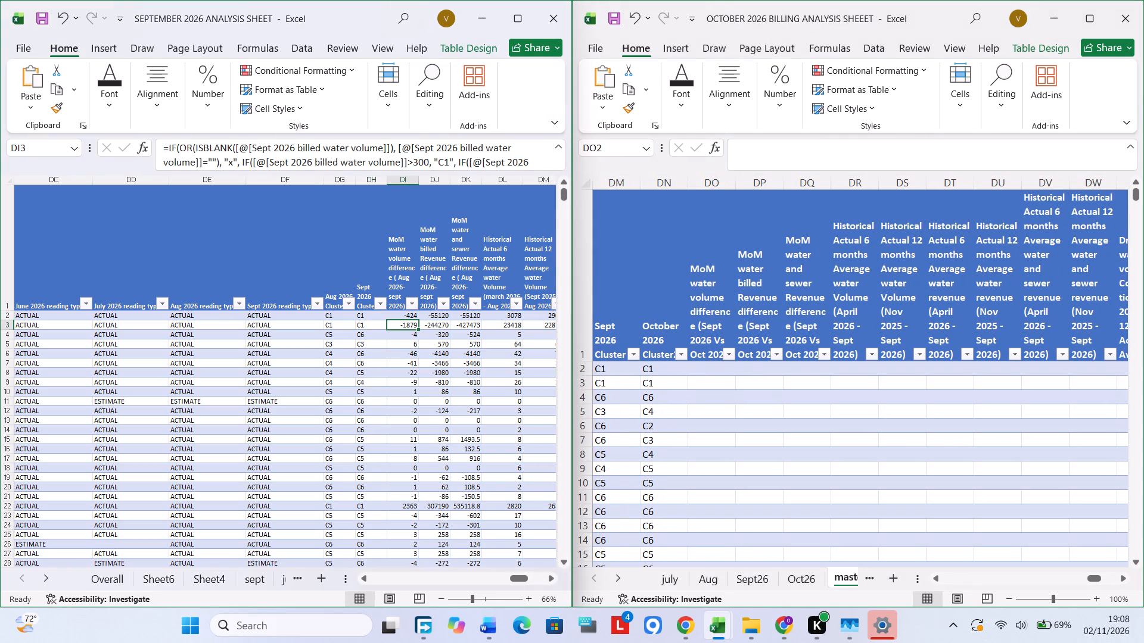
click(407, 317)
double_click(399, 314)
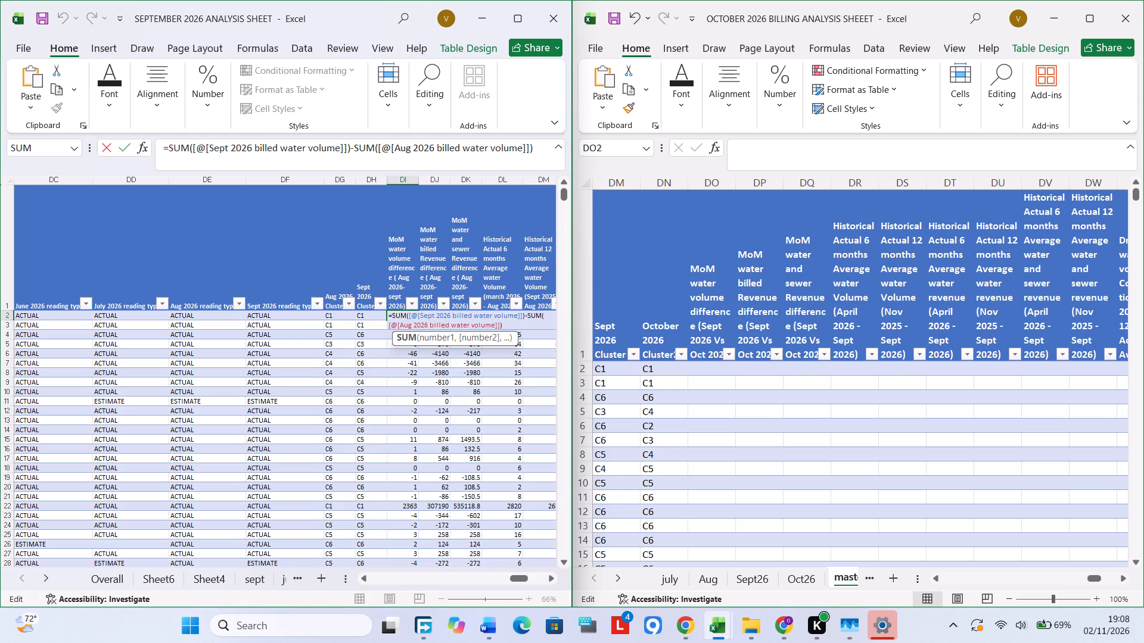
key(ctrl+a)
key(ctrl+c)
key(Escape)
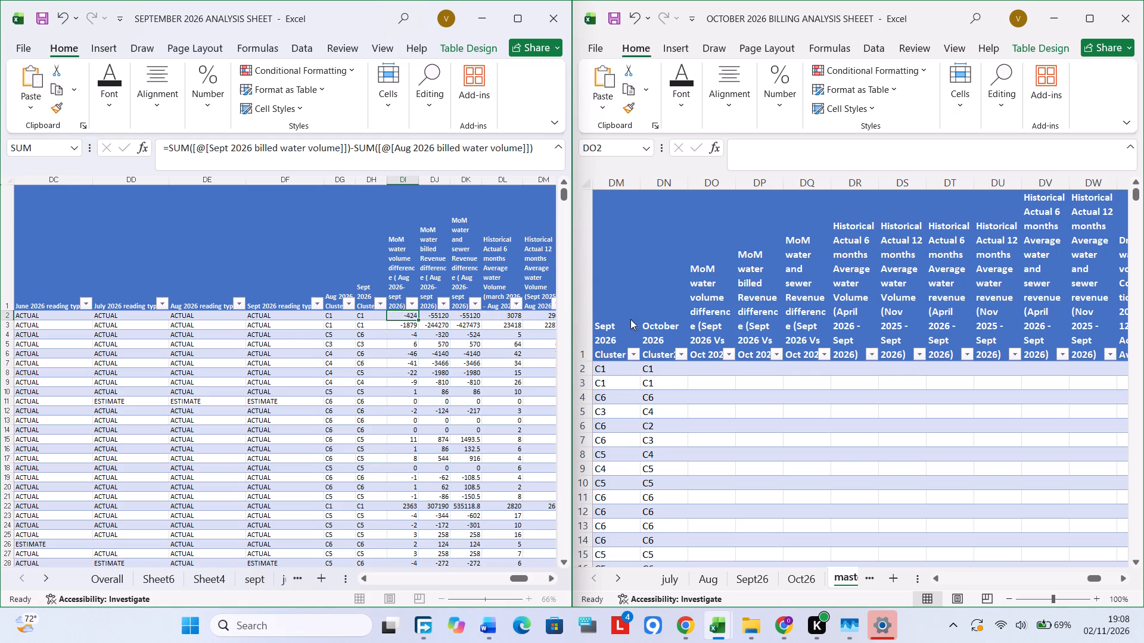
triple_click(707, 366)
click(707, 366)
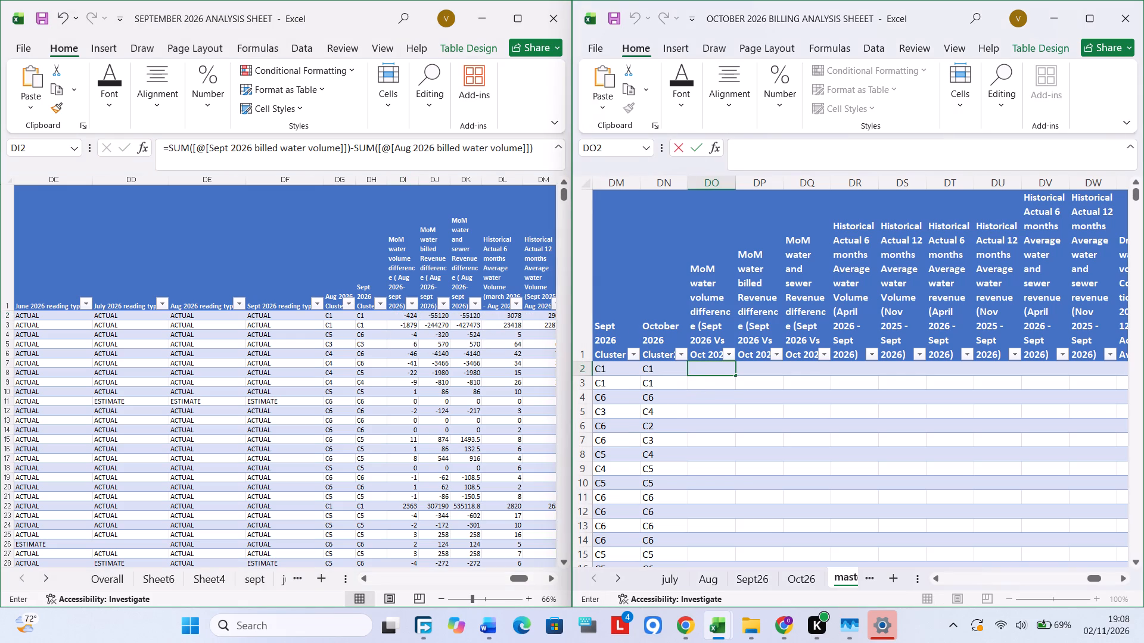
key(ctrl+v)
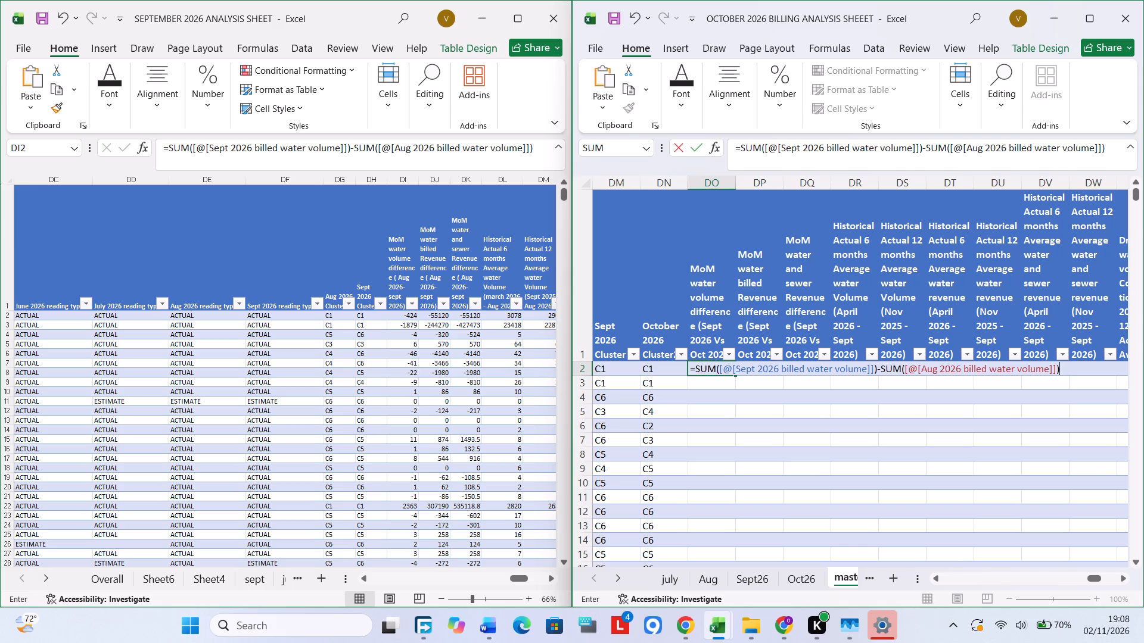
Change DO2's formula to subtract Sept 2026 billed water volume from Oct 2026 billed water volume and enter it for the column.
drag(866, 370, 809, 370)
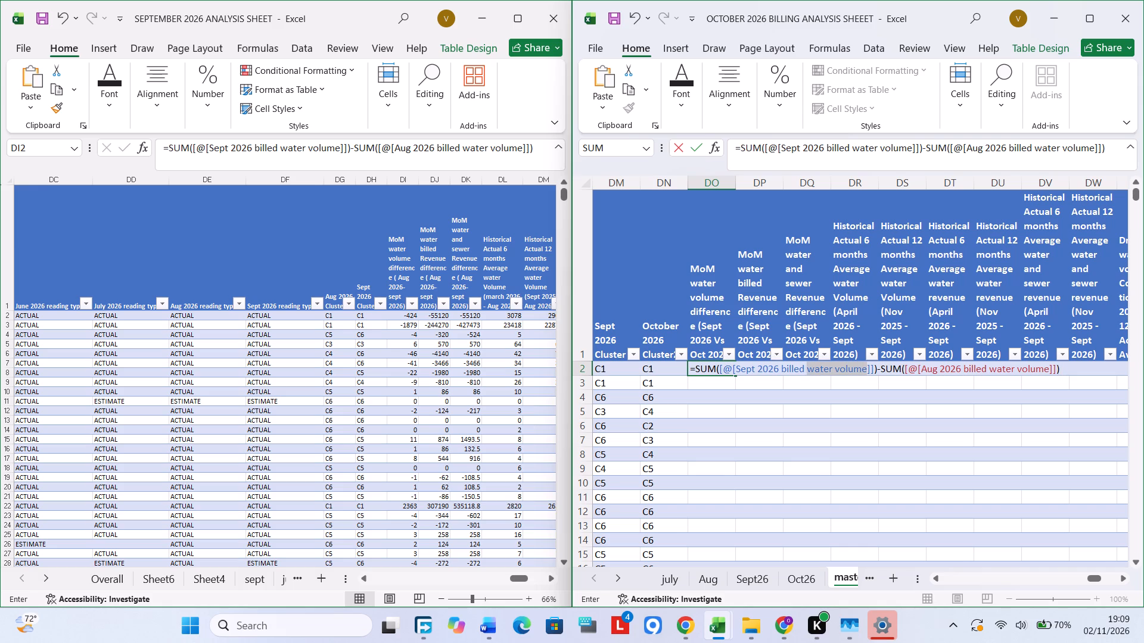
drag(809, 370, 736, 369)
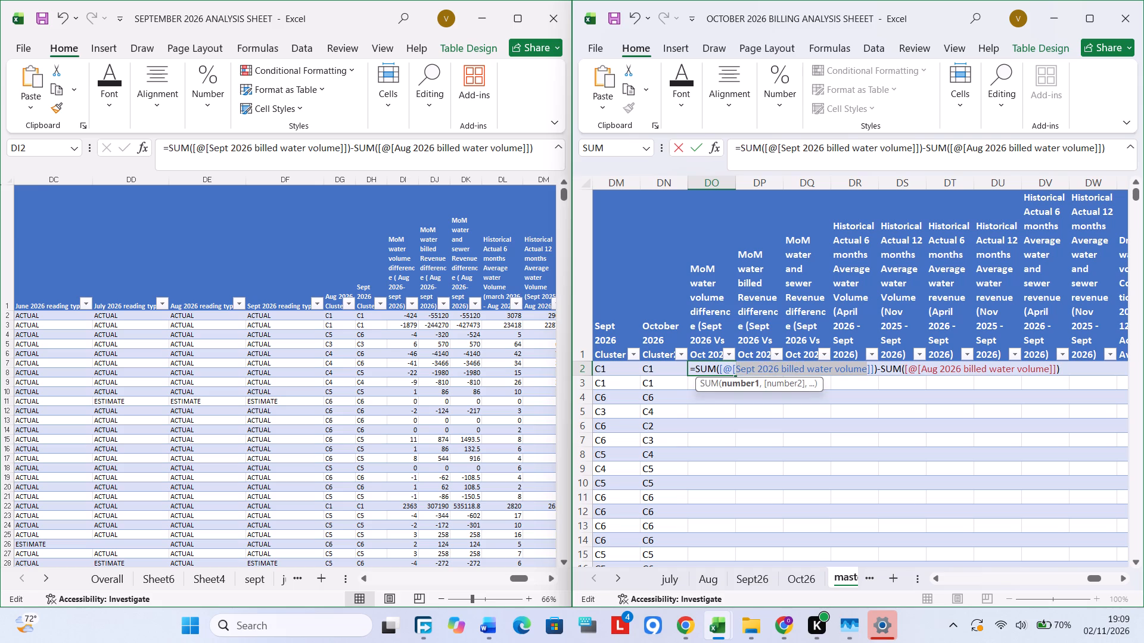
key(ctrl+c)
key(BackSpace)
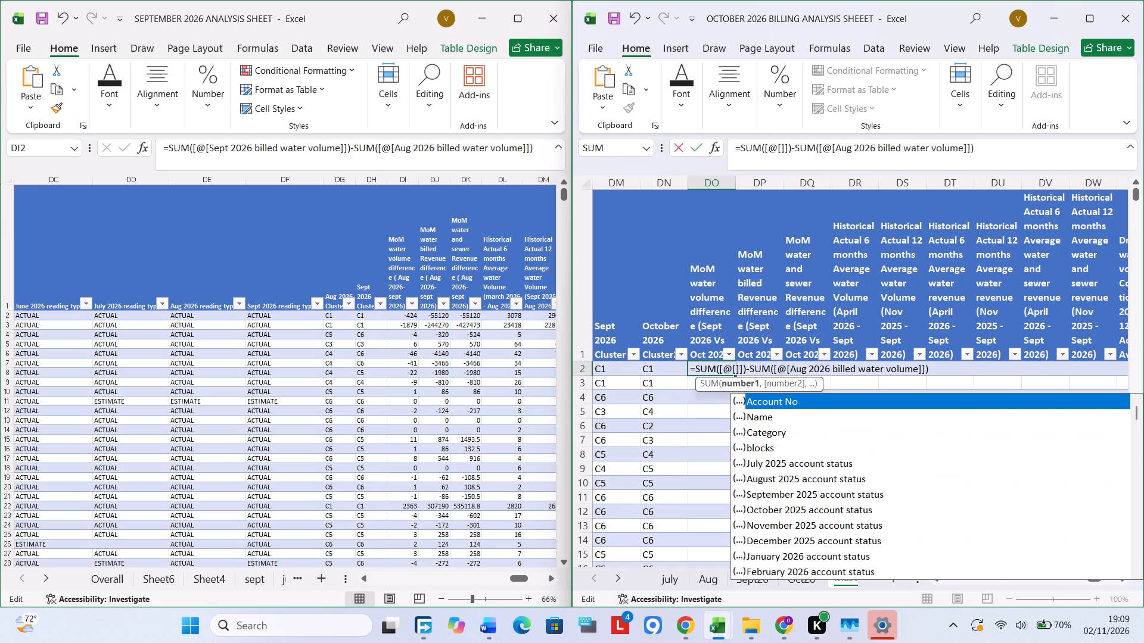
text(oct)
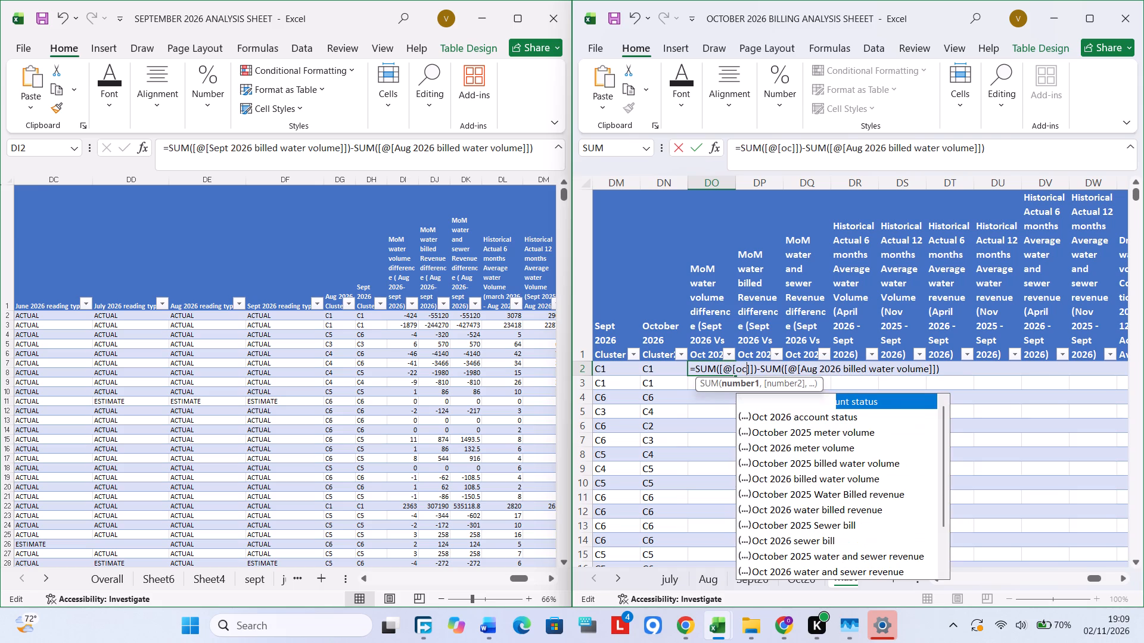
double_click(786, 477)
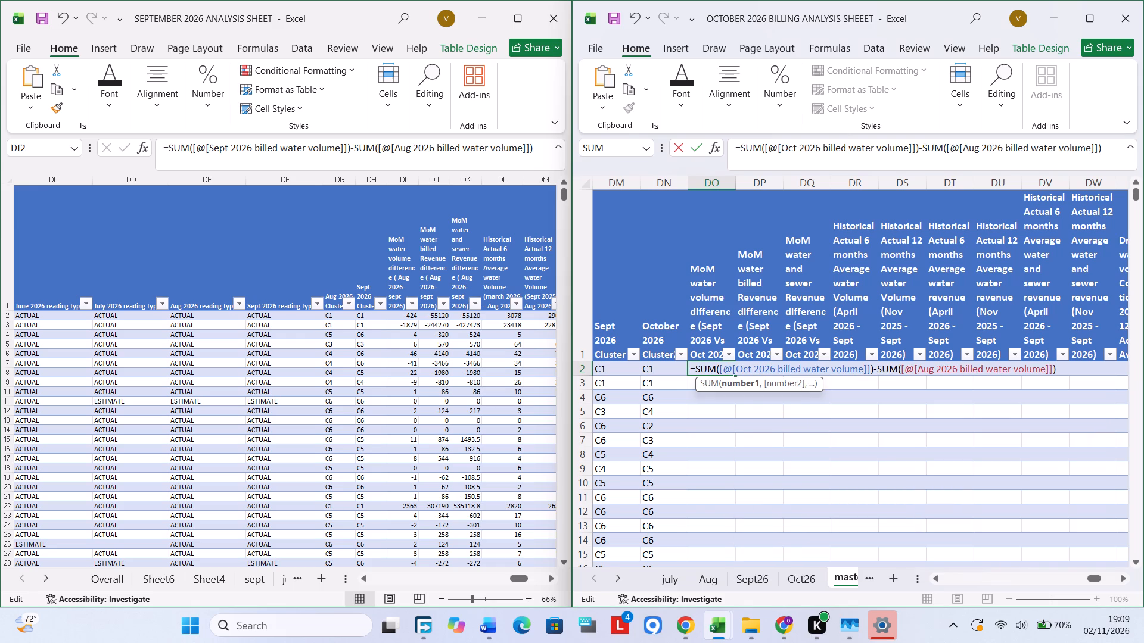
drag(917, 369, 1044, 367)
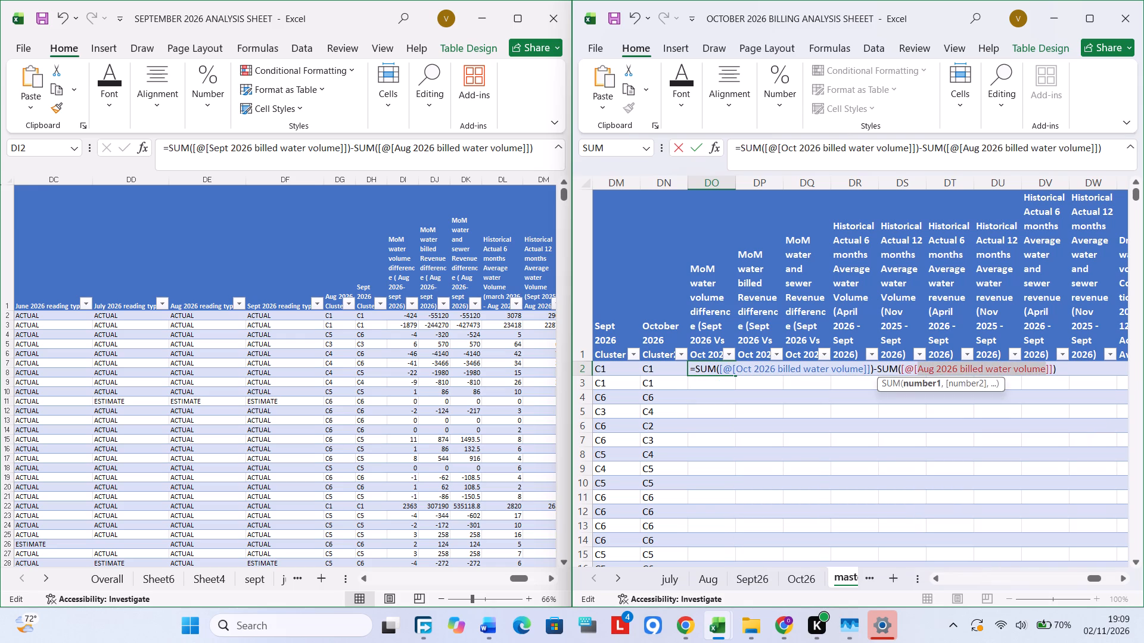
key(ctrl+v)
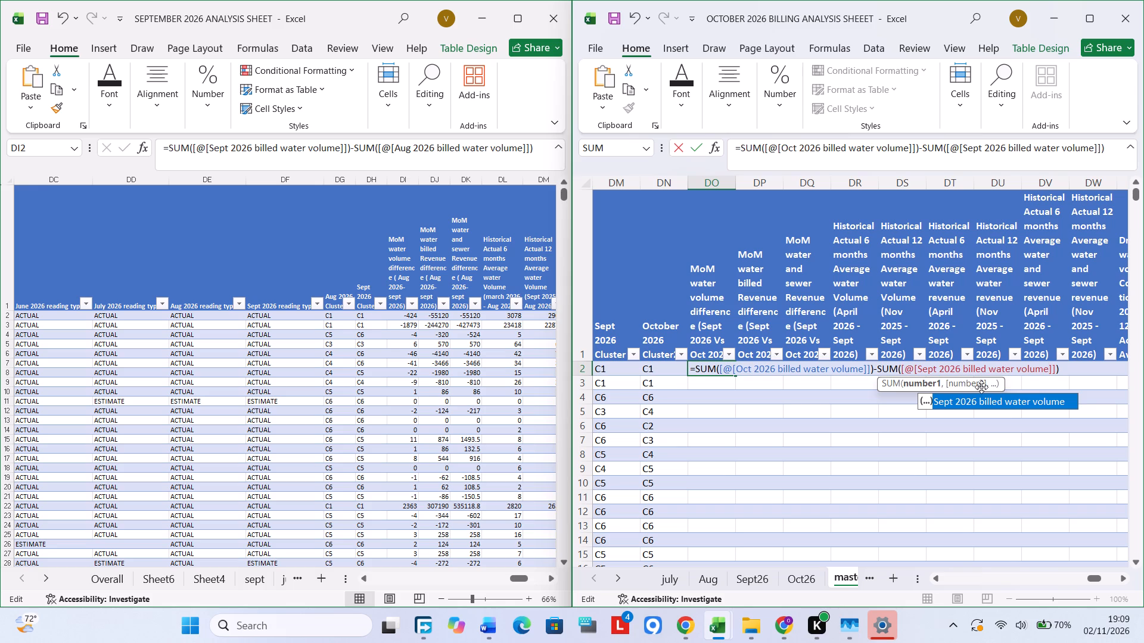
key(Return)
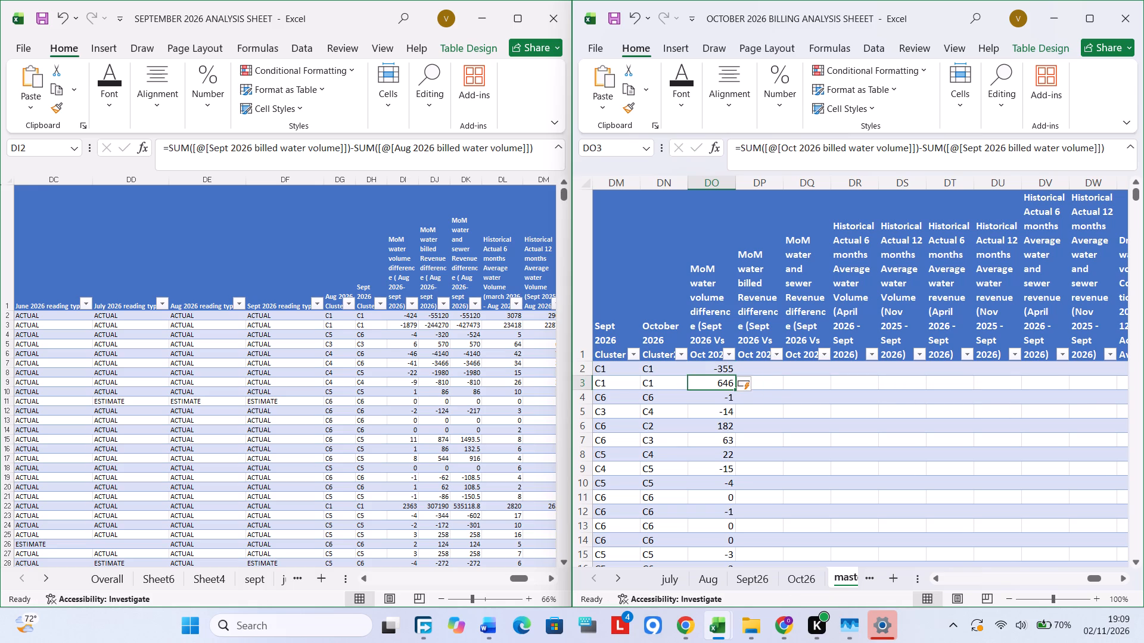
click(713, 364)
double_click(710, 367)
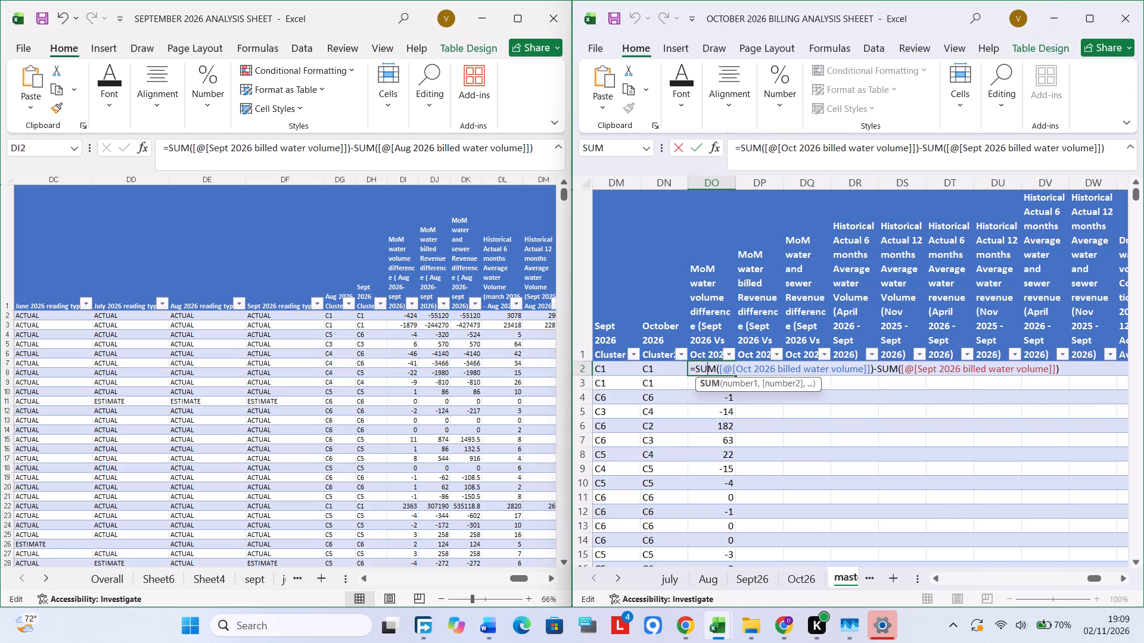
key(Escape)
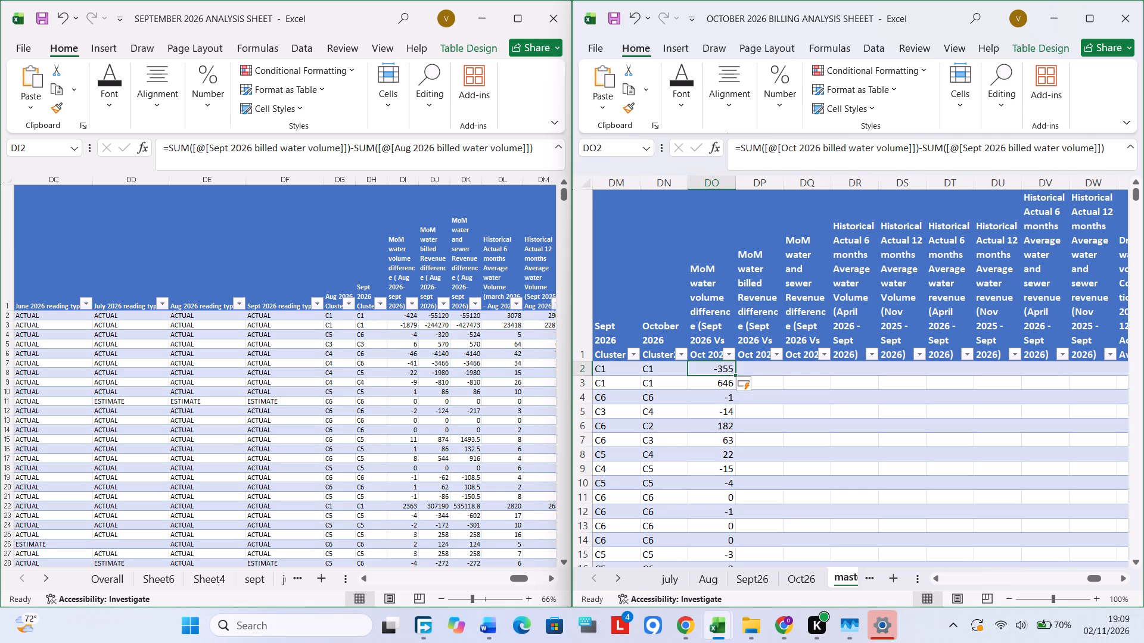
Copy the MoM water billed revenue difference formula from DJ2 of the September workbook into DP2 of the October master table.
click(757, 374)
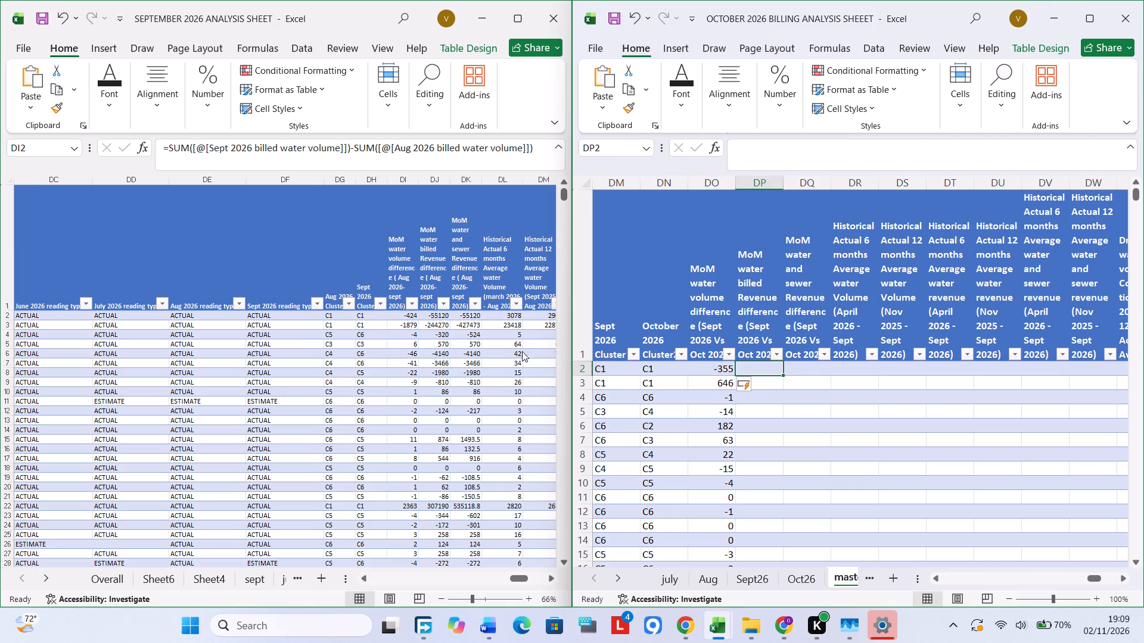
click(411, 302)
click(435, 317)
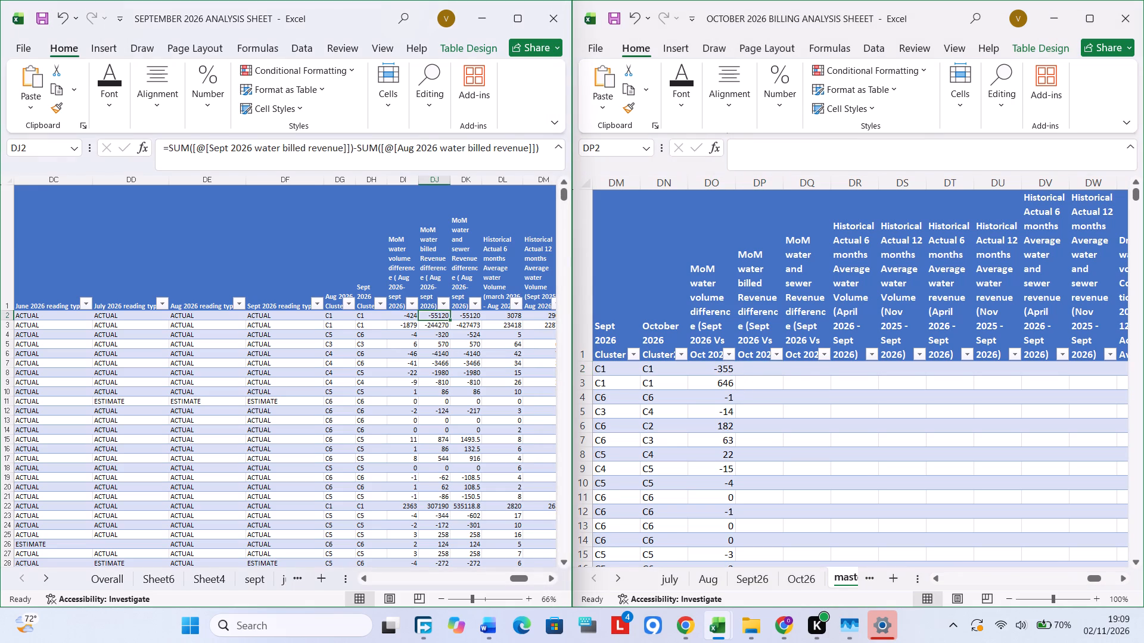
double_click(439, 316)
key(ctrl+a)
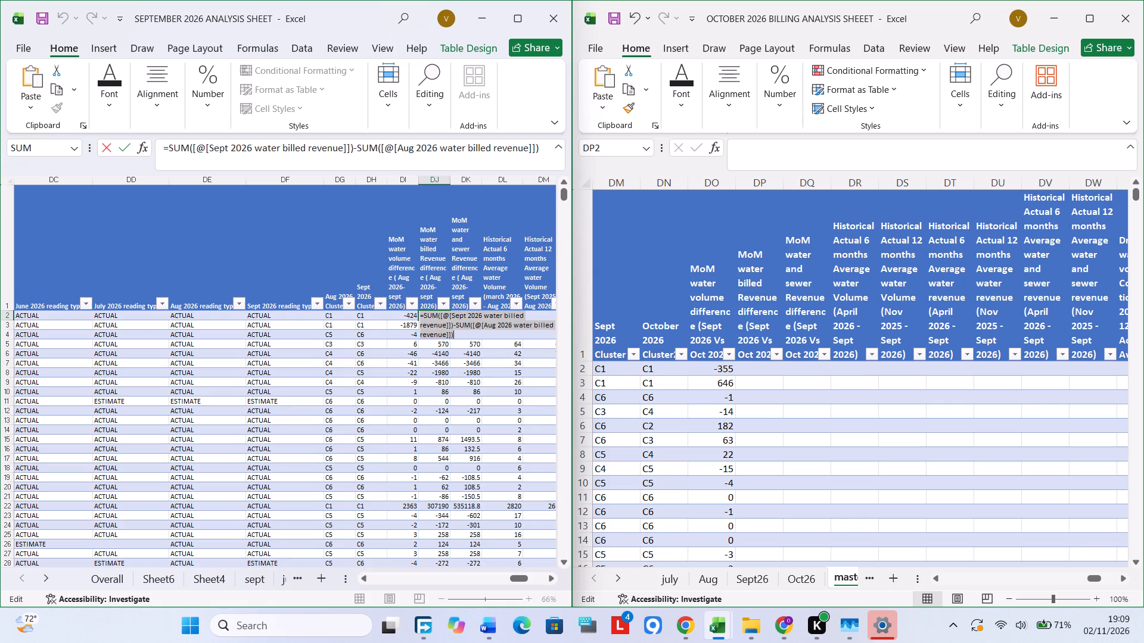
key(ctrl+c)
key(Escape)
click(750, 358)
double_click(749, 364)
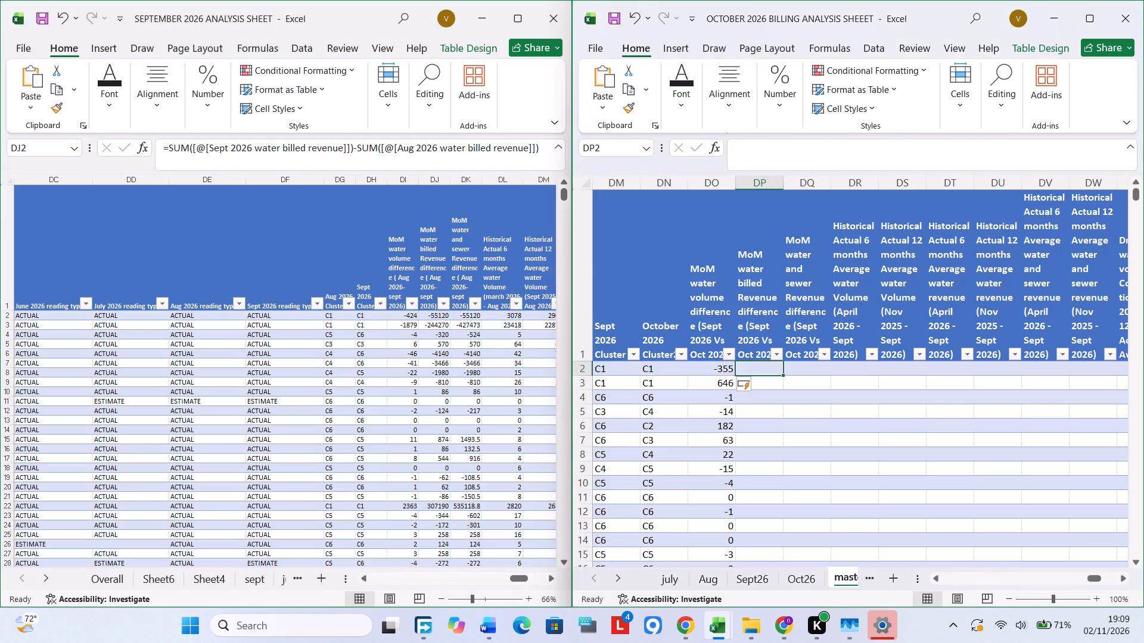
key(ctrl+v)
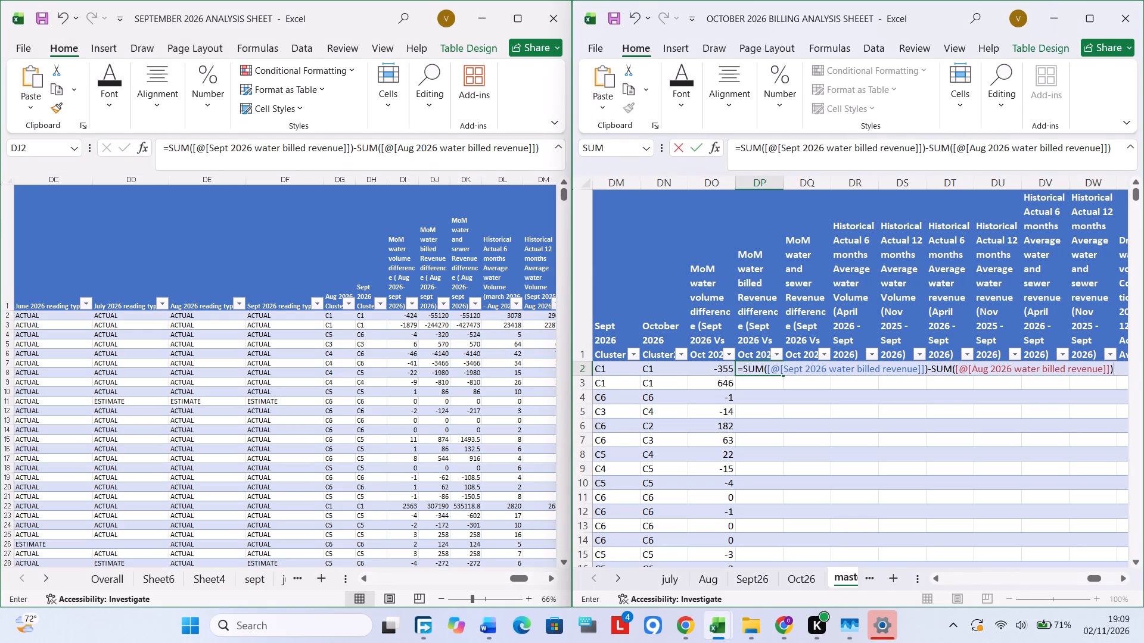
Copy the Sept 2026 water billed revenue column name in DP2's formula and begin replacing it with the October name.
click(791, 366)
click(806, 372)
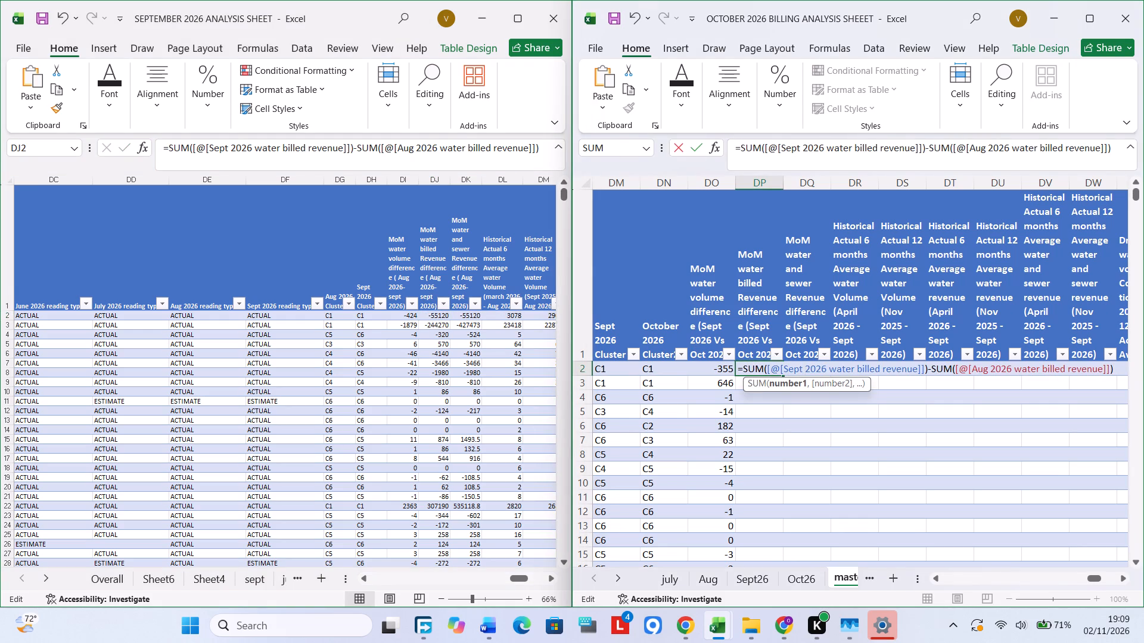
drag(919, 369, 784, 370)
key(ctrl+c)
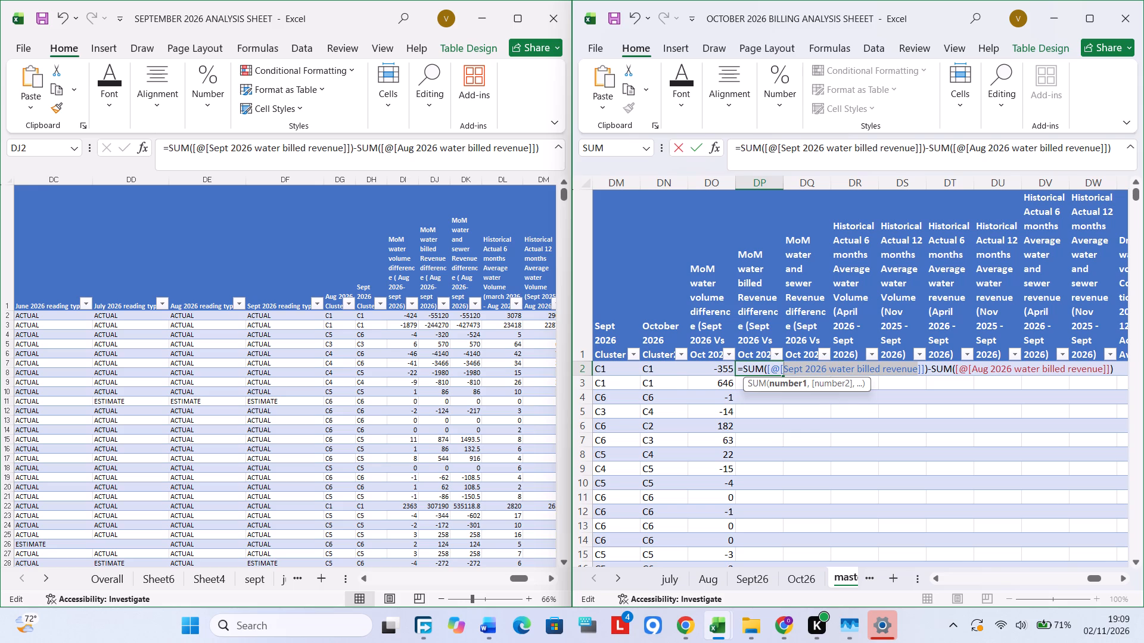
key(o)
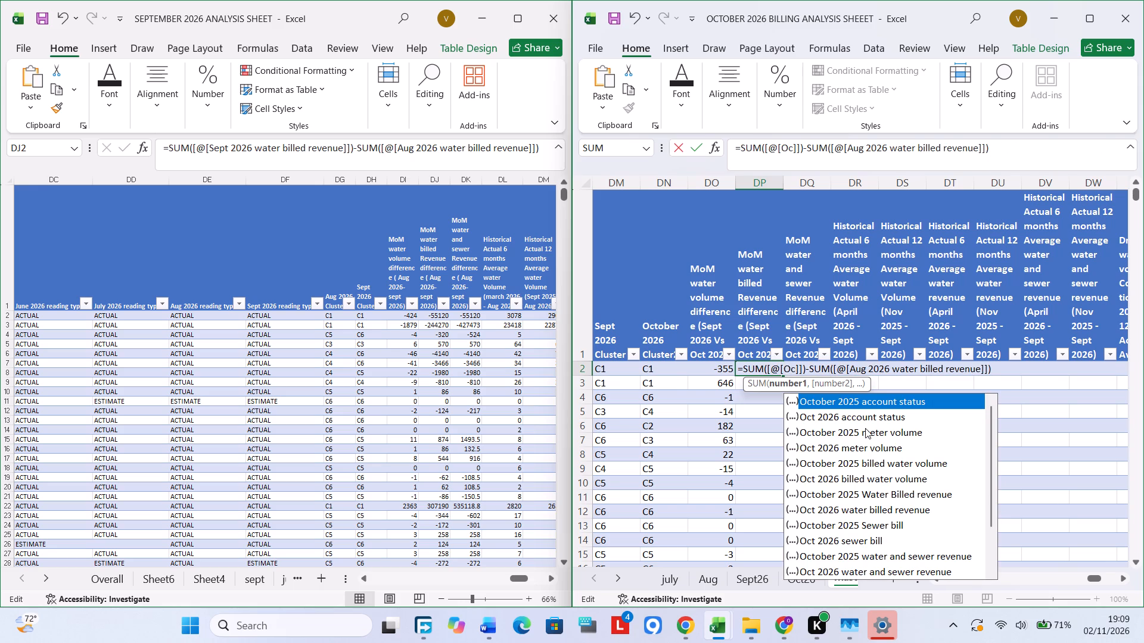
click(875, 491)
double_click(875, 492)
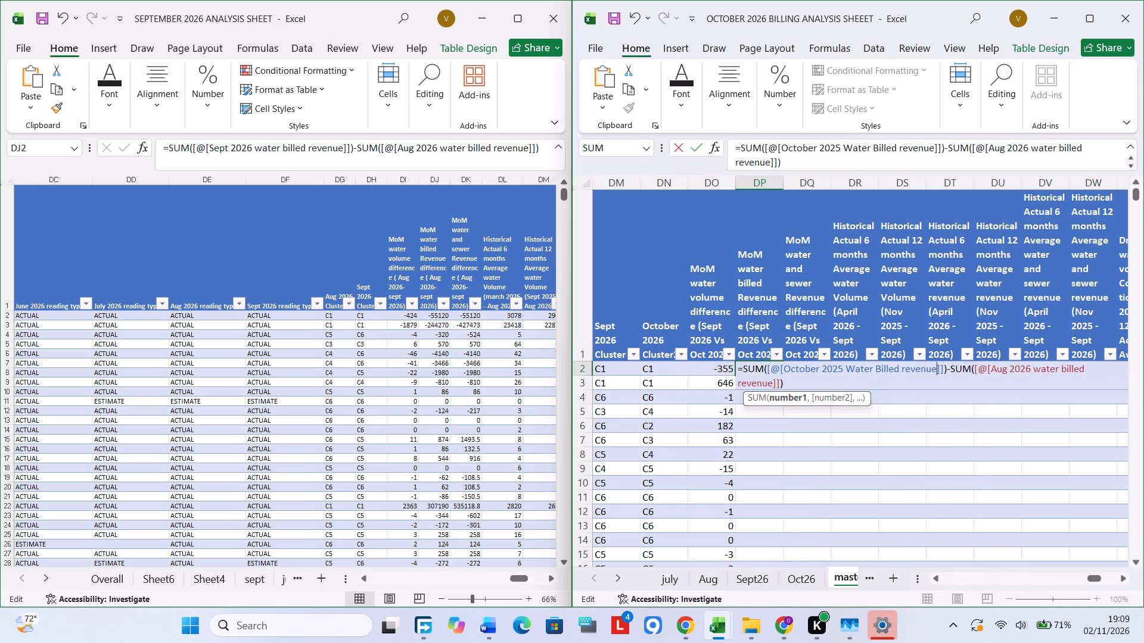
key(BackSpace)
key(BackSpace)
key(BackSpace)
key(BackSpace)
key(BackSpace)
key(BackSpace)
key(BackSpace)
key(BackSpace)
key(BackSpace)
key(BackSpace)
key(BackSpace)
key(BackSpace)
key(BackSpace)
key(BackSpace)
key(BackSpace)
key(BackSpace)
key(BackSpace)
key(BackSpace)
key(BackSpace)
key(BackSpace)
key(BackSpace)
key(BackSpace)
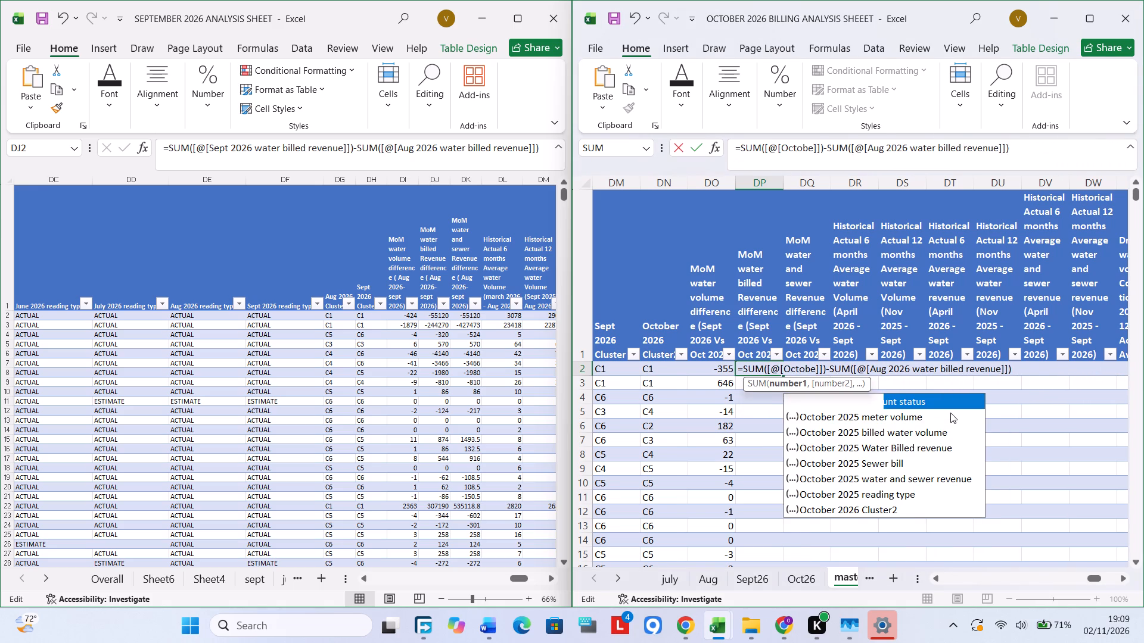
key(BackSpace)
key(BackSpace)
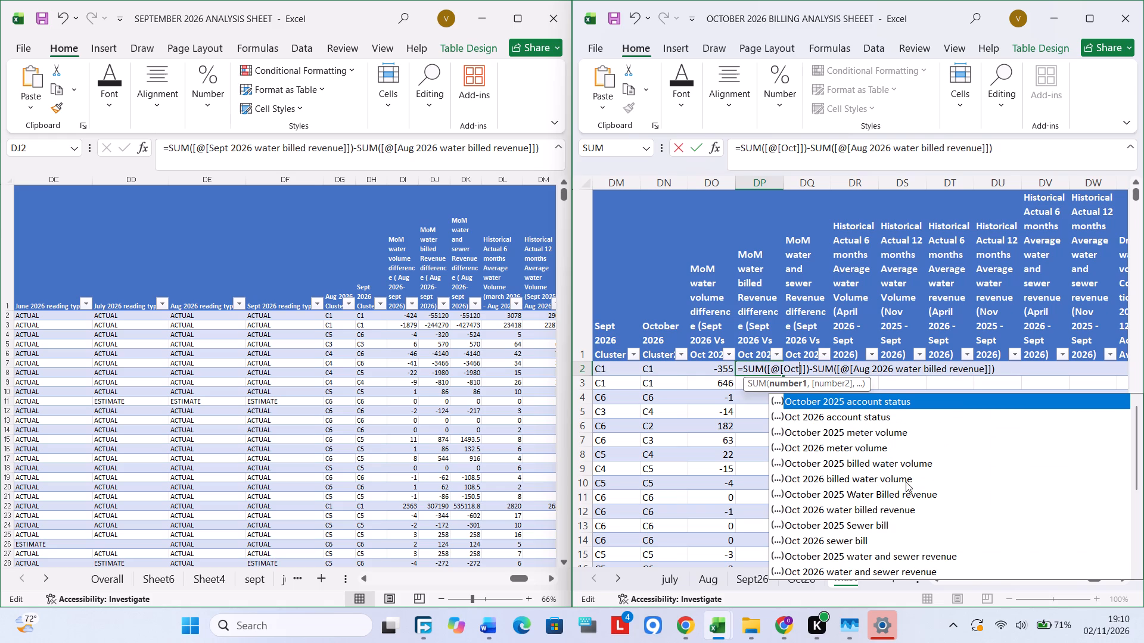
Complete DP2's formula as Oct 2026 water billed revenue minus Sept 2026 water billed revenue and enter it for the column.
click(872, 511)
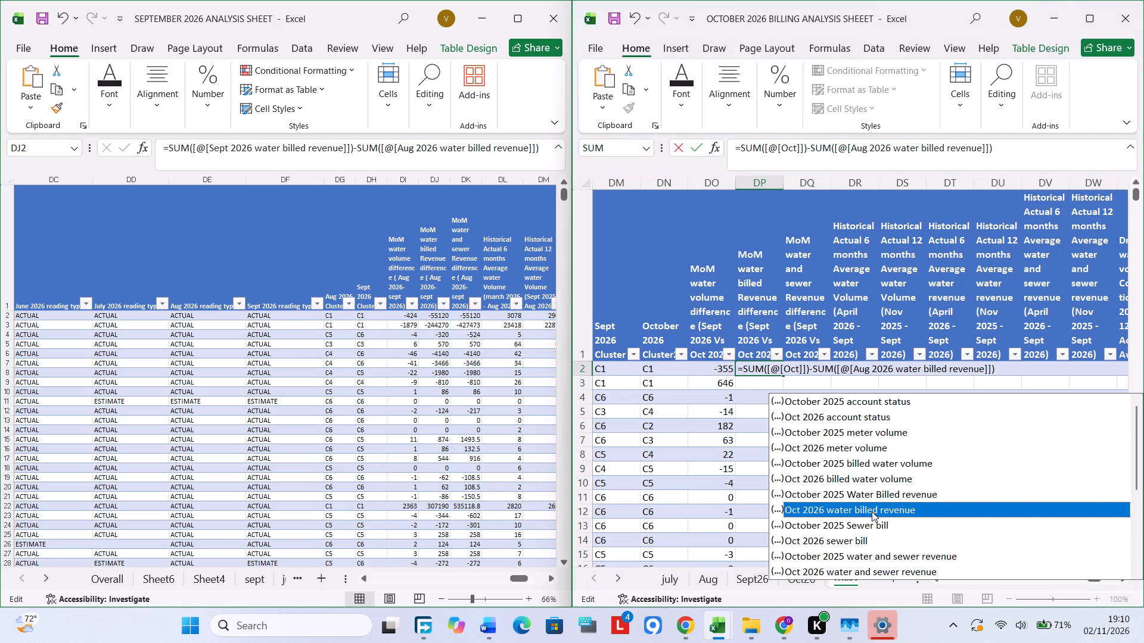
double_click(870, 511)
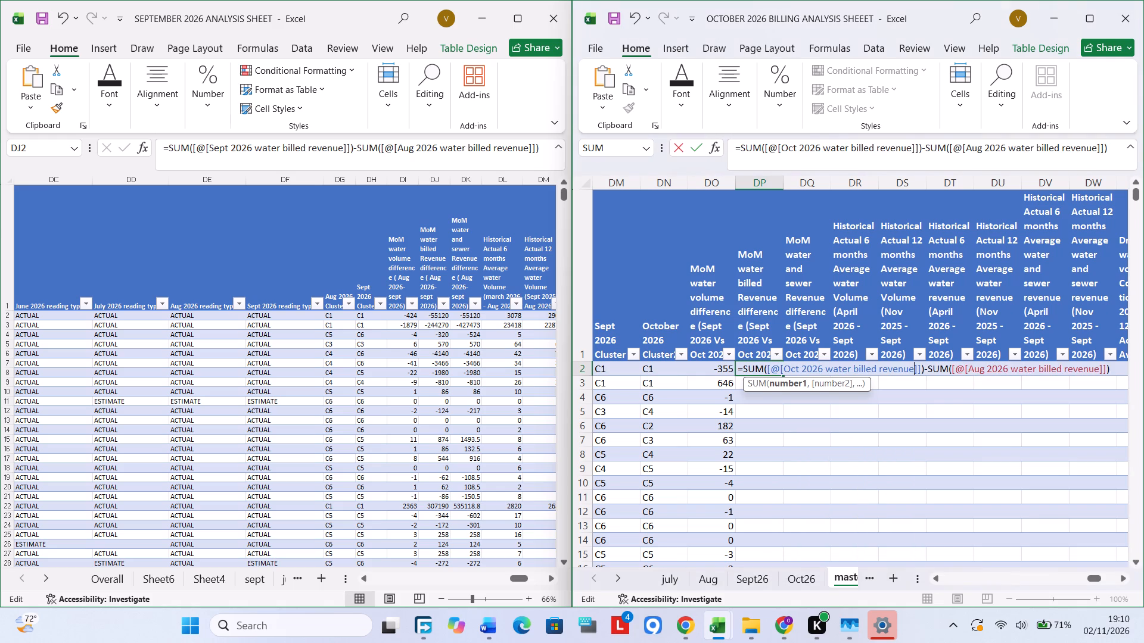
drag(968, 370, 970, 370)
drag(970, 370, 1103, 377)
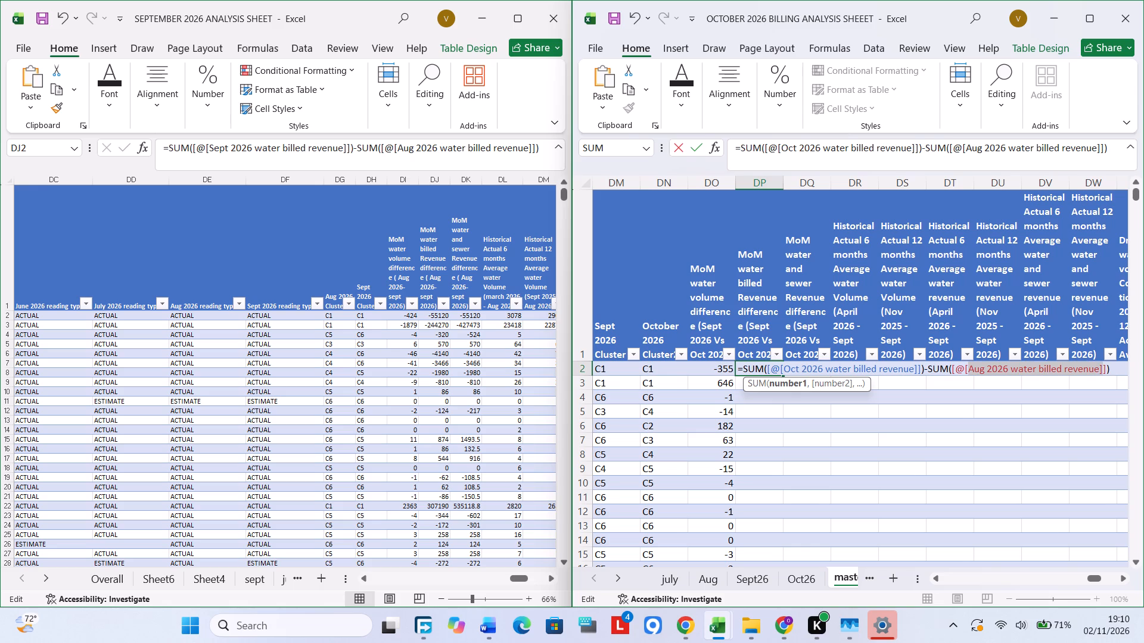
drag(1103, 377, 1098, 377)
key(ctrl+v)
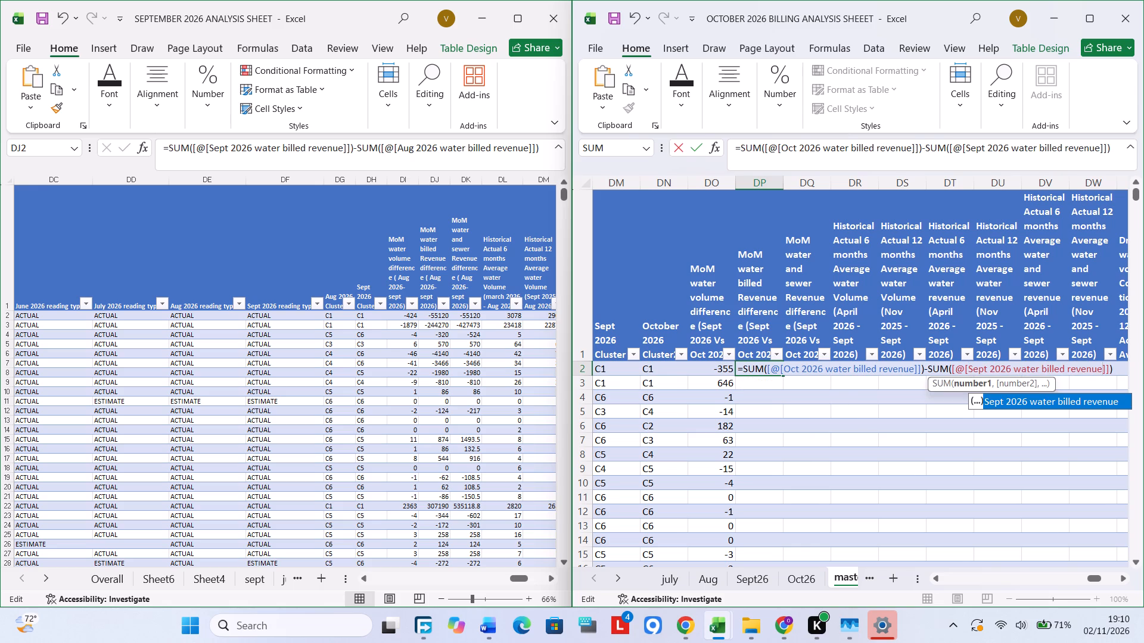
key(Return)
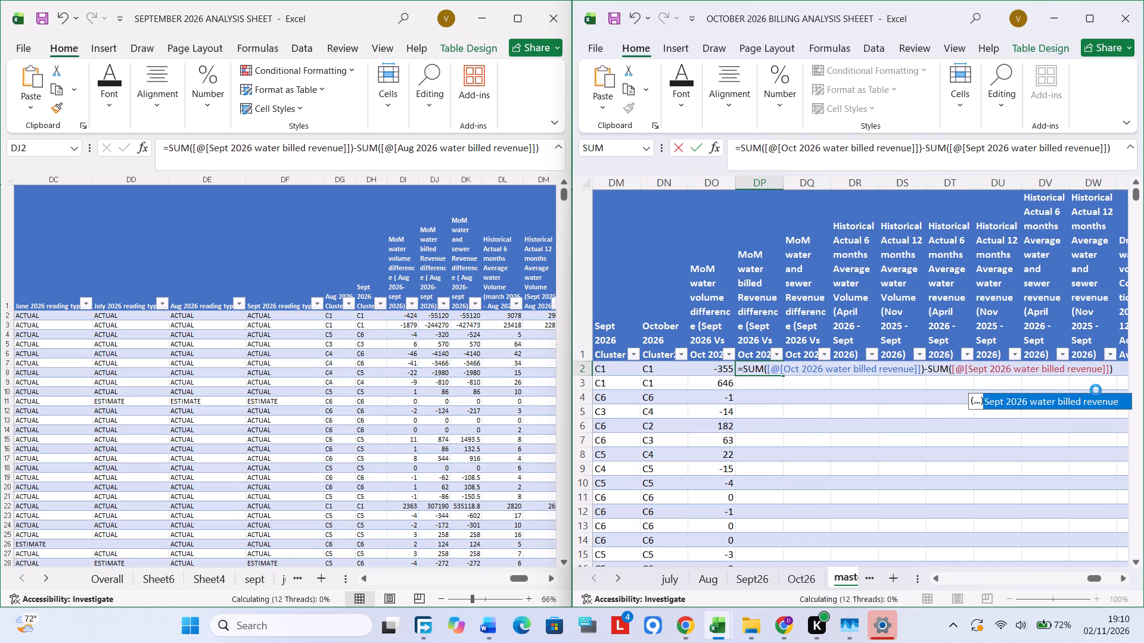
click(766, 367)
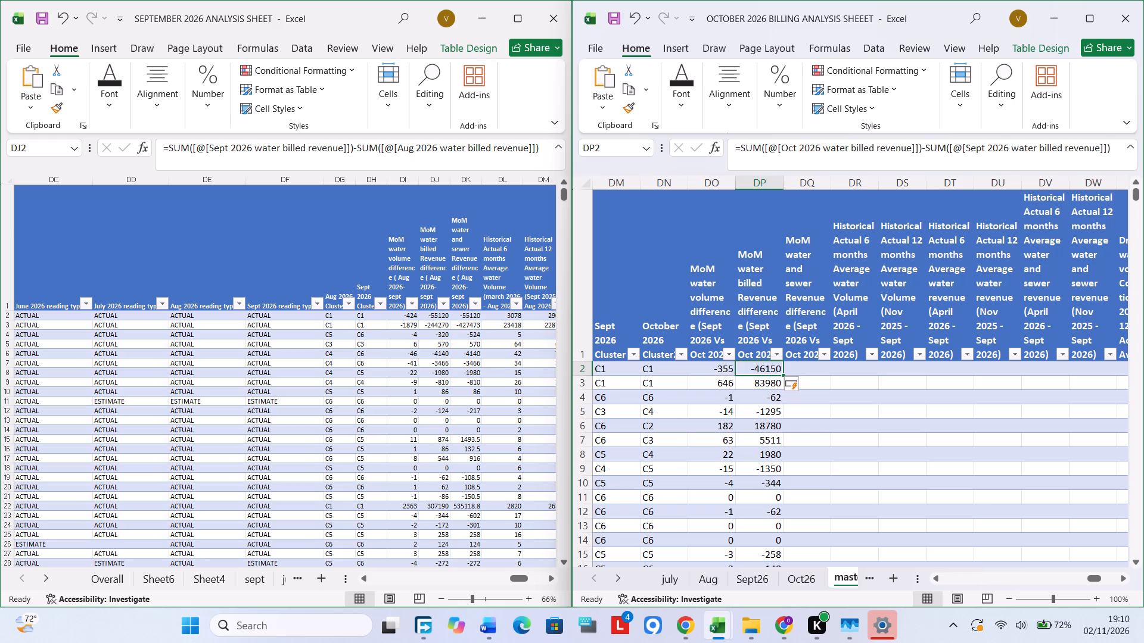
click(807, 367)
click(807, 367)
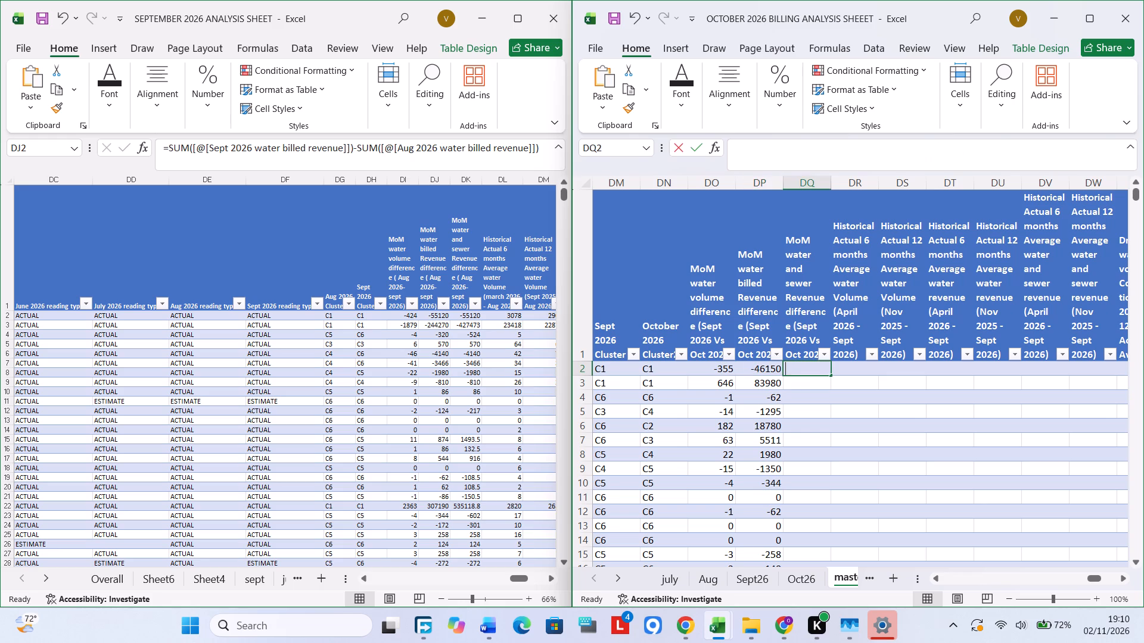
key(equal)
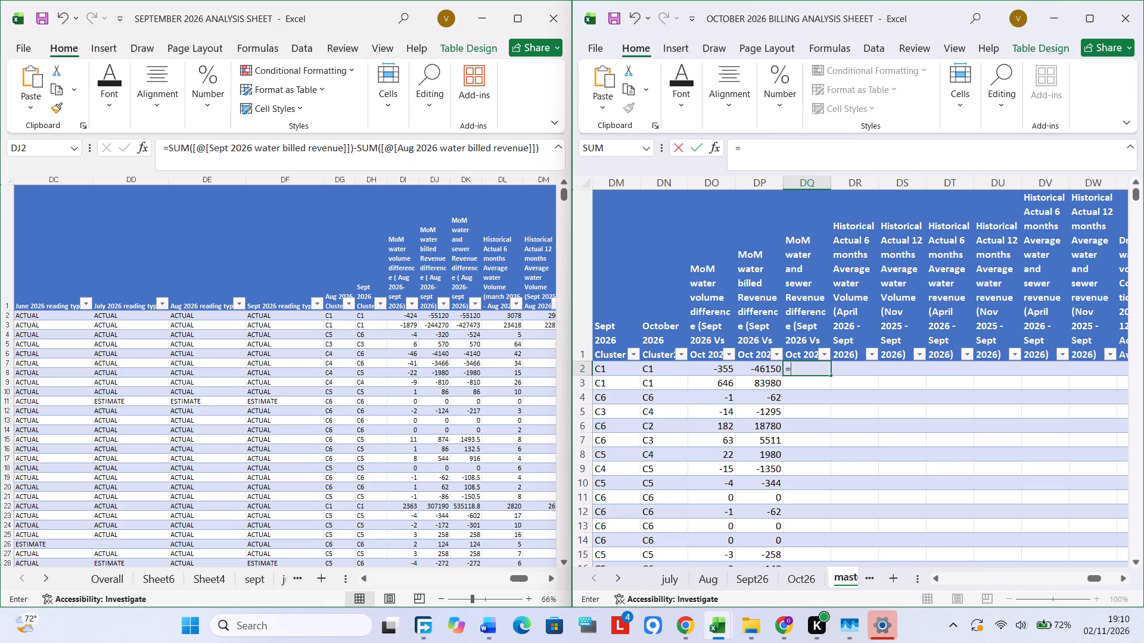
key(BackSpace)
Copy the MoM water and sewer revenue difference formula from DK2 of the September workbook into DQ2 of the October master table.
click(424, 341)
click(462, 320)
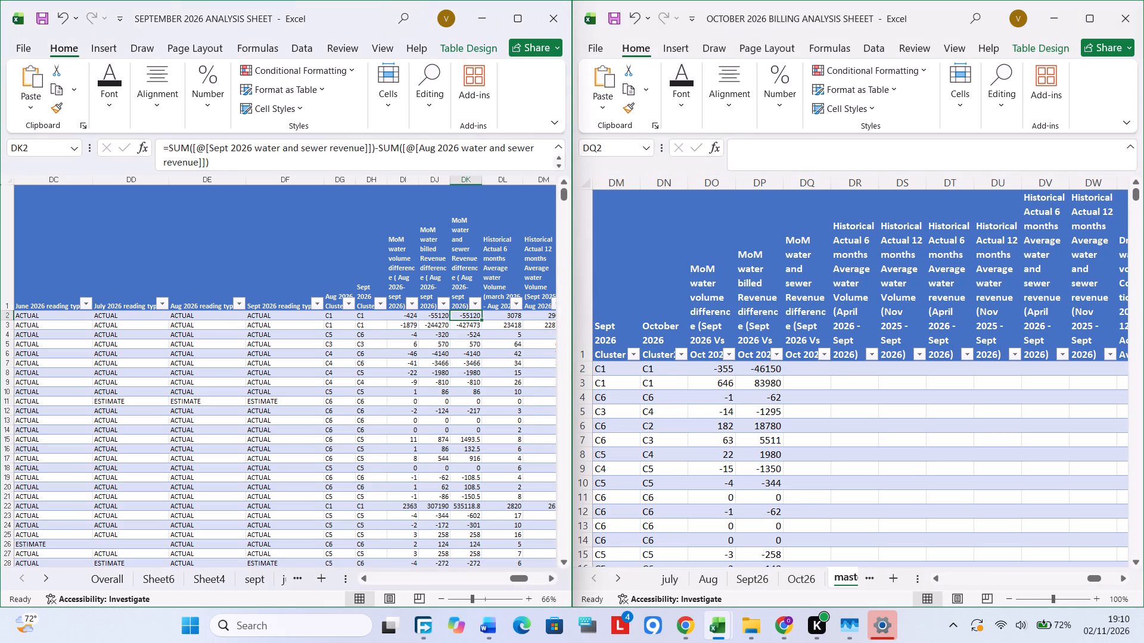
double_click(465, 316)
key(ctrl+a)
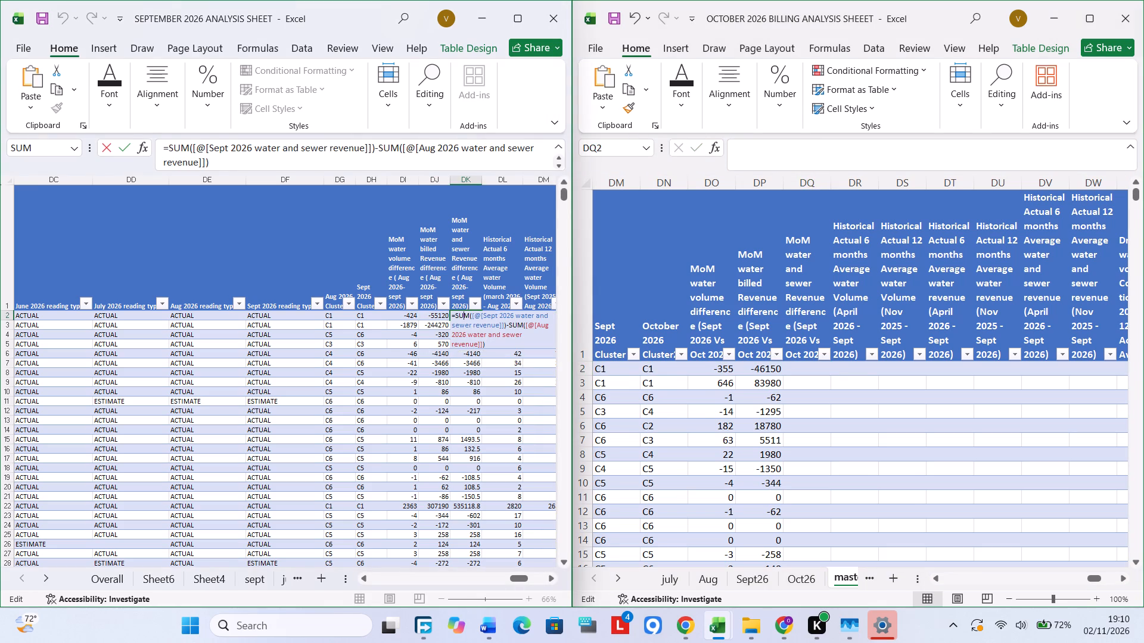
key(ctrl+c)
key(Escape)
click(799, 362)
double_click(799, 362)
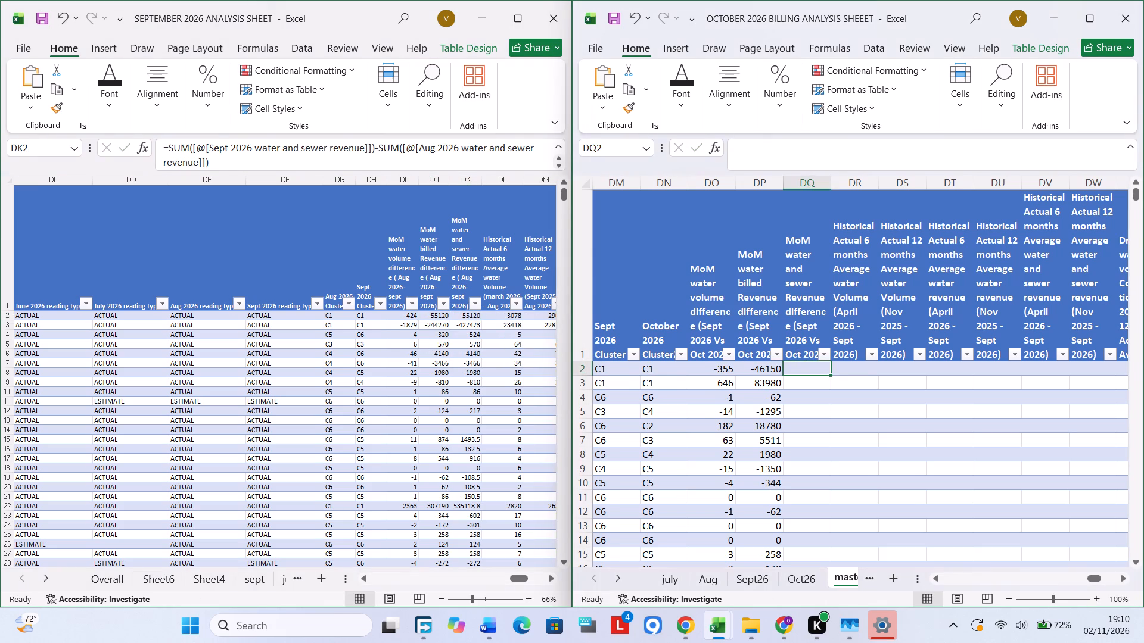
click(799, 362)
double_click(799, 364)
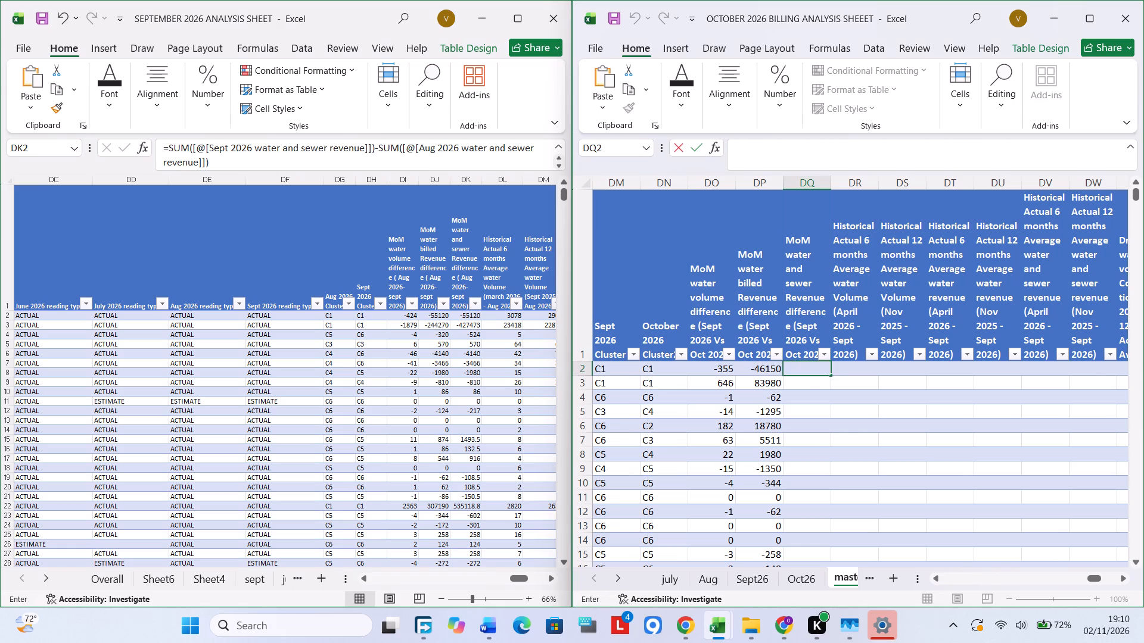
key(ctrl+v)
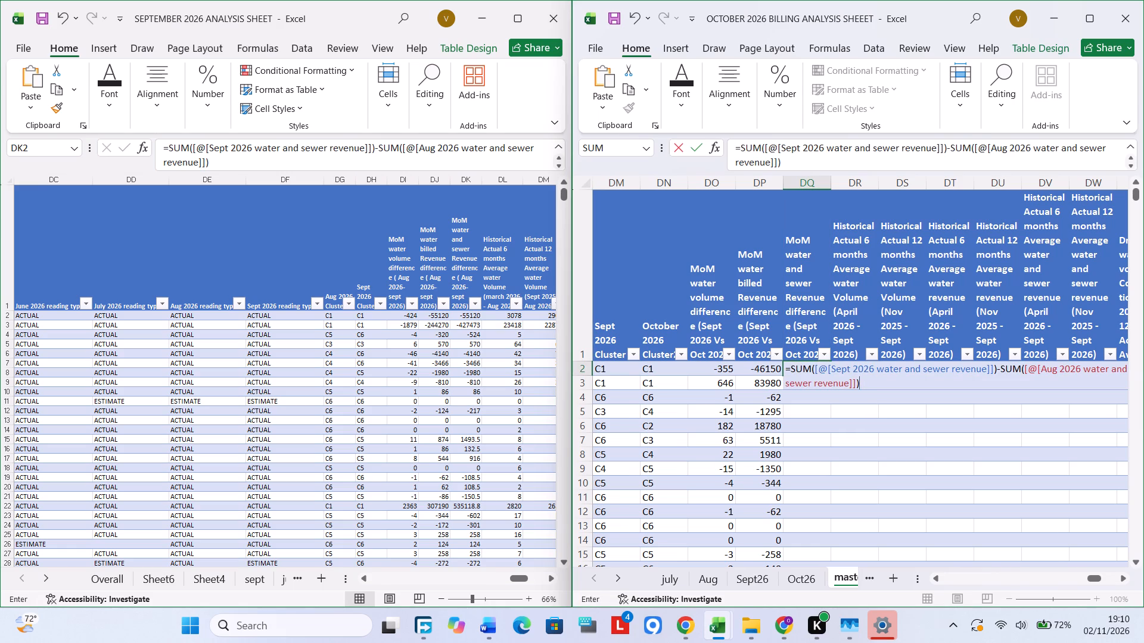
Replace the Aug 2026 column in the second SUM of DQ2's formula with Sept 2026 water and sewer revenue, copied from the first SUM.
drag(987, 371, 832, 372)
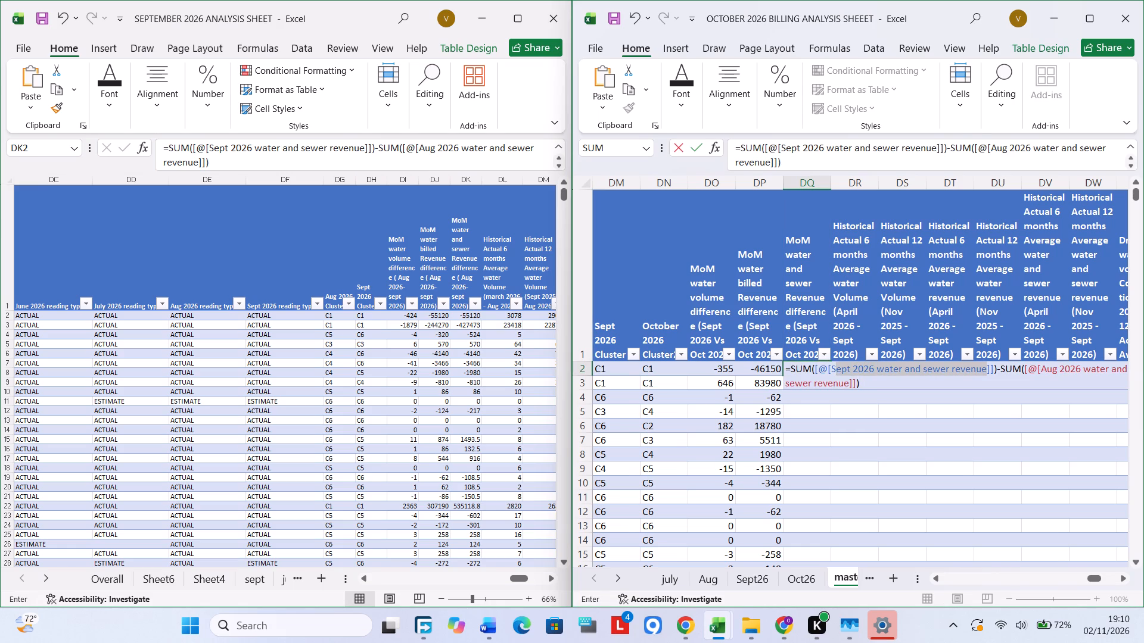
drag(832, 372, 832, 372)
key(ctrl+c)
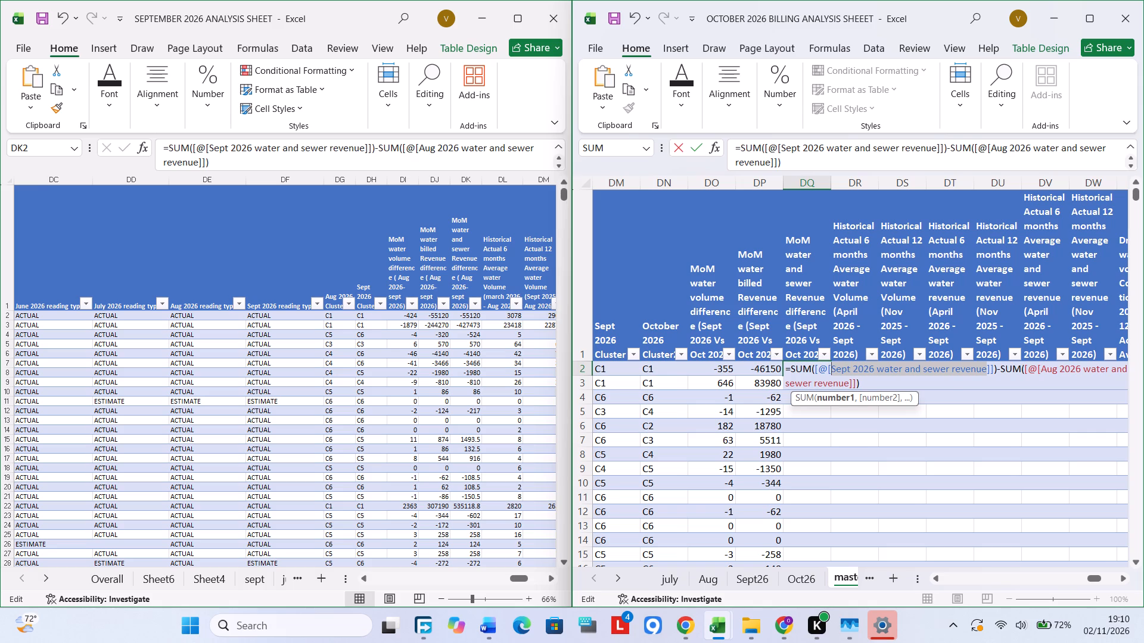
click(850, 382)
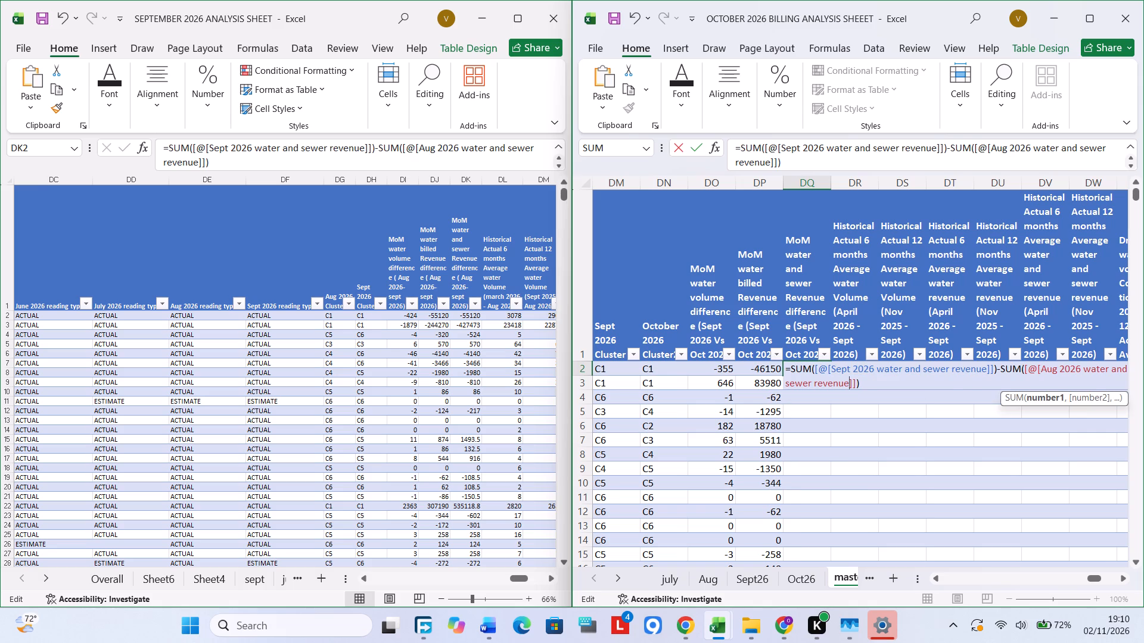
drag(849, 383, 1043, 373)
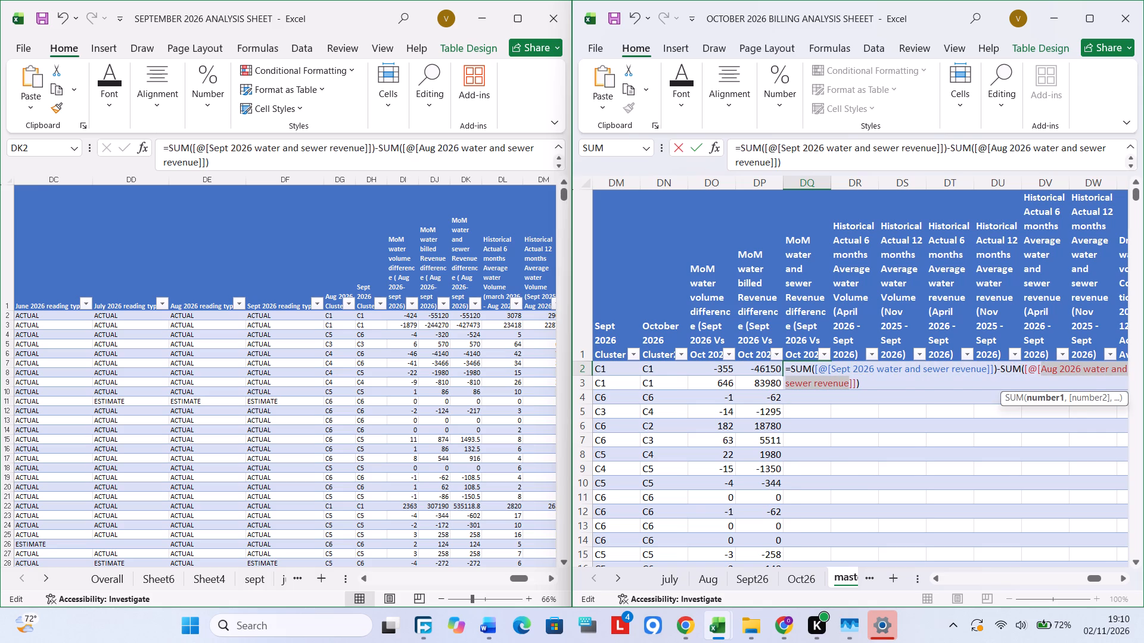
drag(1043, 373, 1042, 375)
key(ctrl+v)
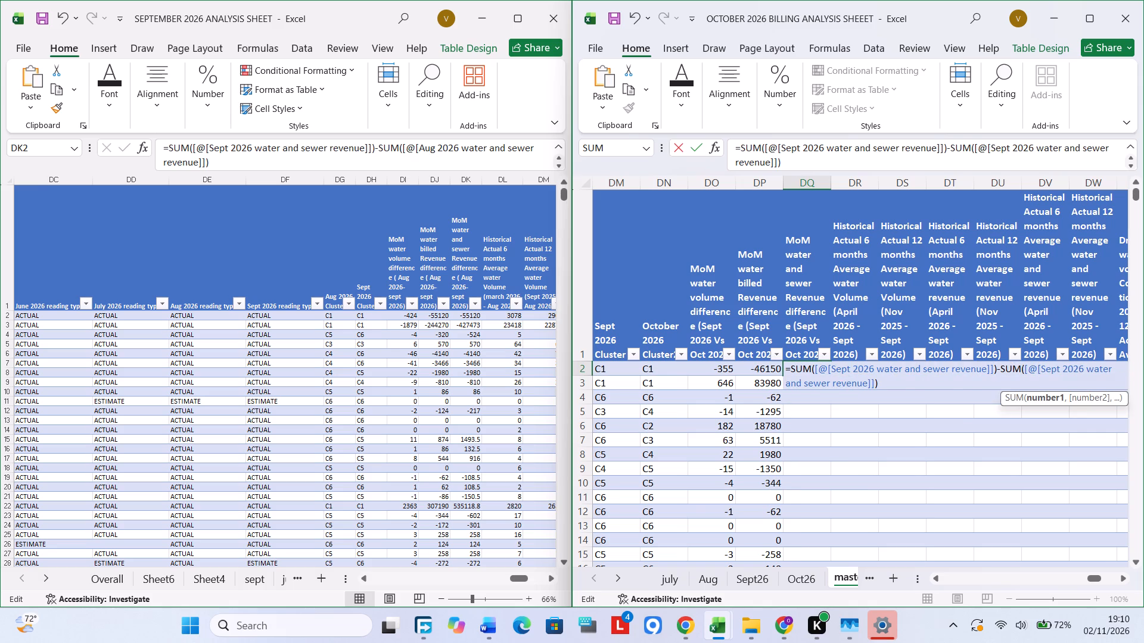
Change the first SUM in DQ2's formula to Oct 2026 water and sewer revenue and enter the formula for the column.
drag(985, 368, 983, 368)
drag(983, 368, 831, 365)
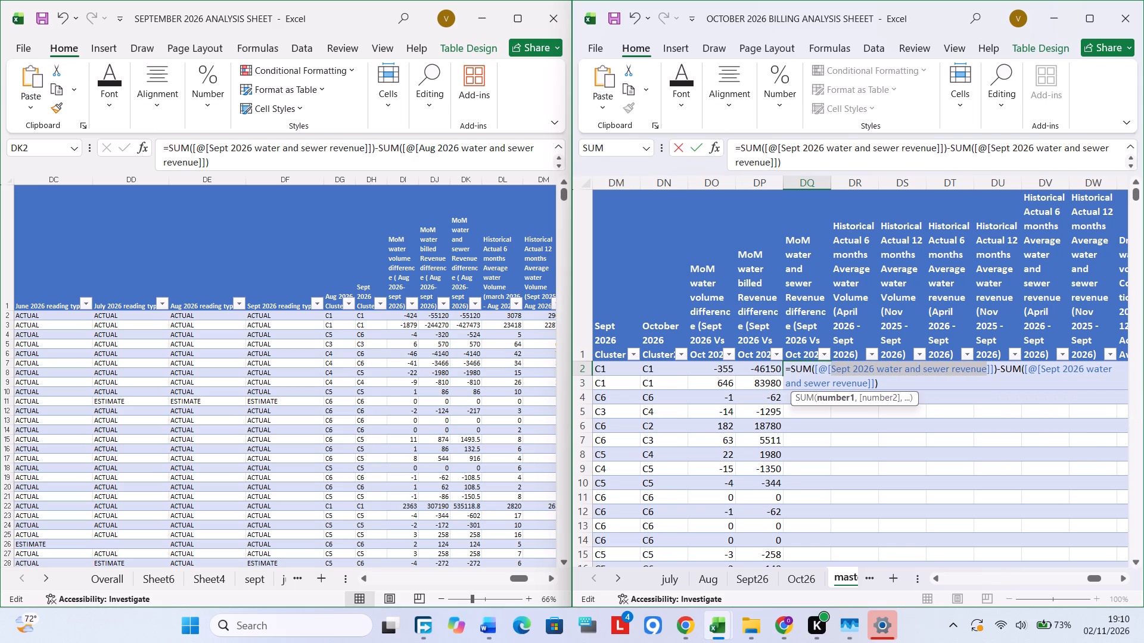
key(o)
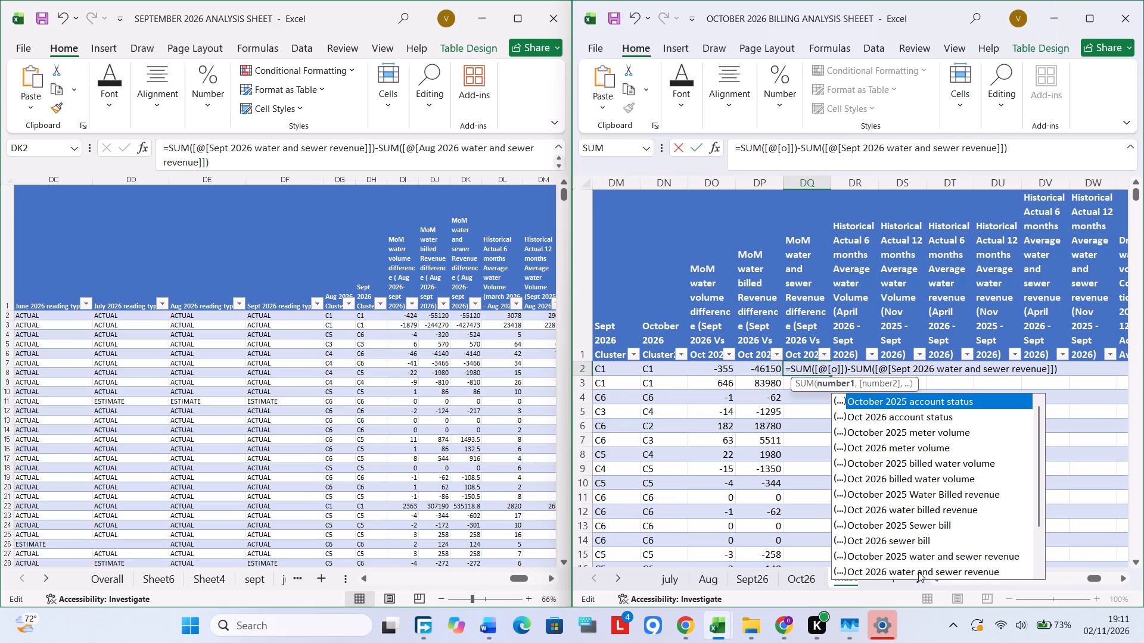
click(902, 570)
double_click(902, 570)
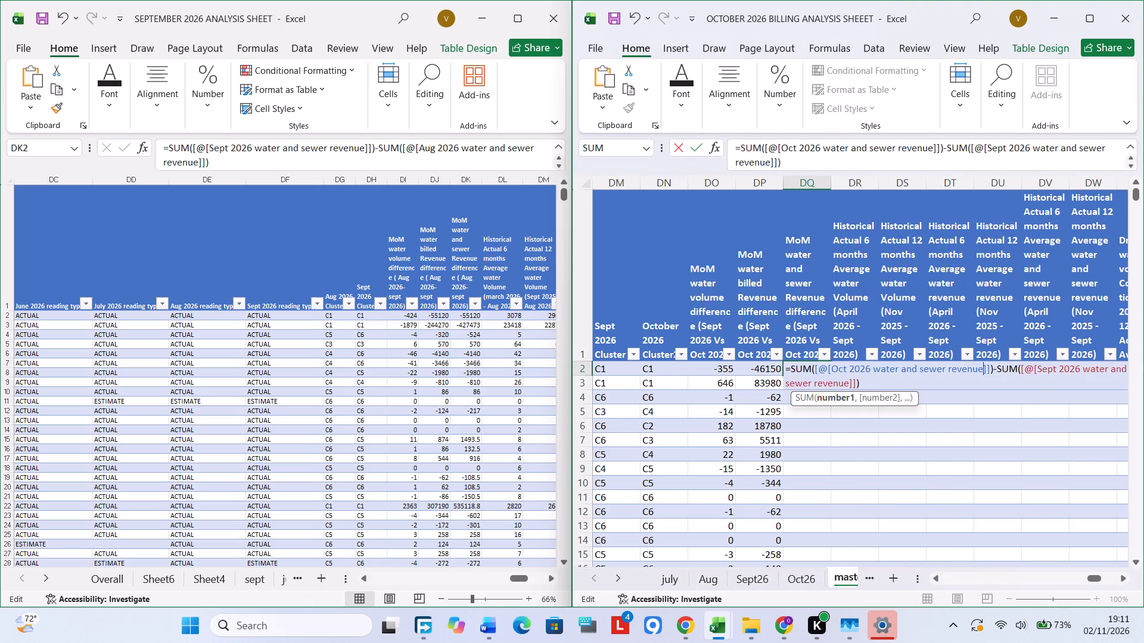
key(Return)
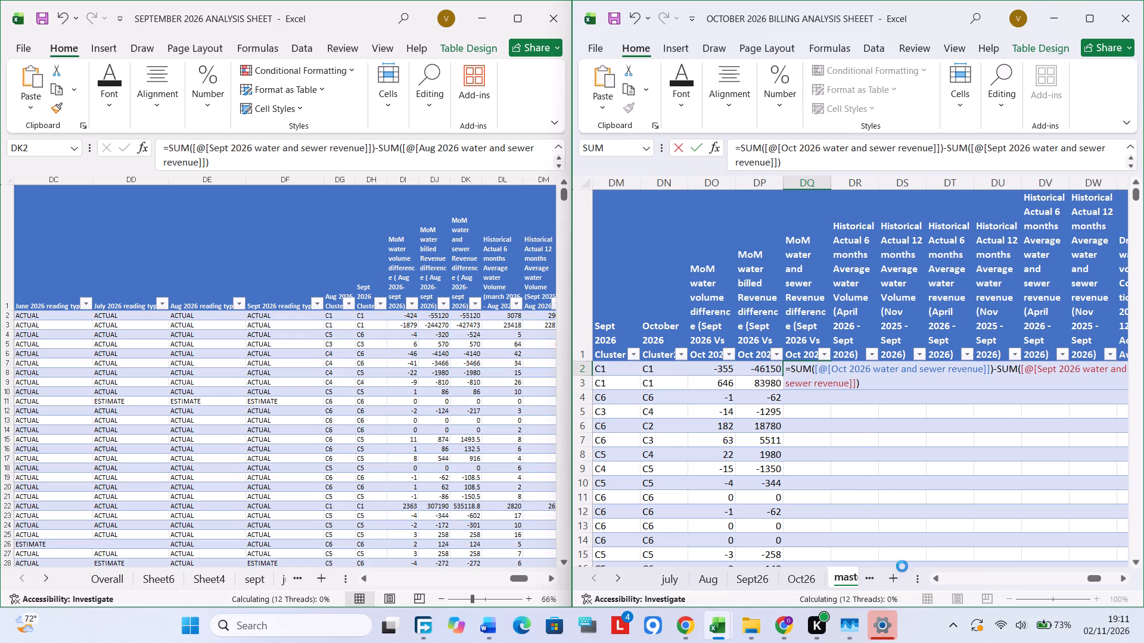
click(812, 371)
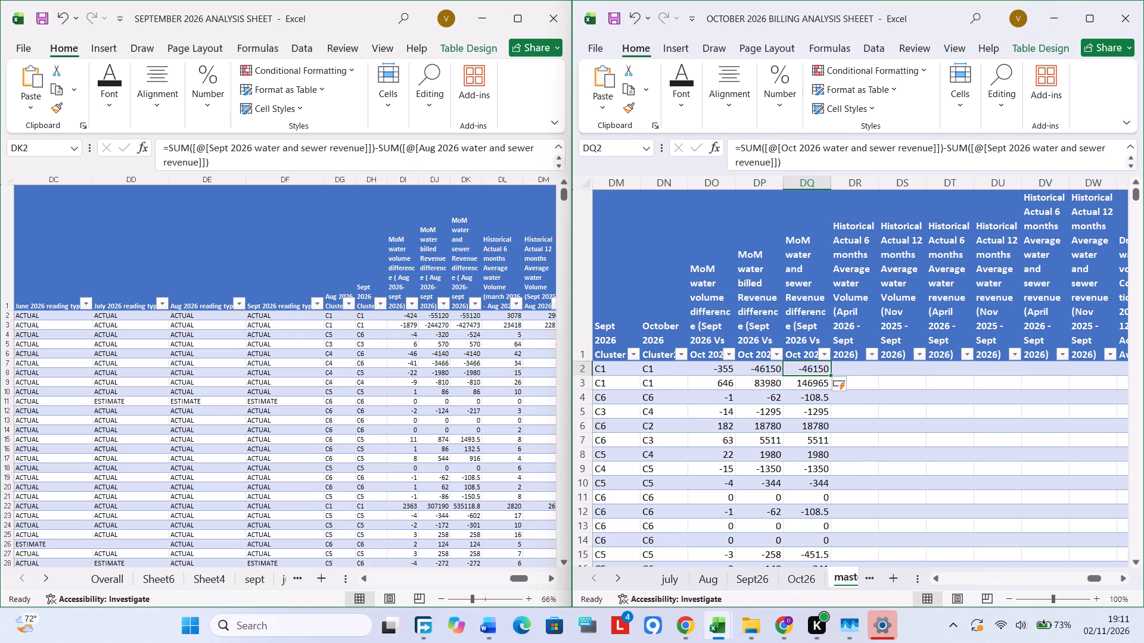
click(798, 394)
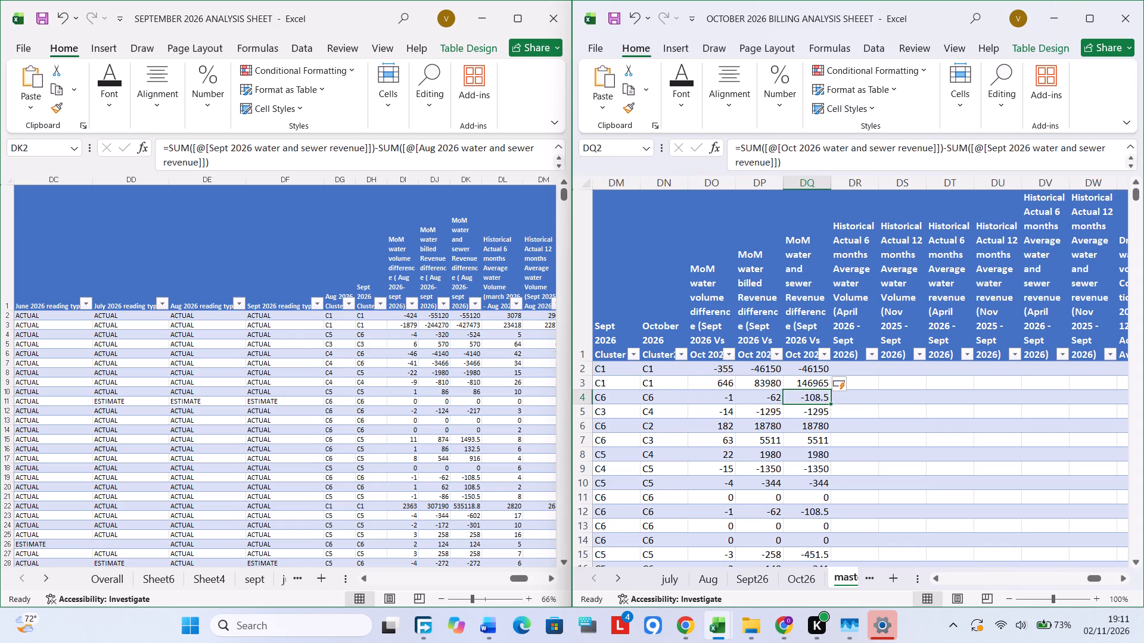
Move on to the empty historical average columns starting at DR in the October master table.
scroll(921, 332, left, 1)
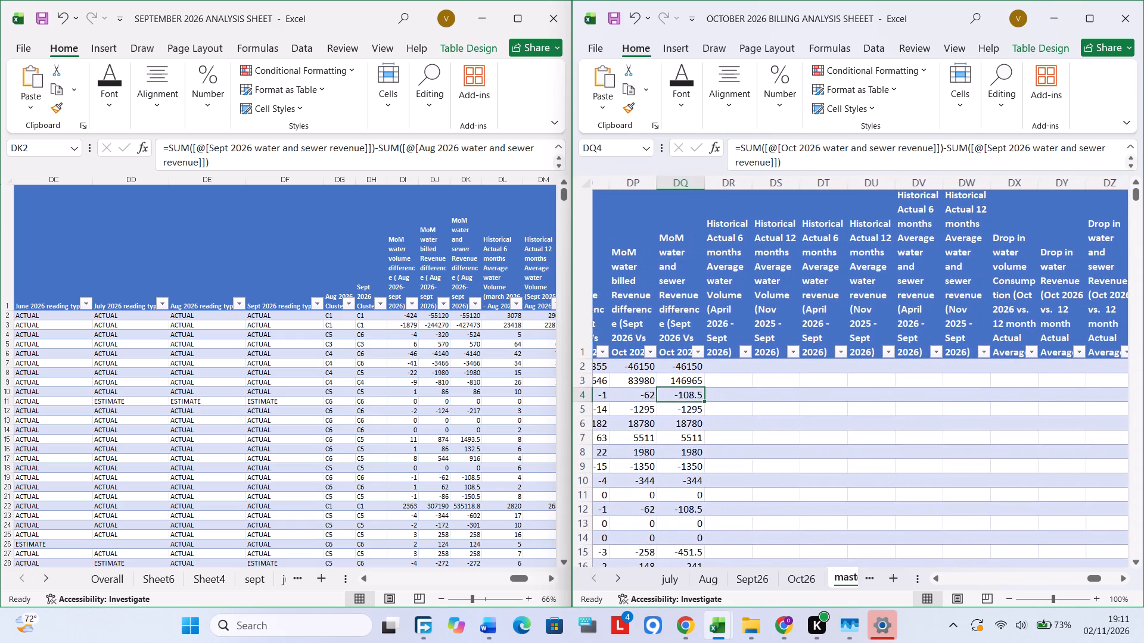
scroll(938, 269, left, 1)
scroll(949, 279, up, 1)
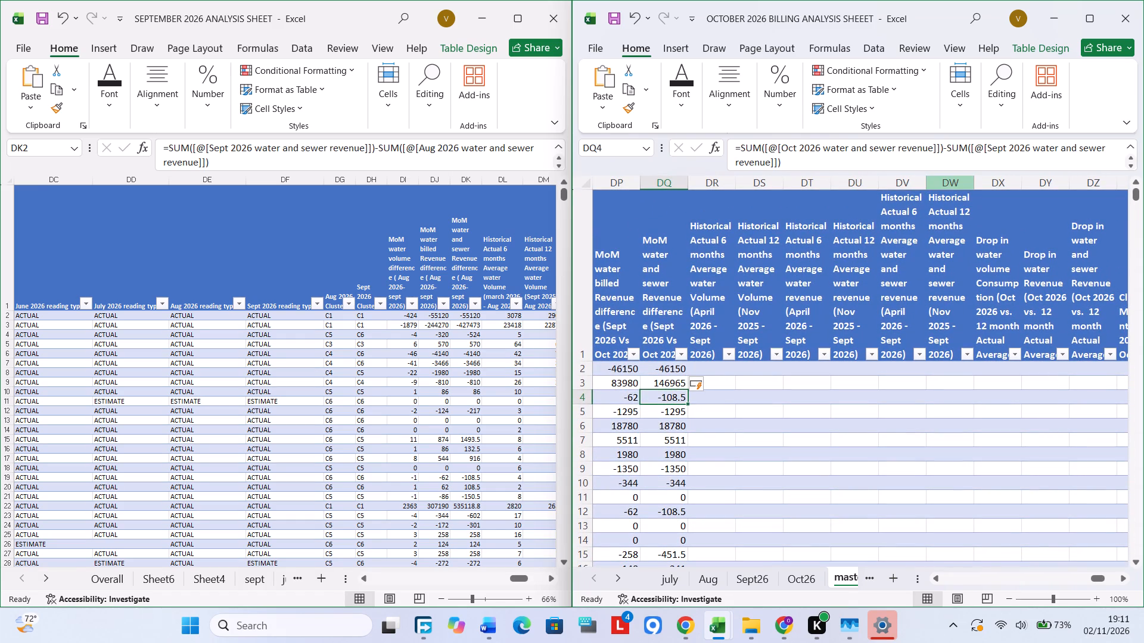
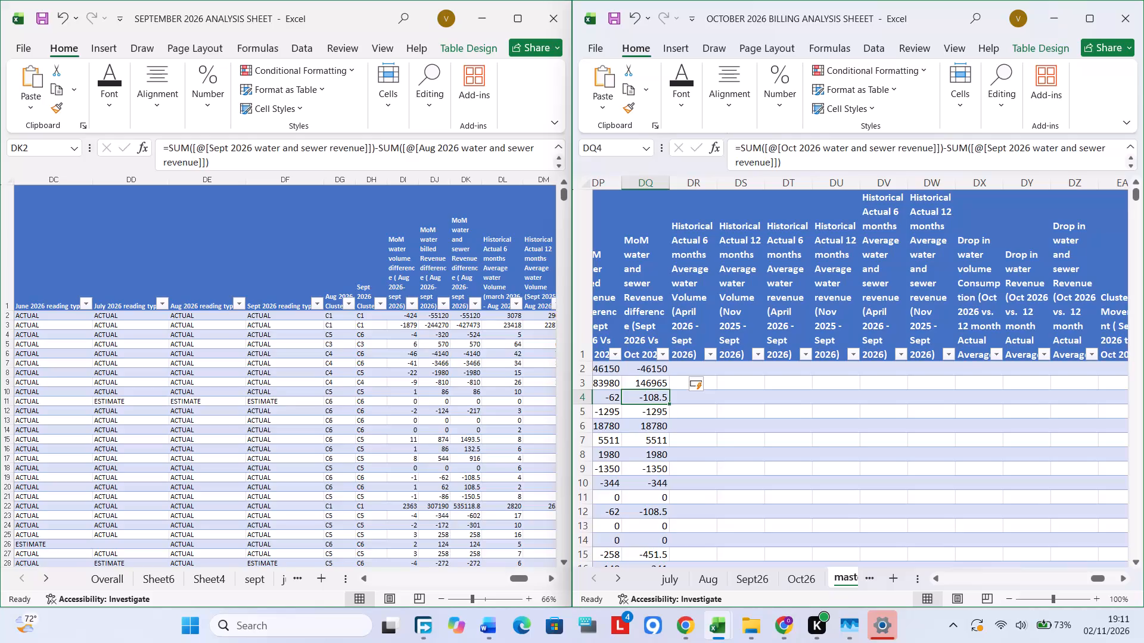
Copy the historical 6-month average water volume formula from DL2 of the September workbook into DR2 of the October master table.
click(711, 372)
click(446, 323)
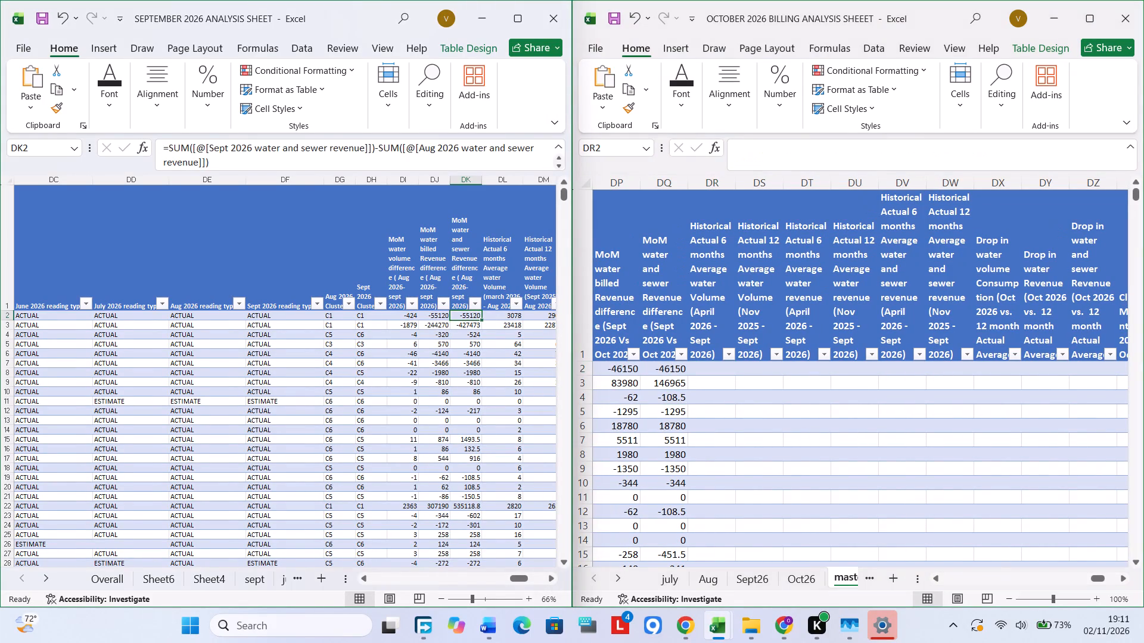
scroll(446, 323, left, 3)
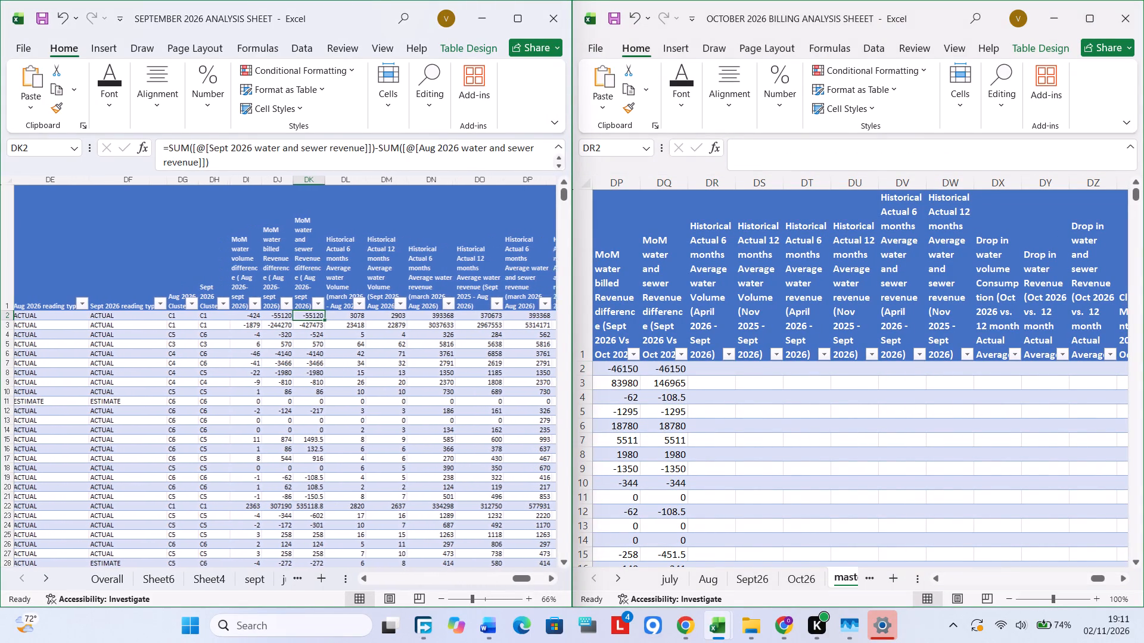
triple_click(352, 316)
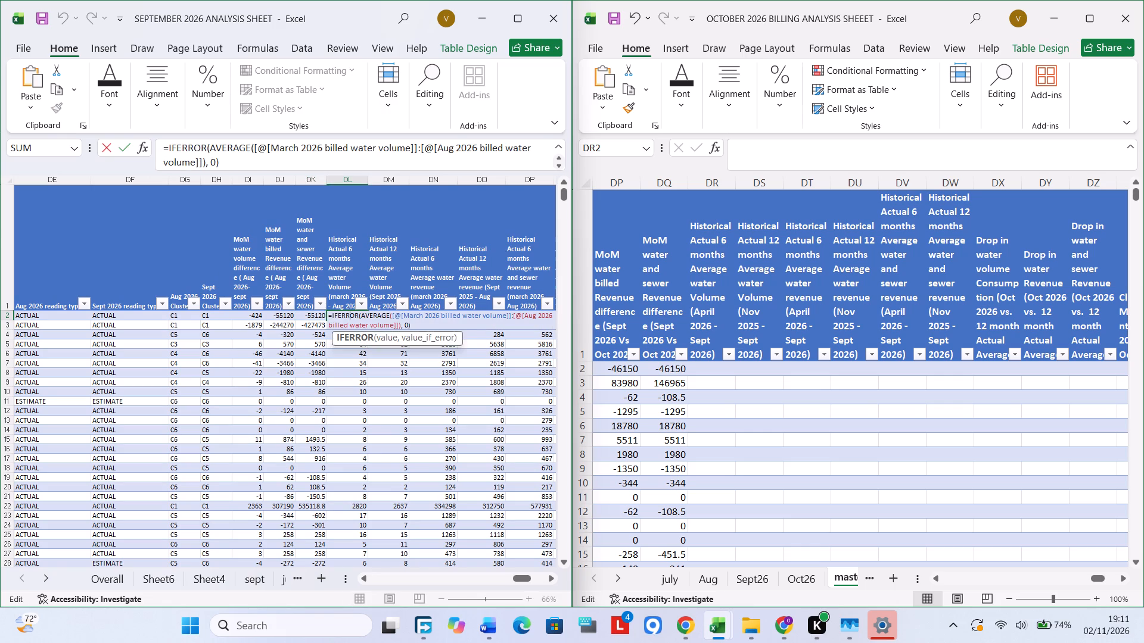
key(ctrl+a)
key(ctrl+c)
key(Escape)
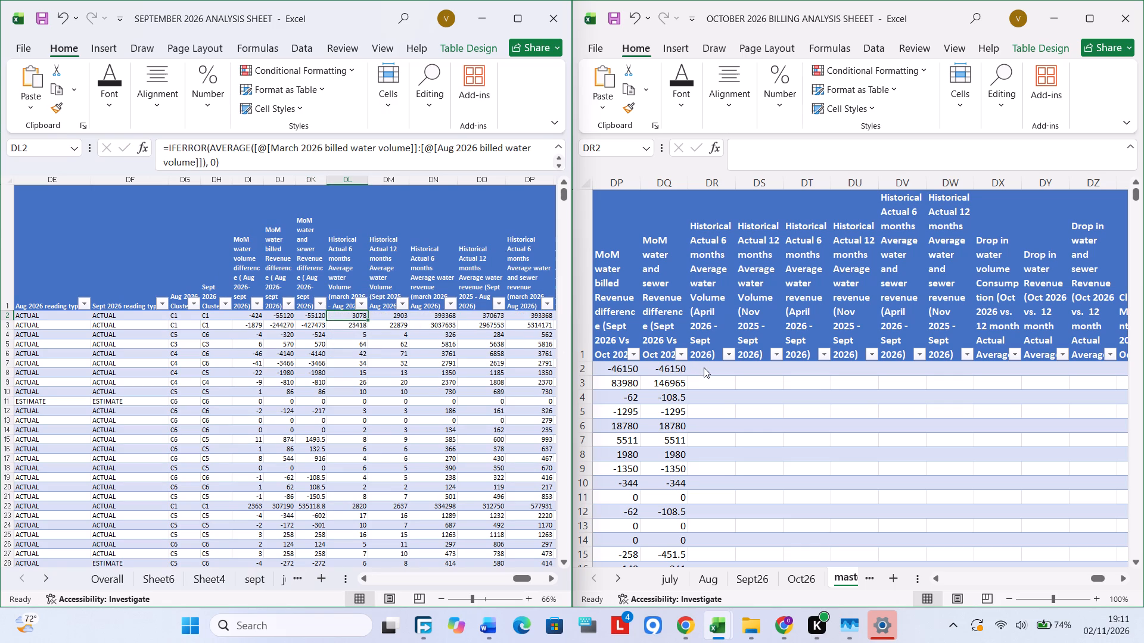
click(704, 367)
triple_click(704, 367)
click(704, 367)
key(ctrl+v)
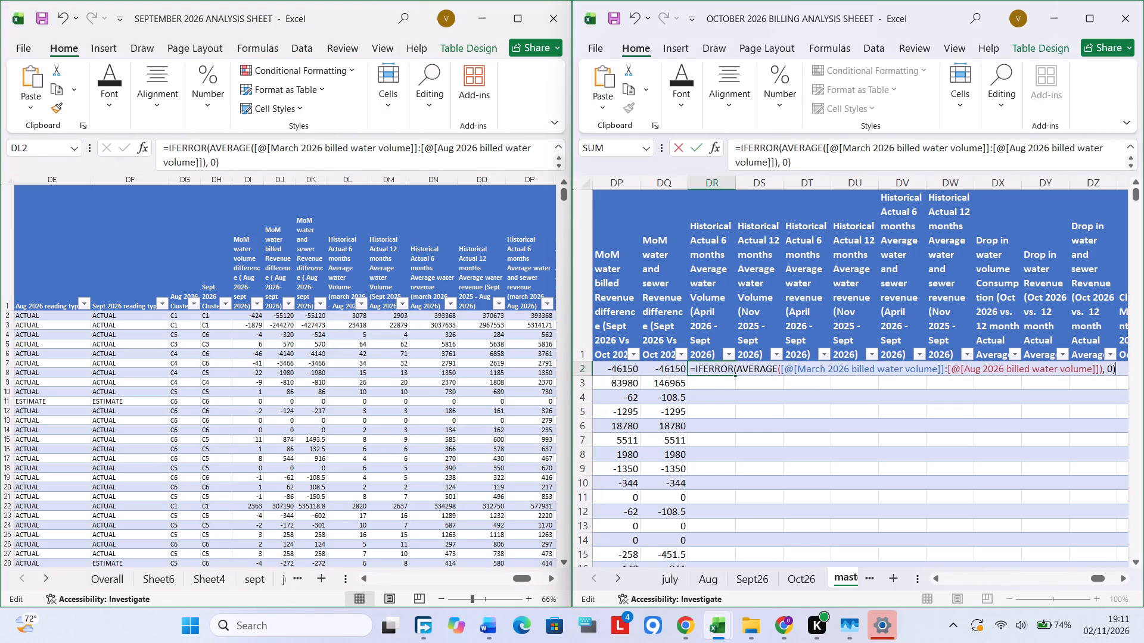
Change the start of DR2's AVERAGE range to April 2026 billed water volume and enter the formula for the column.
click(823, 368)
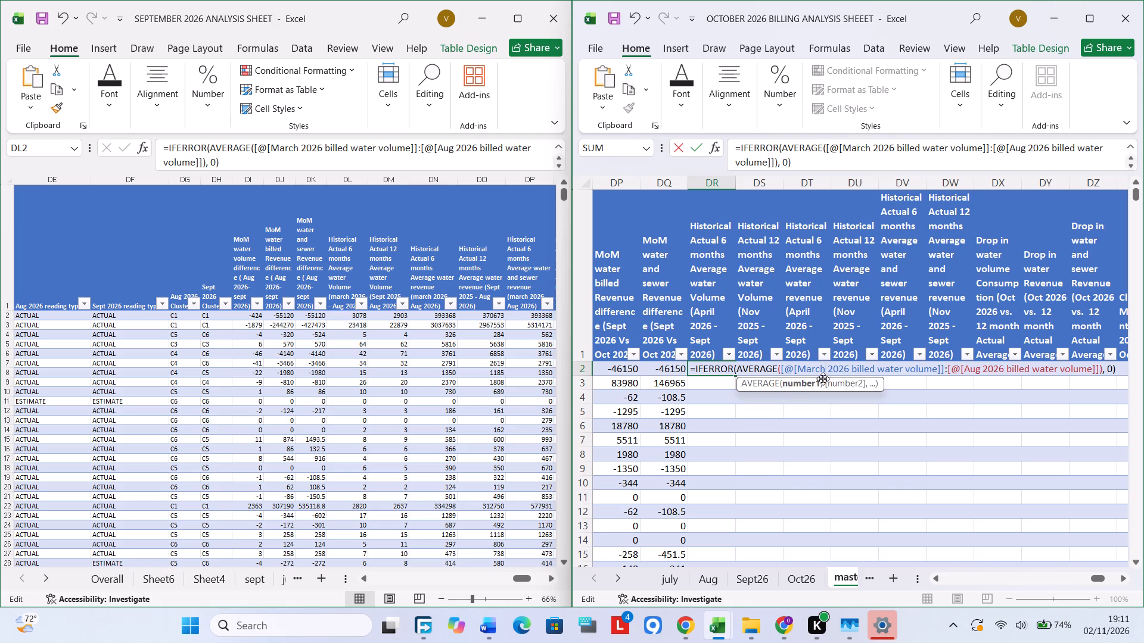
key(BackSpace)
key(BackSpace)
key(BackSpace)
key(BackSpace)
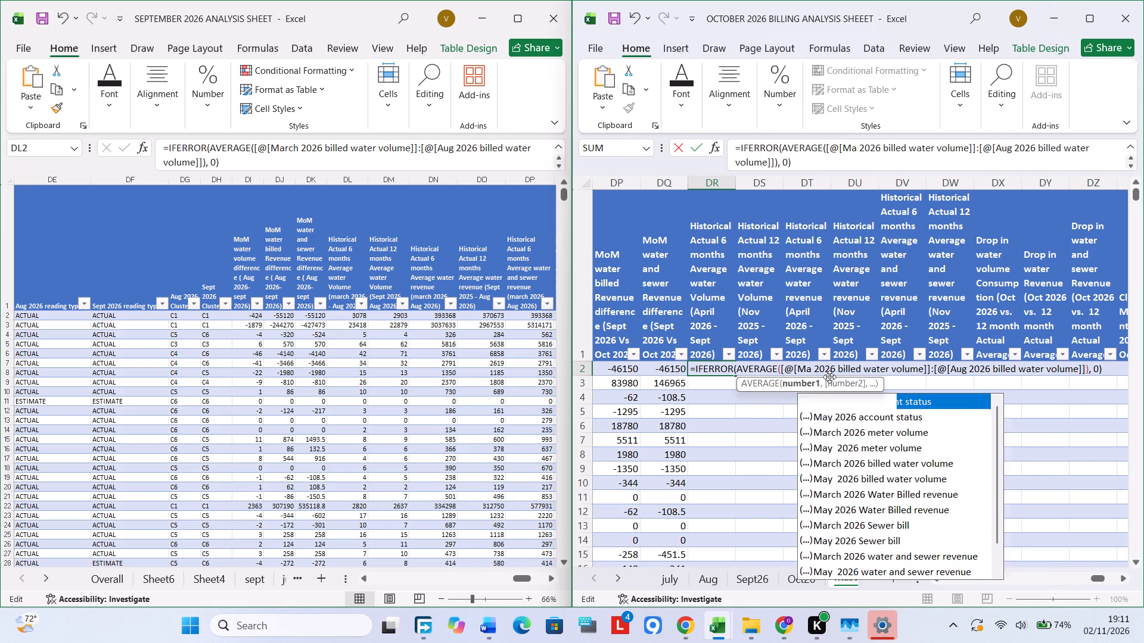
key(BackSpace)
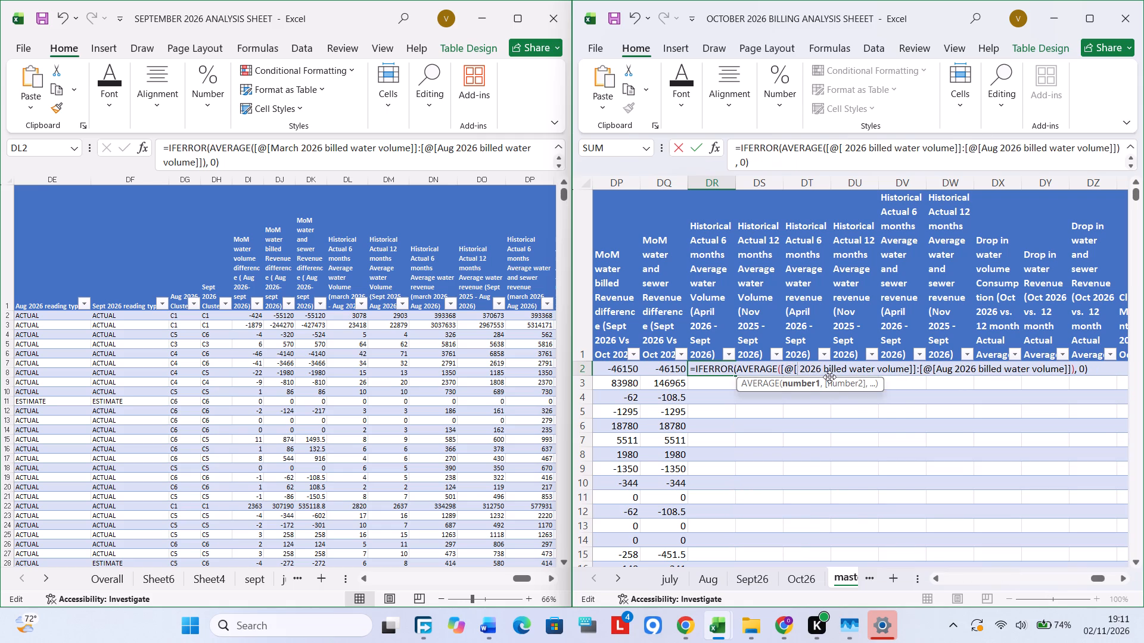
text(pri)
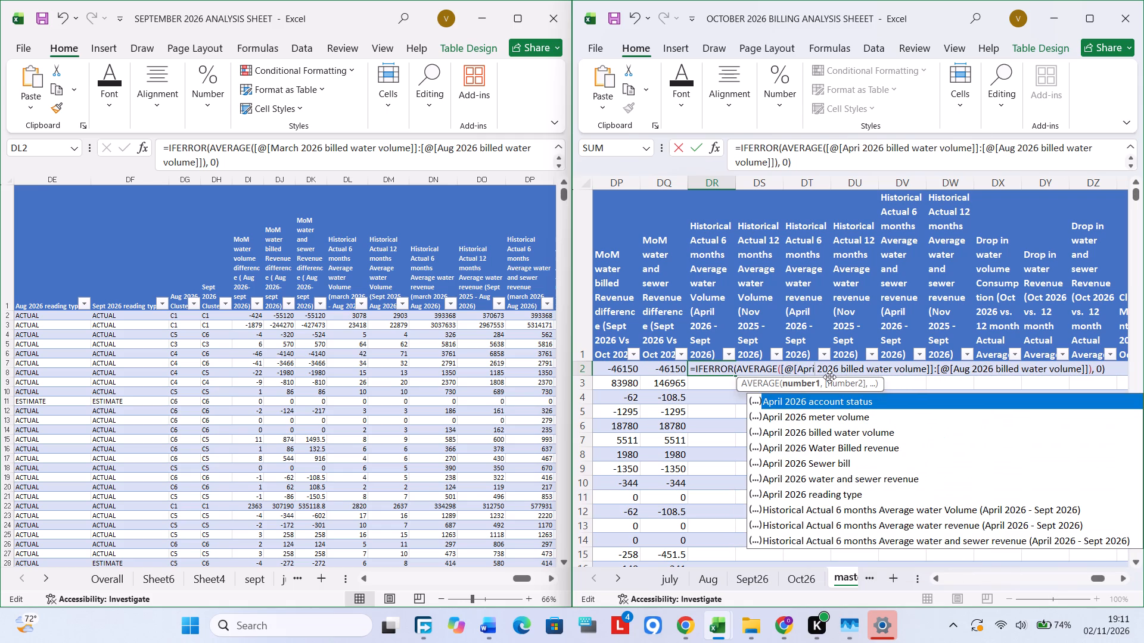
double_click(831, 432)
right_click(924, 390)
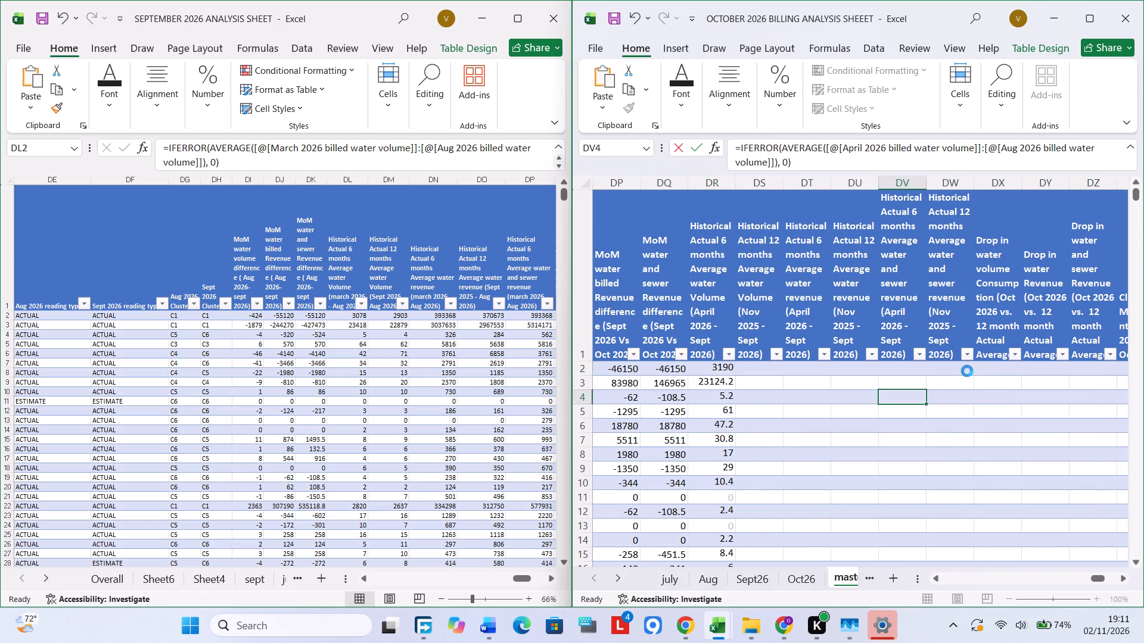
Change the end of DR2's AVERAGE range to Sept 2026 billed water volume, enter it for the column and check the formula.
click(728, 376)
double_click(725, 366)
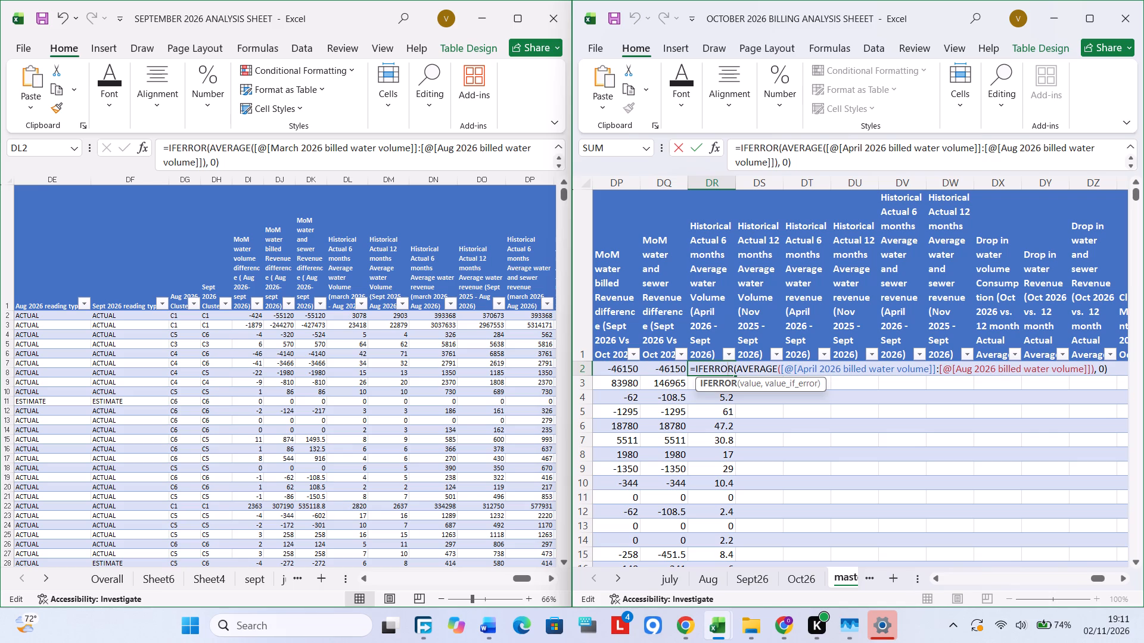
drag(959, 367, 976, 369)
drag(959, 369, 978, 369)
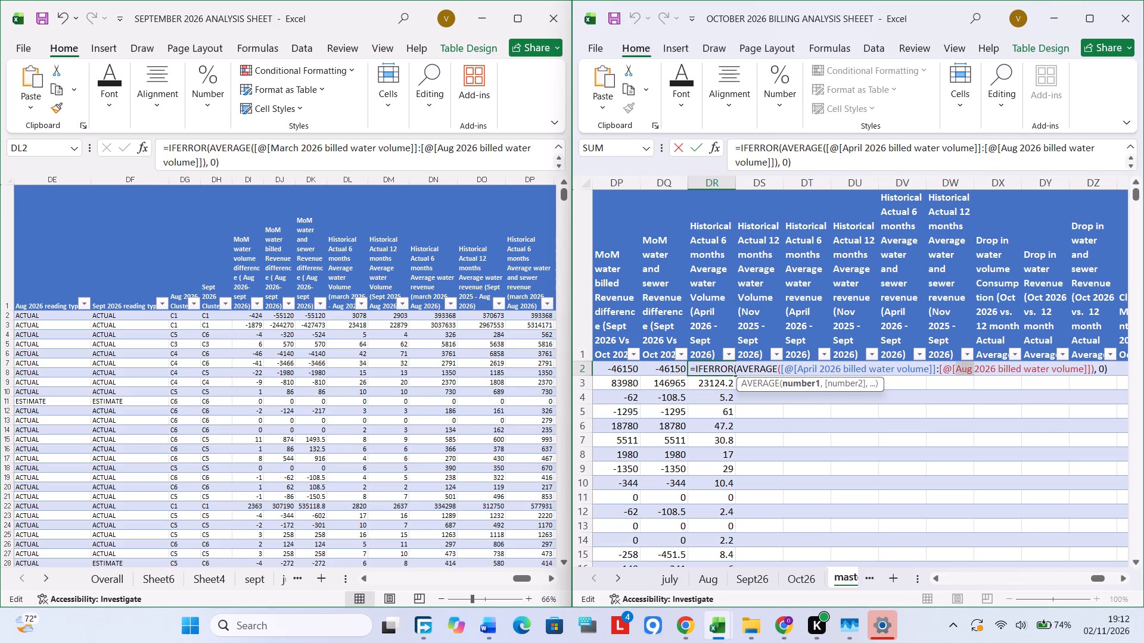
drag(978, 369, 1084, 366)
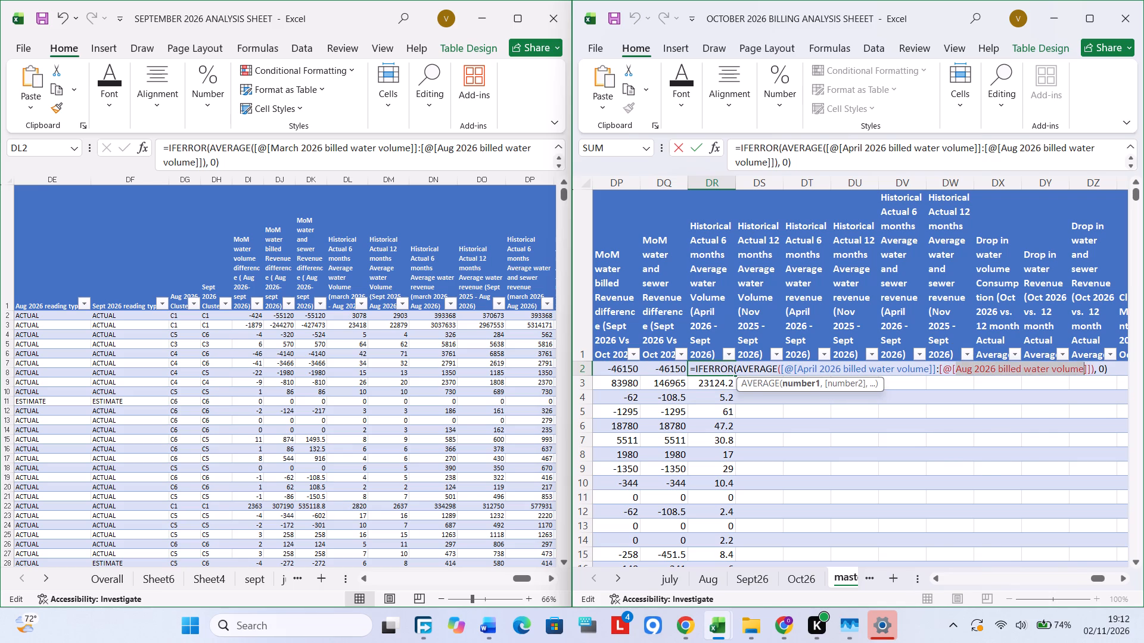
text(sept)
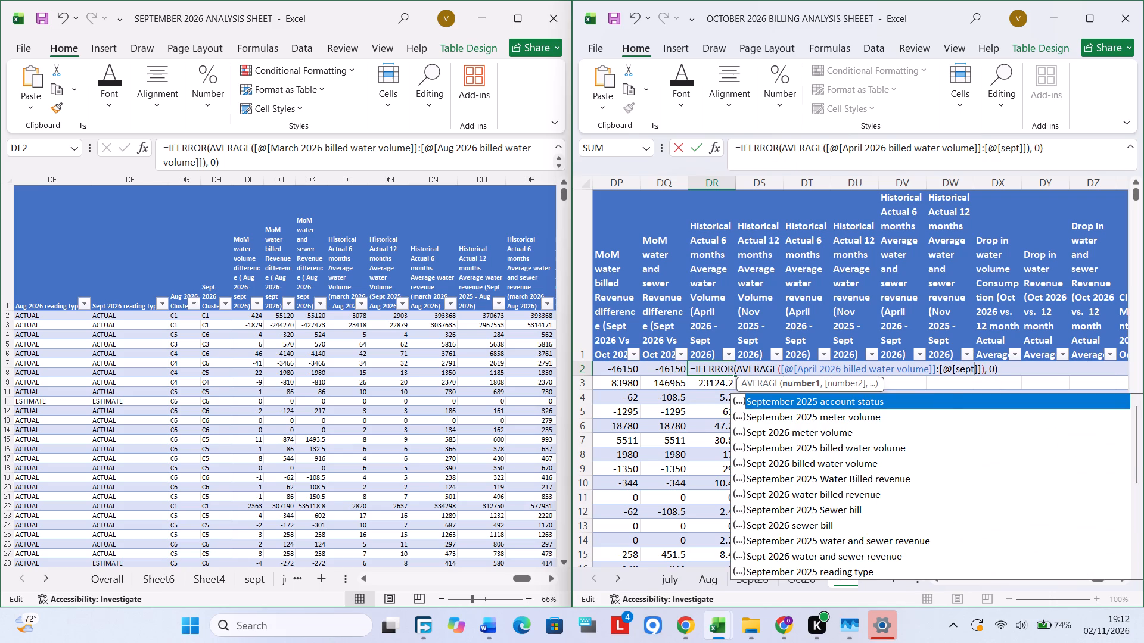
double_click(835, 464)
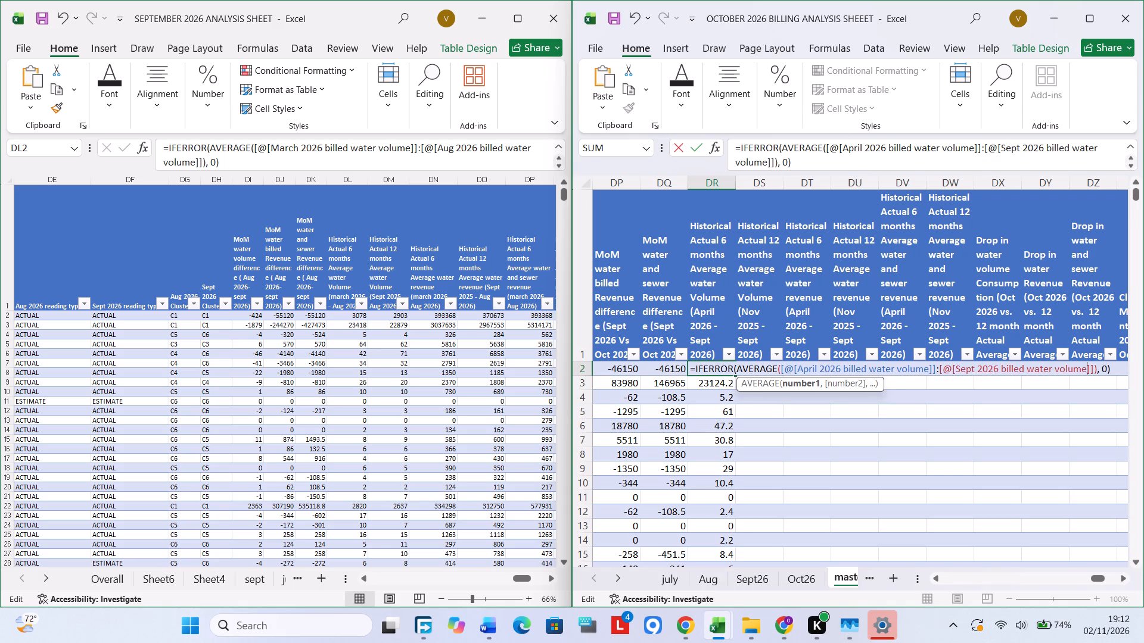
key(Return)
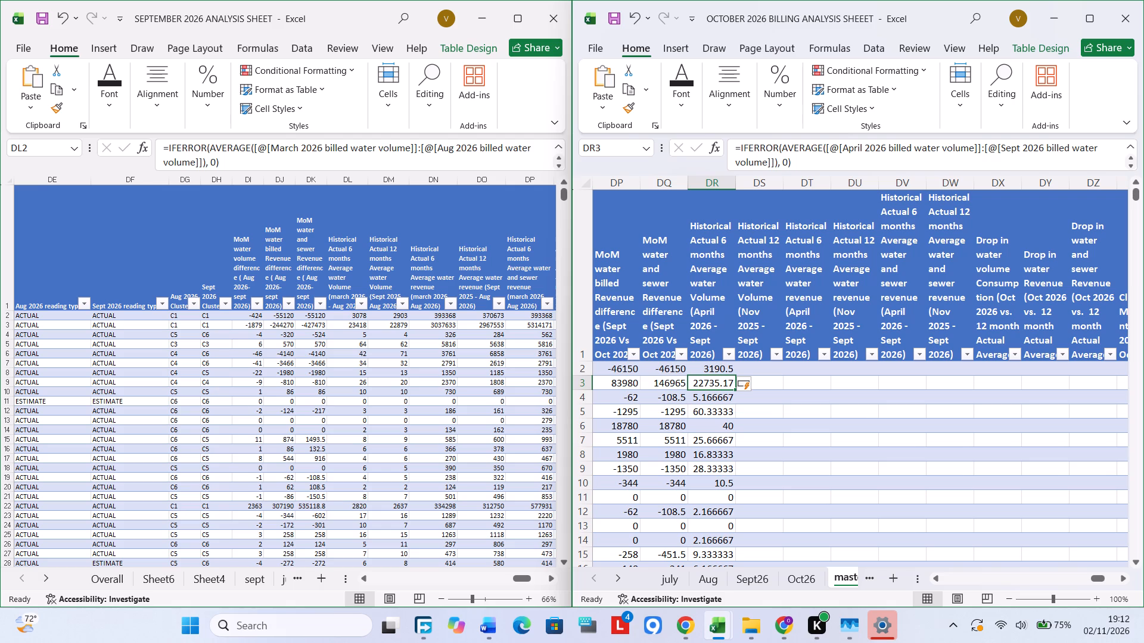
click(730, 369)
double_click(730, 369)
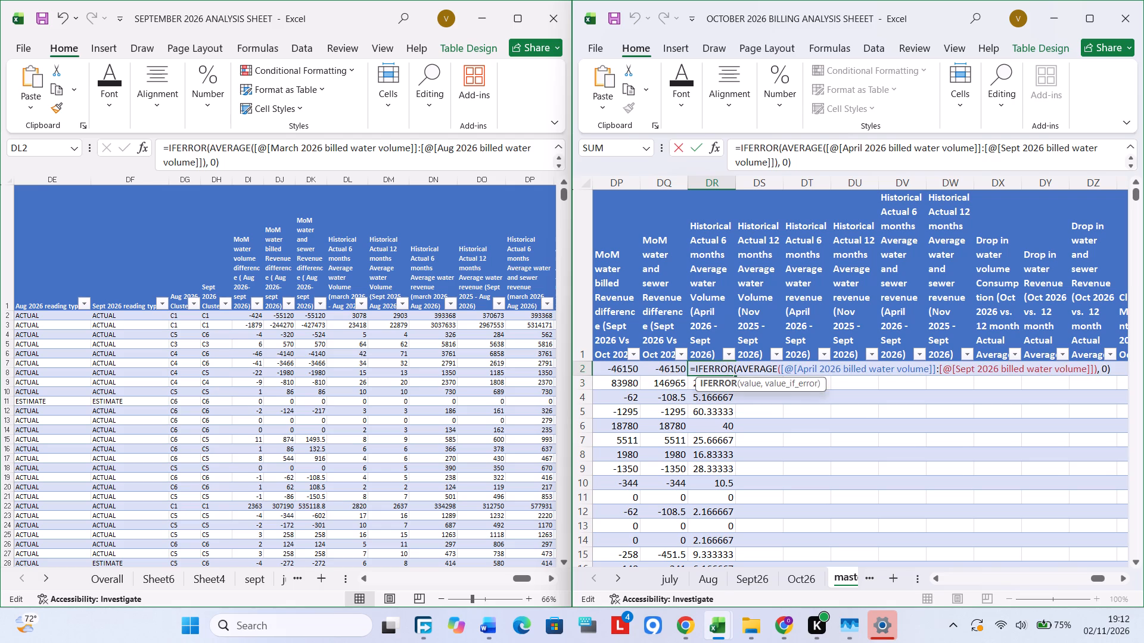
key(Escape)
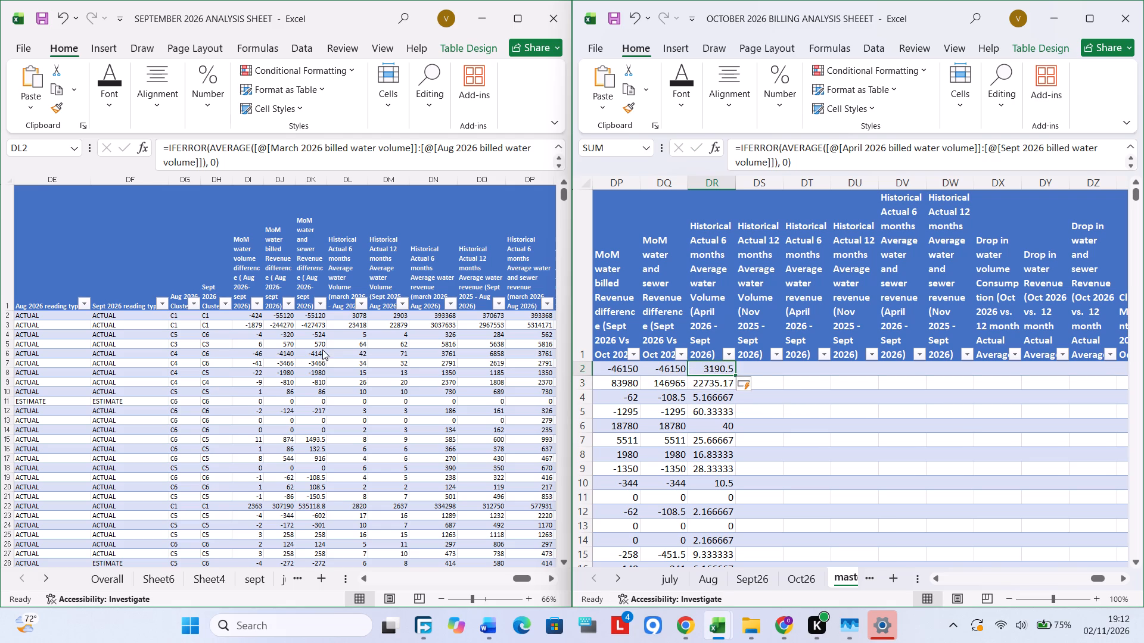
Copy the historical 12-month average water volume formula from DM2 of the September workbook into DS2 of the October master table.
click(354, 323)
triple_click(393, 315)
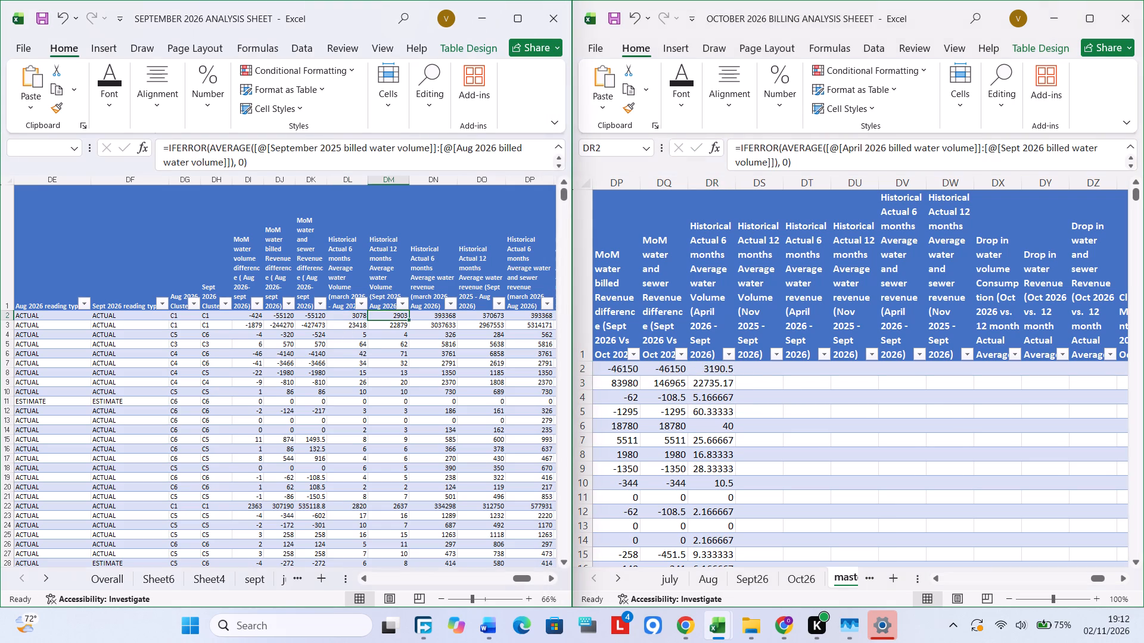
key(ctrl+a)
key(ctrl+c)
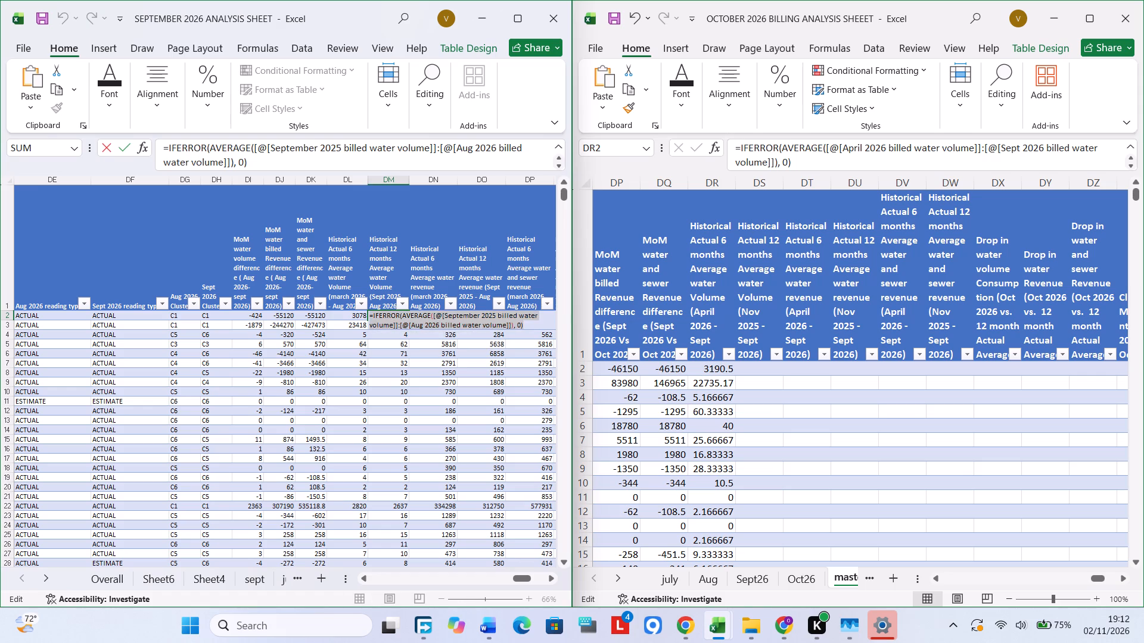
key(Escape)
click(735, 367)
double_click(741, 367)
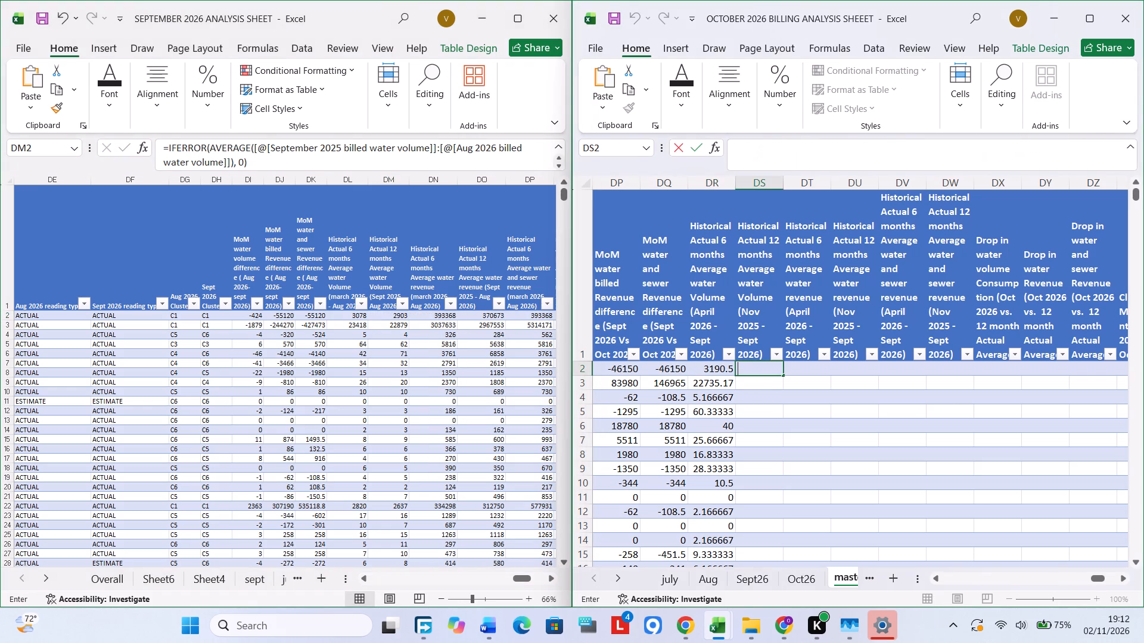
key(ctrl+v)
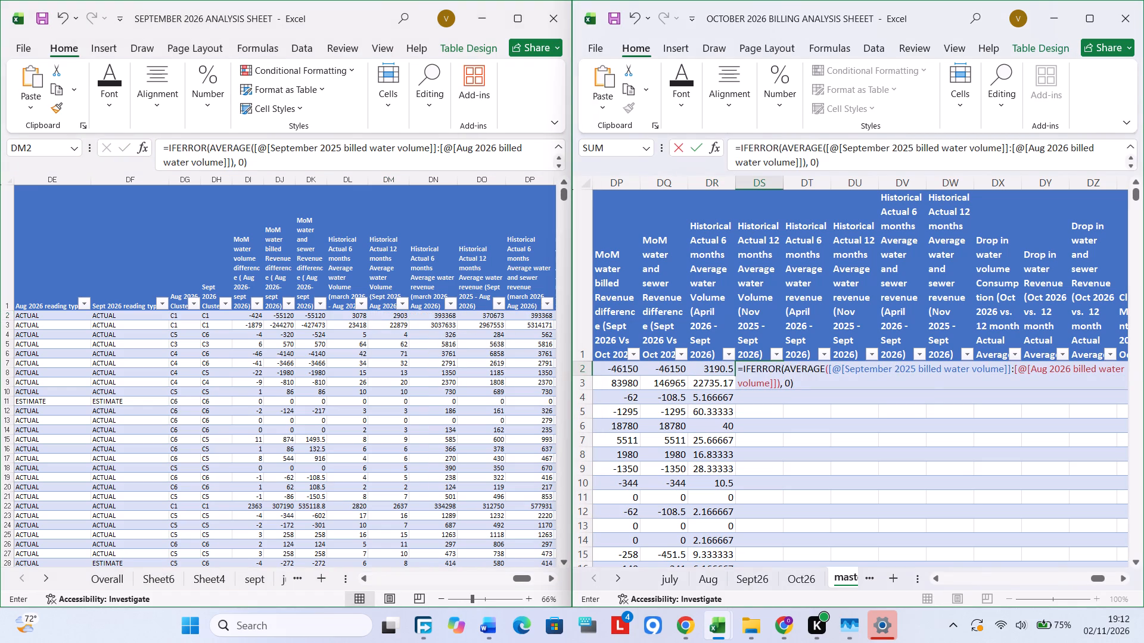
Replace the start of DS2's AVERAGE range with November 2025 billed water volume.
click(893, 369)
key(BackSpace)
key(BackSpace)
key(BackSpace)
key(BackSpace)
key(BackSpace)
key(BackSpace)
key(BackSpace)
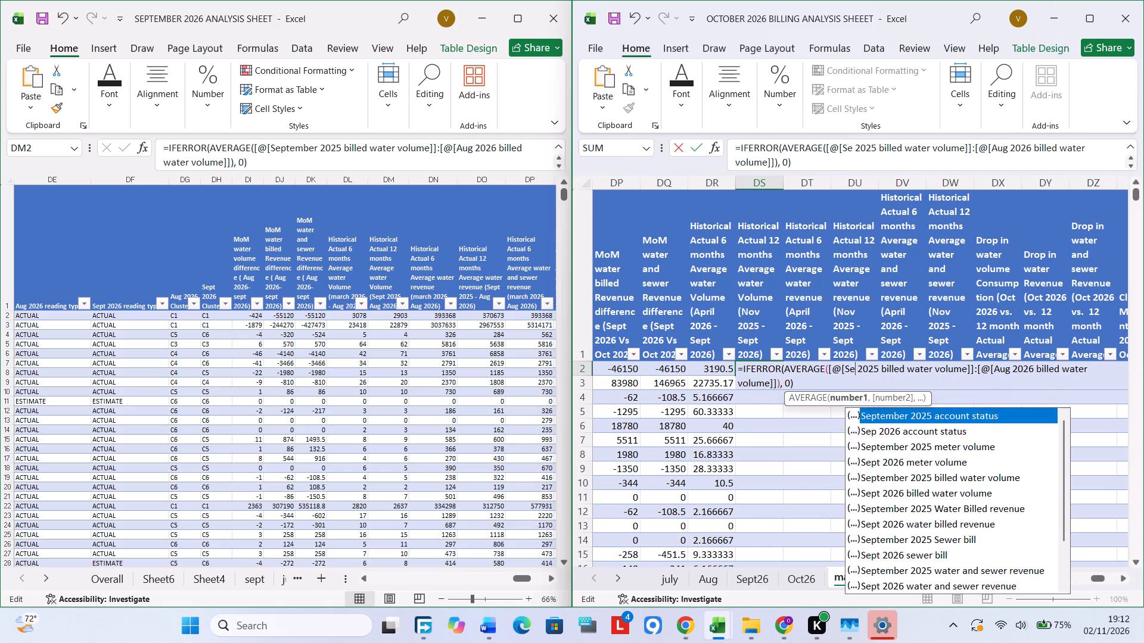
key(BackSpace)
key(BackSpace)
text(ni)
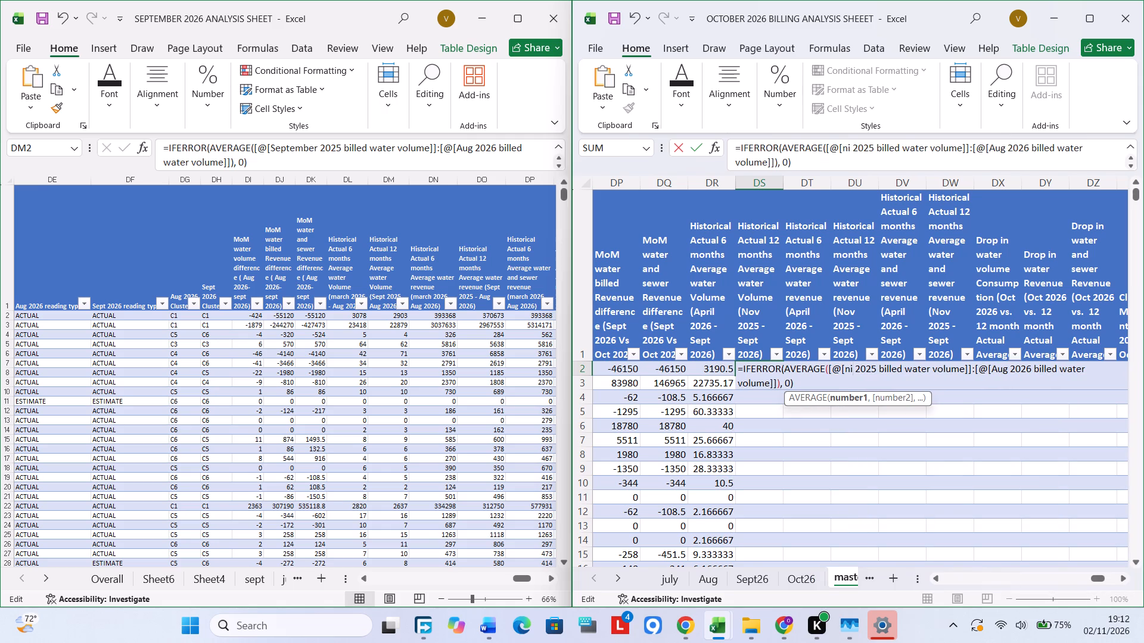
key(BackSpace)
text(ov)
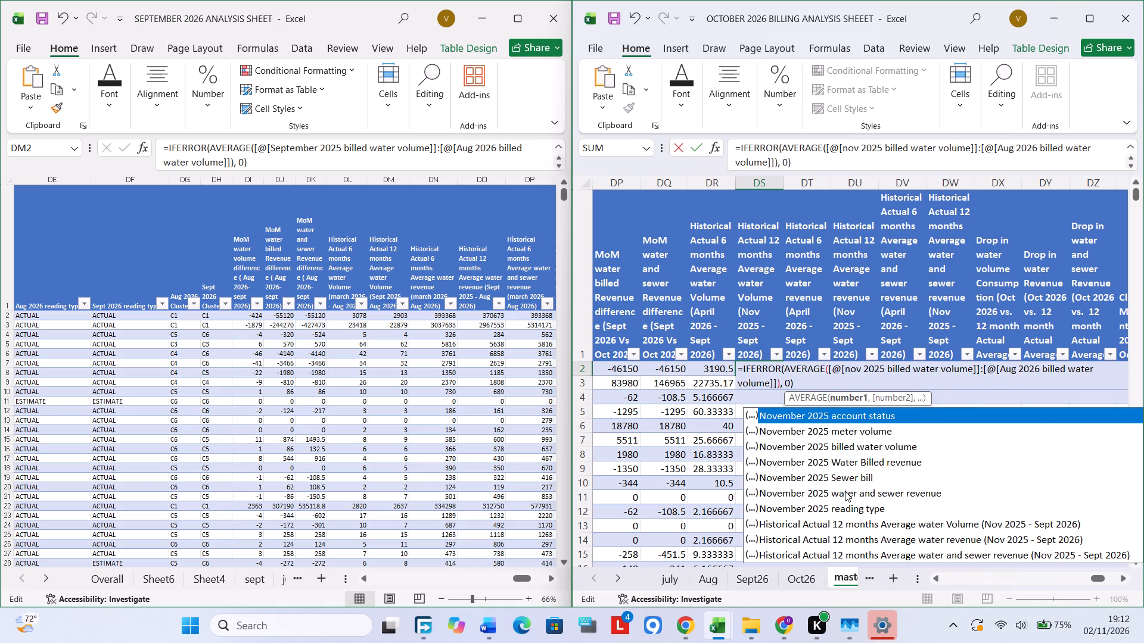
scroll(844, 499, up, 1)
double_click(840, 447)
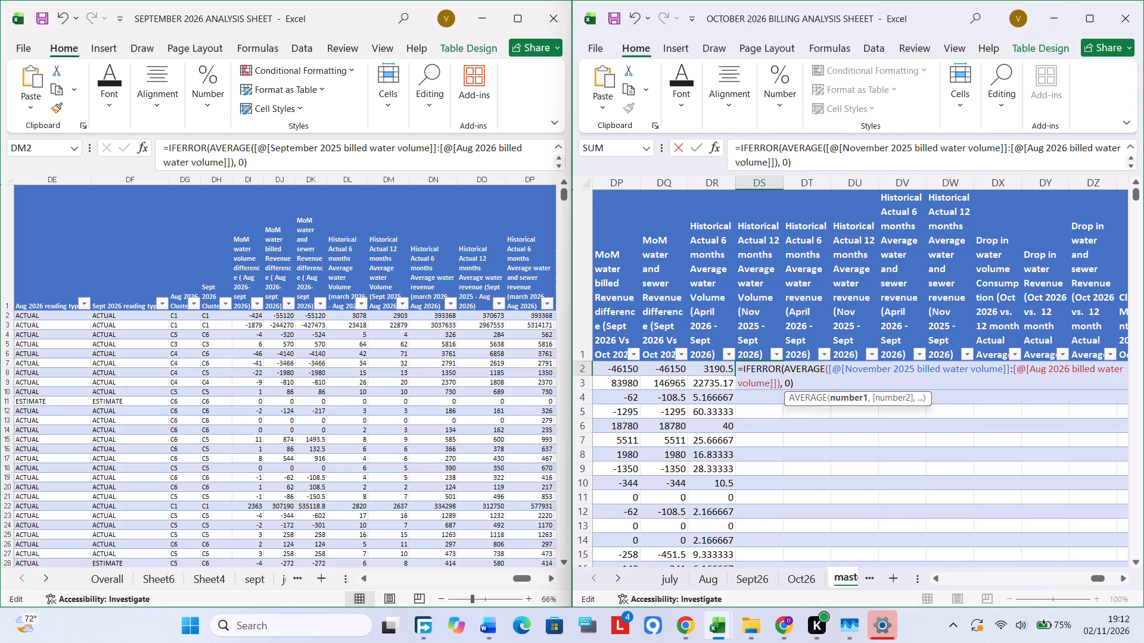
Change the end of DS2's AVERAGE range to Sept 2026 billed water volume, enter it for the column and check the formula.
click(1047, 370)
key(Left)
key(BackSpace)
key(BackSpace)
key(BackSpace)
text(SEP)
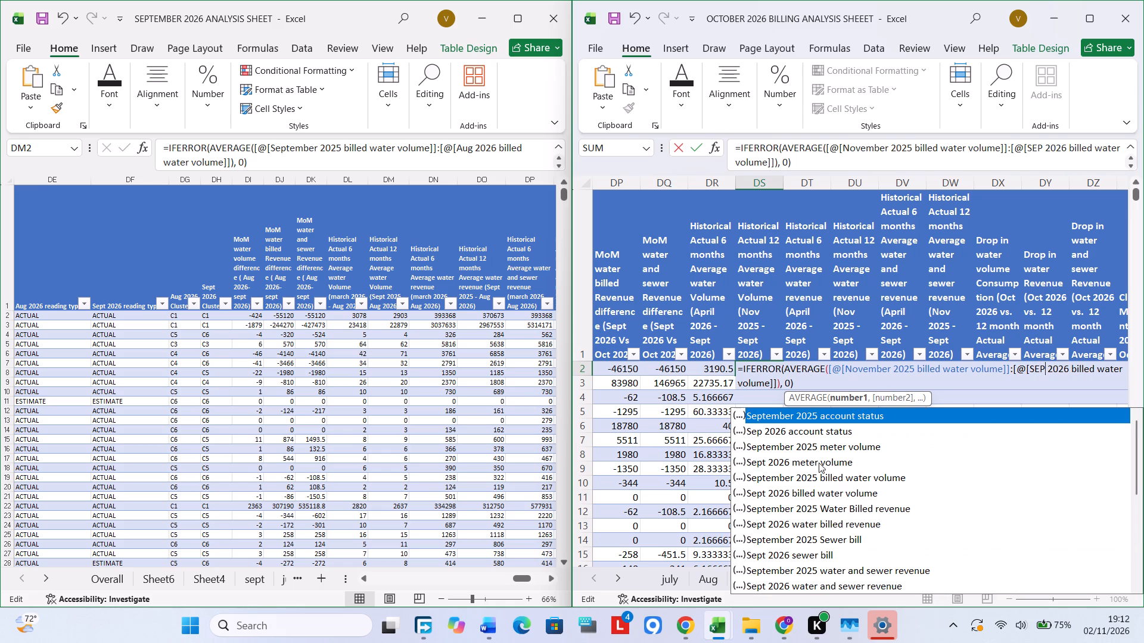
double_click(781, 497)
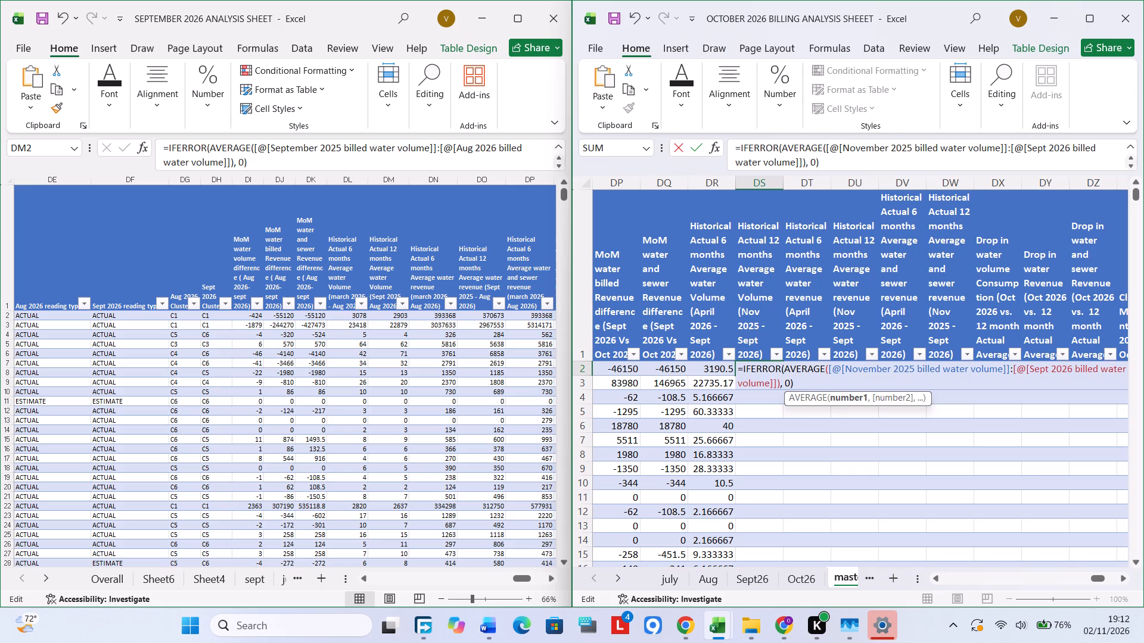
key(Return)
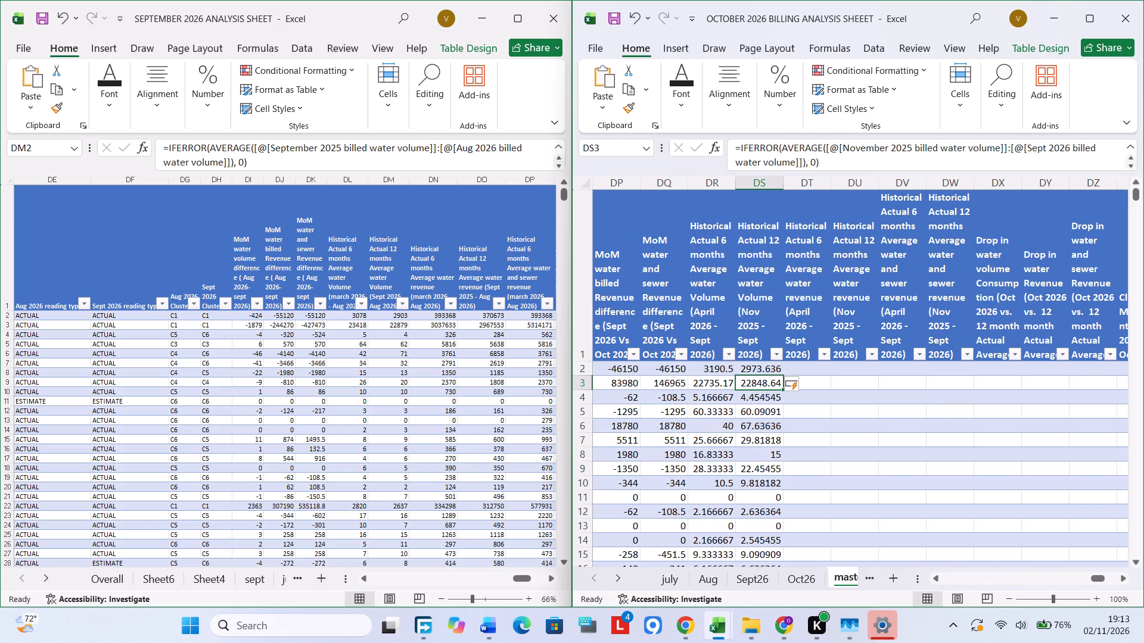
click(750, 369)
double_click(750, 369)
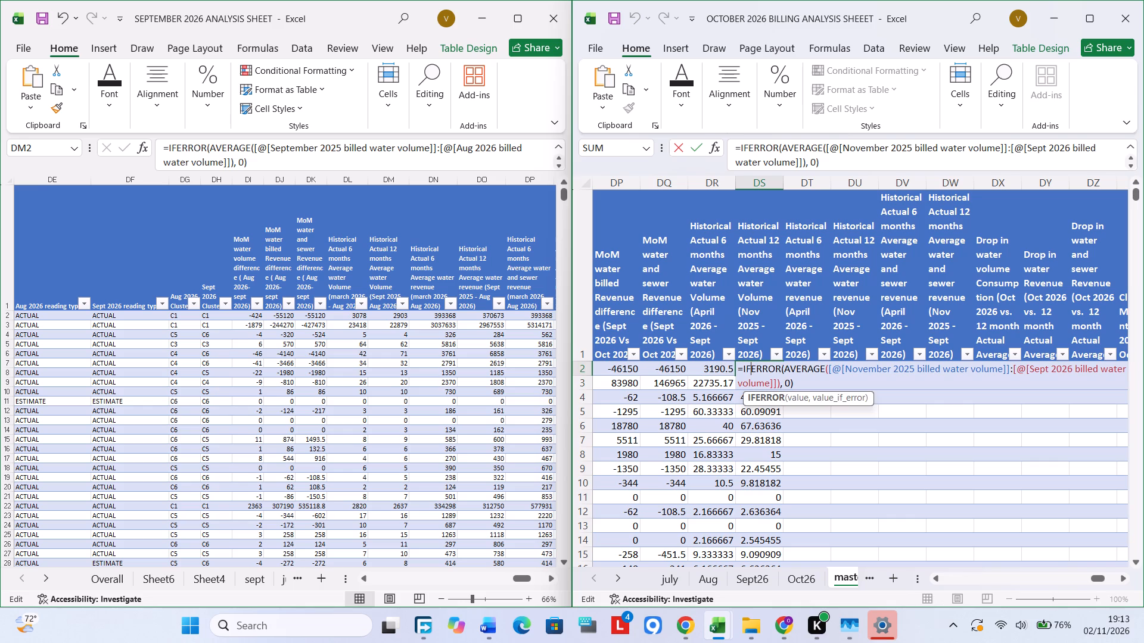
key(Escape)
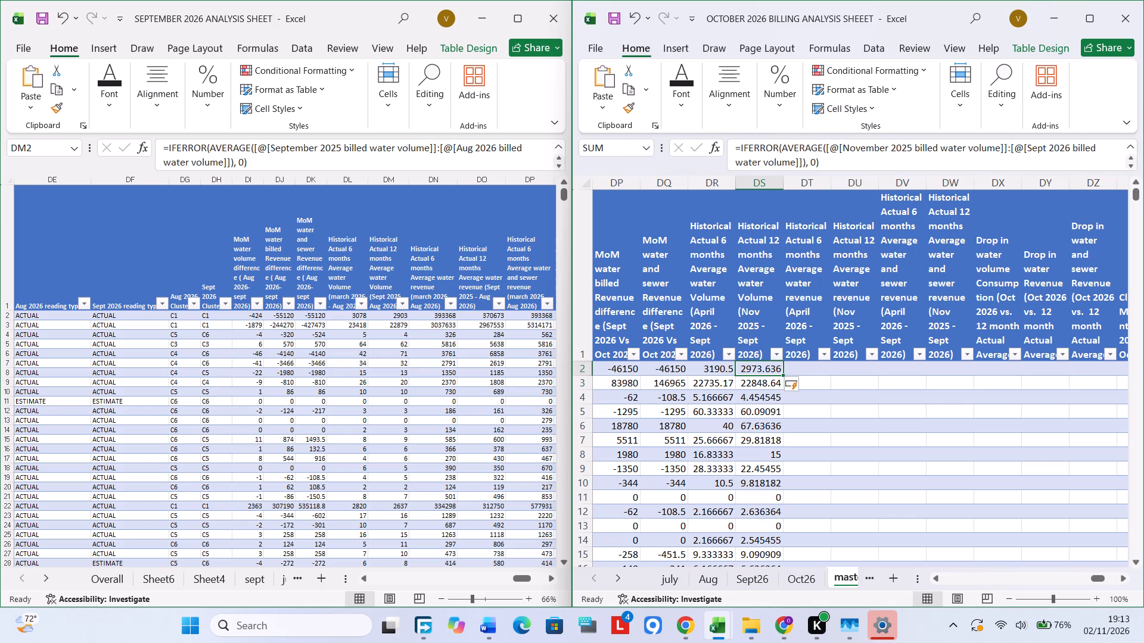
Copy the text of the historical 6-month average water revenue formula from DN2 of the September workbook.
click(797, 366)
click(711, 370)
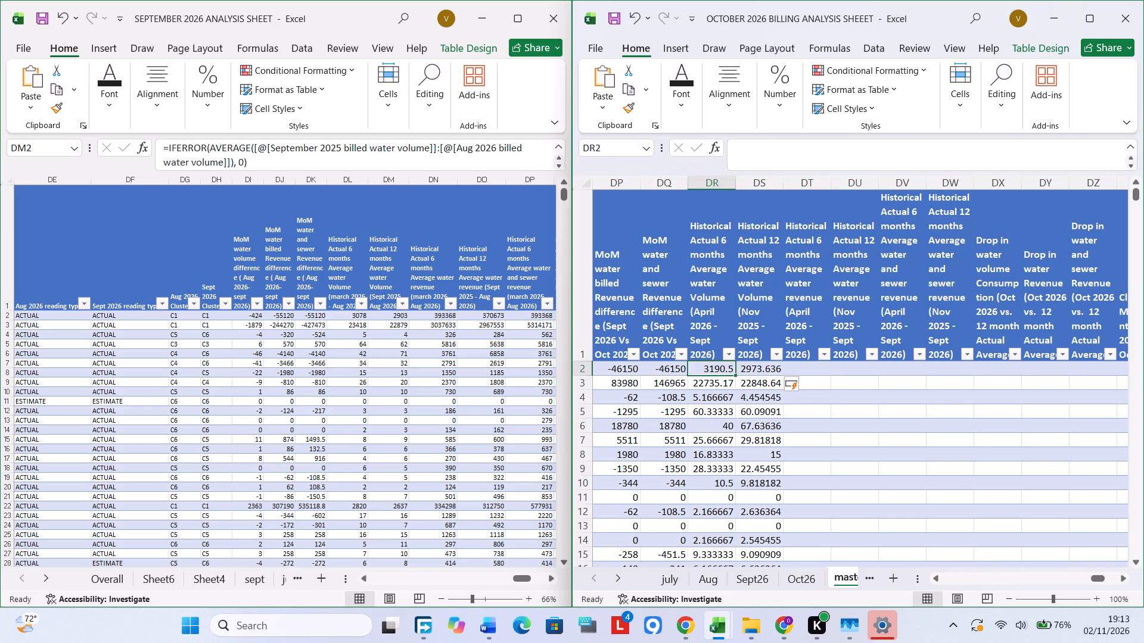
click(758, 366)
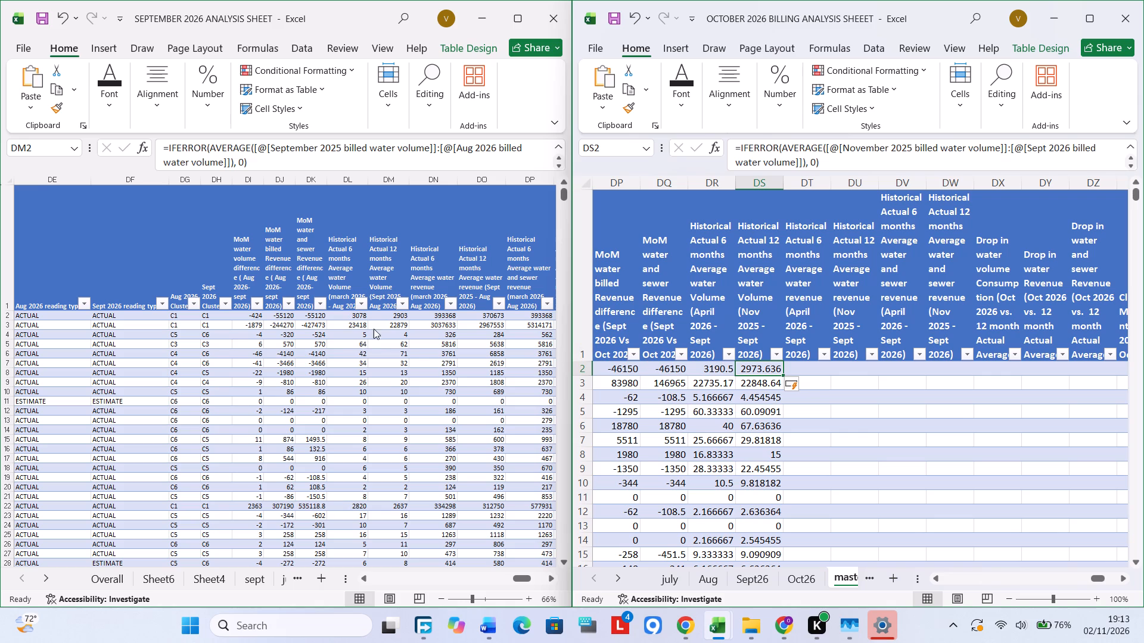
click(427, 314)
triple_click(427, 314)
click(429, 314)
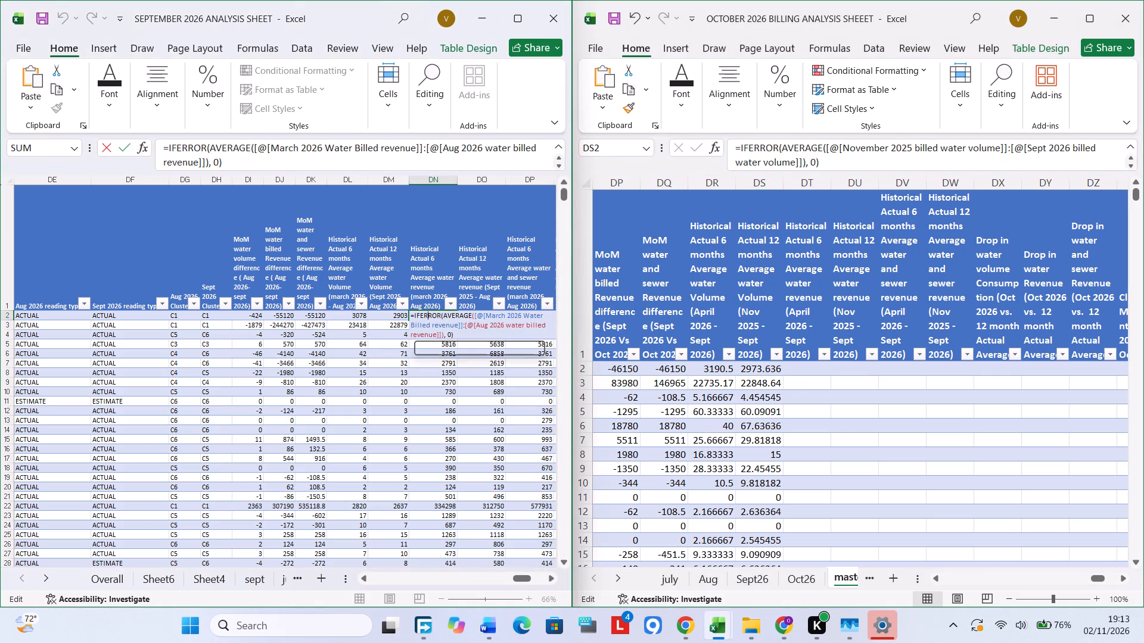
key(ctrl+a)
key(ctrl+c)
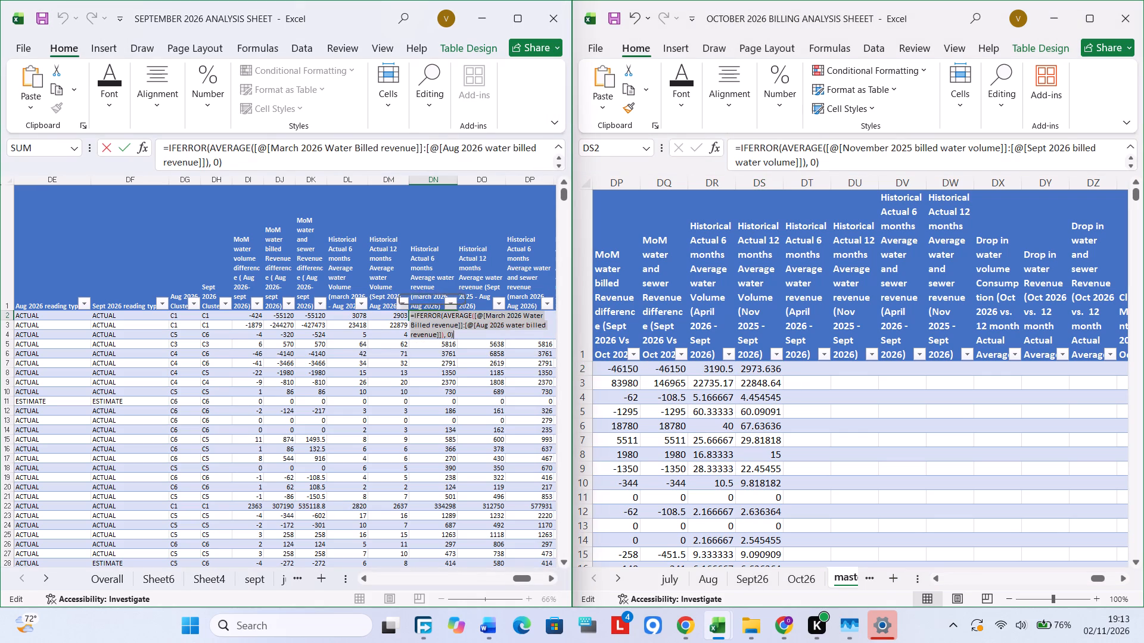
key(Escape)
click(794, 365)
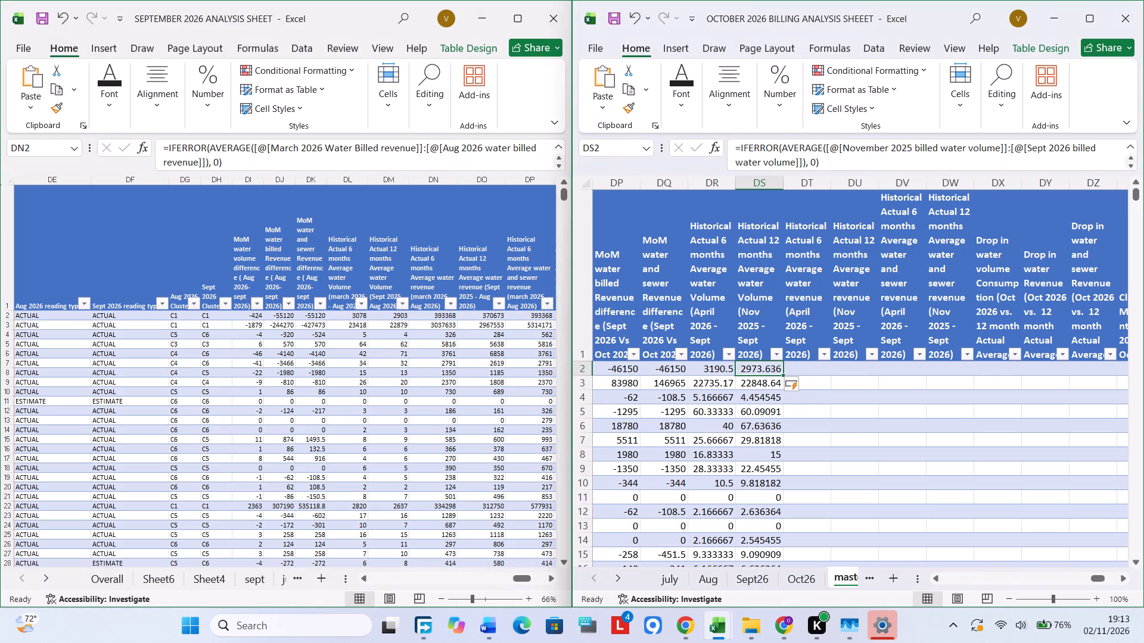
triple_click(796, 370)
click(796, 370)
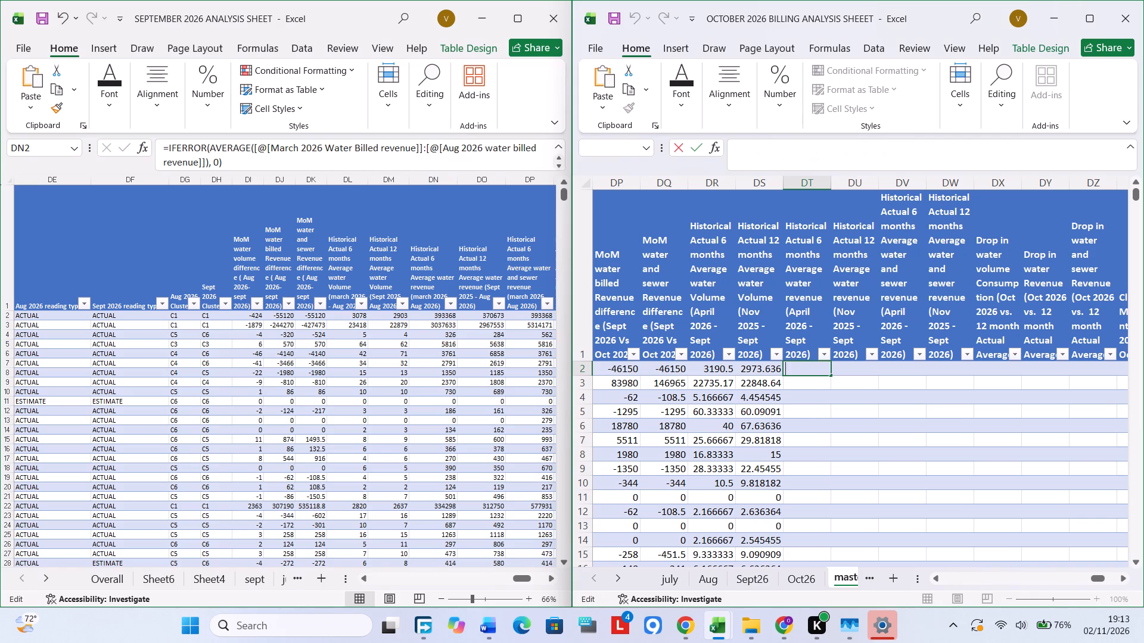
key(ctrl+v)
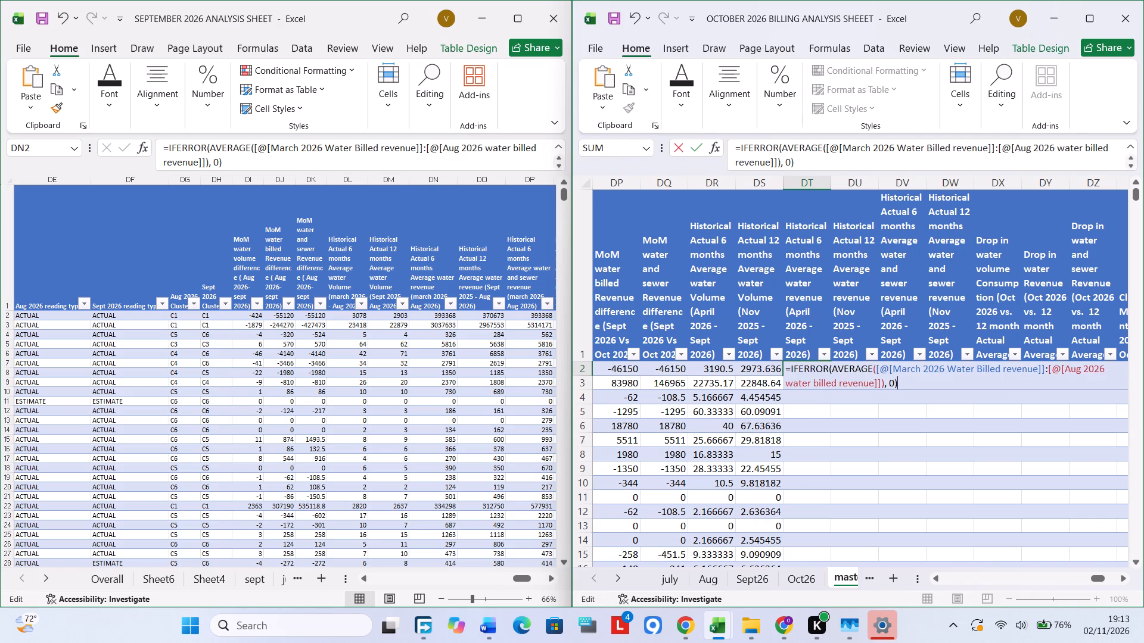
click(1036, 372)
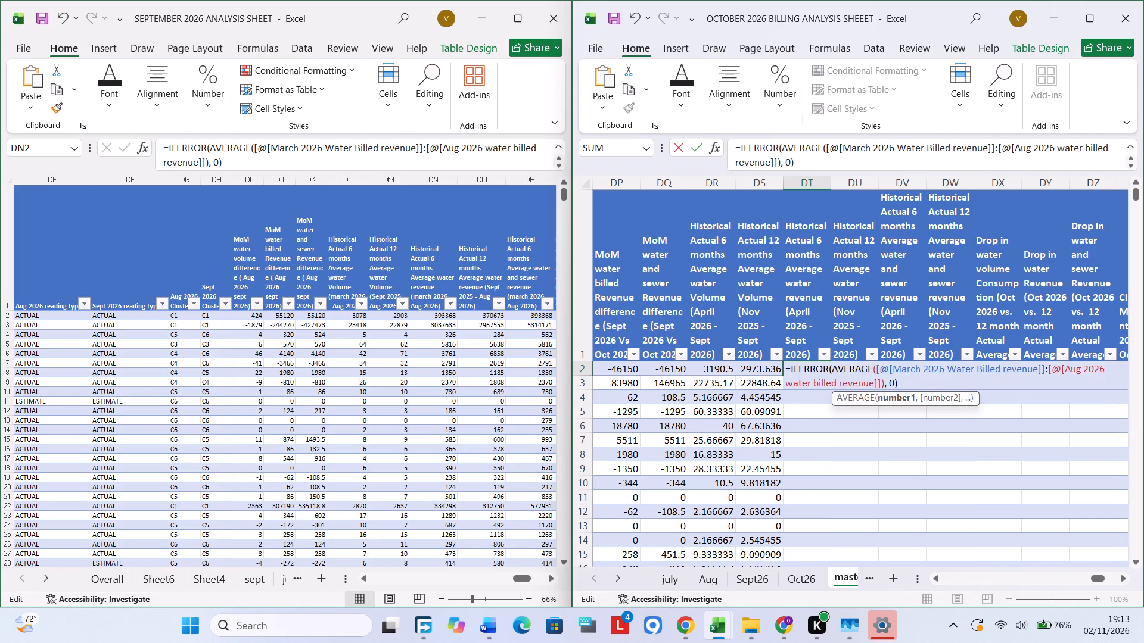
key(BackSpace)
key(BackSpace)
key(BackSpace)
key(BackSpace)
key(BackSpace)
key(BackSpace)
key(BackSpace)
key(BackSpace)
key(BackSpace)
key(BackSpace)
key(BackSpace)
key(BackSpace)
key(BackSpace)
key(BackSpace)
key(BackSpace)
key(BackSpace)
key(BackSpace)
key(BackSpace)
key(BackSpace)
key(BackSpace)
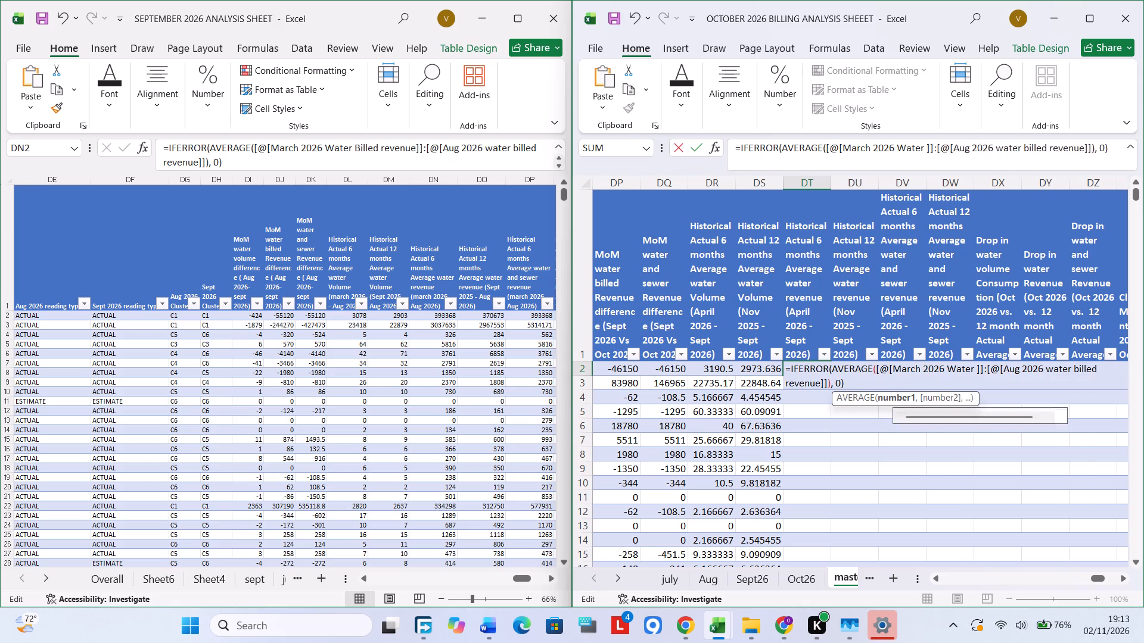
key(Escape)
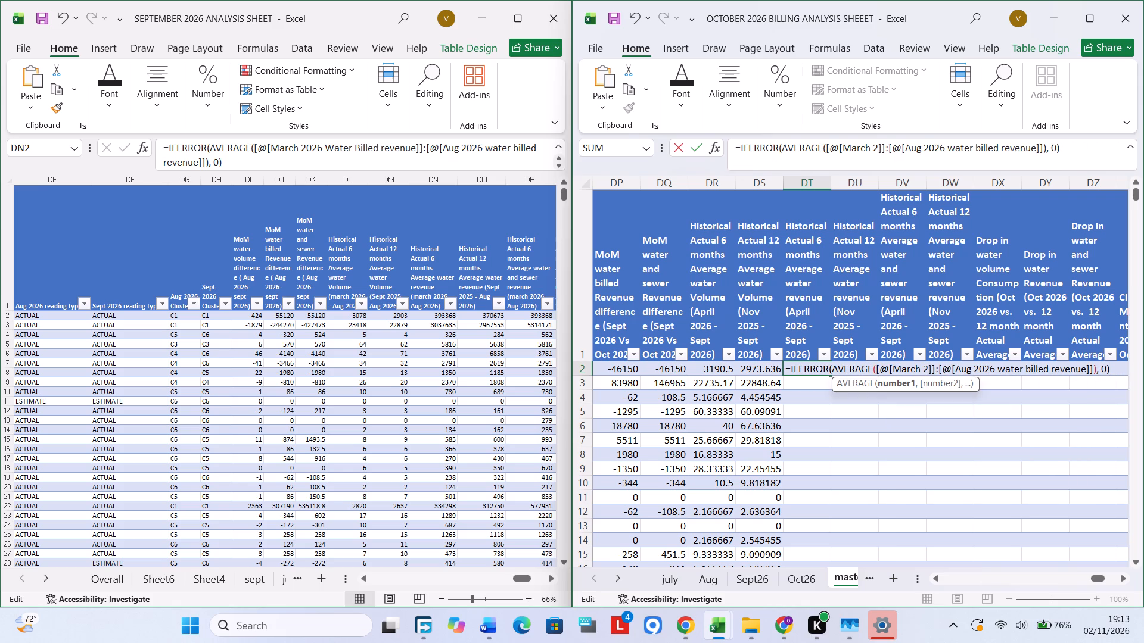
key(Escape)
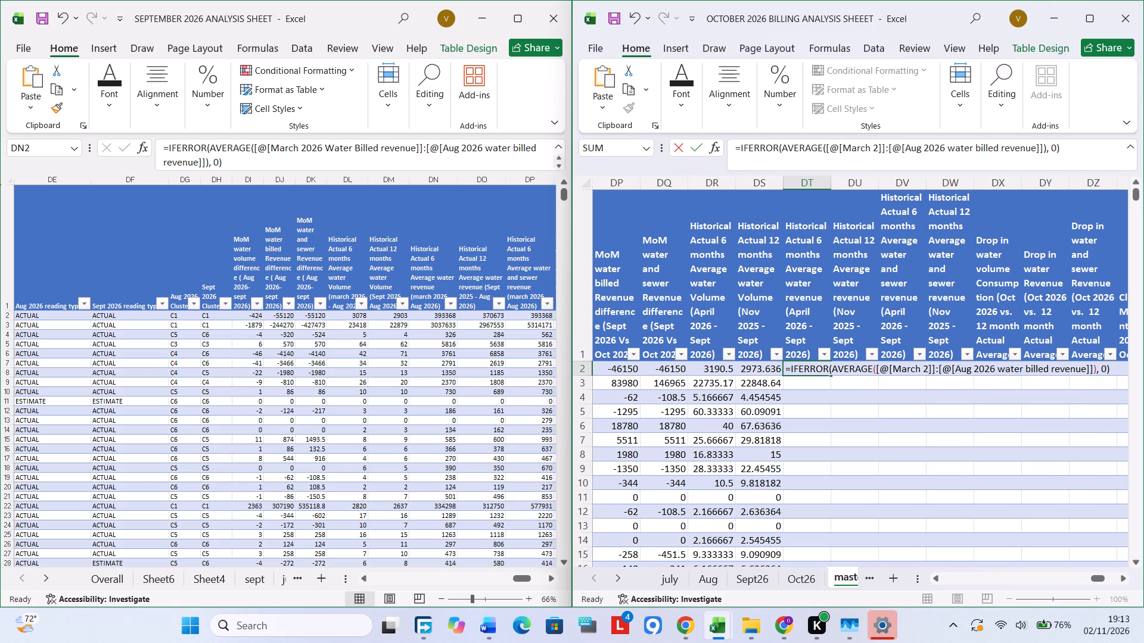
Paste the copied formula into DT2 of the October master table and replace its AVERAGE range start with April 2026 Water Billed revenue.
double_click(809, 371)
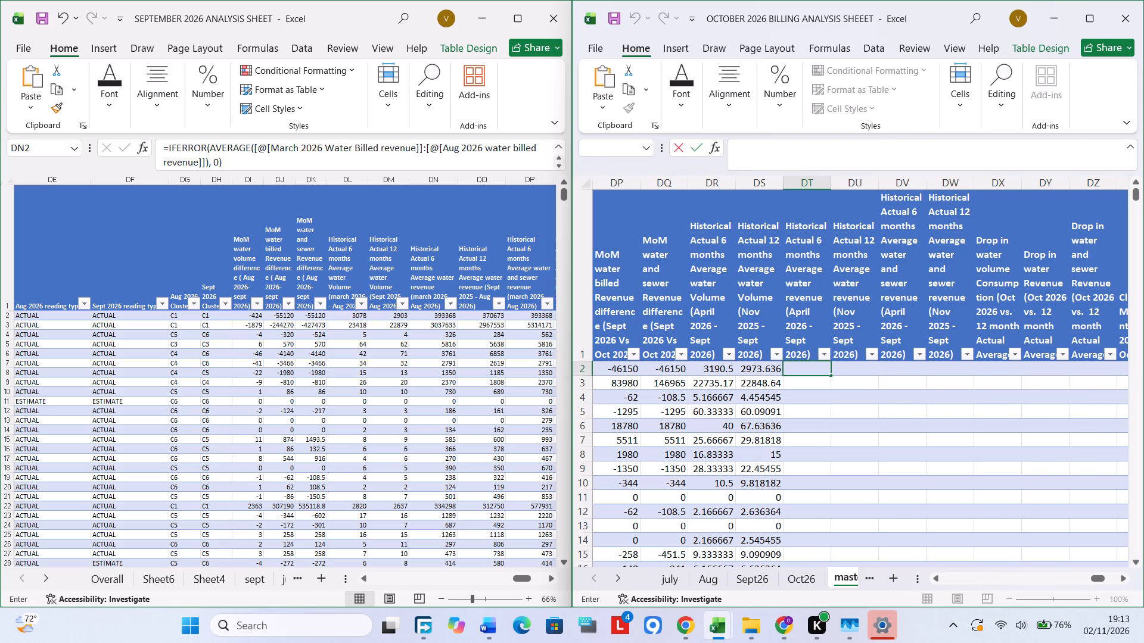
key(ctrl+v)
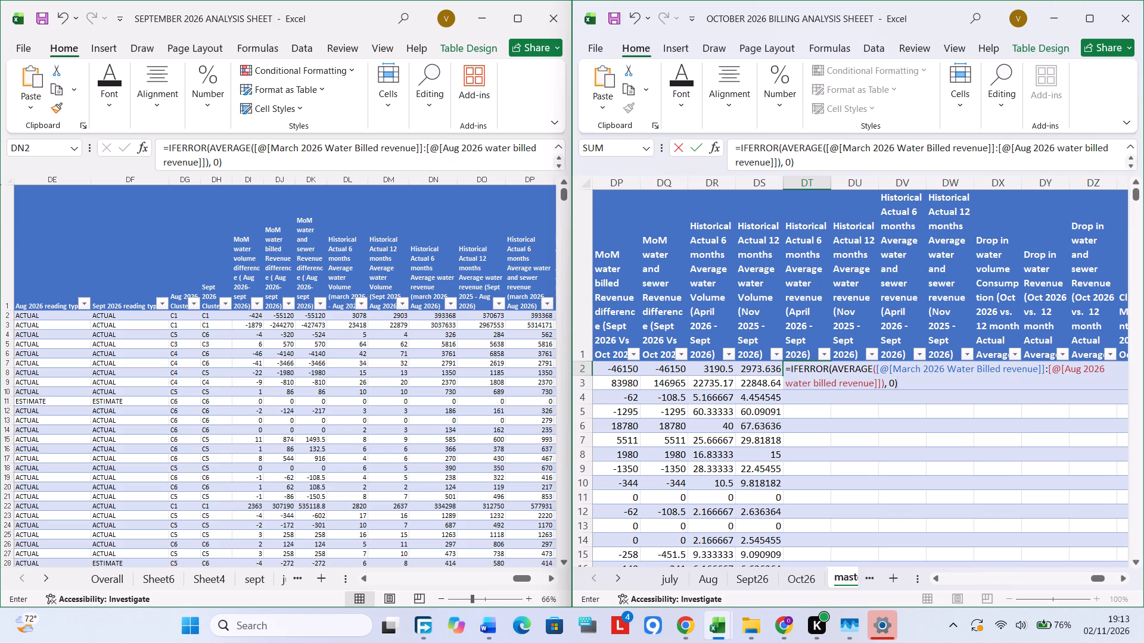
click(921, 373)
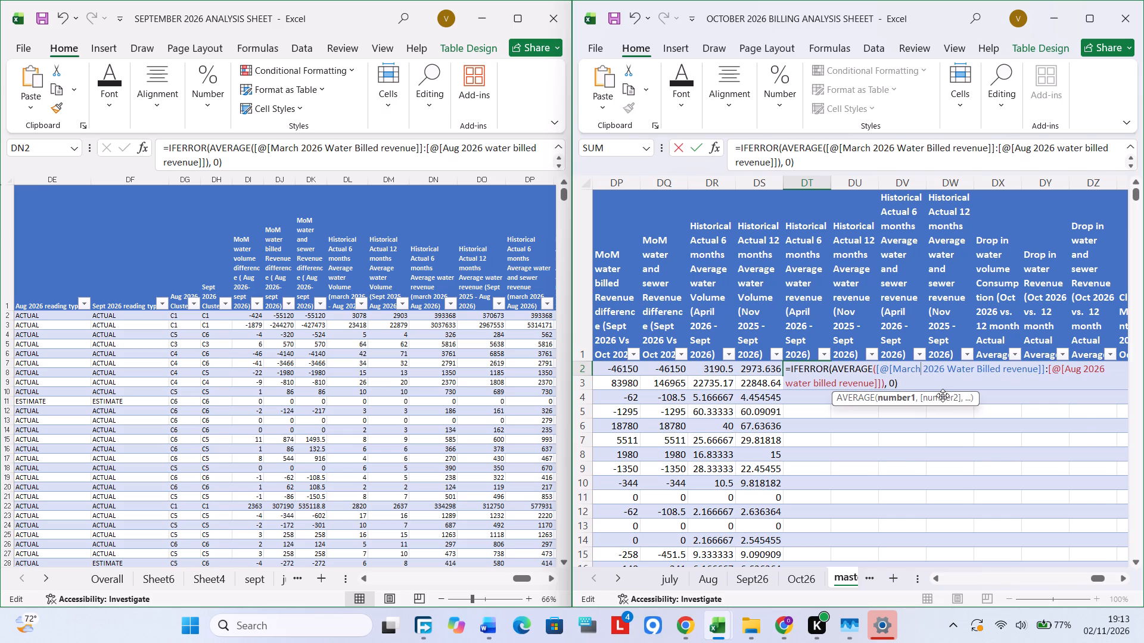
key(BackSpace)
key(BackSpace)
key(BackSpace)
key(BackSpace)
key(BackSpace)
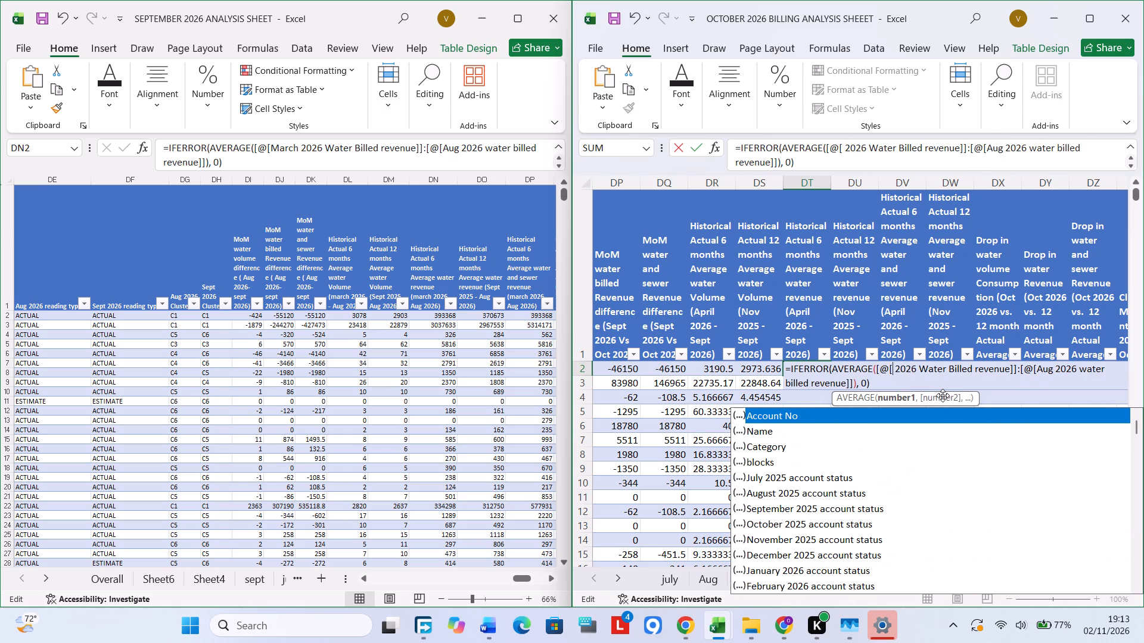
key(a)
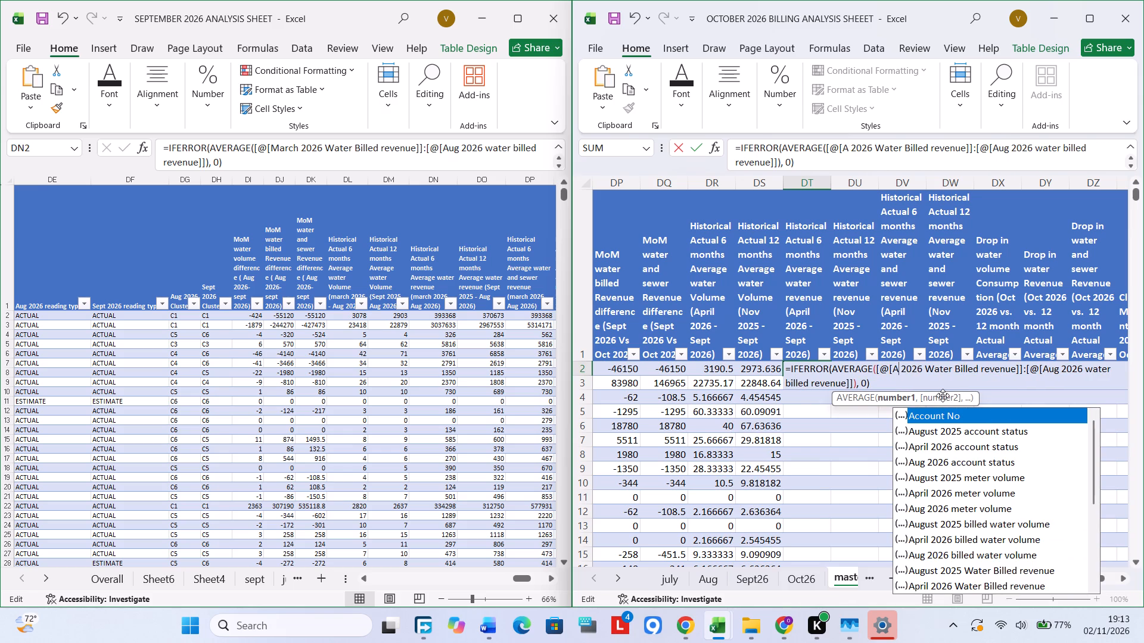
text(PR)
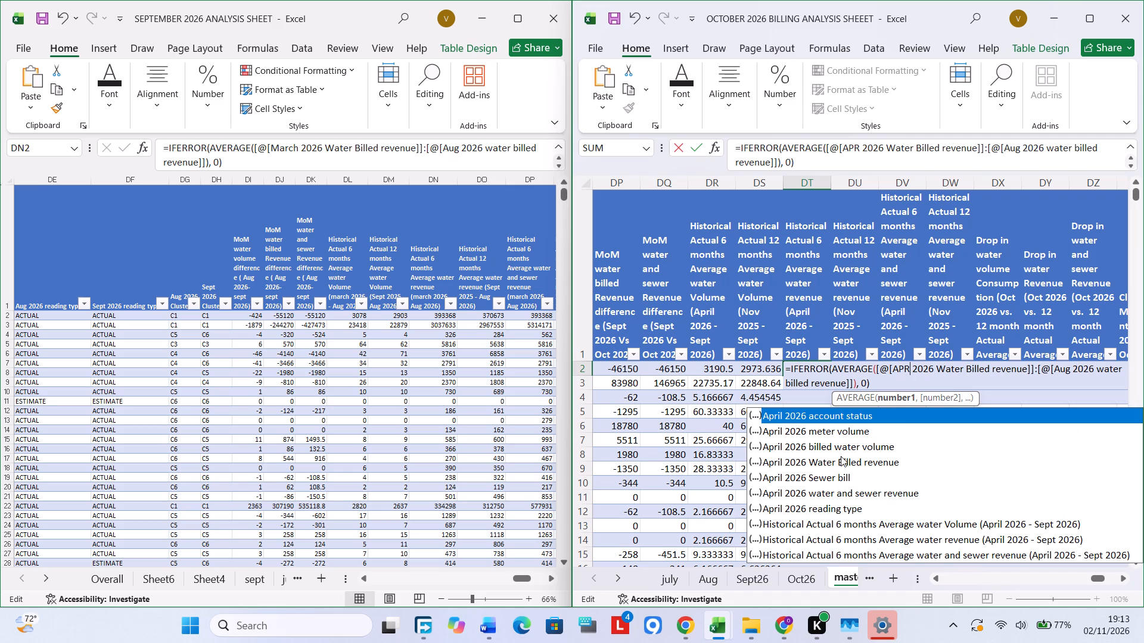
click(821, 463)
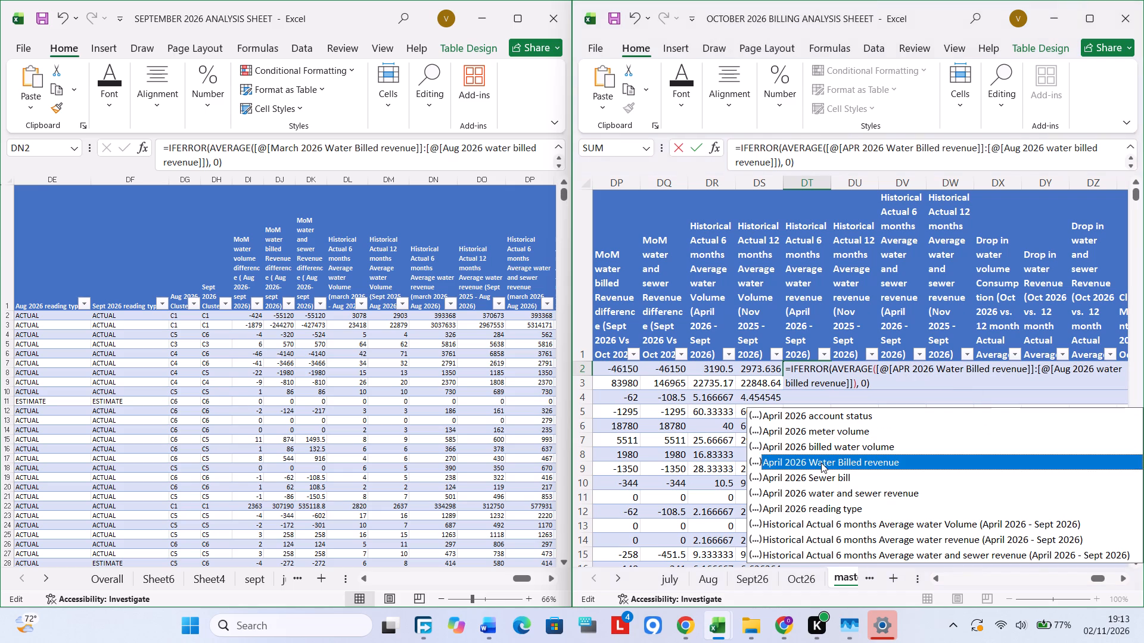
double_click(821, 463)
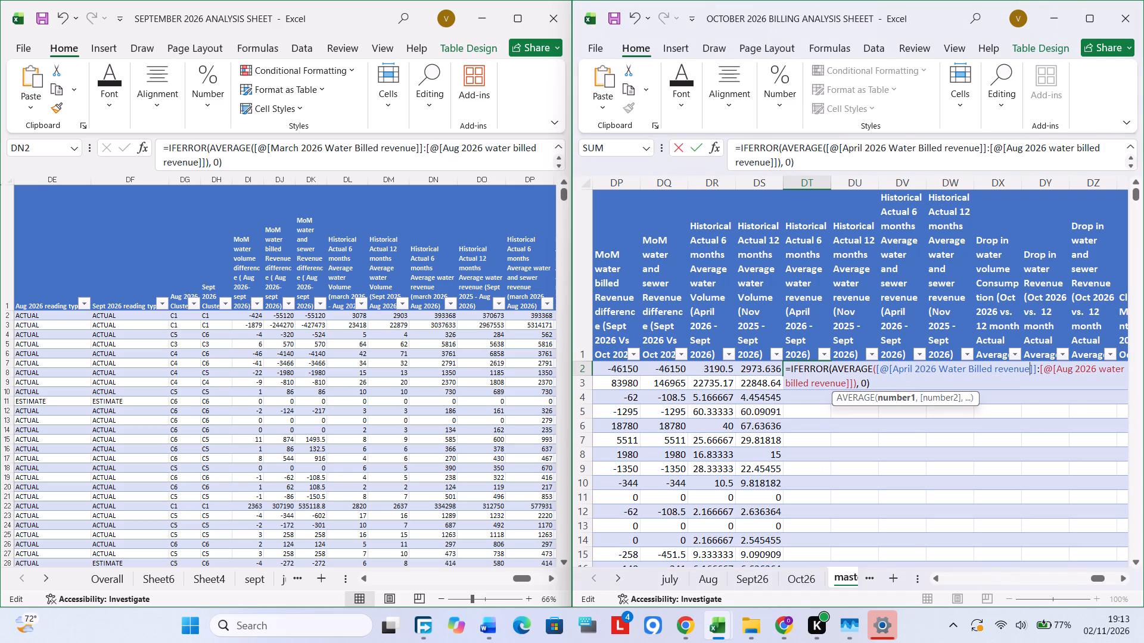
Change the end of DT2's AVERAGE range to Sept 2026 water billed revenue and enter the formula for the column.
drag(1072, 369, 1063, 369)
drag(1063, 369, 1059, 371)
text(SEP)
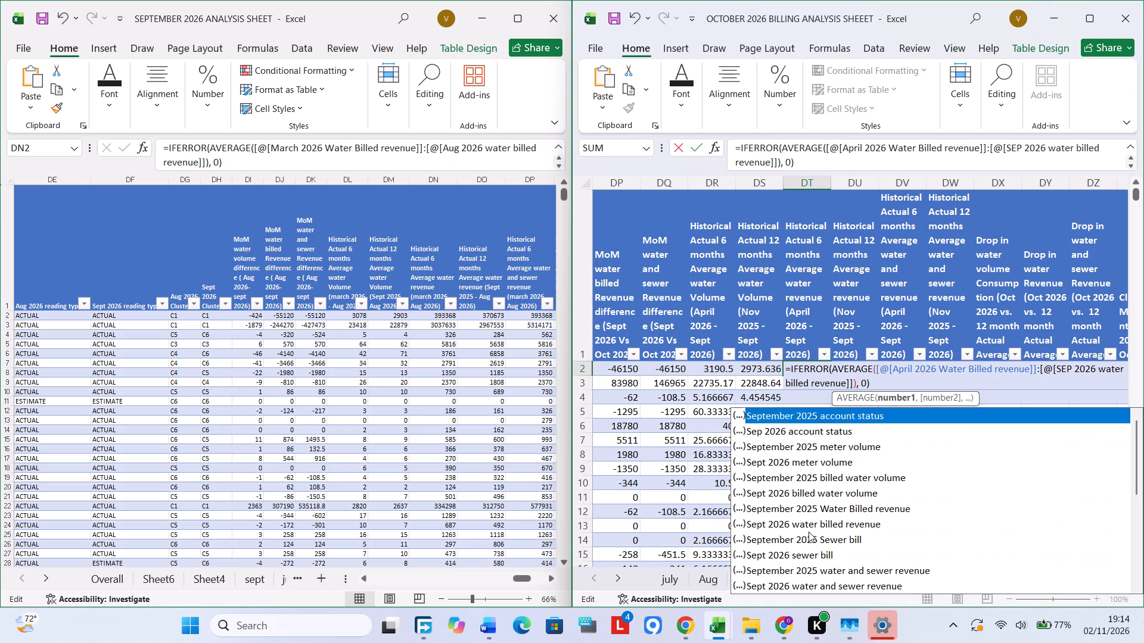
double_click(776, 529)
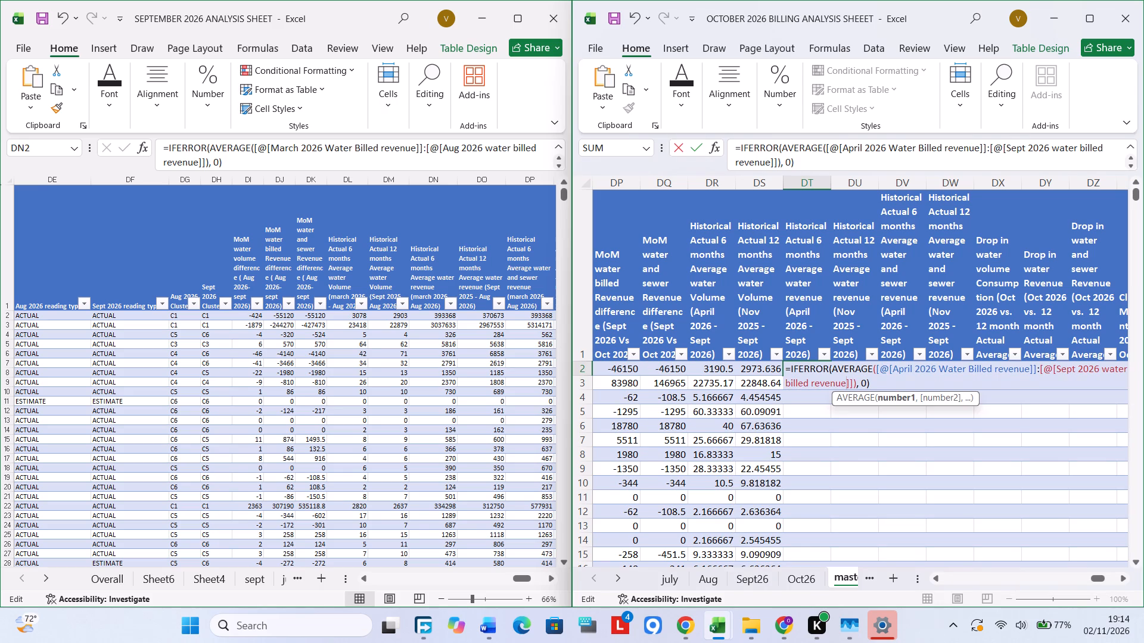
key(Return)
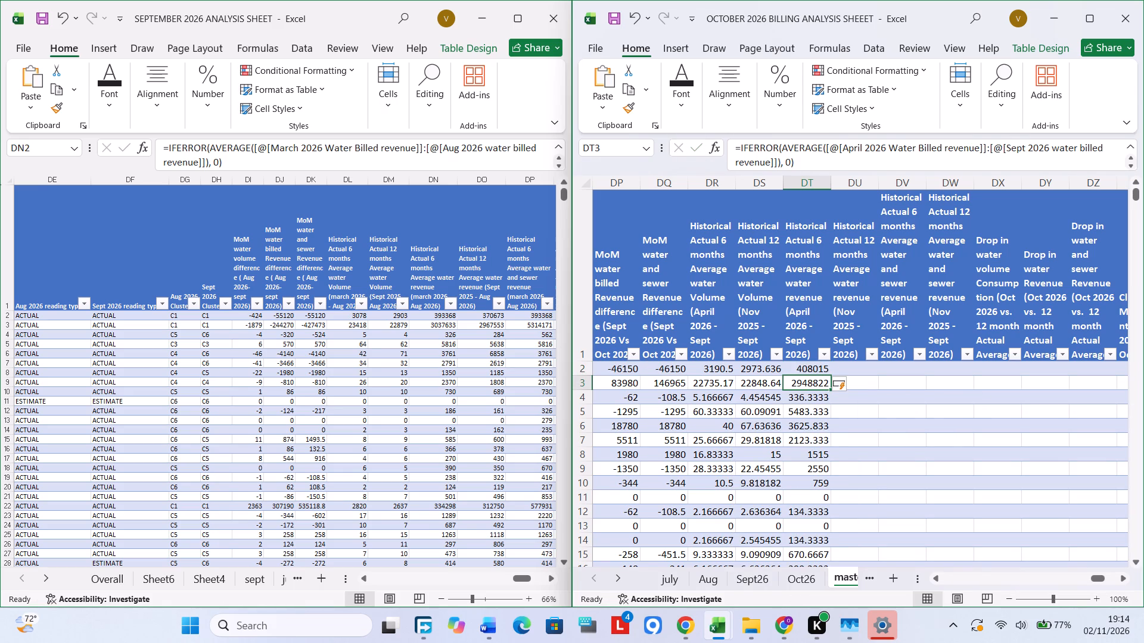
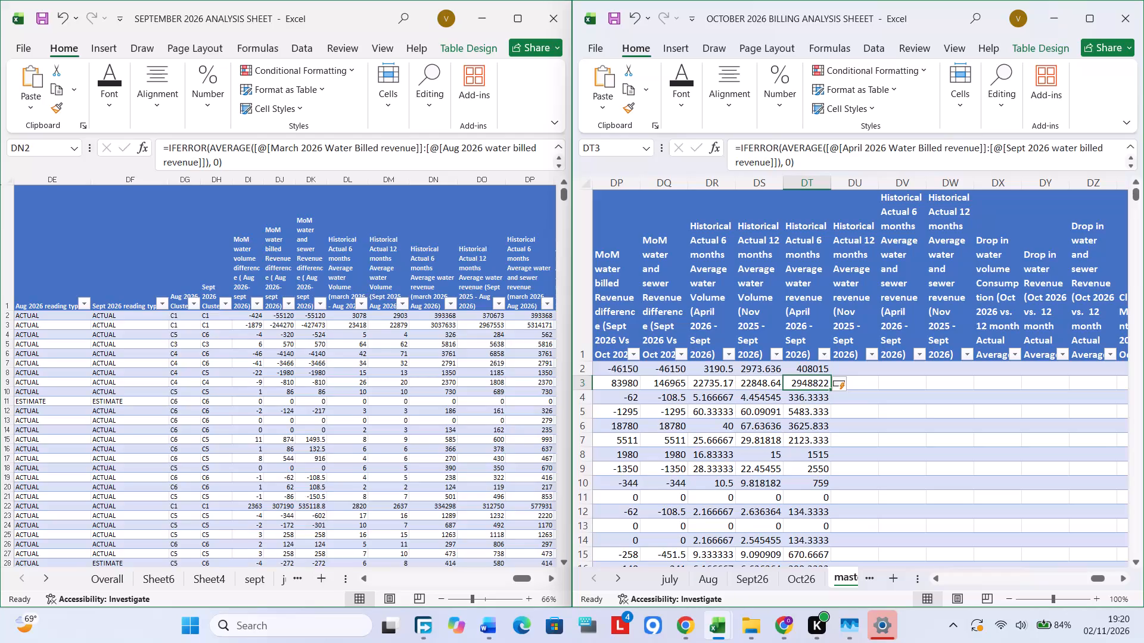
Check the historical 12-month water volume formula in DS4 and the 6-month water revenue formula in DT4 of the October master table.
click(778, 397)
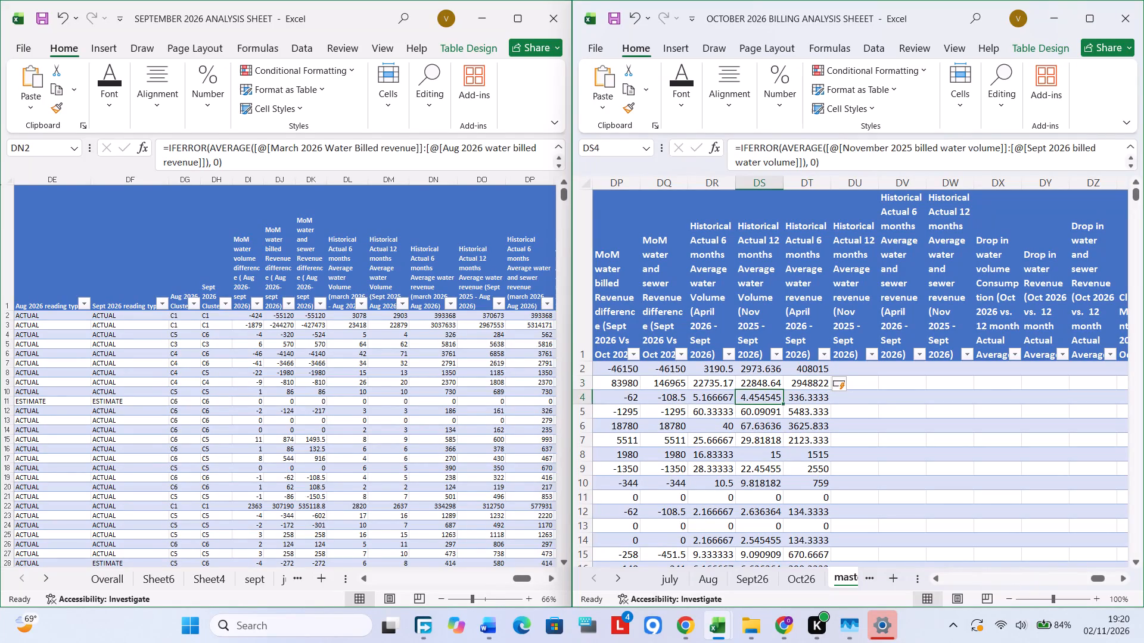
click(797, 427)
click(810, 391)
Copy the text of the historical 12-month average water volume formula from DM2 of the September workbook.
click(434, 338)
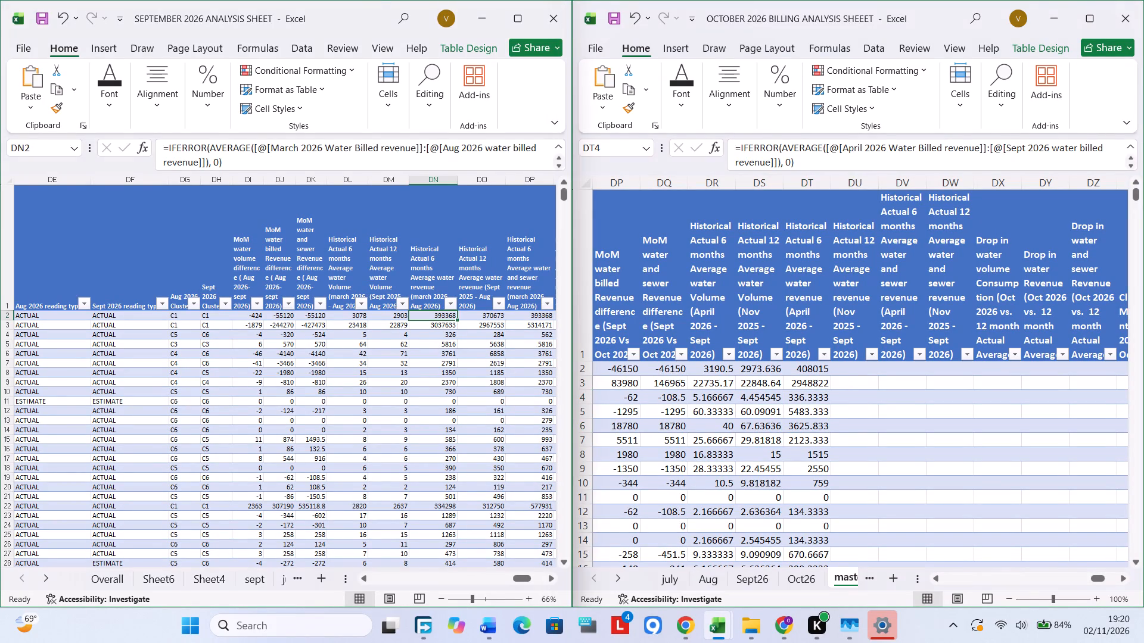
click(389, 318)
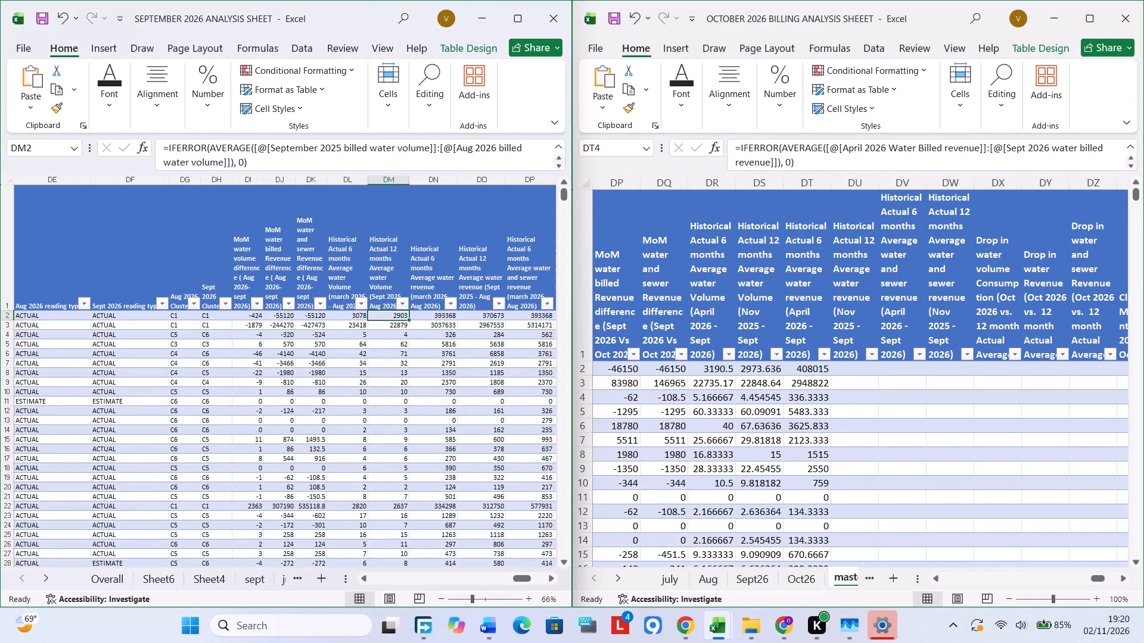
double_click(394, 316)
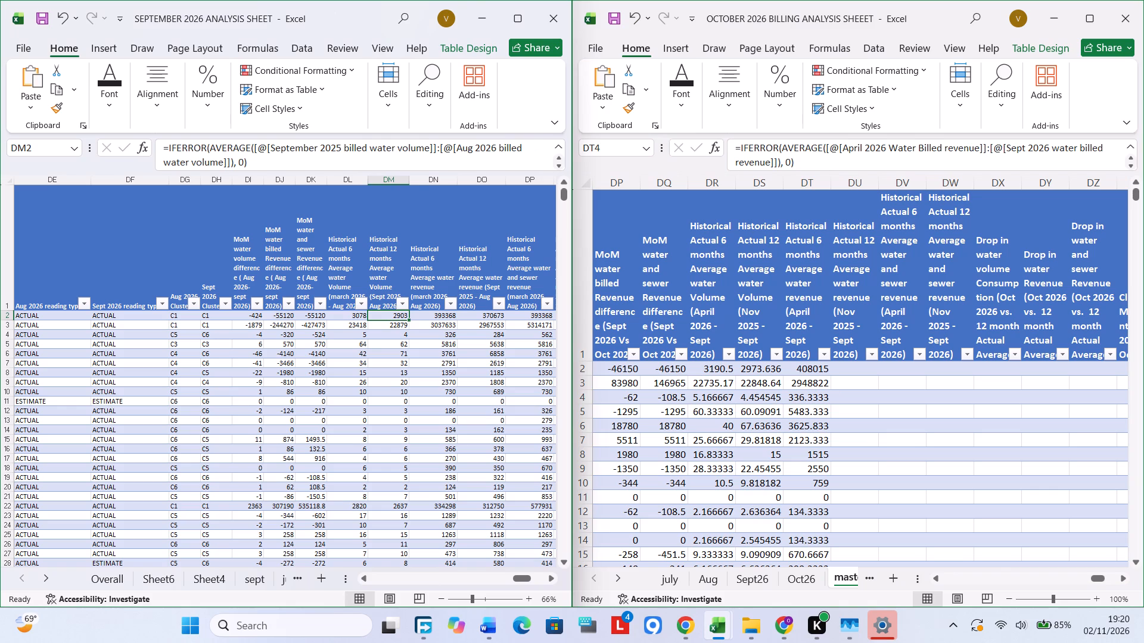
key(ctrl+a)
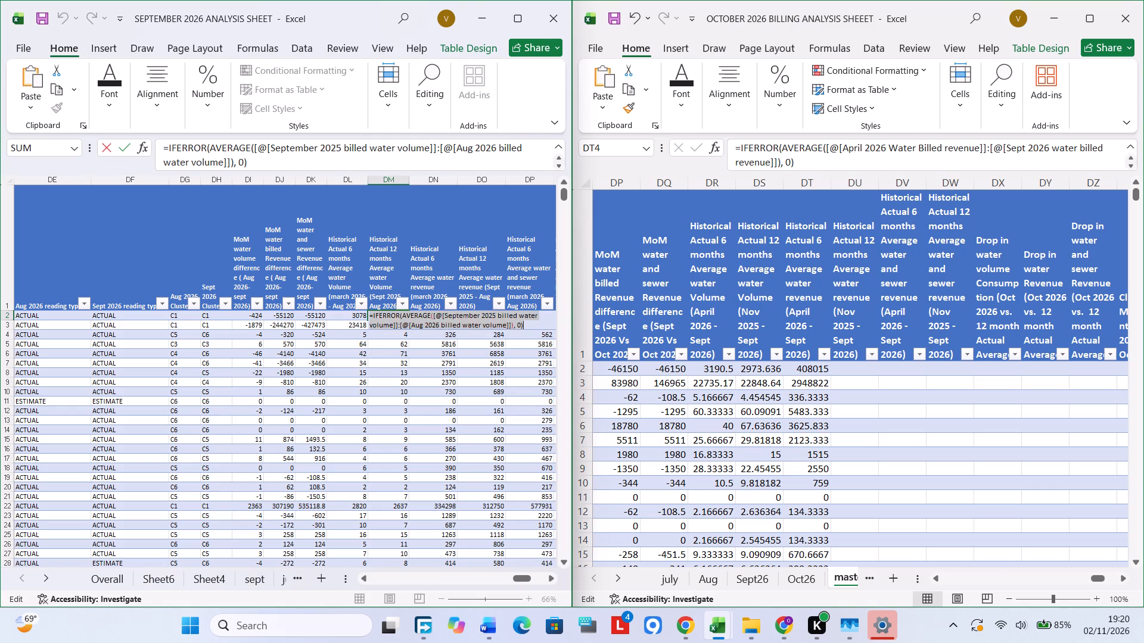
key(ctrl+c)
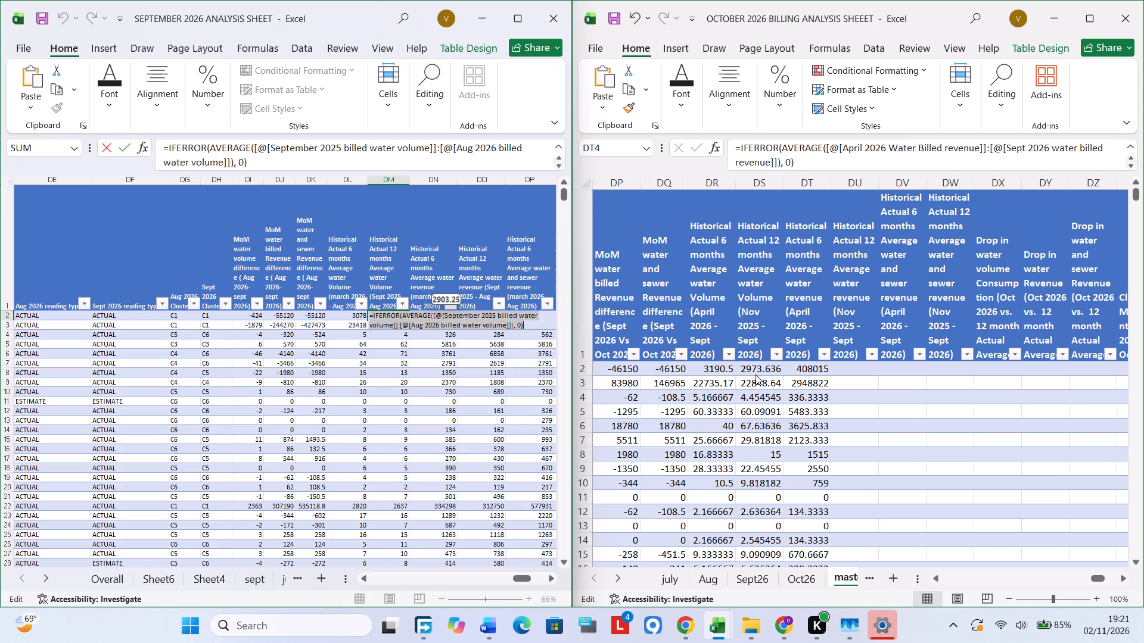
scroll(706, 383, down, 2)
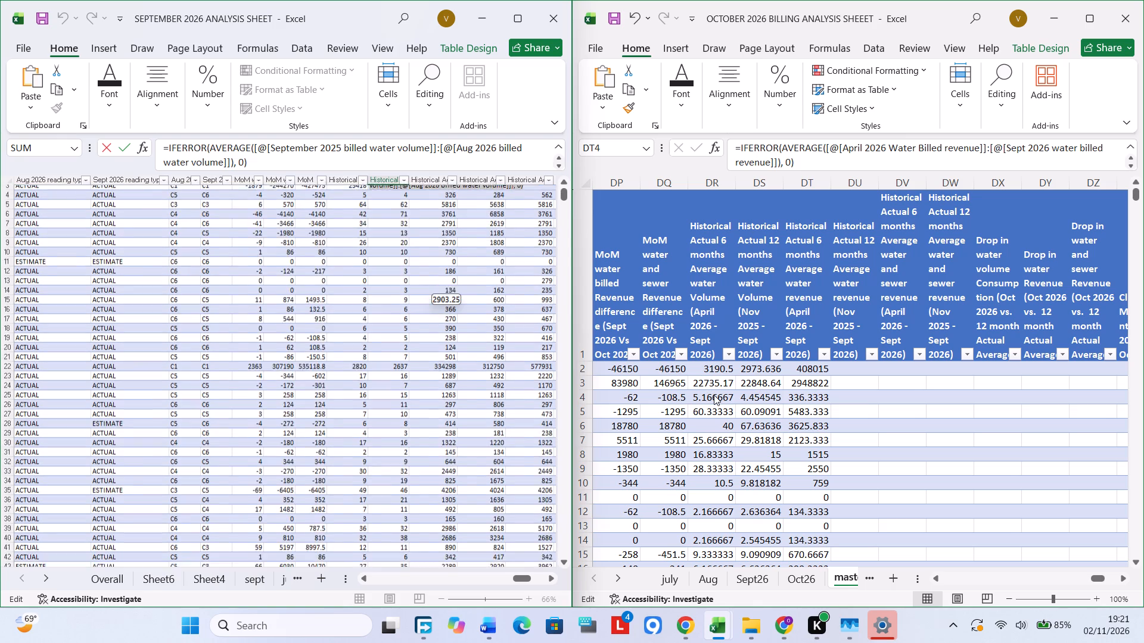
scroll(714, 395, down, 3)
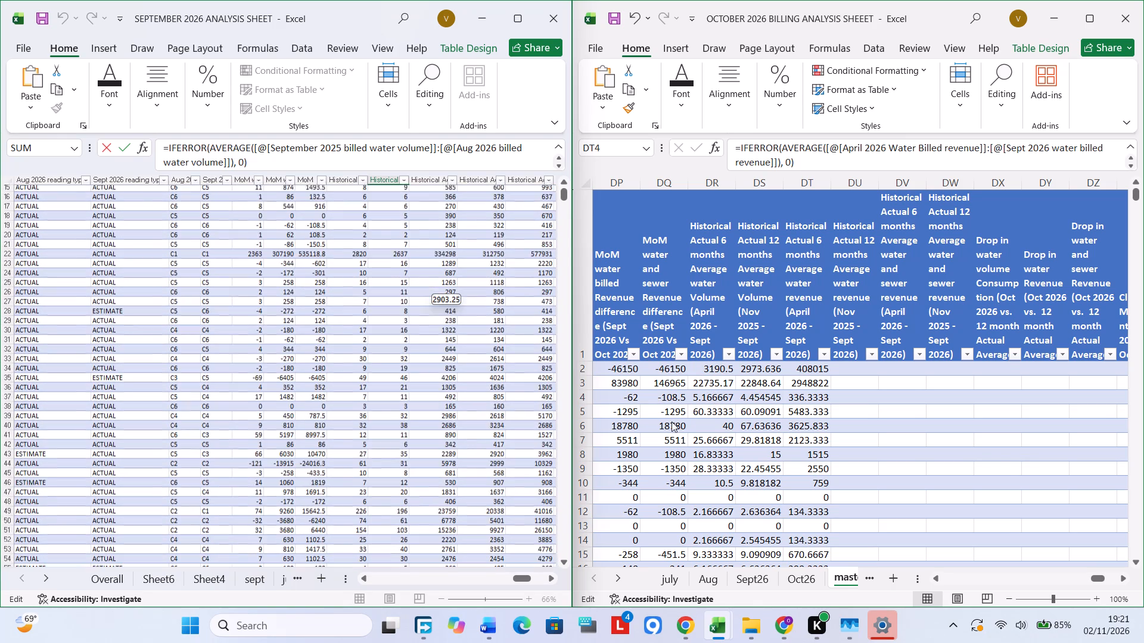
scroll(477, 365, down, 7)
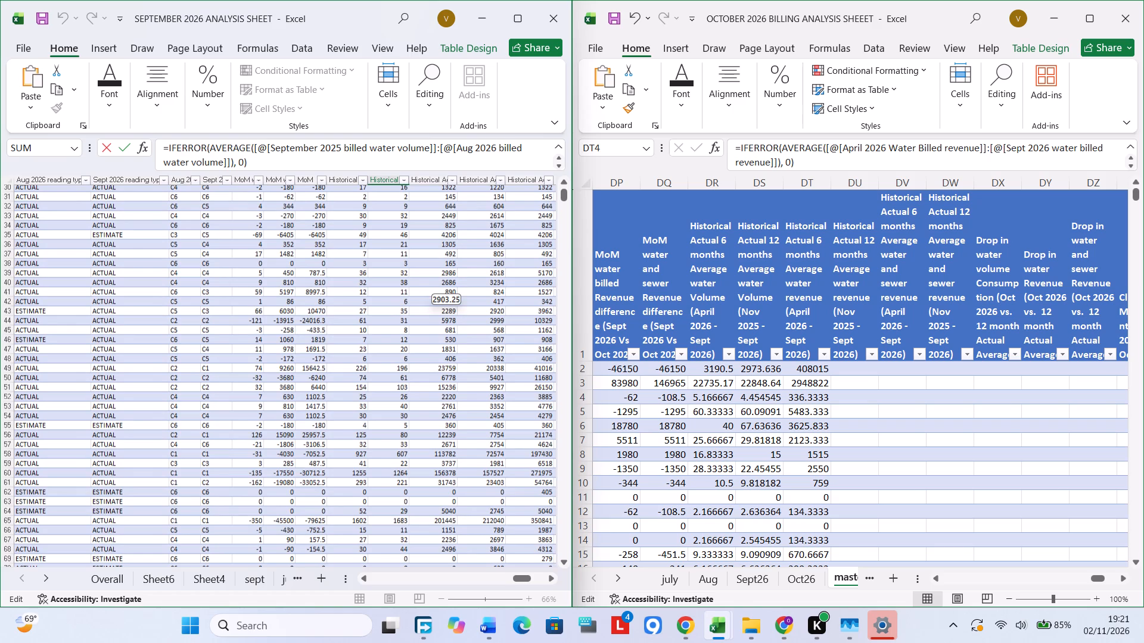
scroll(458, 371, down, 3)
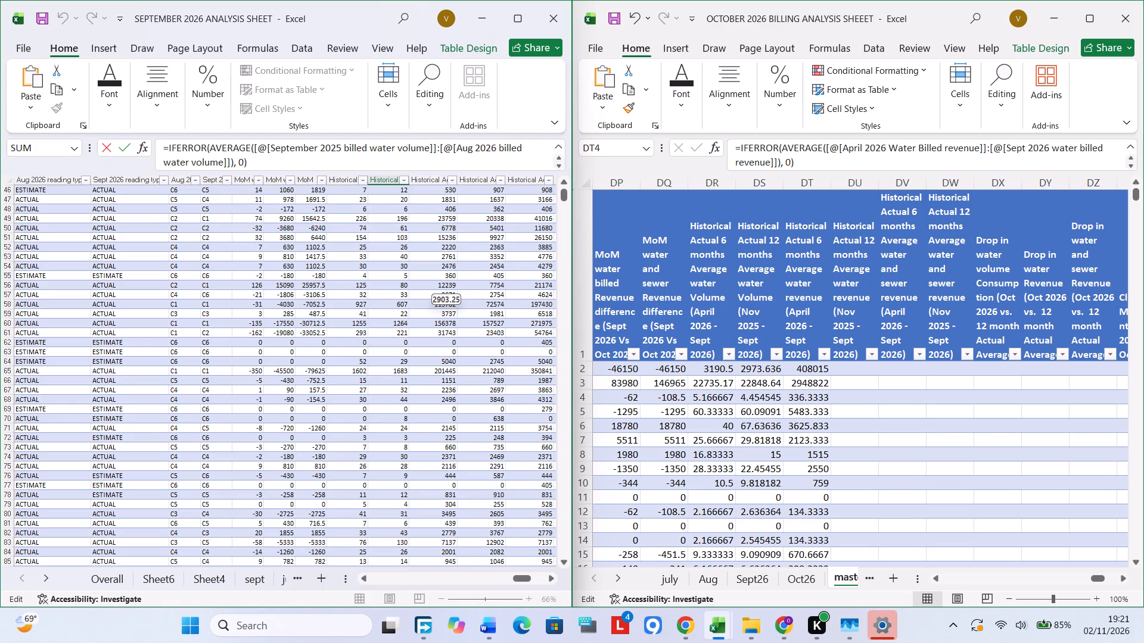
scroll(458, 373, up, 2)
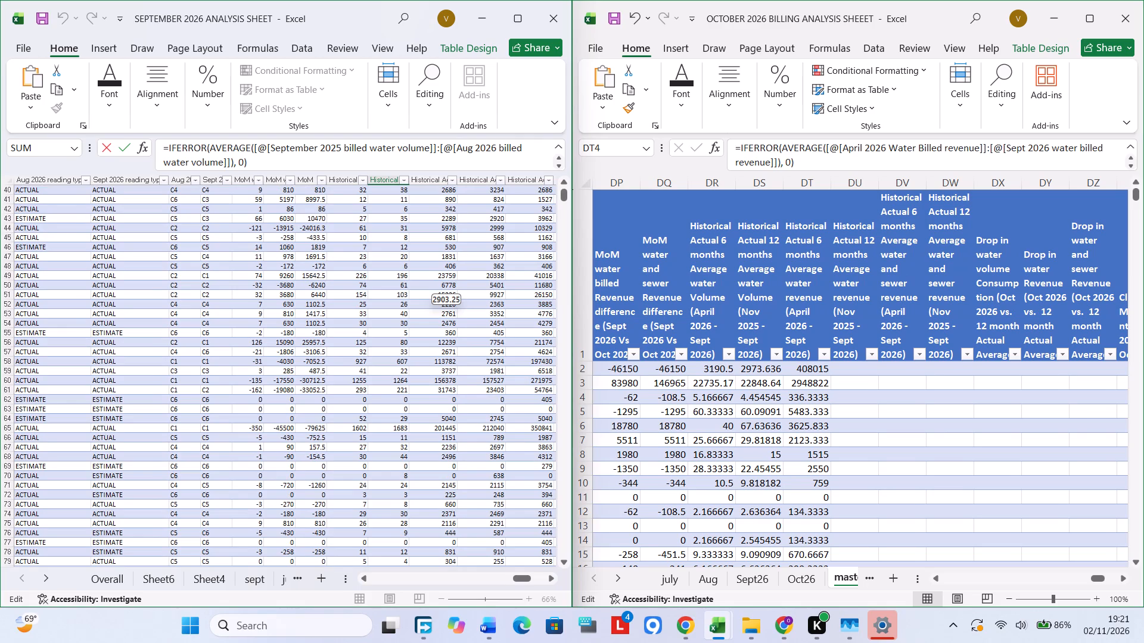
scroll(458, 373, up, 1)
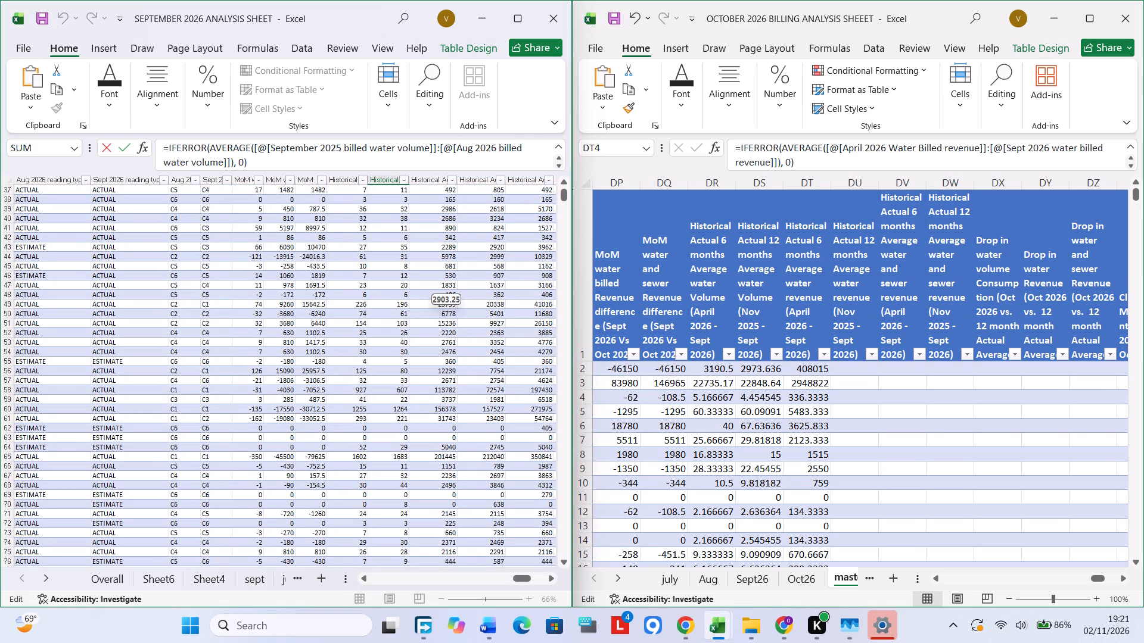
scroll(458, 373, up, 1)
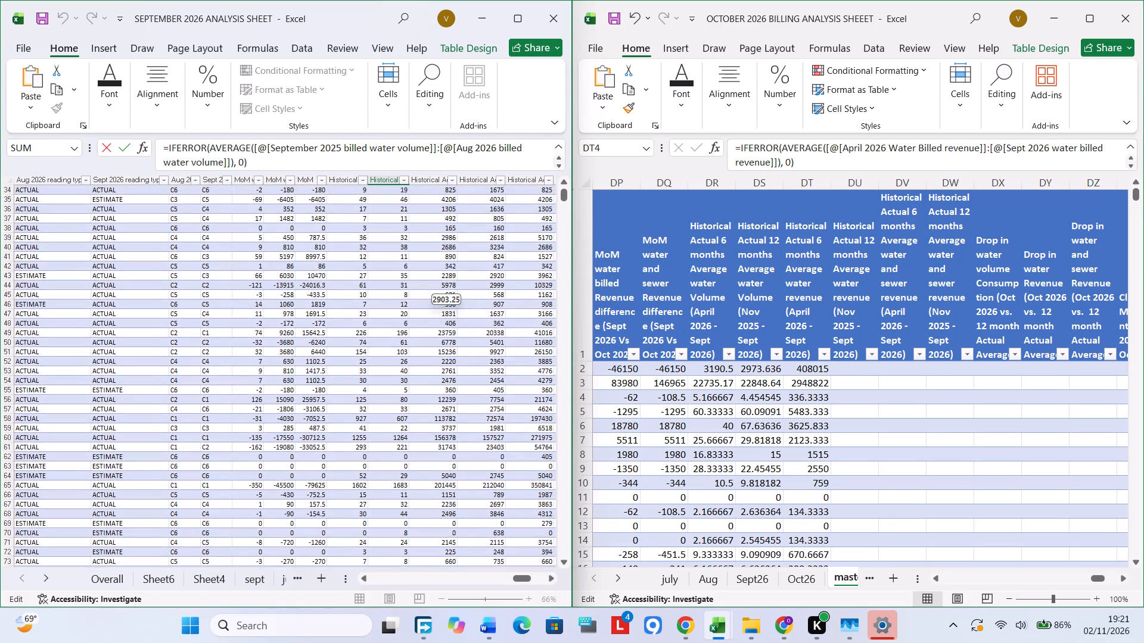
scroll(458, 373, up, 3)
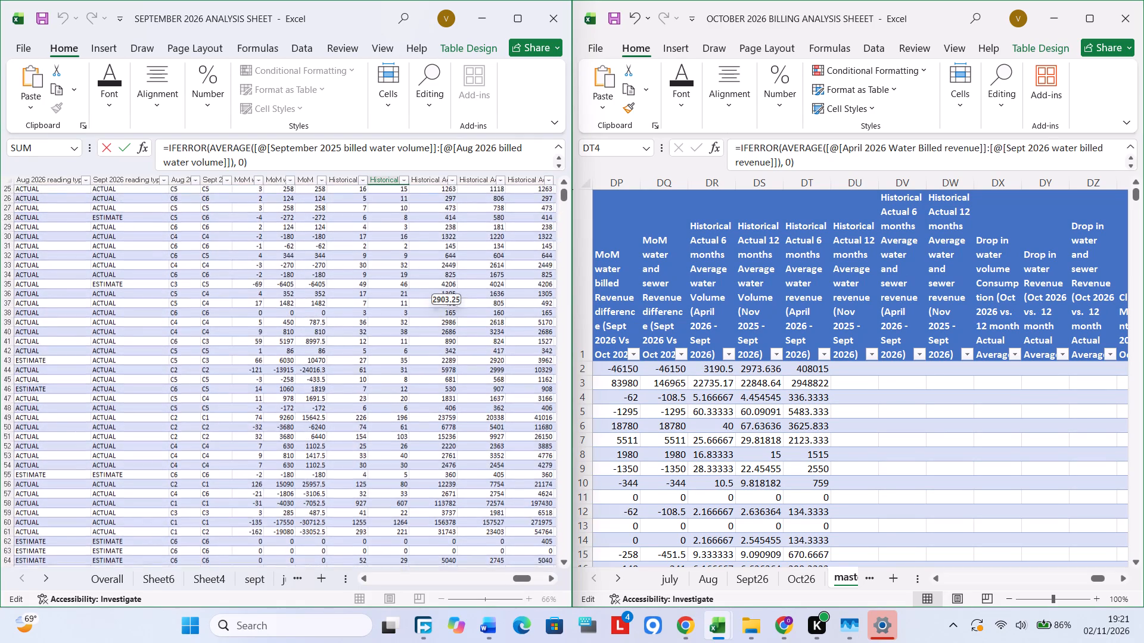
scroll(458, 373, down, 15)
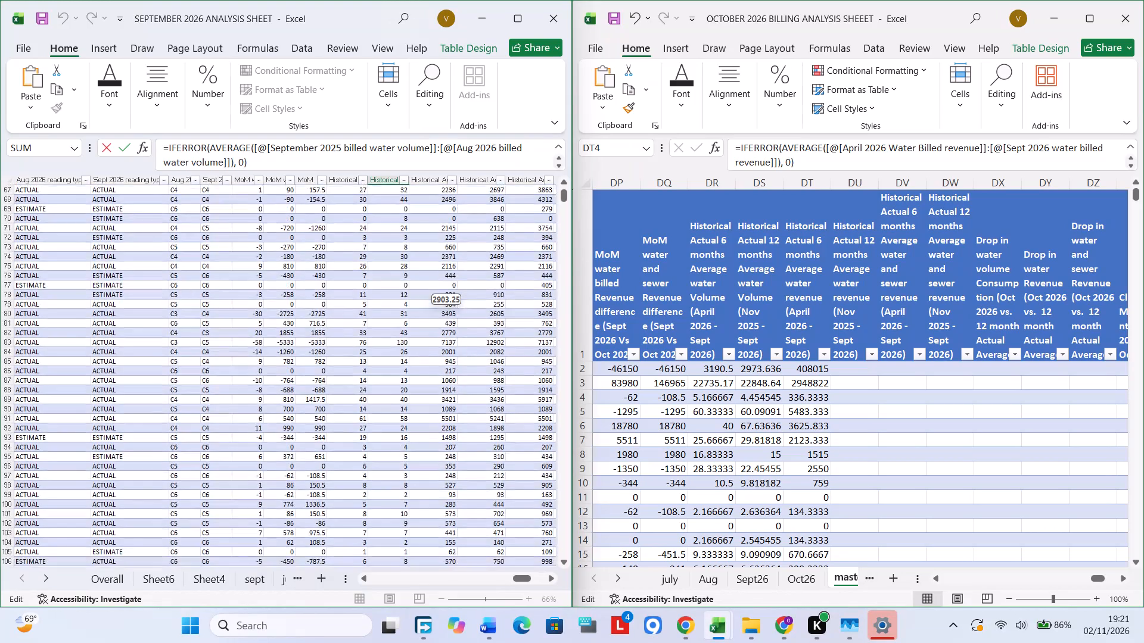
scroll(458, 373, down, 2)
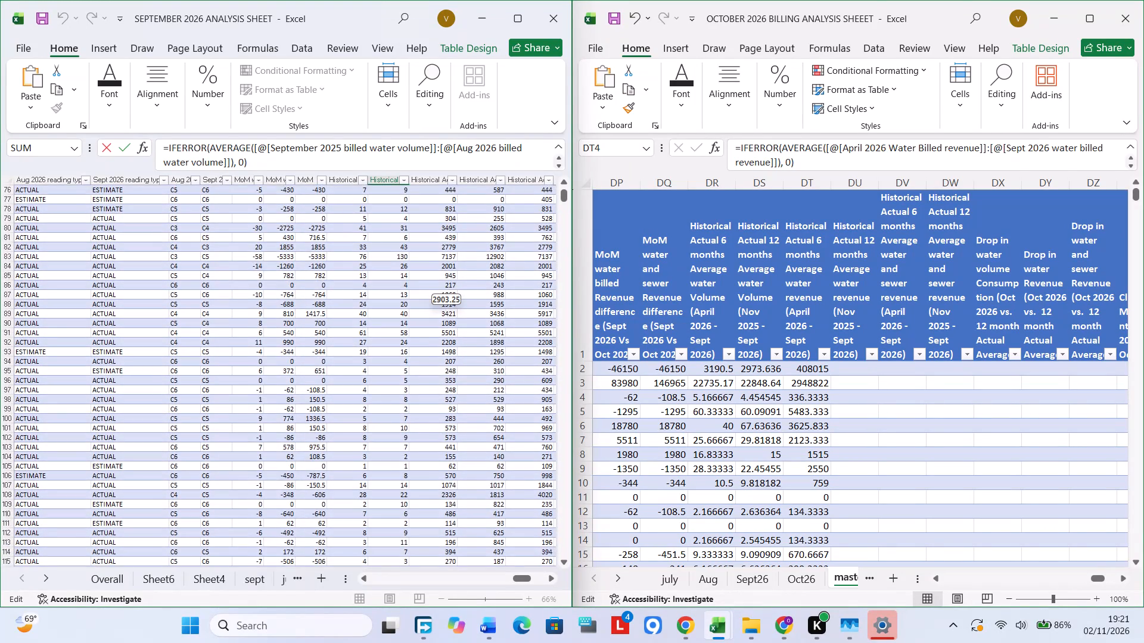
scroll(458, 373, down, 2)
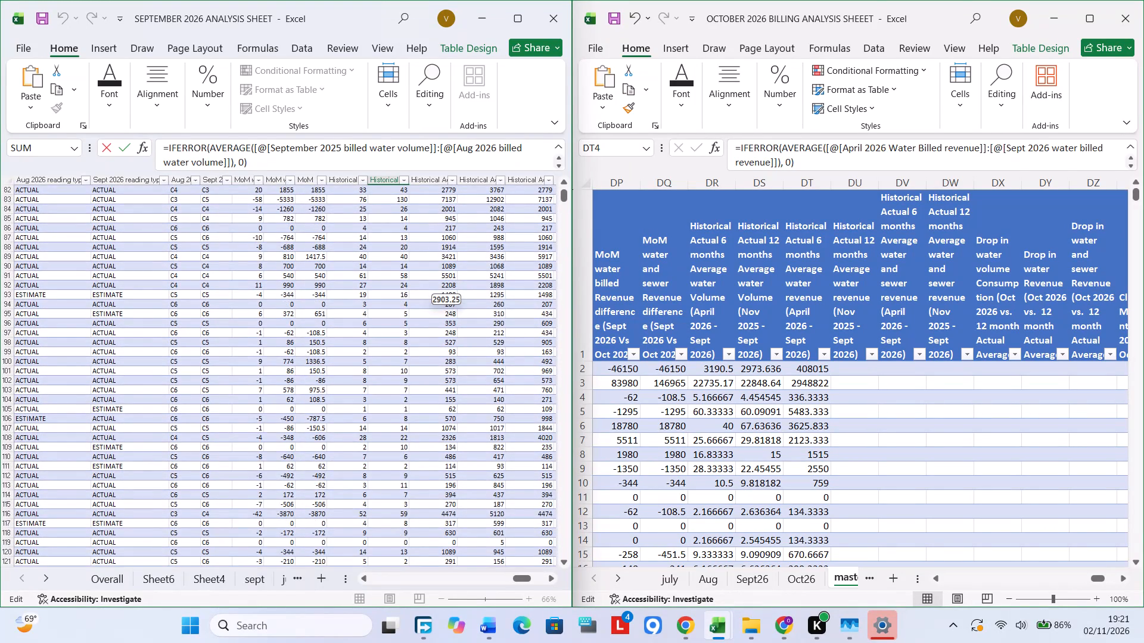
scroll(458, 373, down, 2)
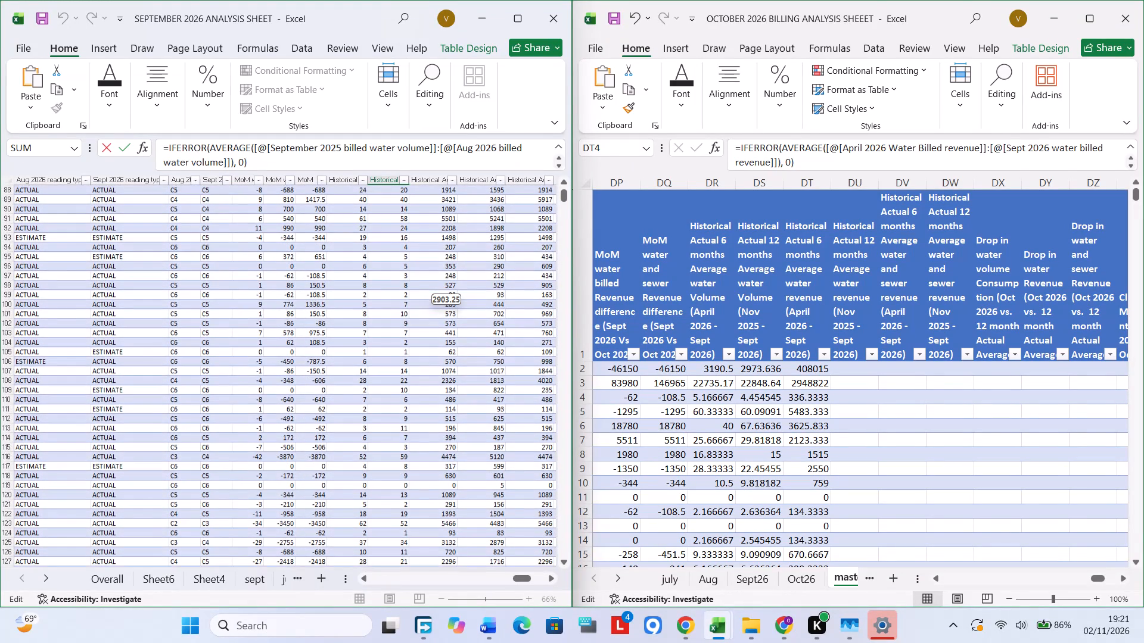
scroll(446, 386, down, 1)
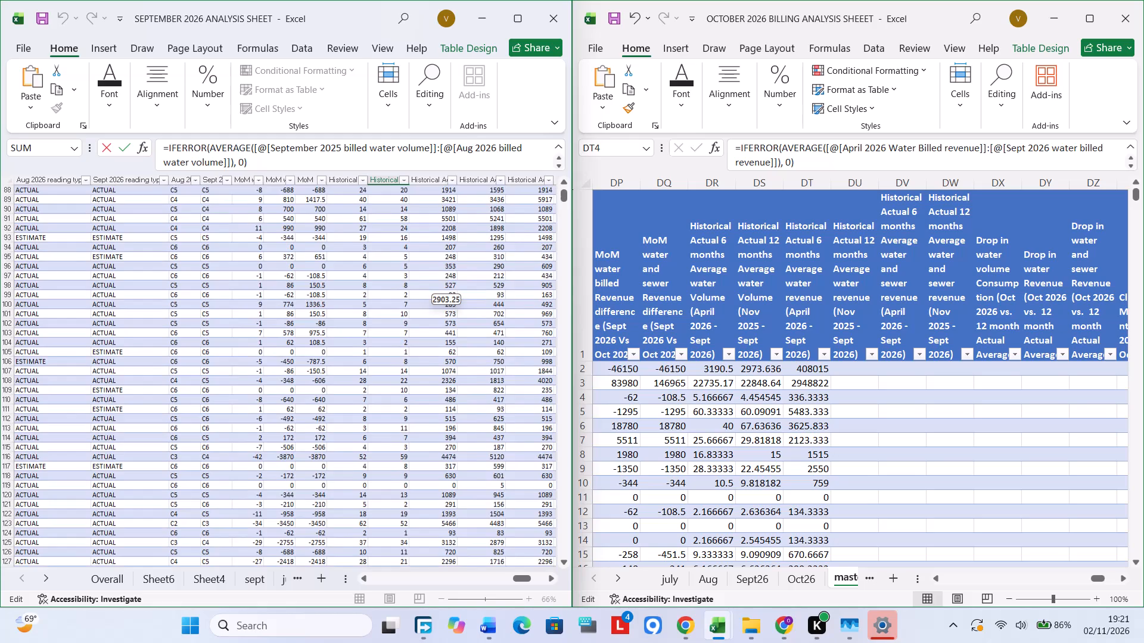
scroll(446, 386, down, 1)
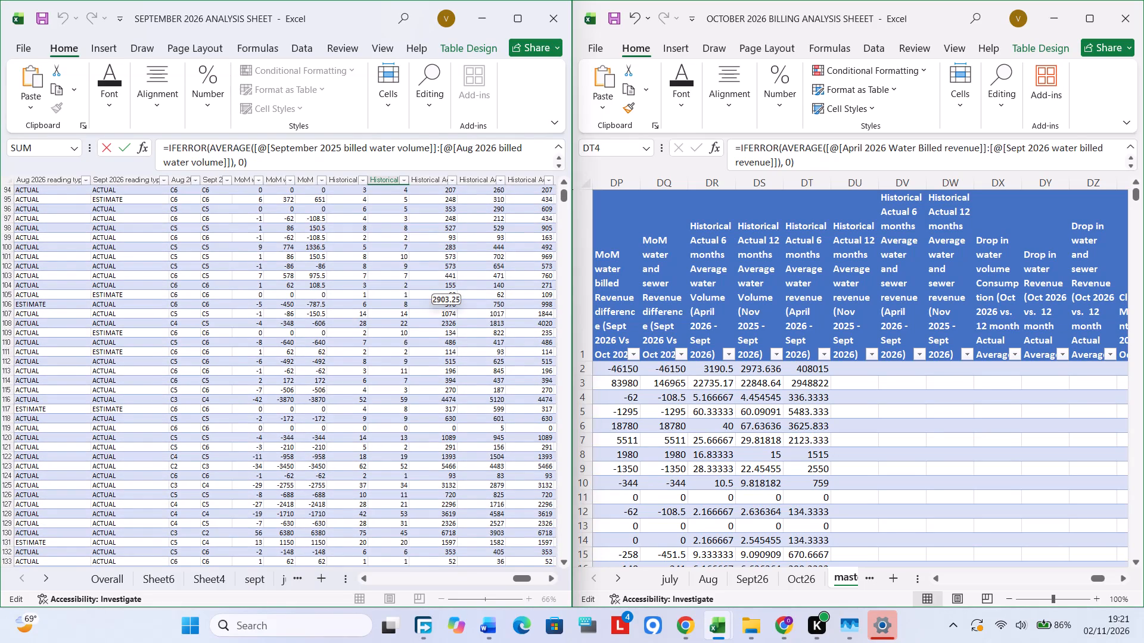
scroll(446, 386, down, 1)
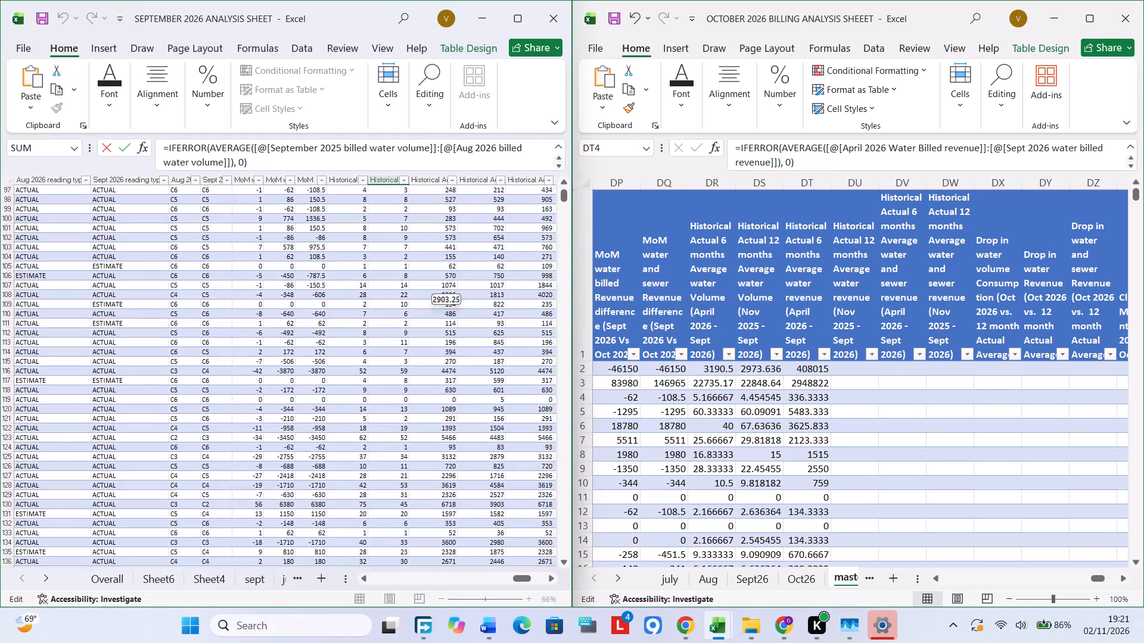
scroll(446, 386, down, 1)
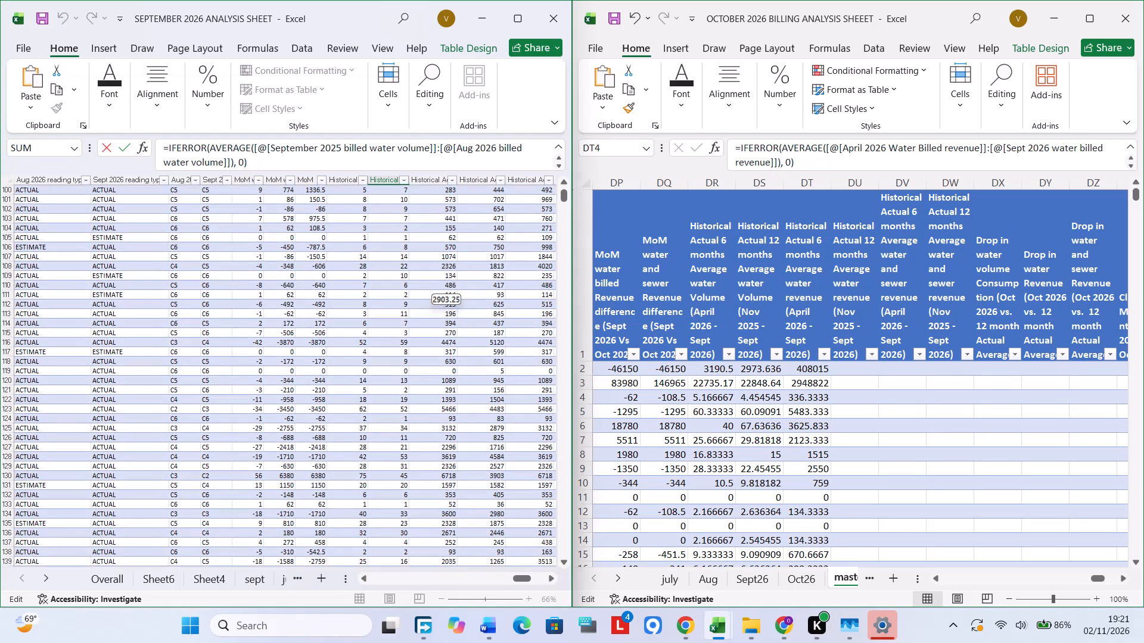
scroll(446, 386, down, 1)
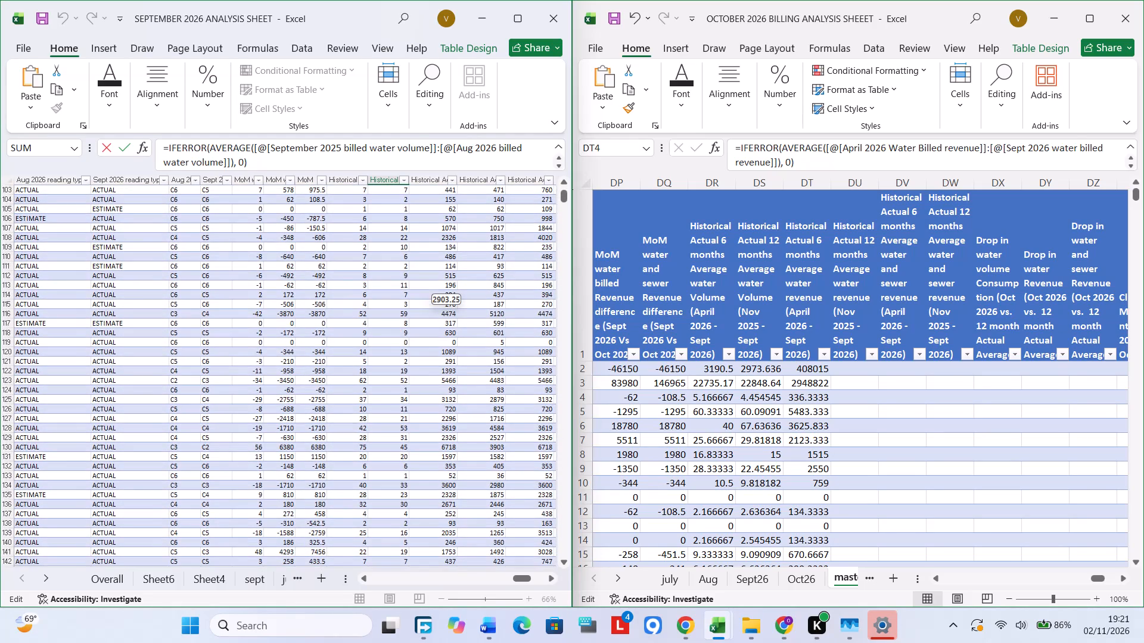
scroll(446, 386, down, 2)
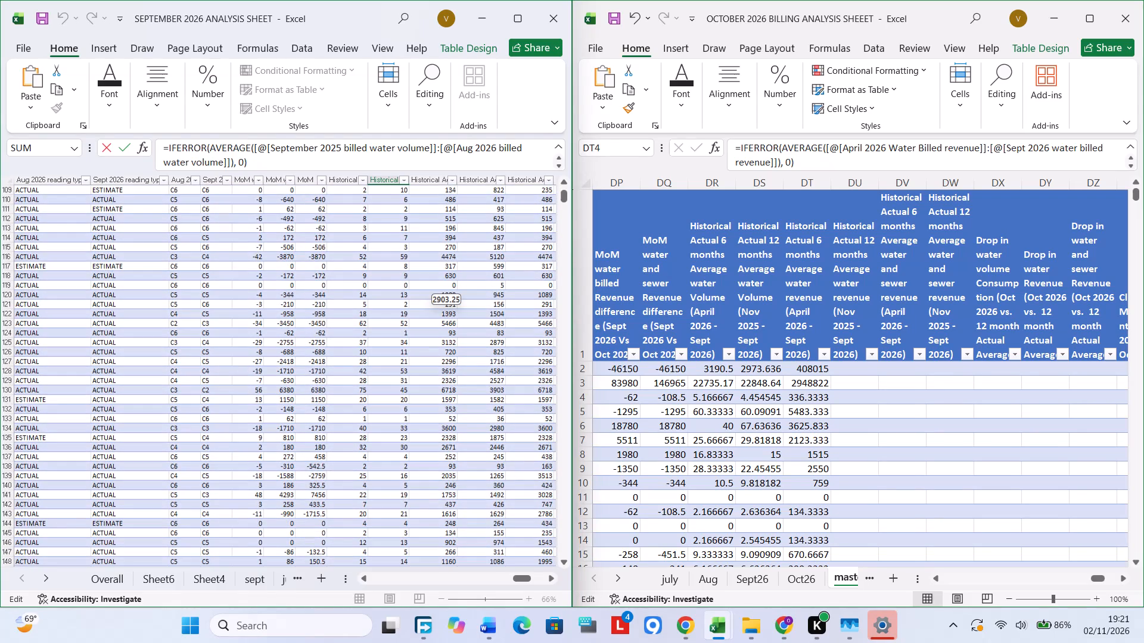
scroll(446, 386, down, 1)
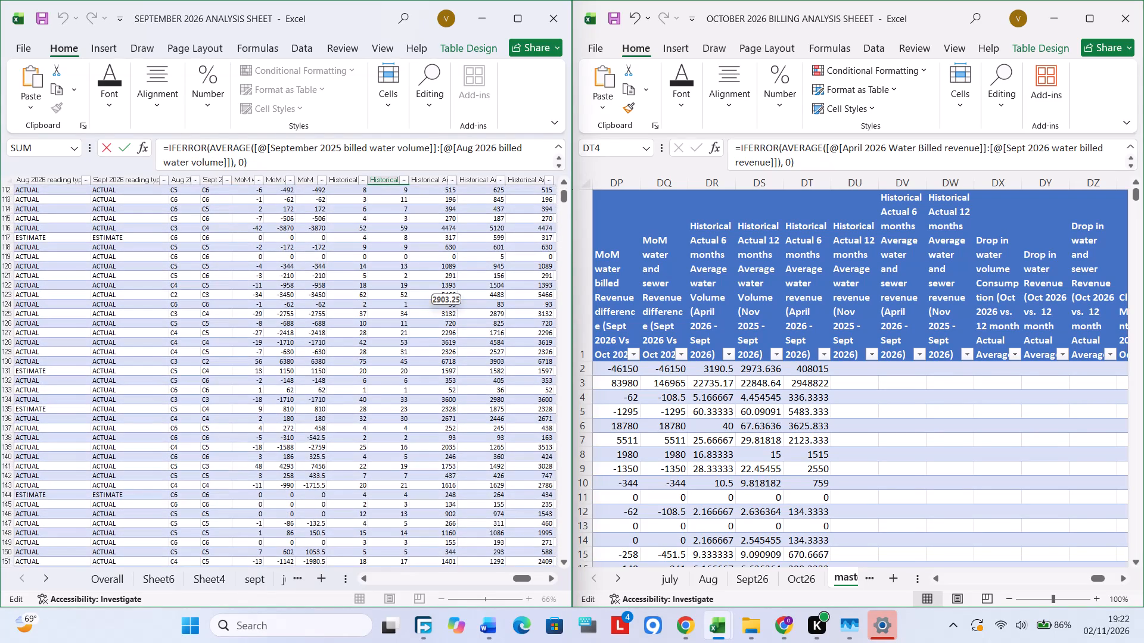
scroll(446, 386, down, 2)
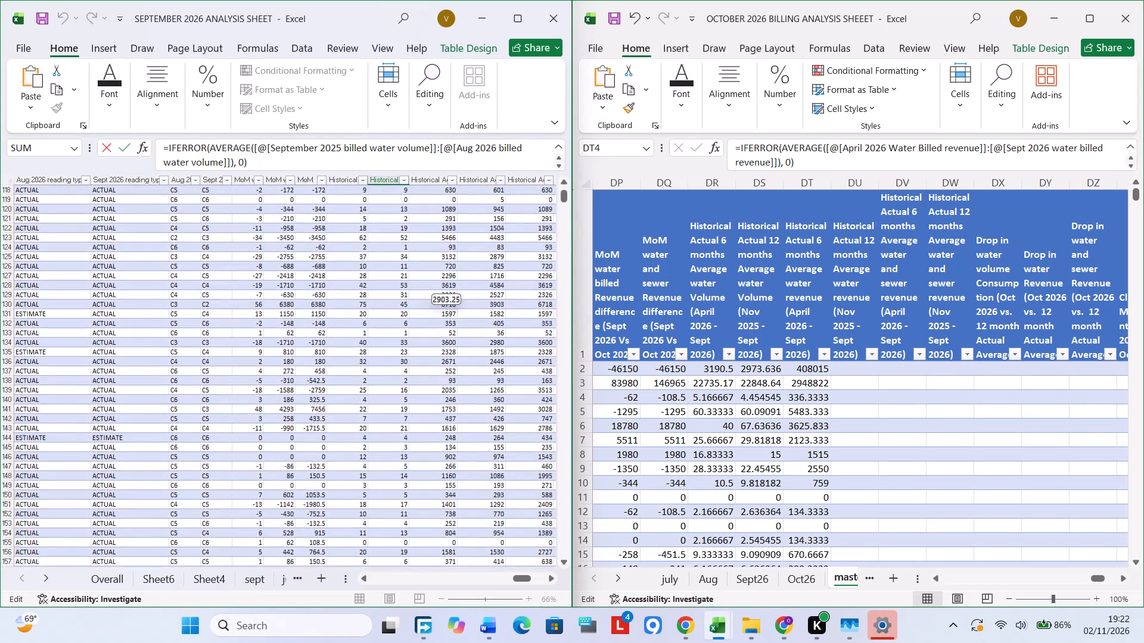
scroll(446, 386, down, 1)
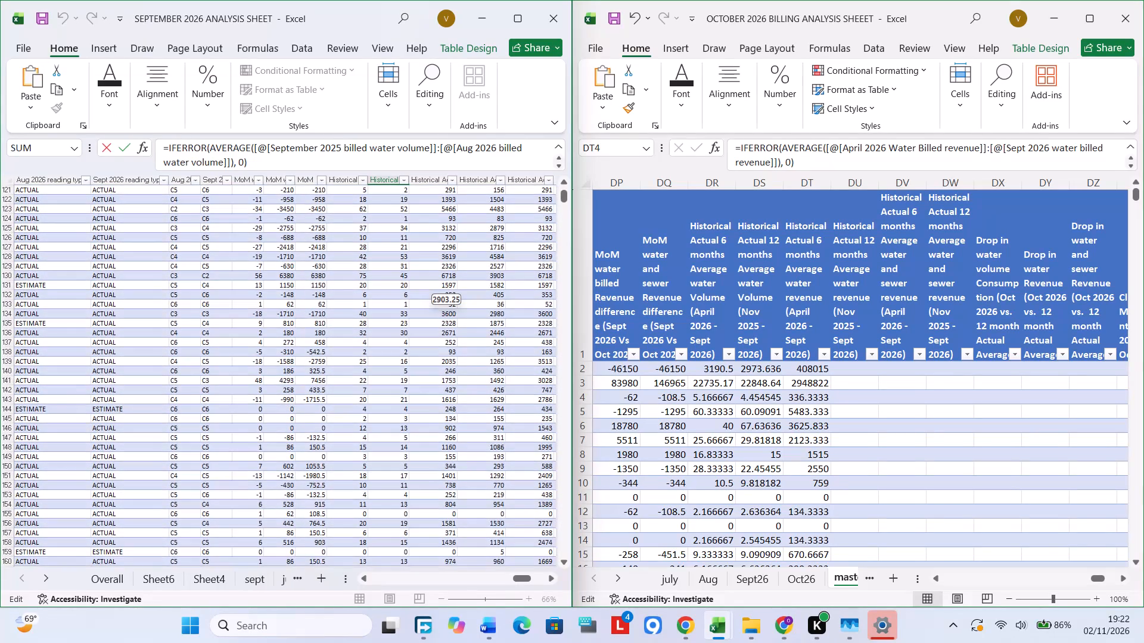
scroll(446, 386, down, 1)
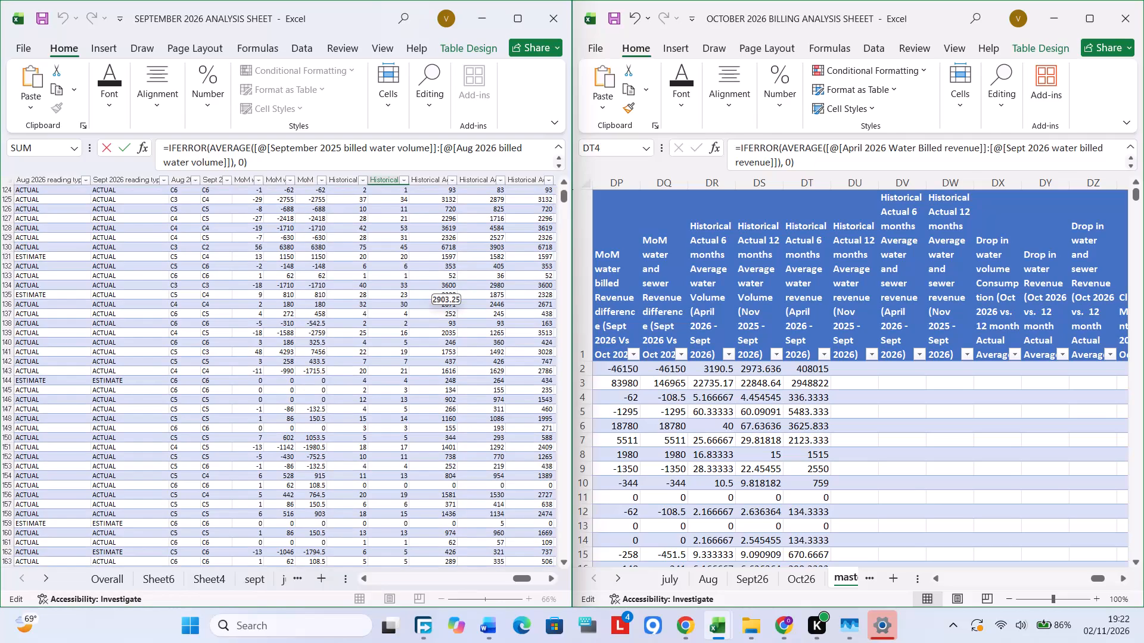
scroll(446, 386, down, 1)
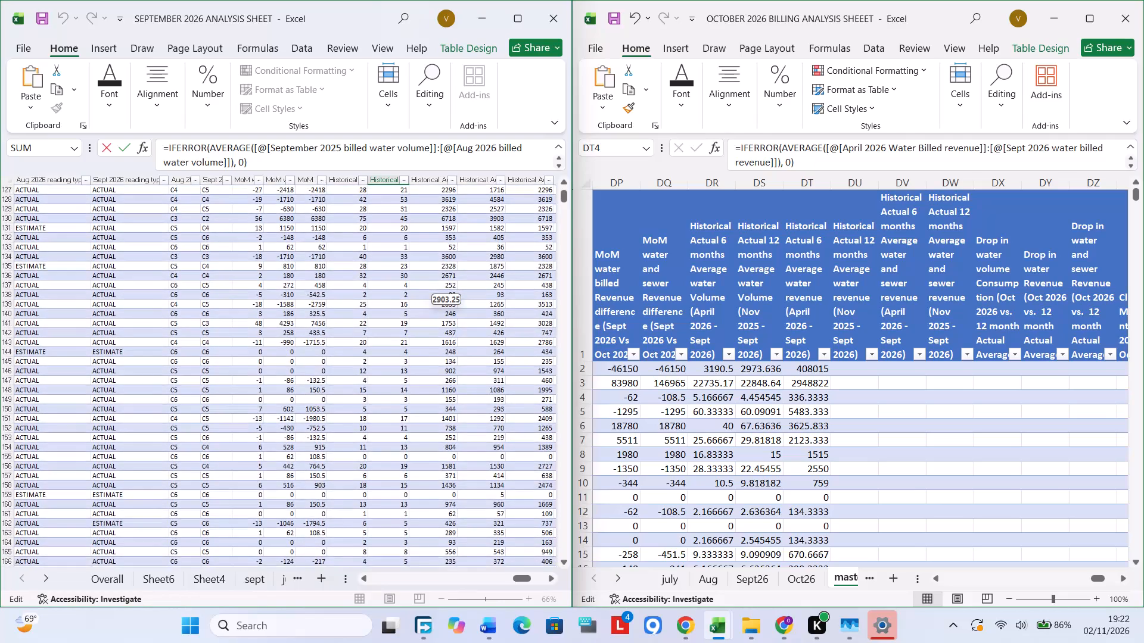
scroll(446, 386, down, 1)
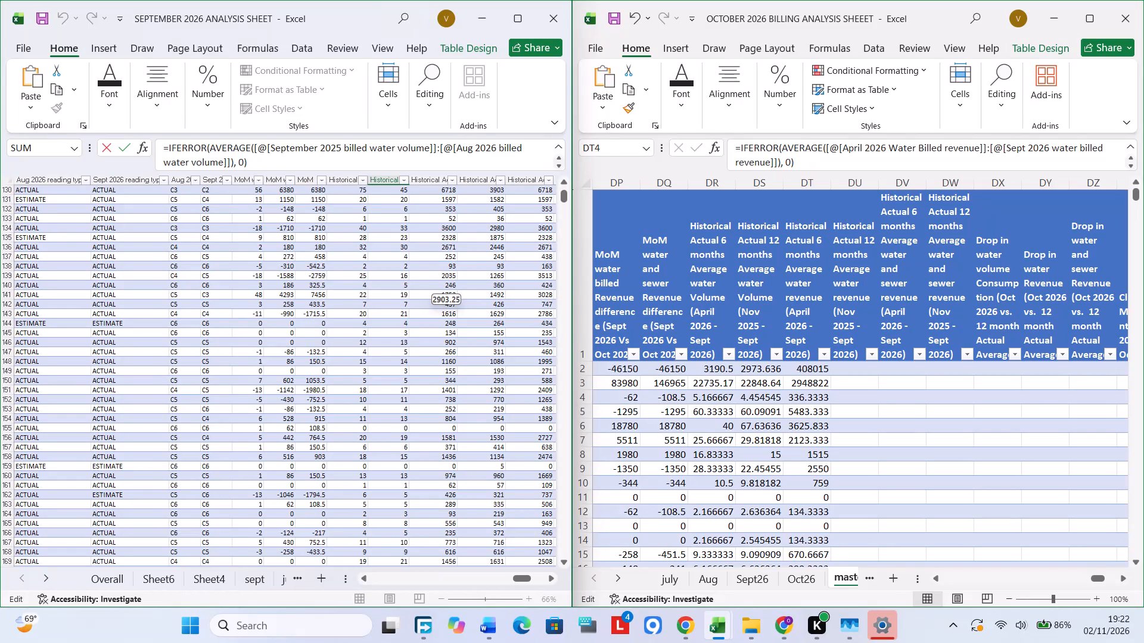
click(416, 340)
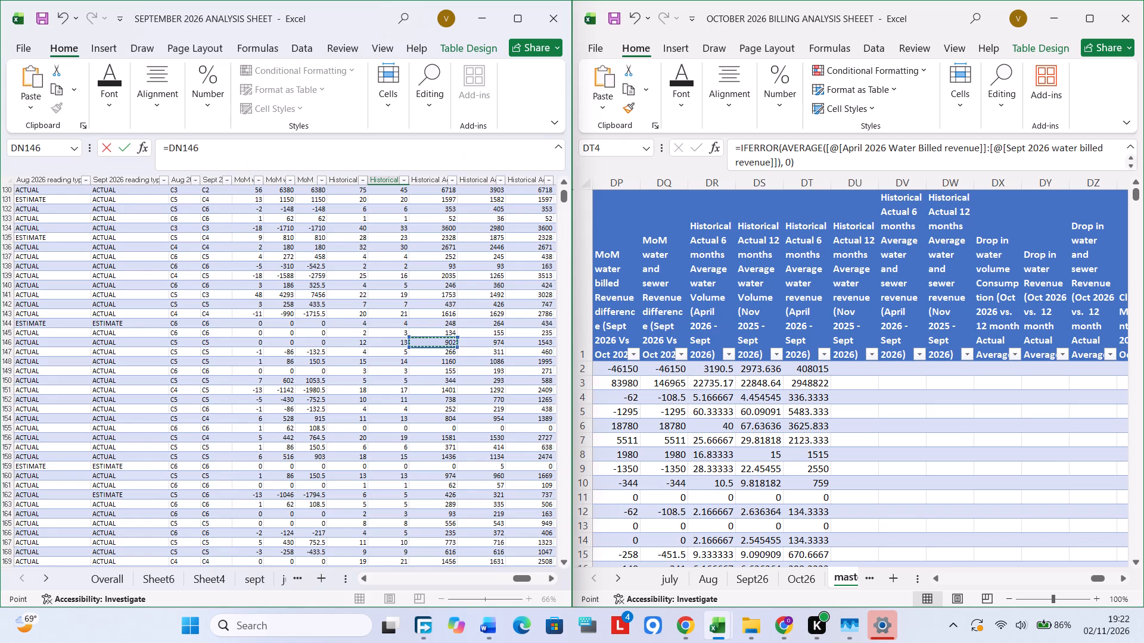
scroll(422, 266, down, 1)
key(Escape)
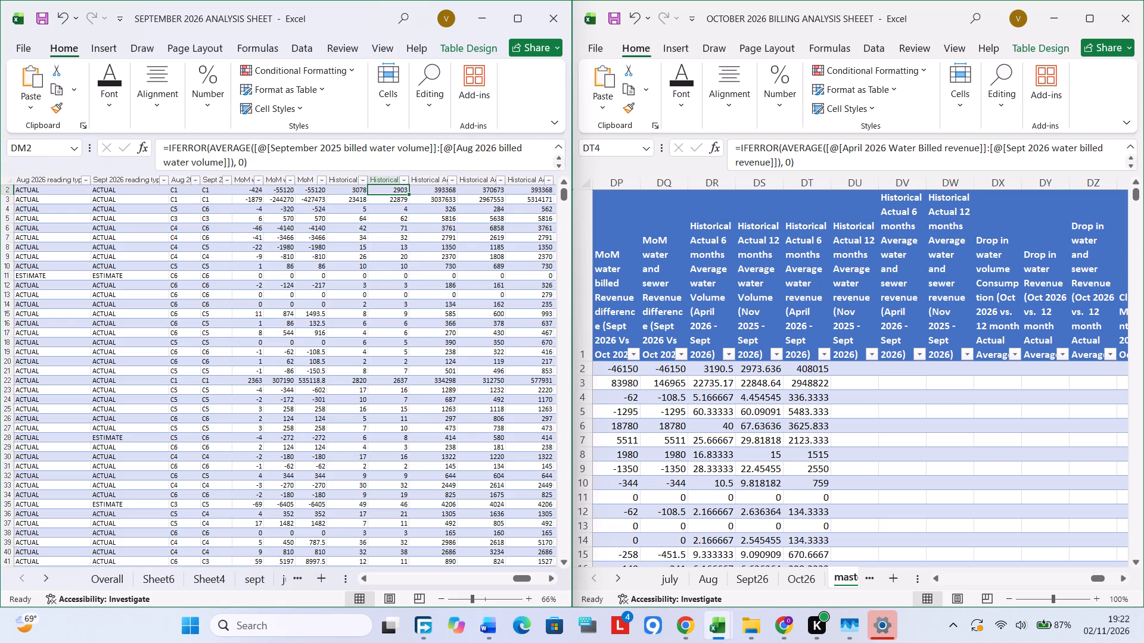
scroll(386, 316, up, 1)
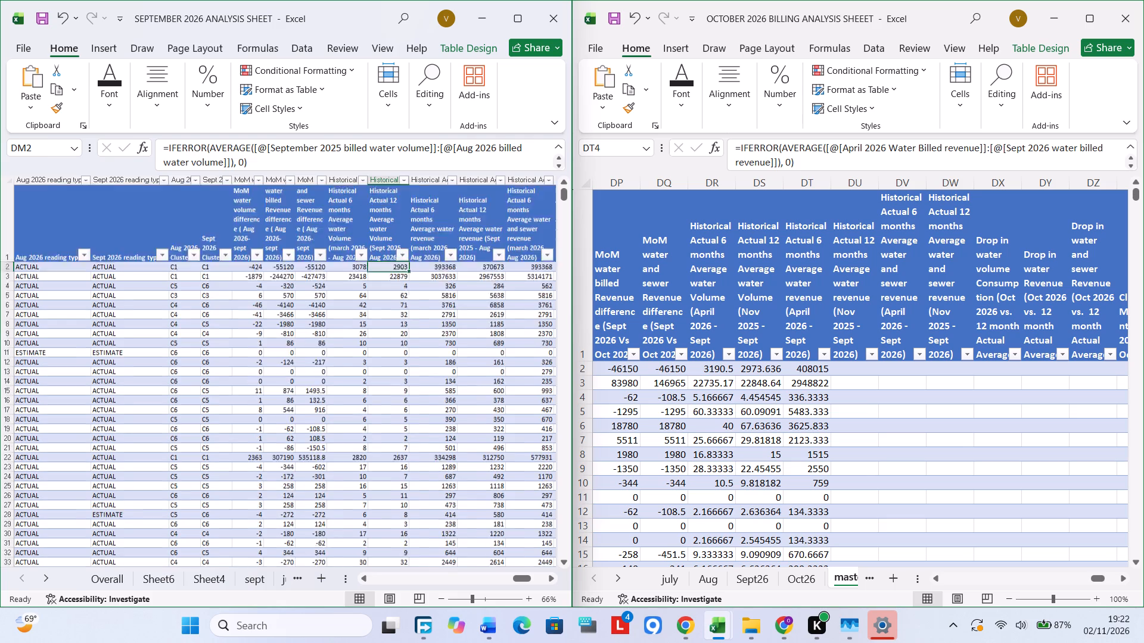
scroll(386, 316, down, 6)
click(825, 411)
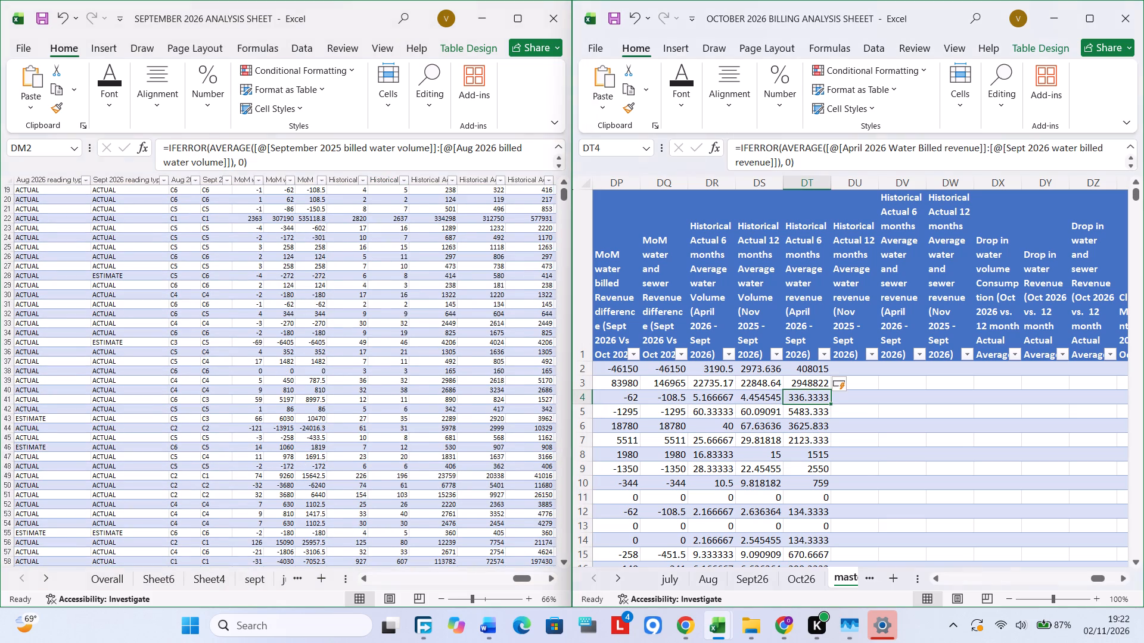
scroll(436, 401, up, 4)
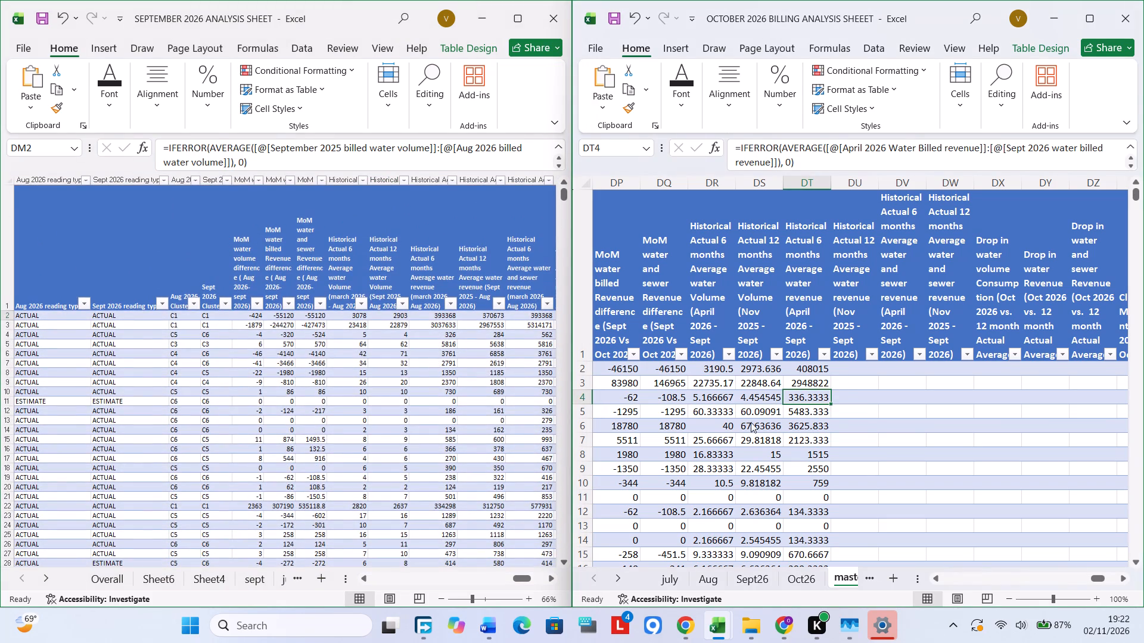
Copy the text of the historical 12-month average water revenue formula from DO2 of the September workbook.
click(474, 288)
scroll(474, 288, left, 3)
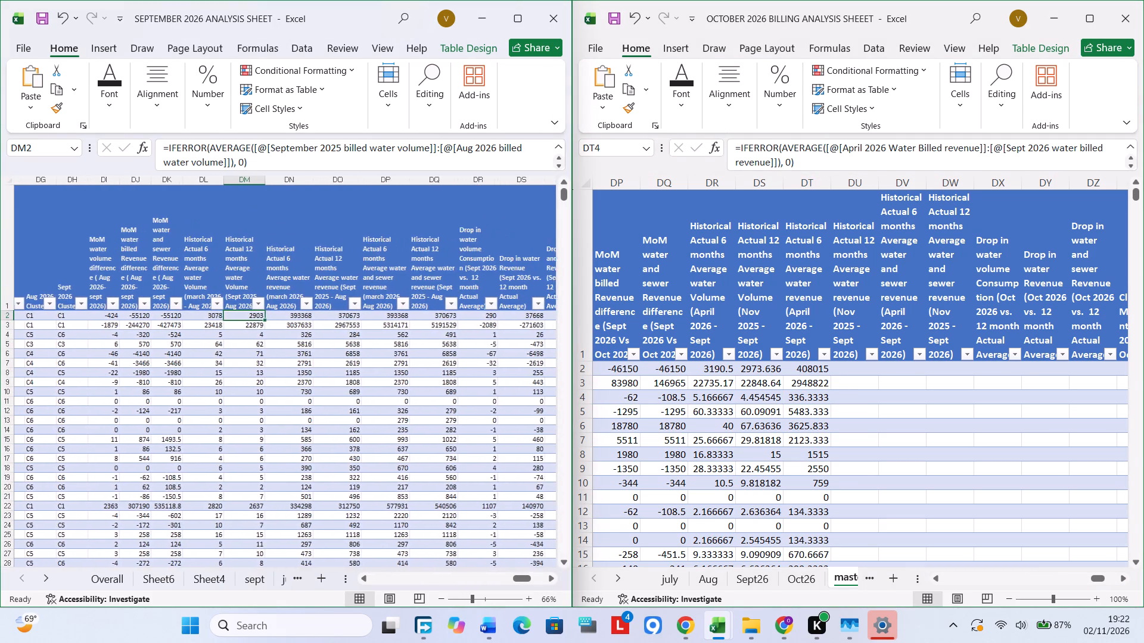
scroll(451, 297, left, 1)
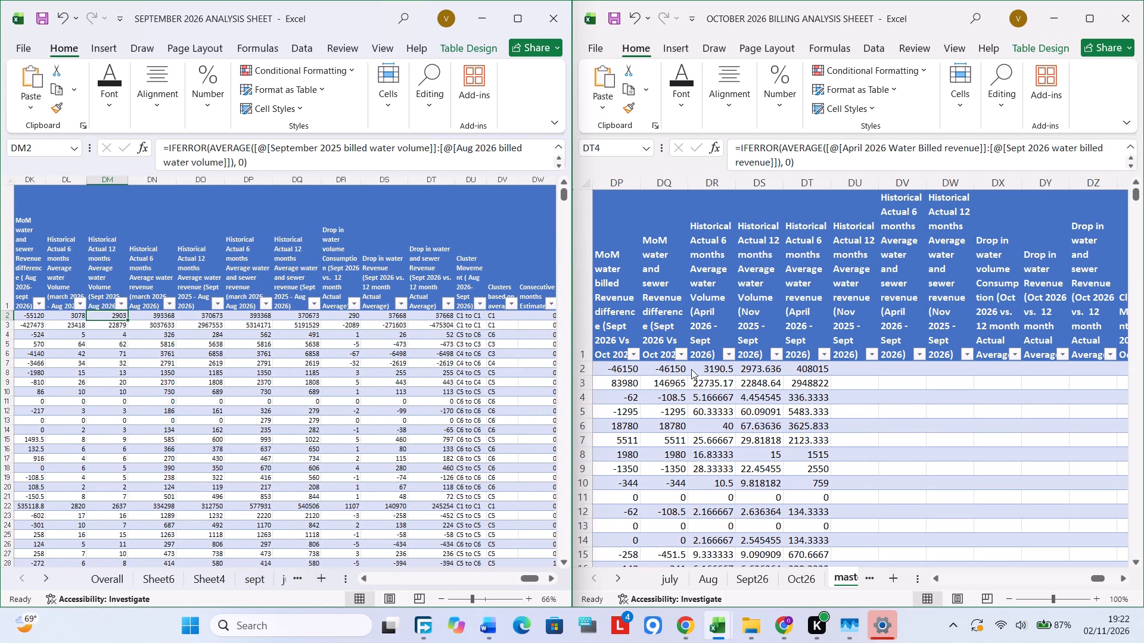
click(815, 351)
click(788, 371)
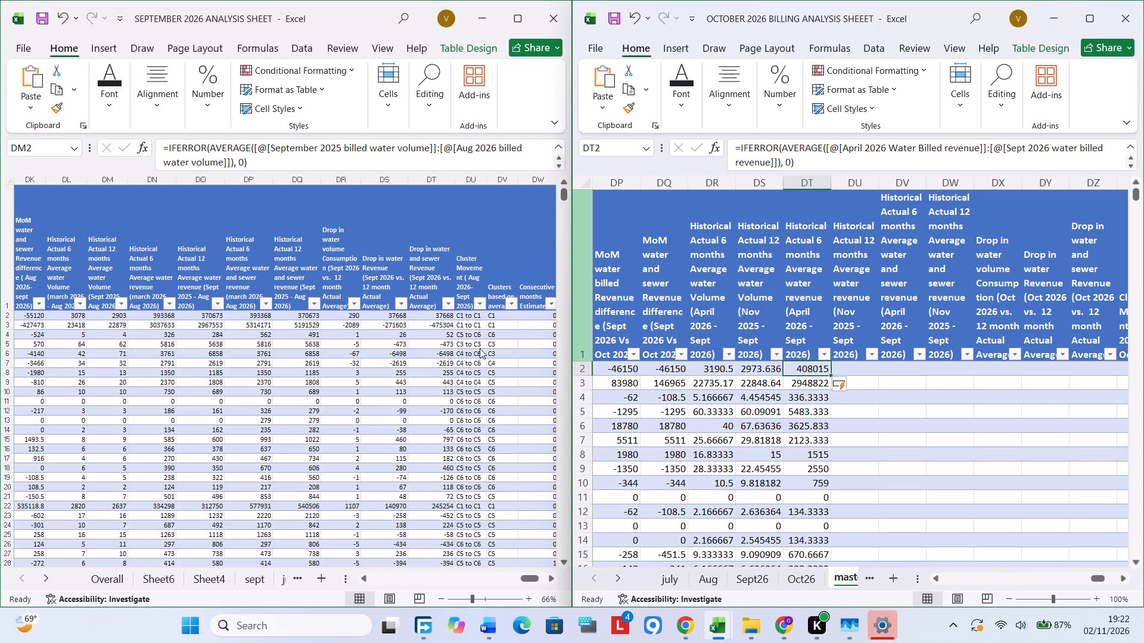
click(235, 331)
click(279, 331)
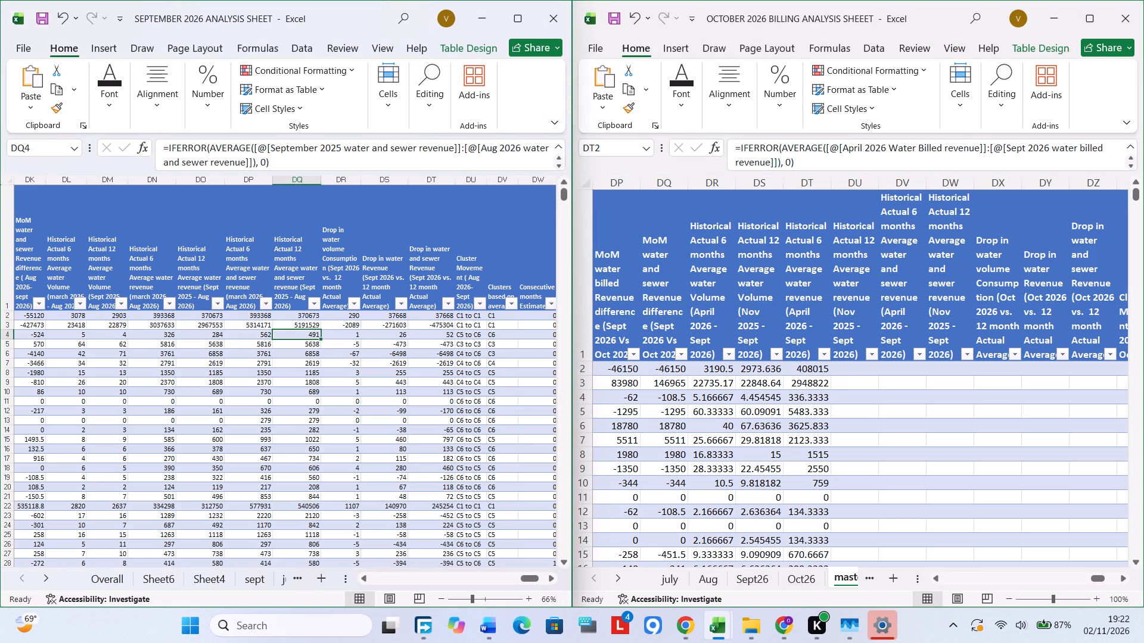
click(197, 316)
double_click(197, 316)
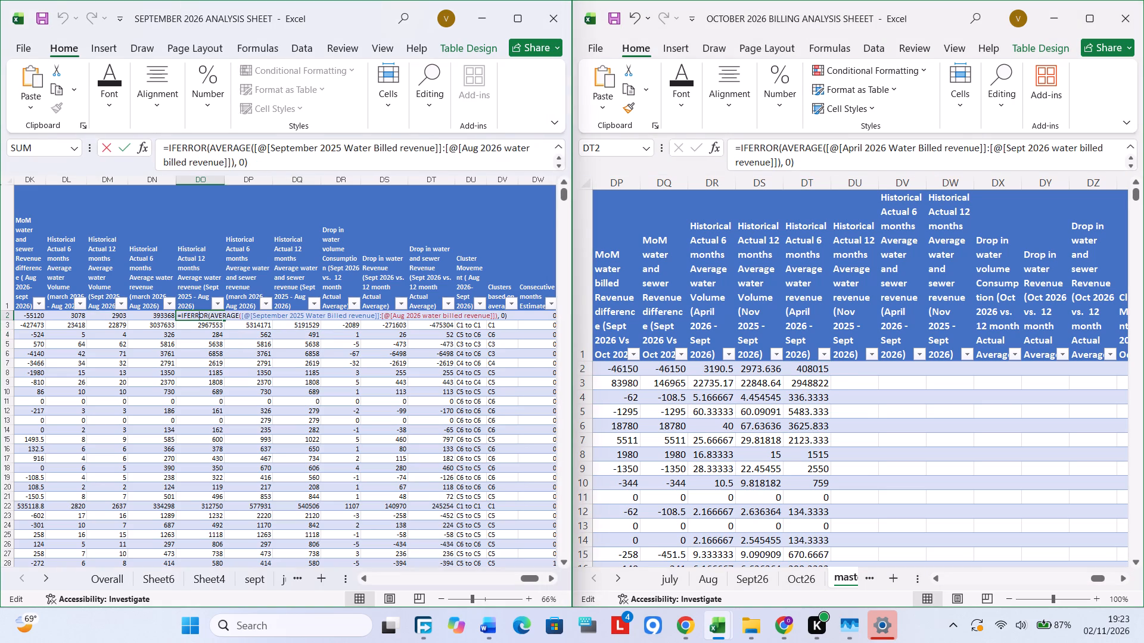
key(ctrl+a)
key(ctrl+c)
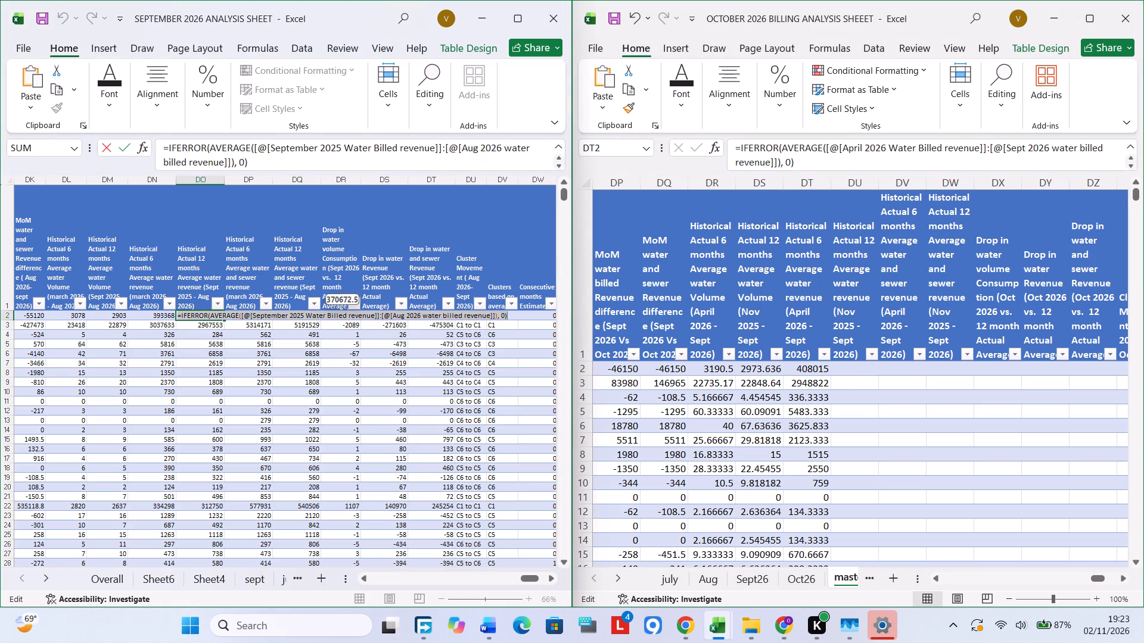
key(Escape)
Paste the copied formula into DU2 of the October master table and replace its AVERAGE range start with November 2025 Water Billed revenue.
click(787, 351)
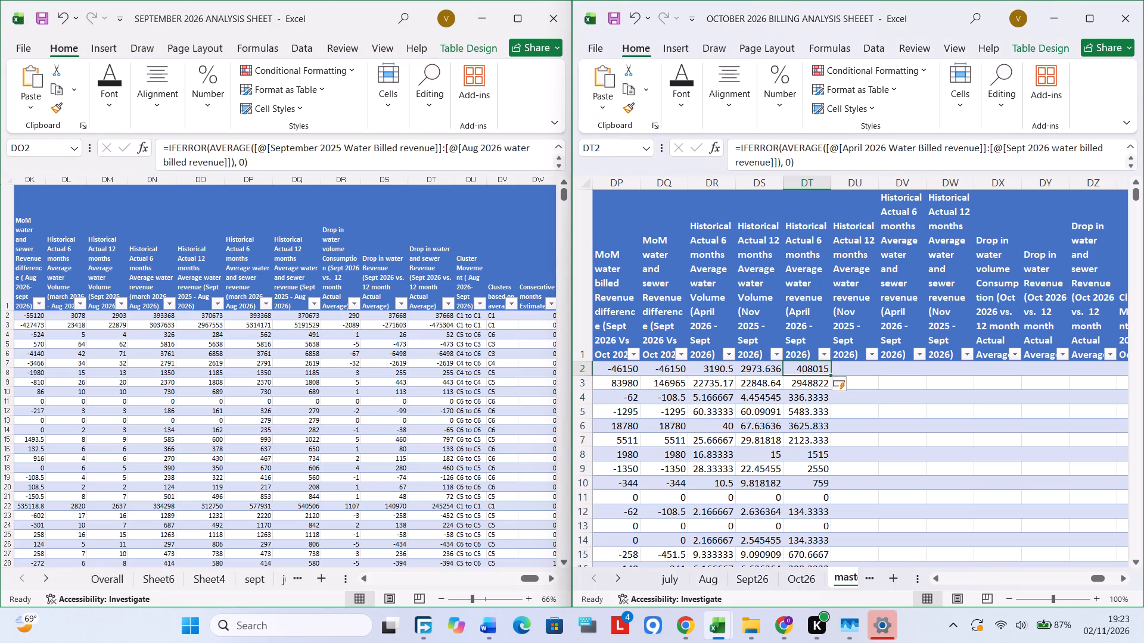
triple_click(847, 369)
key(ctrl+v)
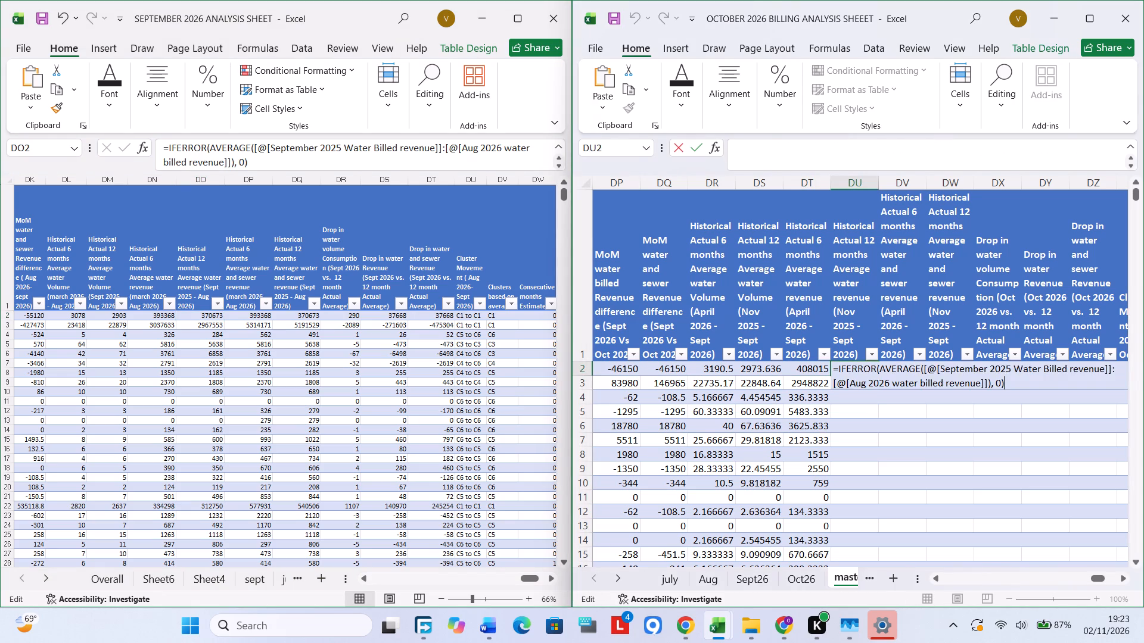
click(988, 367)
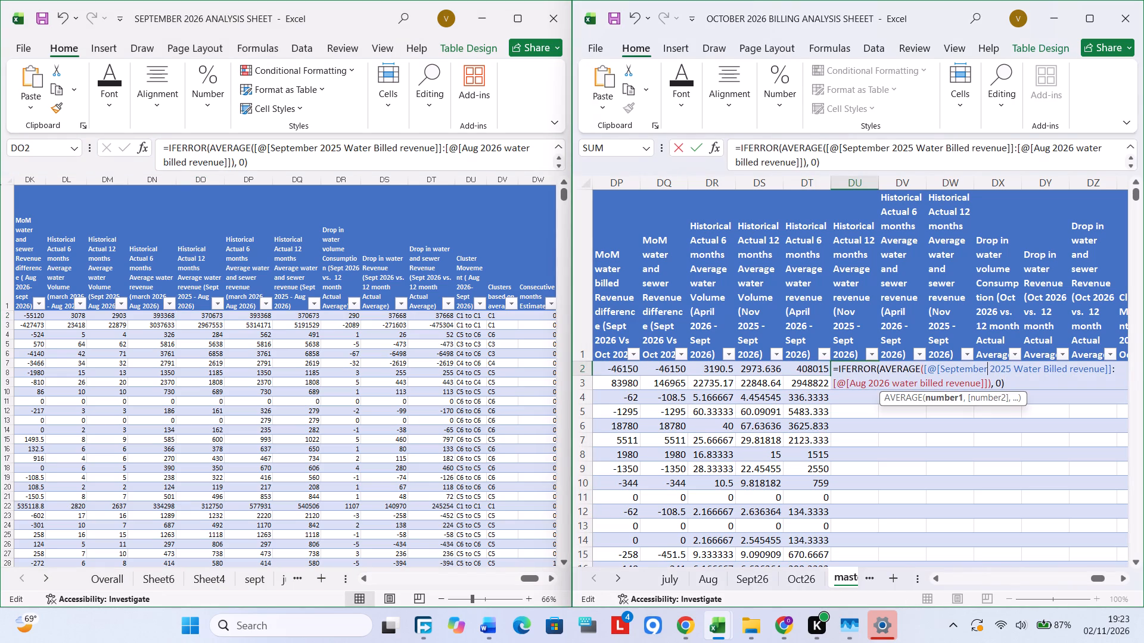
drag(943, 369, 1102, 364)
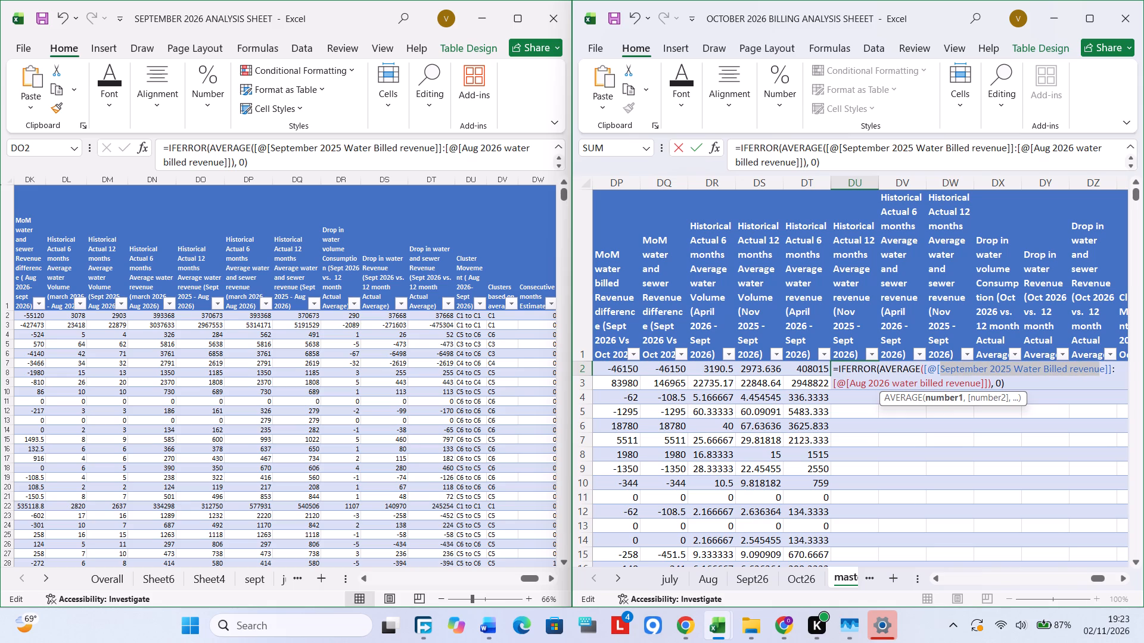
click(979, 382)
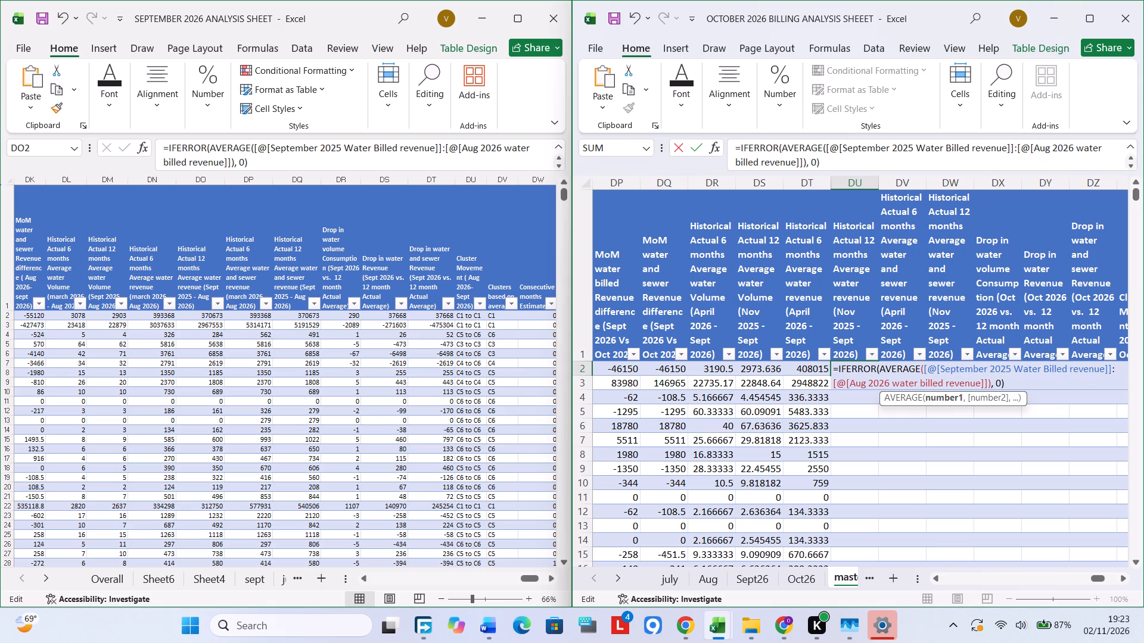
click(938, 366)
drag(939, 366, 960, 373)
drag(960, 373, 1103, 374)
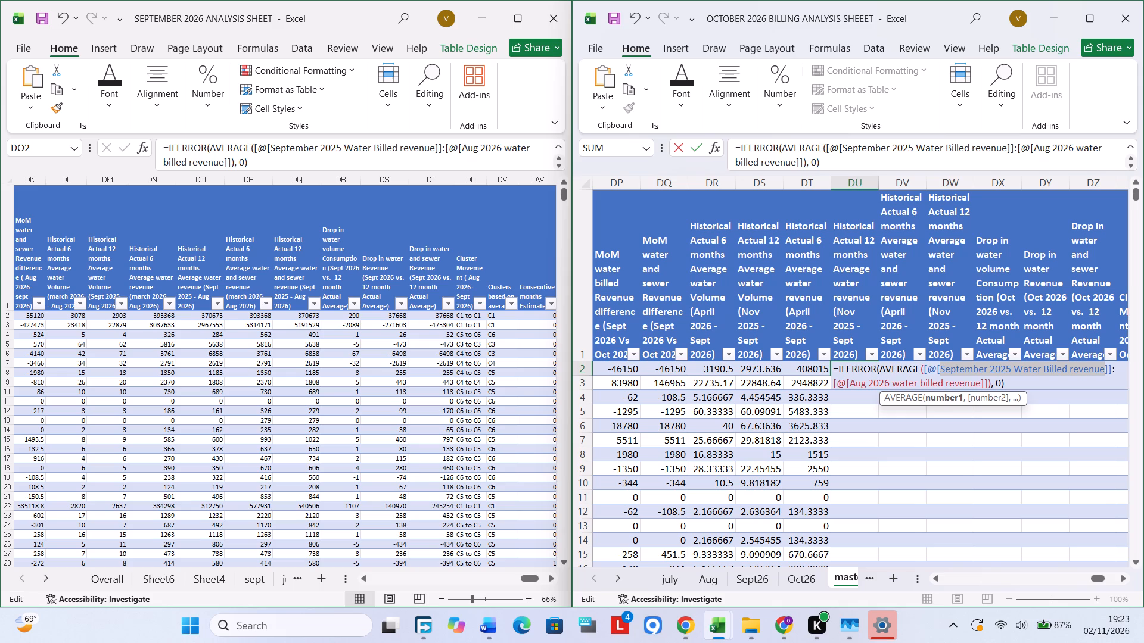
drag(987, 369, 941, 371)
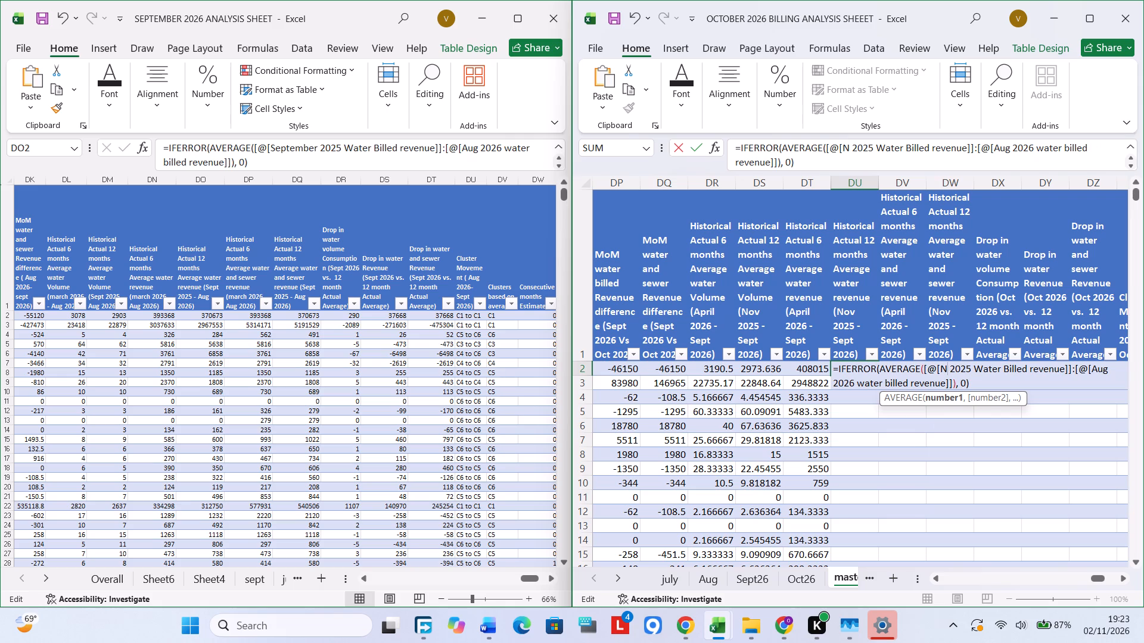
key(v)
key(BackSpace)
text(ov)
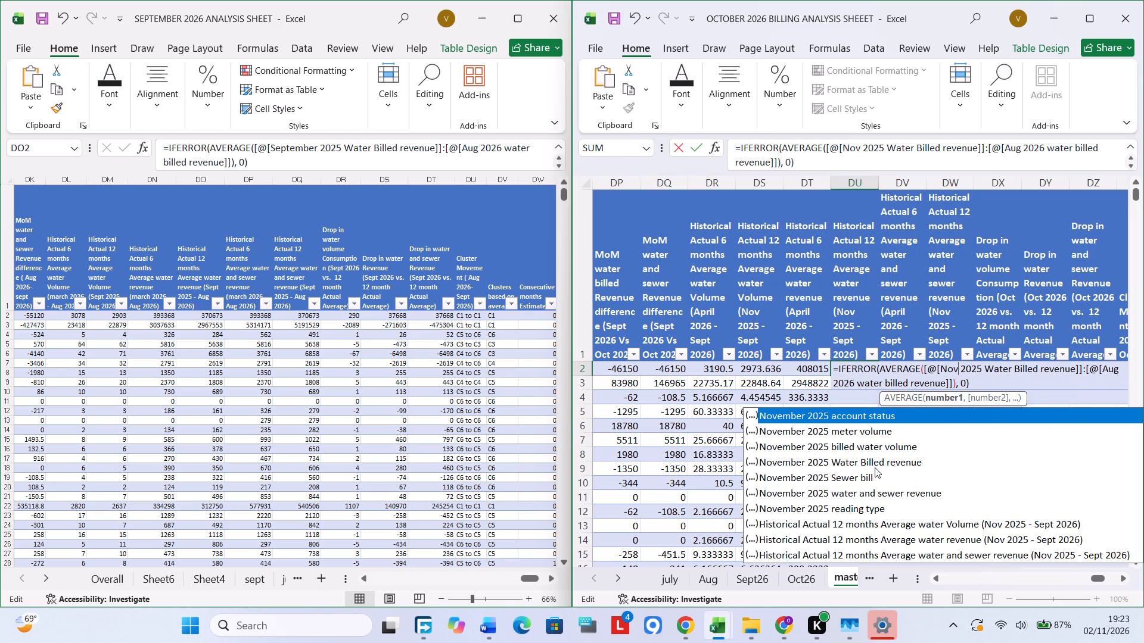
click(875, 467)
double_click(875, 467)
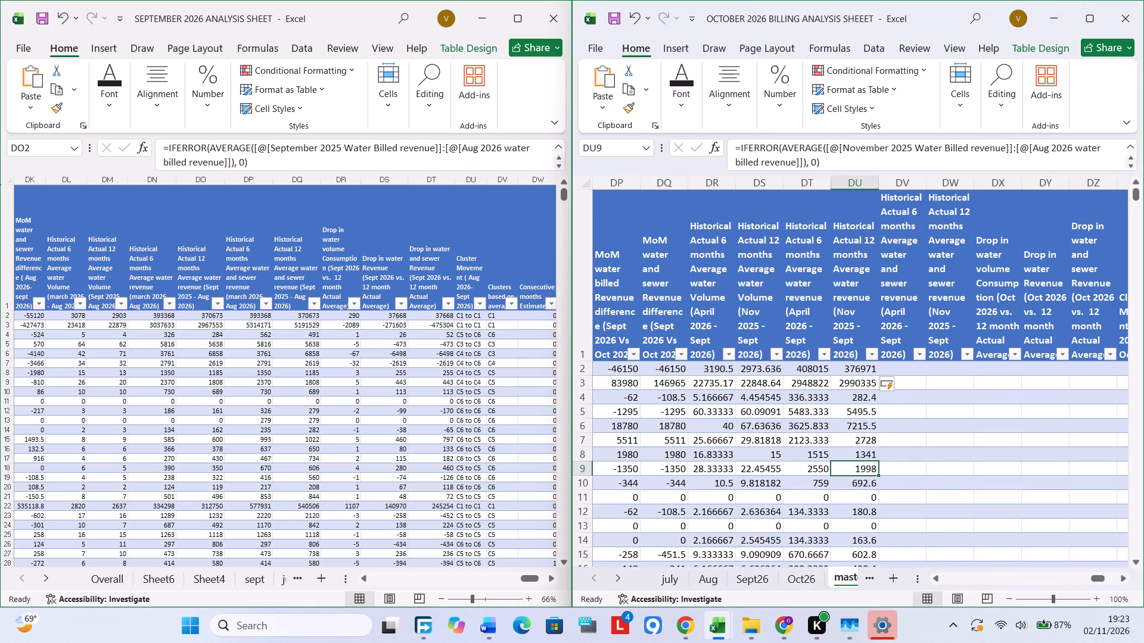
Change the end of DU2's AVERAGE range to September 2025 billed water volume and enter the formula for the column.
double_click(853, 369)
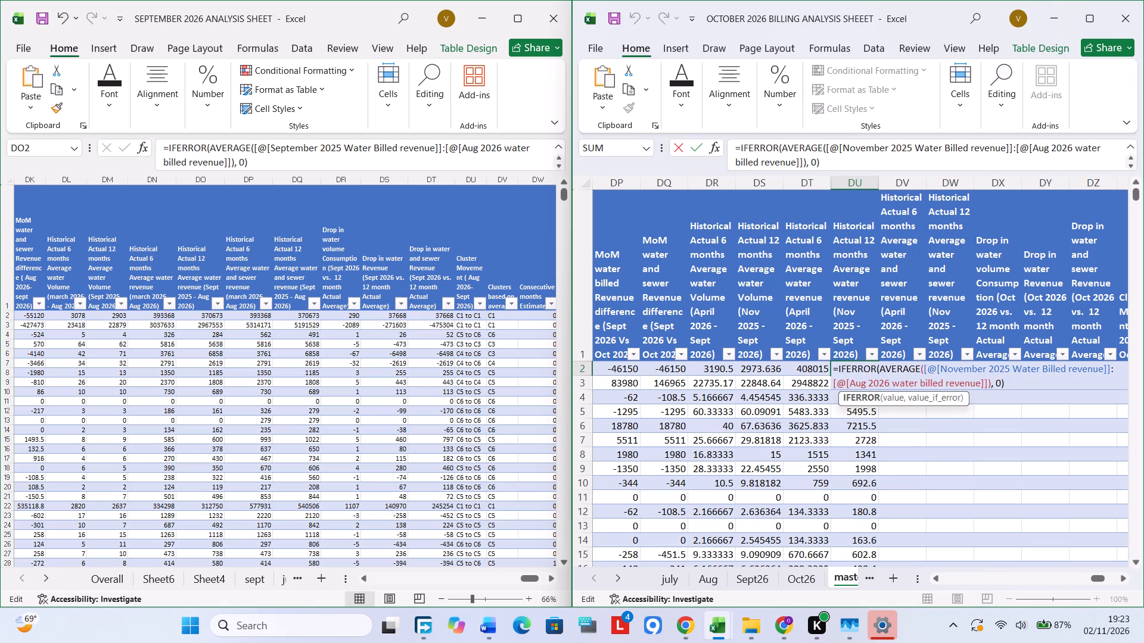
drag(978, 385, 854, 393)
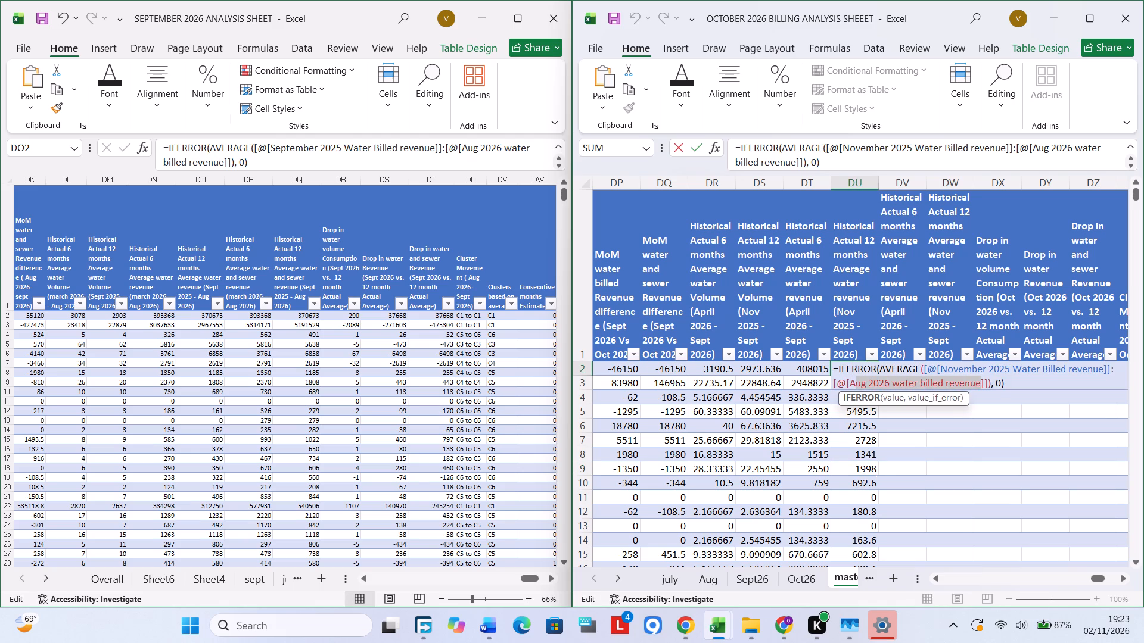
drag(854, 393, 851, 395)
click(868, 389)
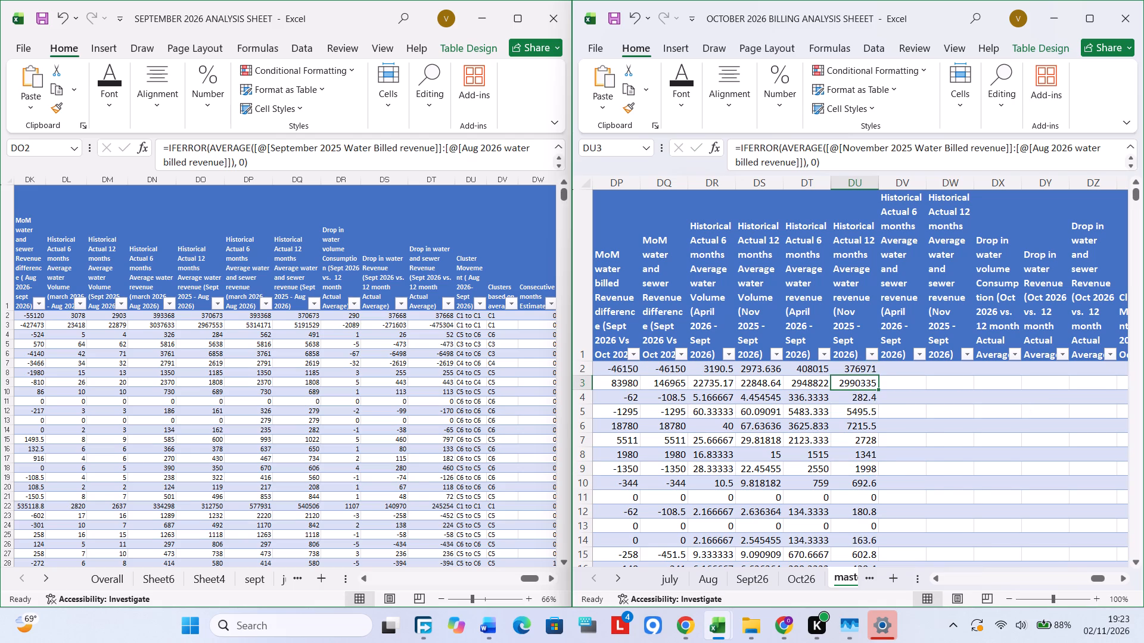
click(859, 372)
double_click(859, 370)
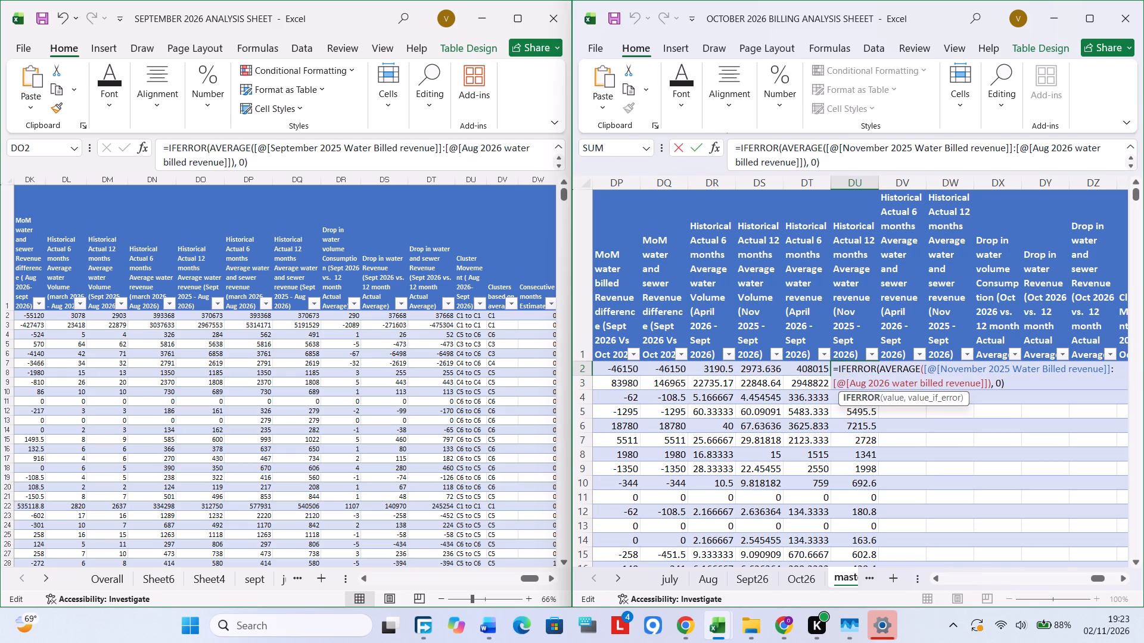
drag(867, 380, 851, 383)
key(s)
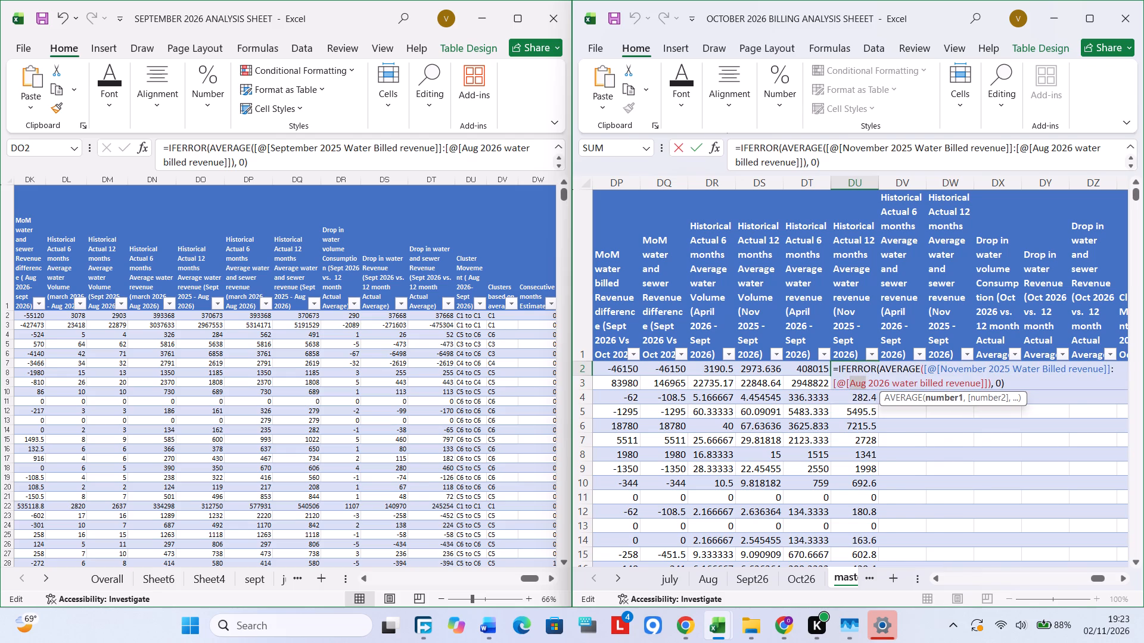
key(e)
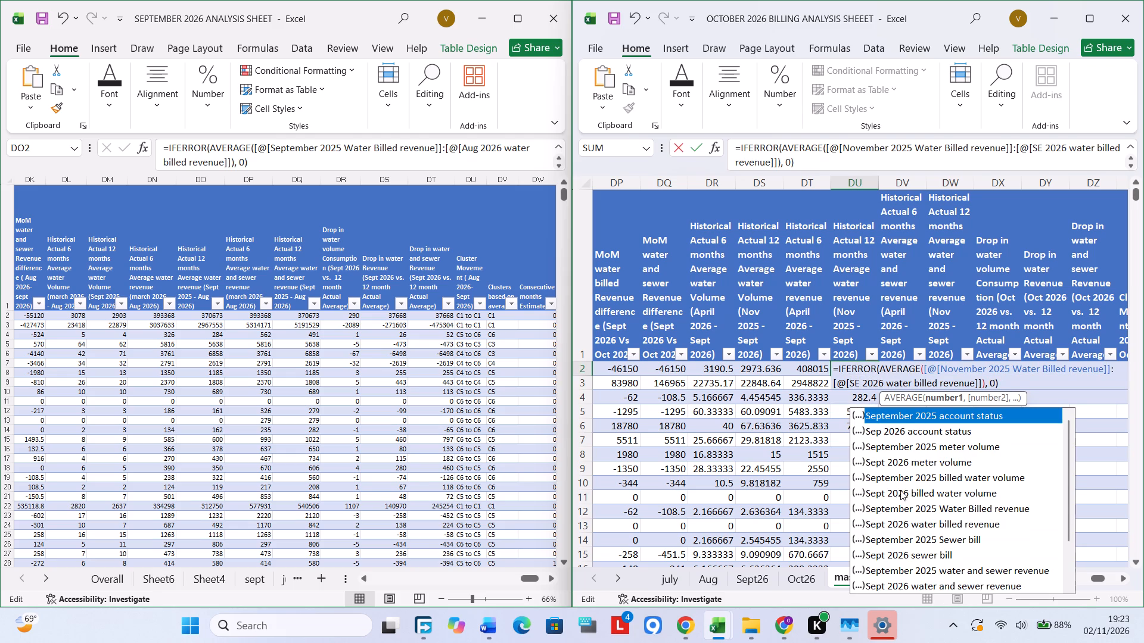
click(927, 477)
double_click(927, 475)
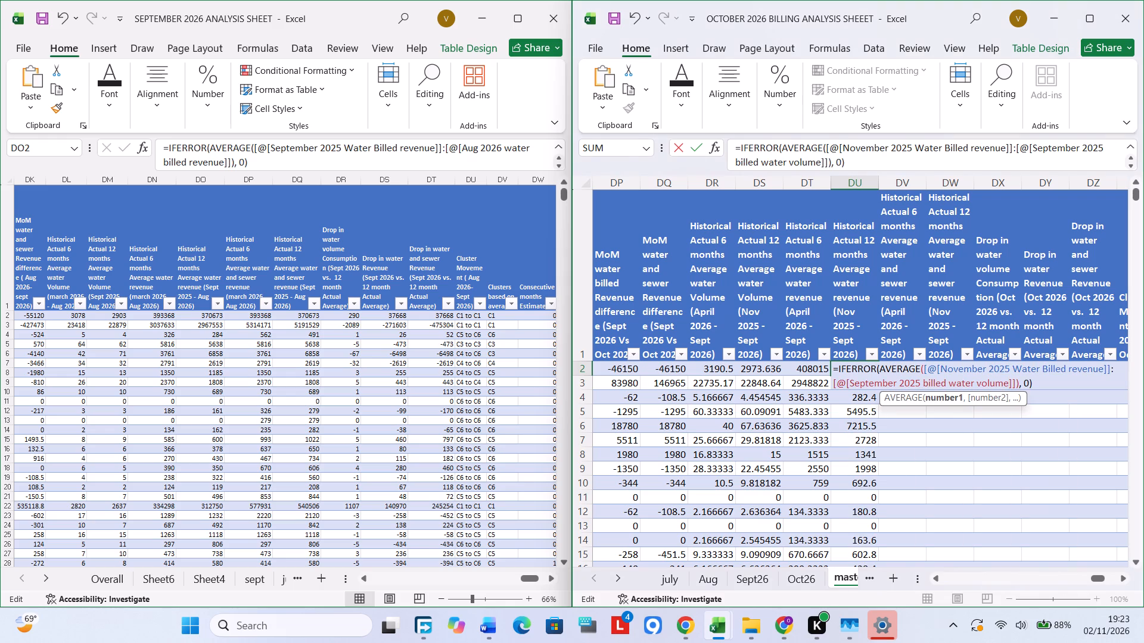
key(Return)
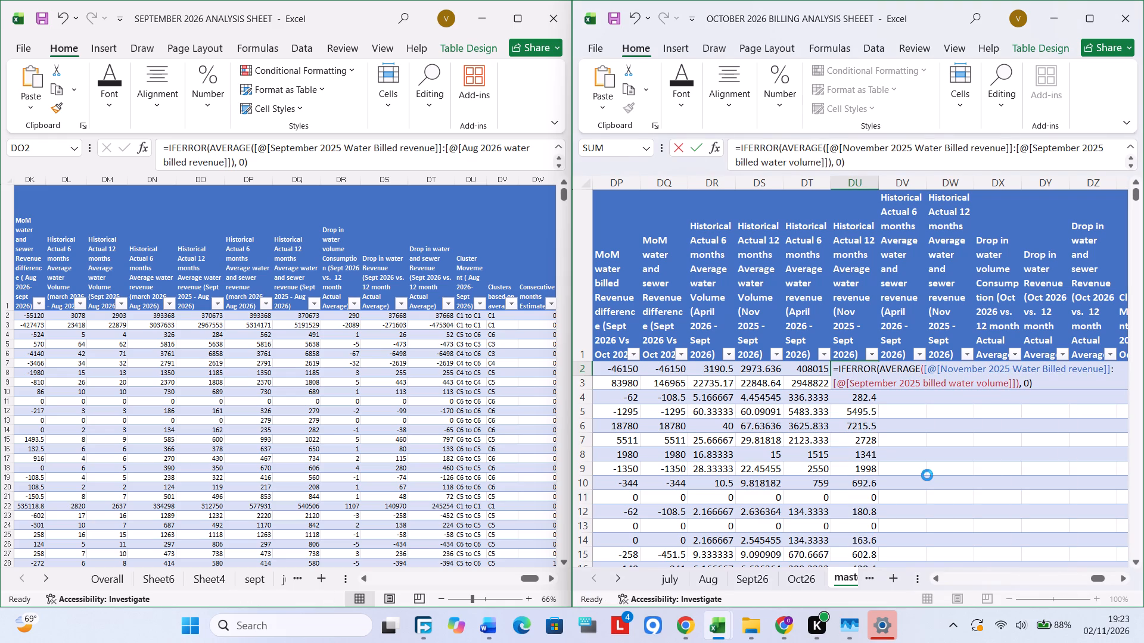
Replace the end of DU2's AVERAGE range with Sept 2026 water billed revenue and enter the formula for the column.
click(855, 370)
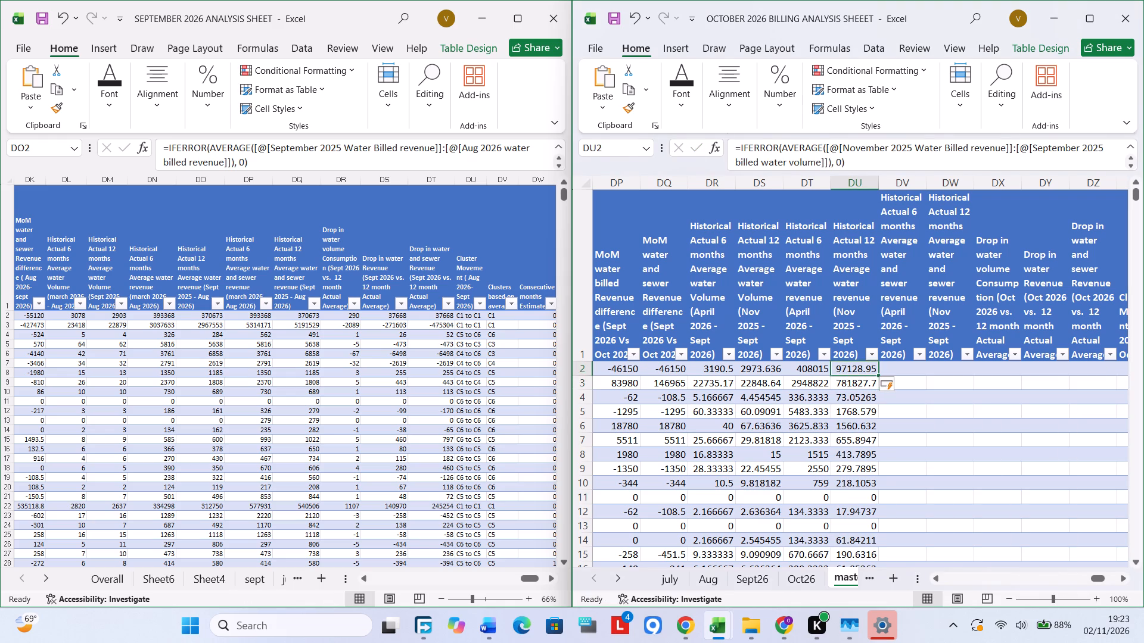
double_click(855, 370)
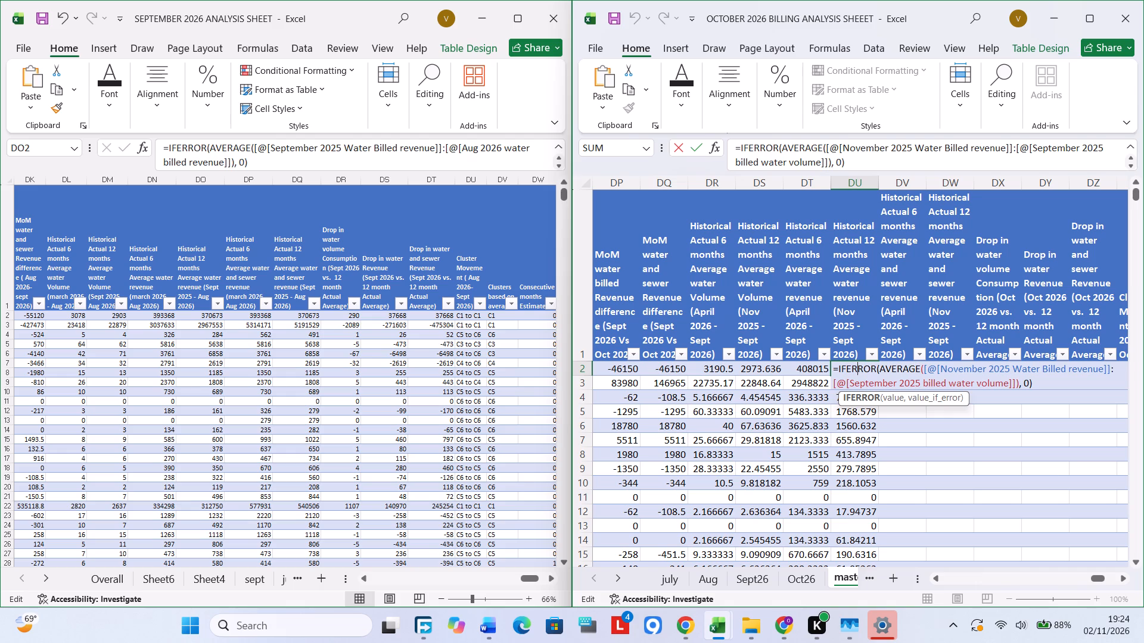
click(990, 476)
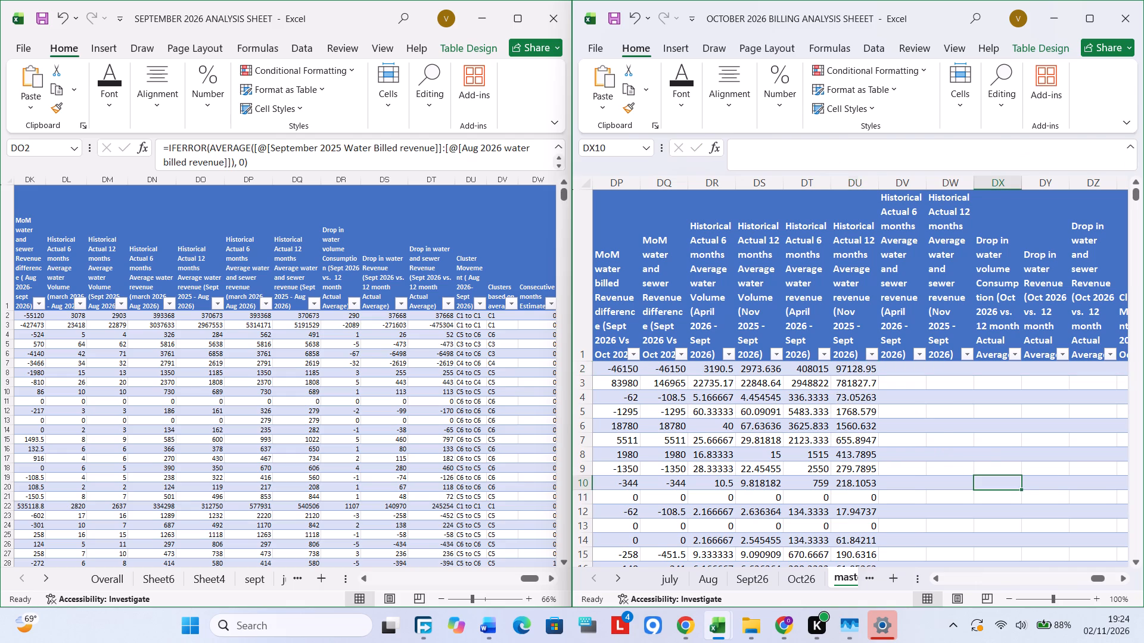
click(860, 369)
click(842, 395)
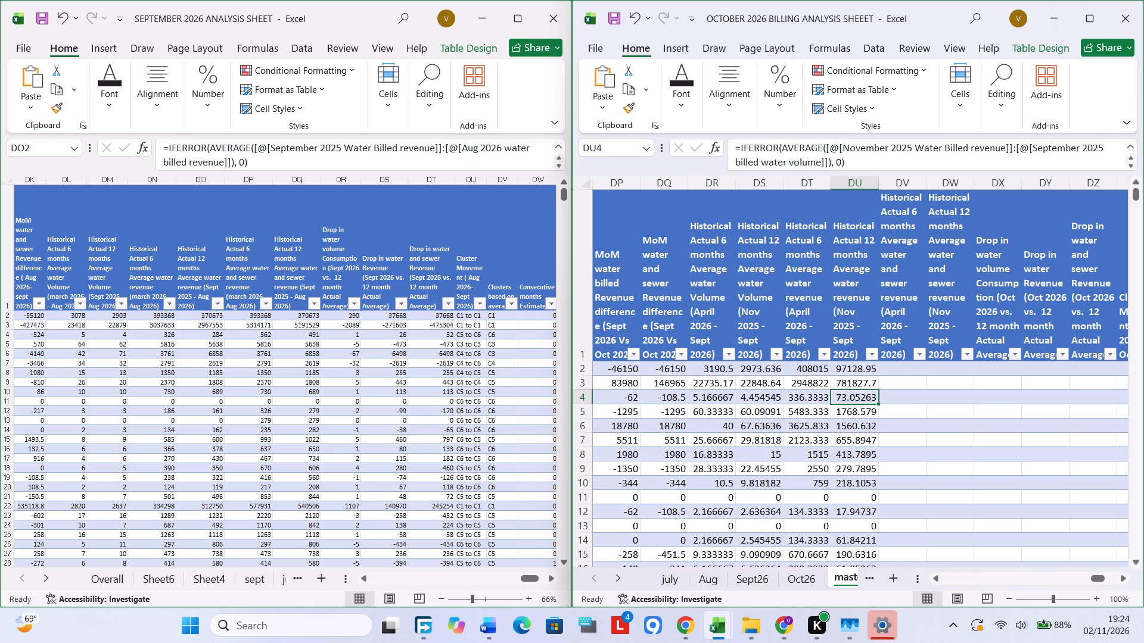
triple_click(842, 370)
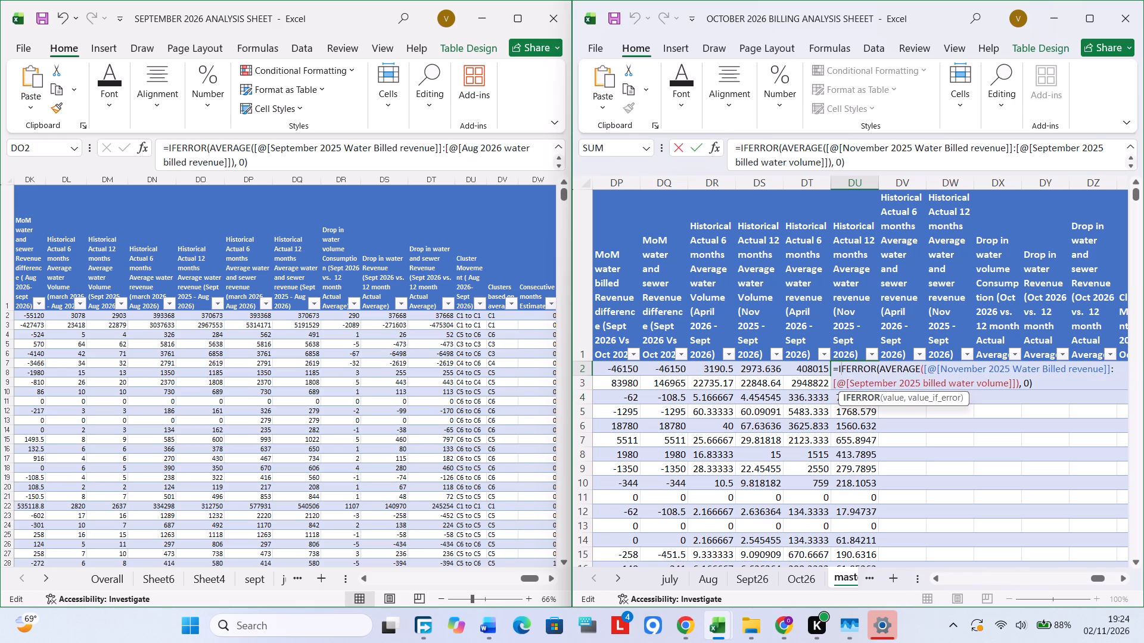
click(899, 385)
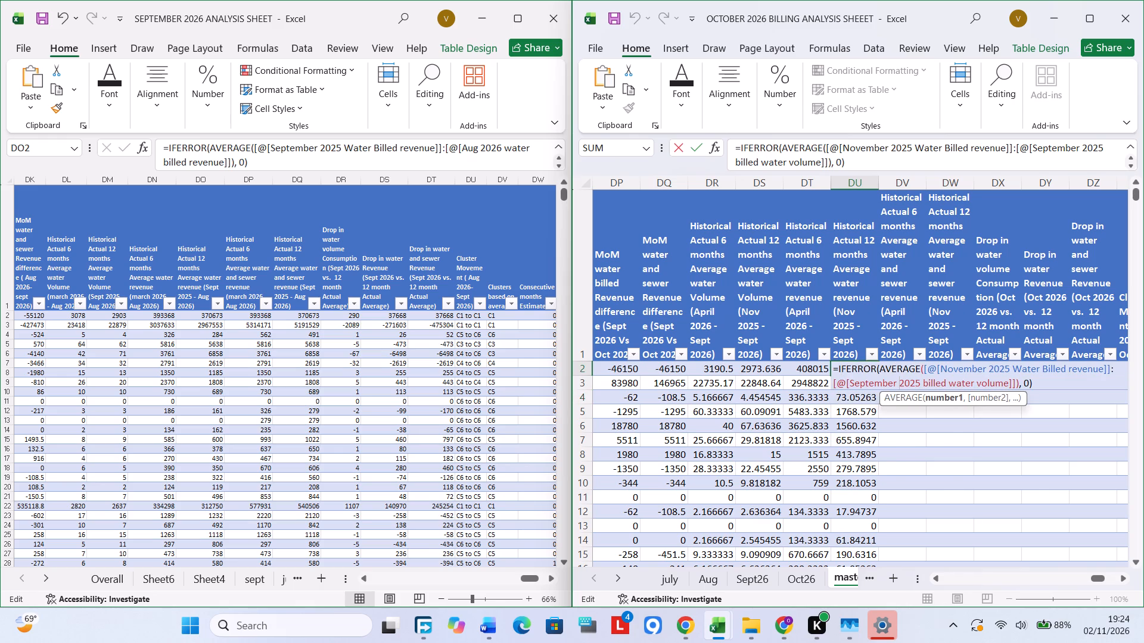
key(BackSpace)
key(BackSpace)
key(BackSpace)
key(BackSpace)
key(BackSpace)
key(BackSpace)
key(BackSpace)
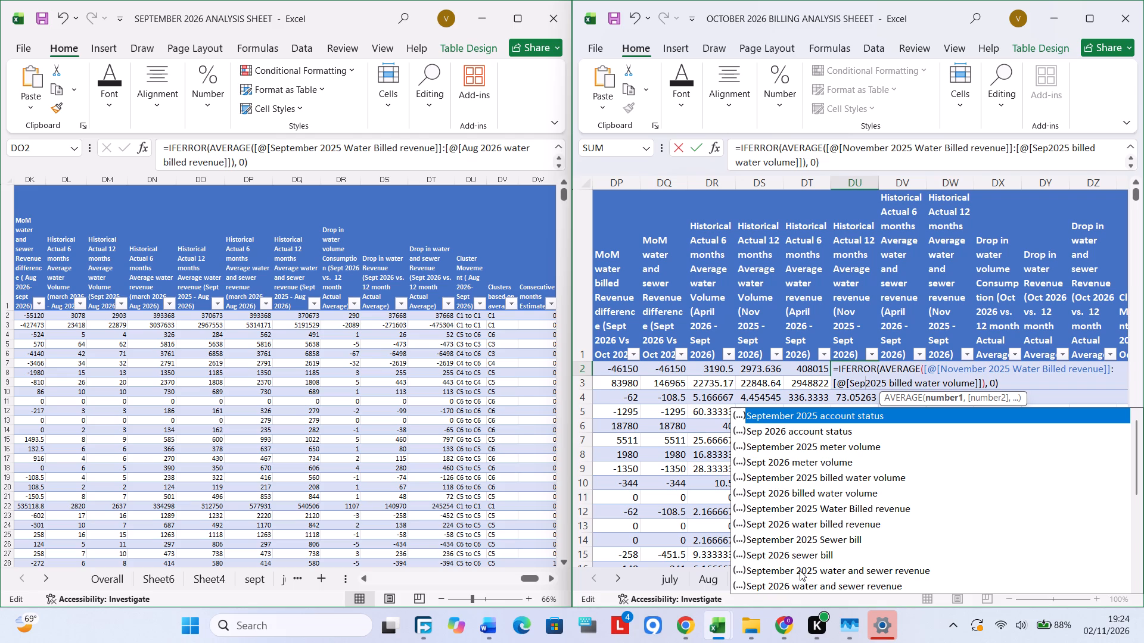
double_click(780, 526)
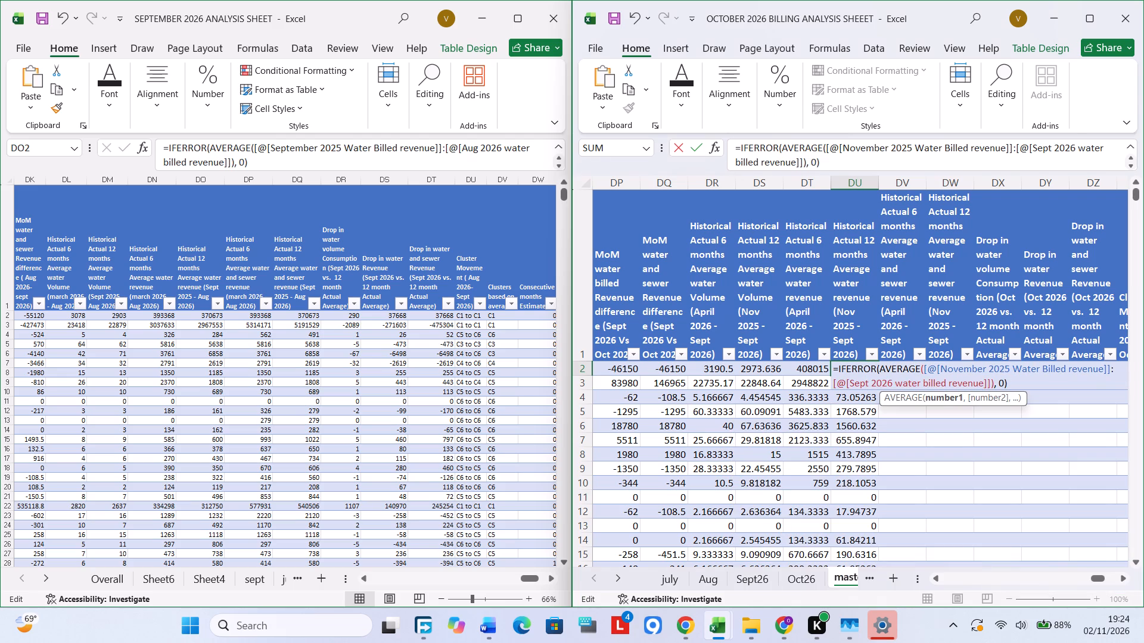
key(Return)
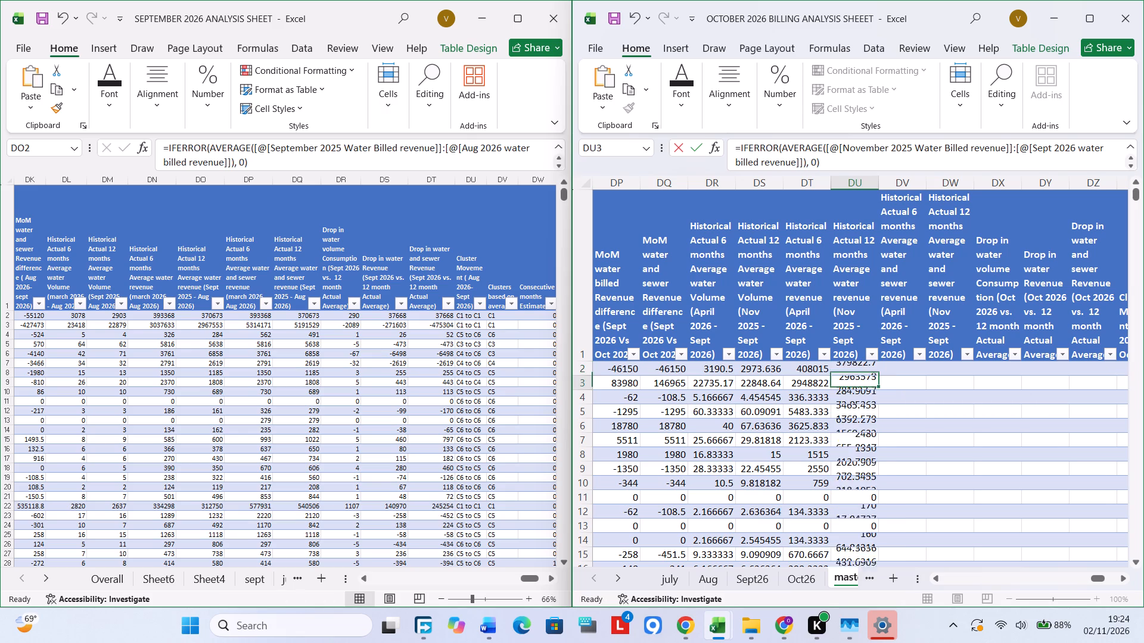
click(848, 366)
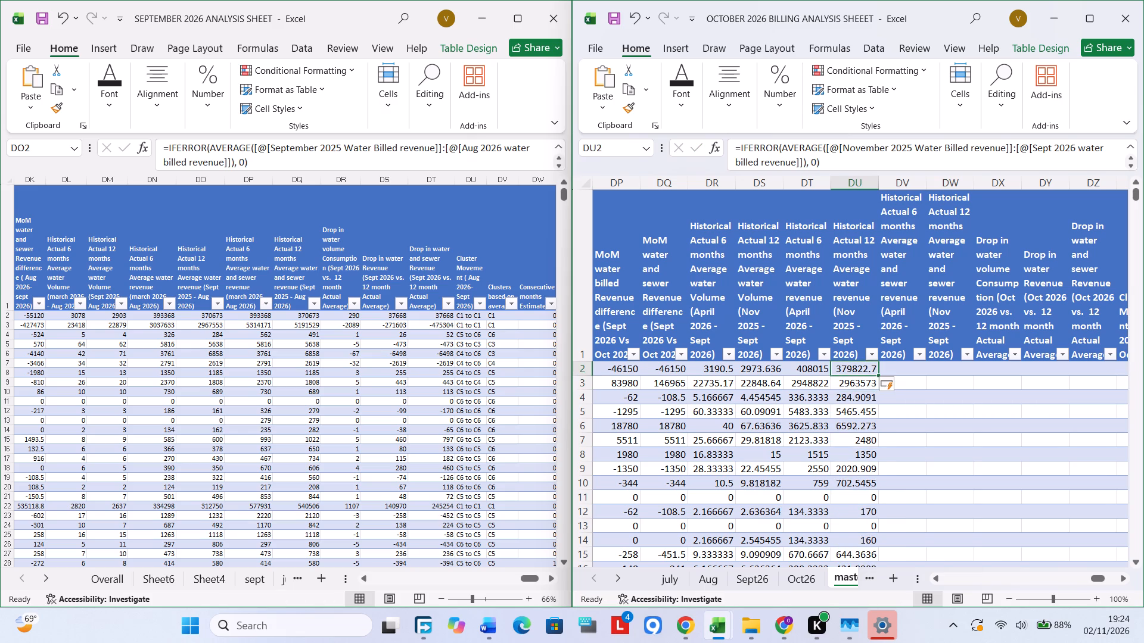
key(Left)
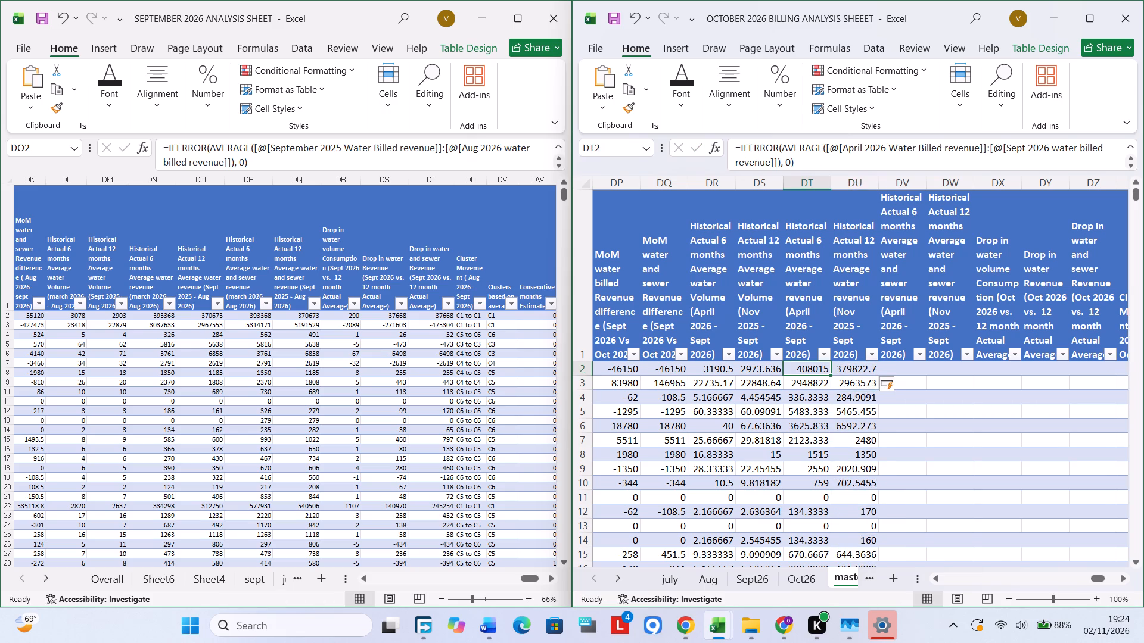
Examine the month ranges in the historical 6- and 12-month average volume and water revenue formulas in DR to DU of the October master table.
key(Left)
key(Right)
key(Right)
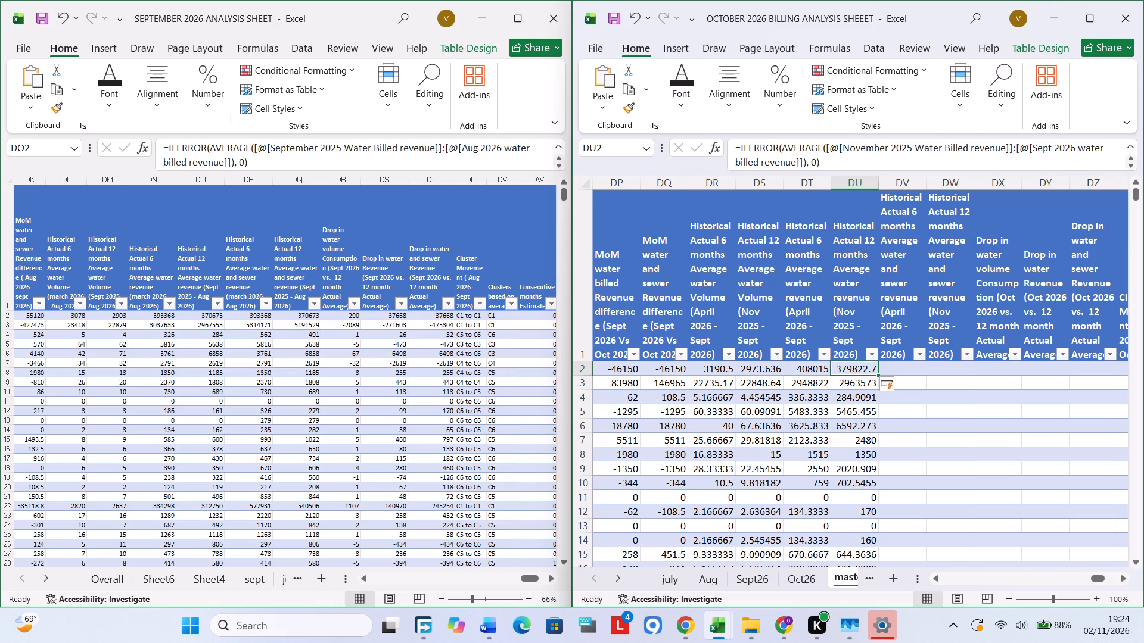
click(795, 471)
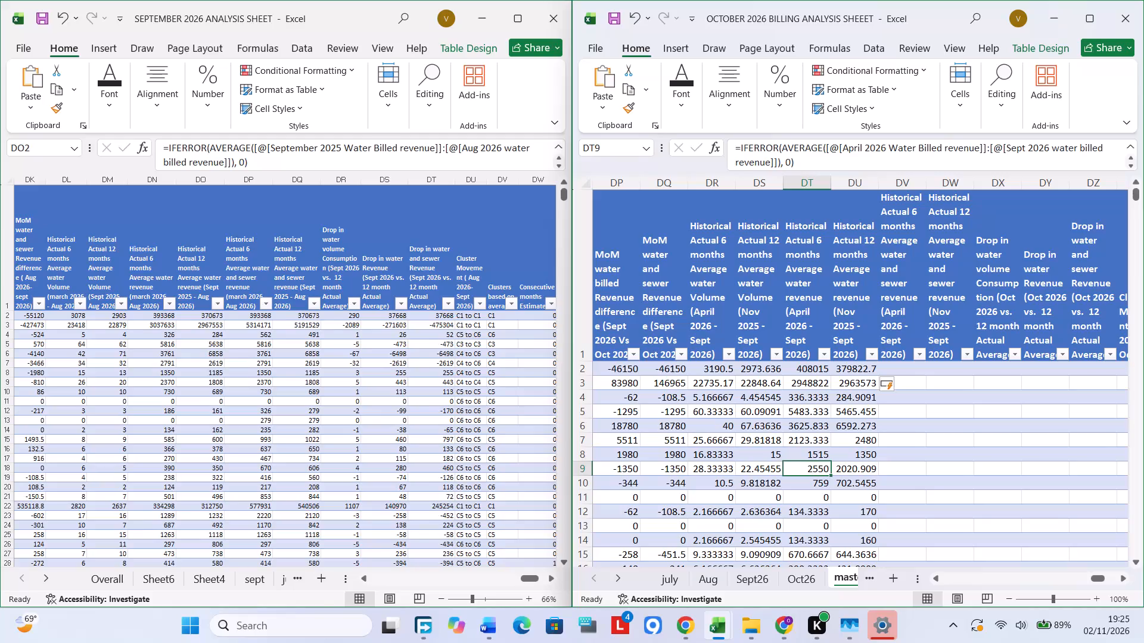
click(794, 362)
click(817, 386)
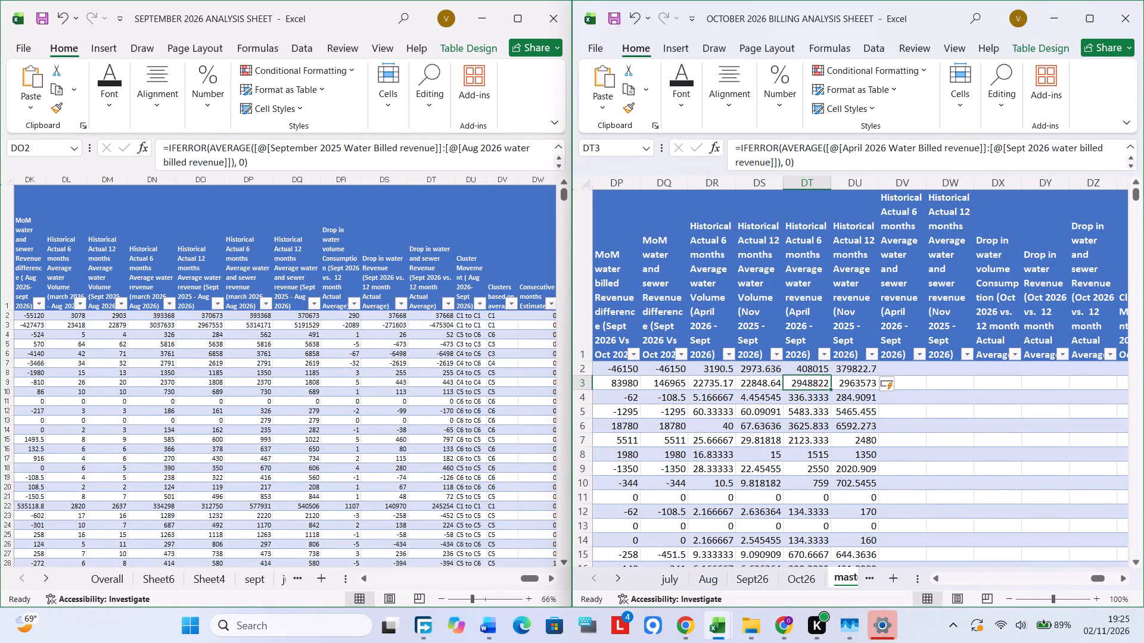
click(741, 362)
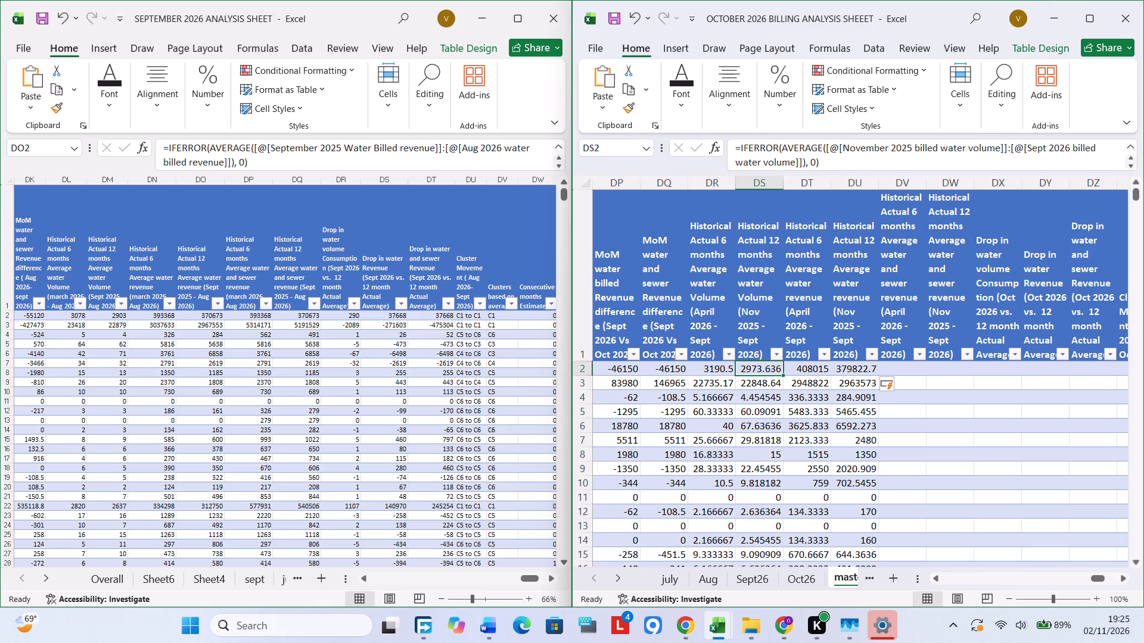
click(705, 366)
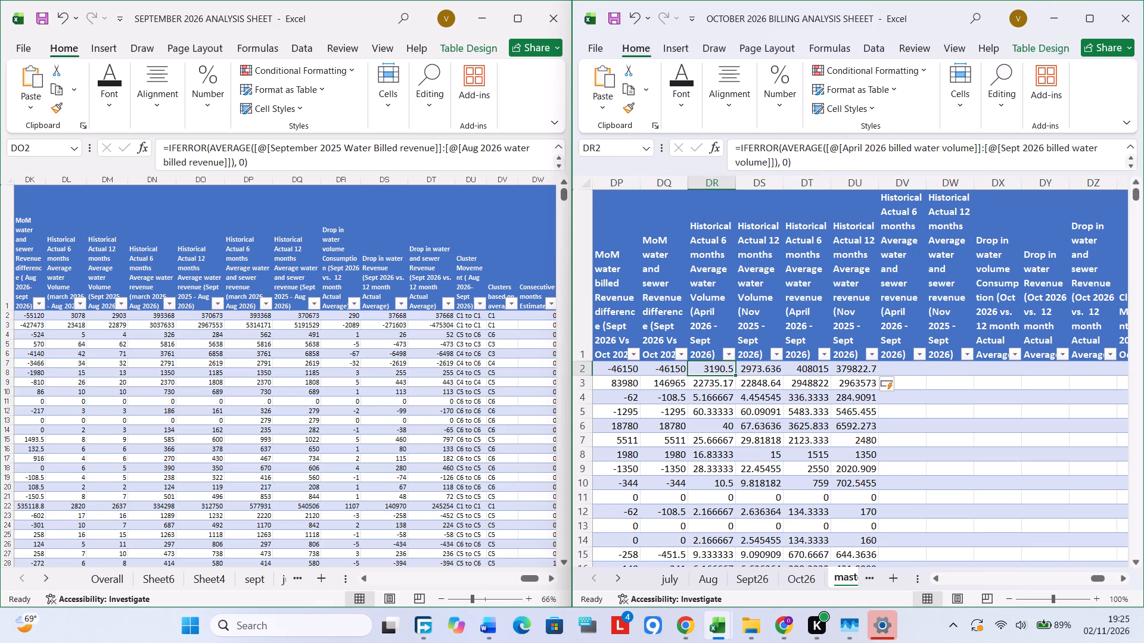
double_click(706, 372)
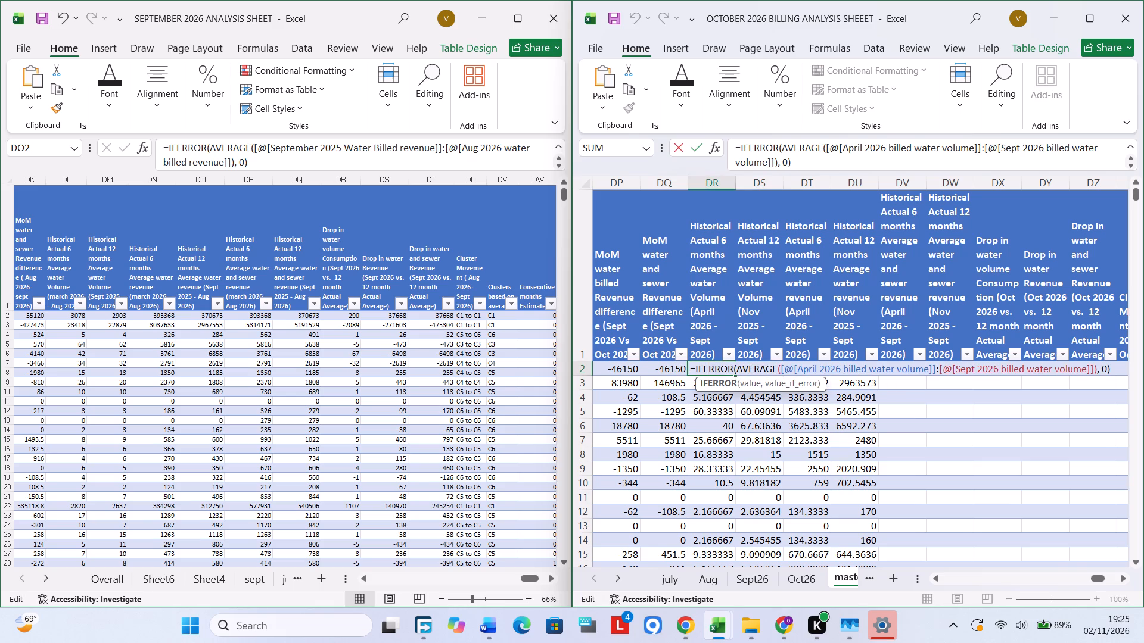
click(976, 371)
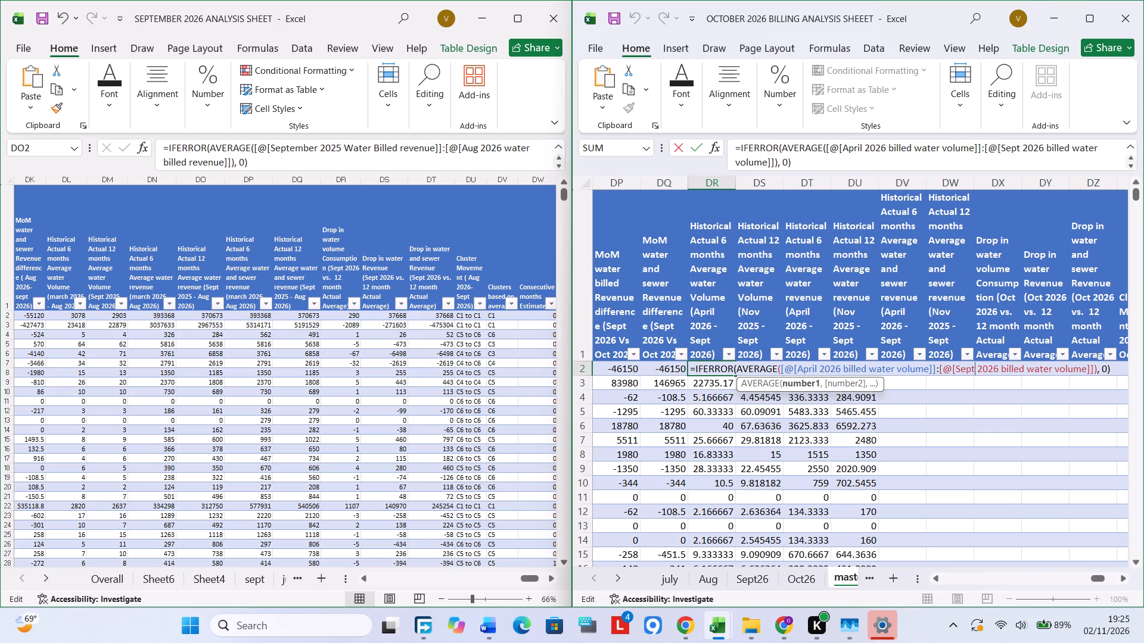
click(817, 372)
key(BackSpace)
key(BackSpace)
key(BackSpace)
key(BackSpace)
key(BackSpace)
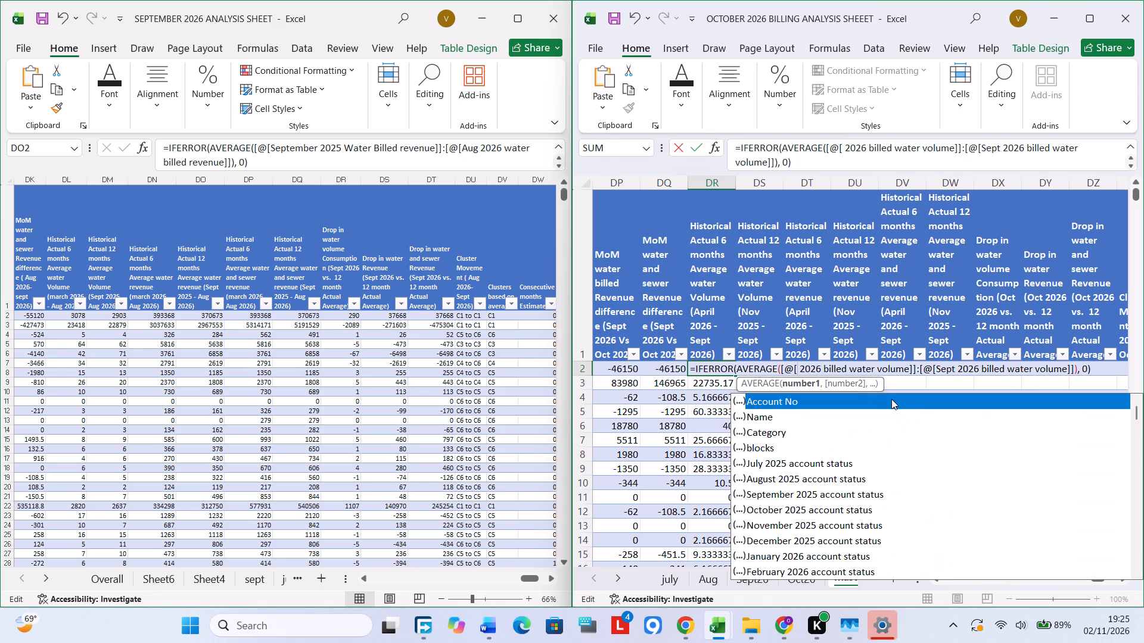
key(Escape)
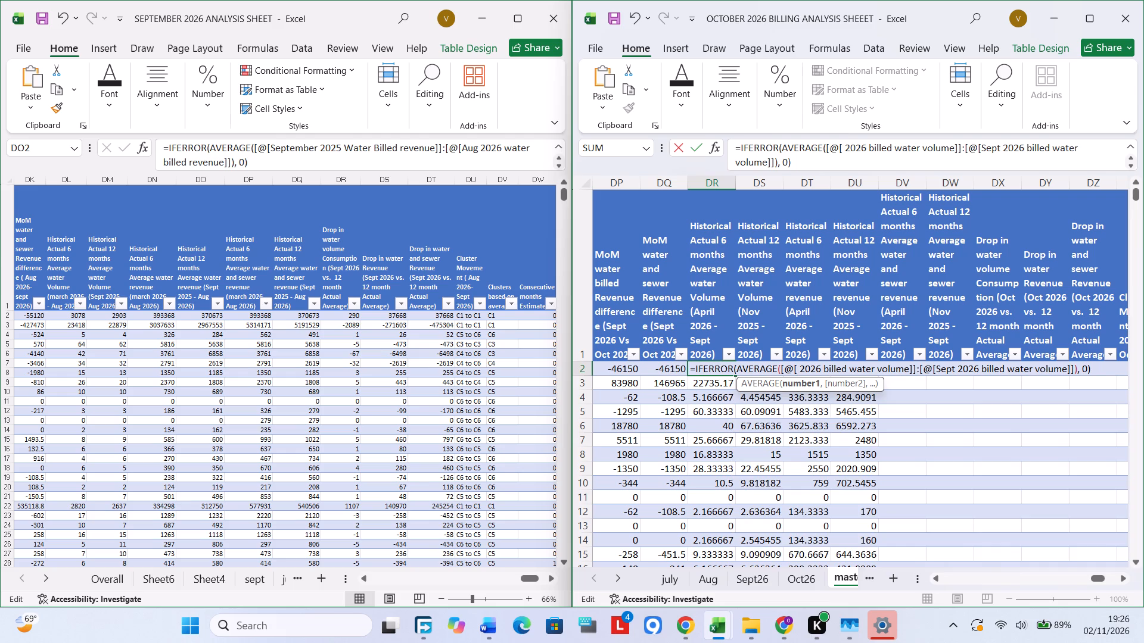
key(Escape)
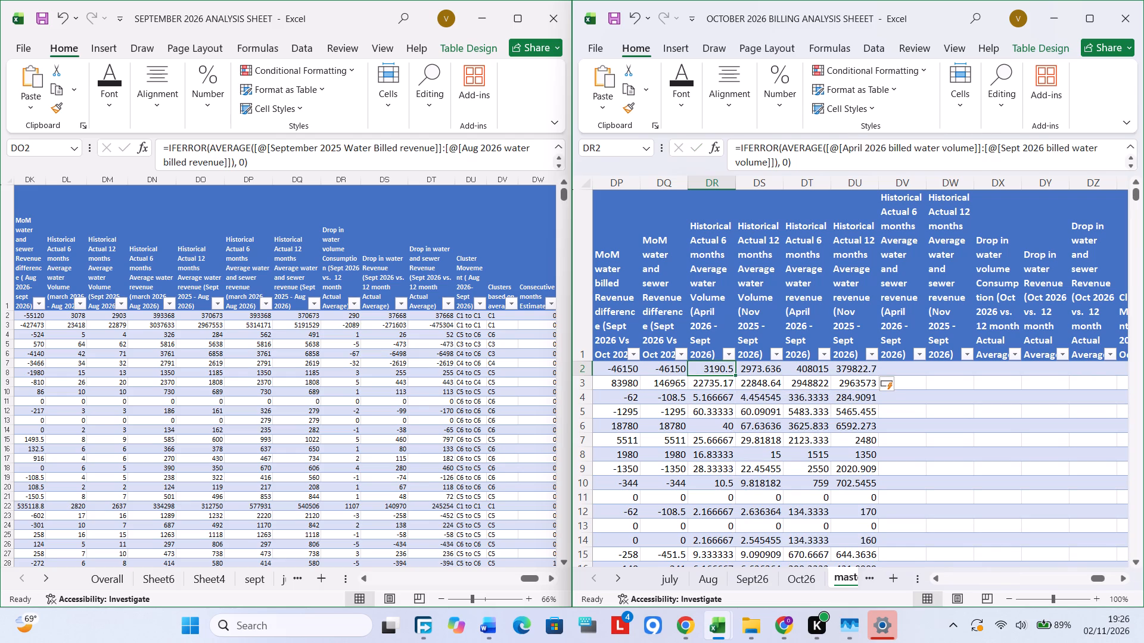
Replace the start of DS2's AVERAGE range with September 2025 billed water volume and enter the formula for the column.
triple_click(745, 368)
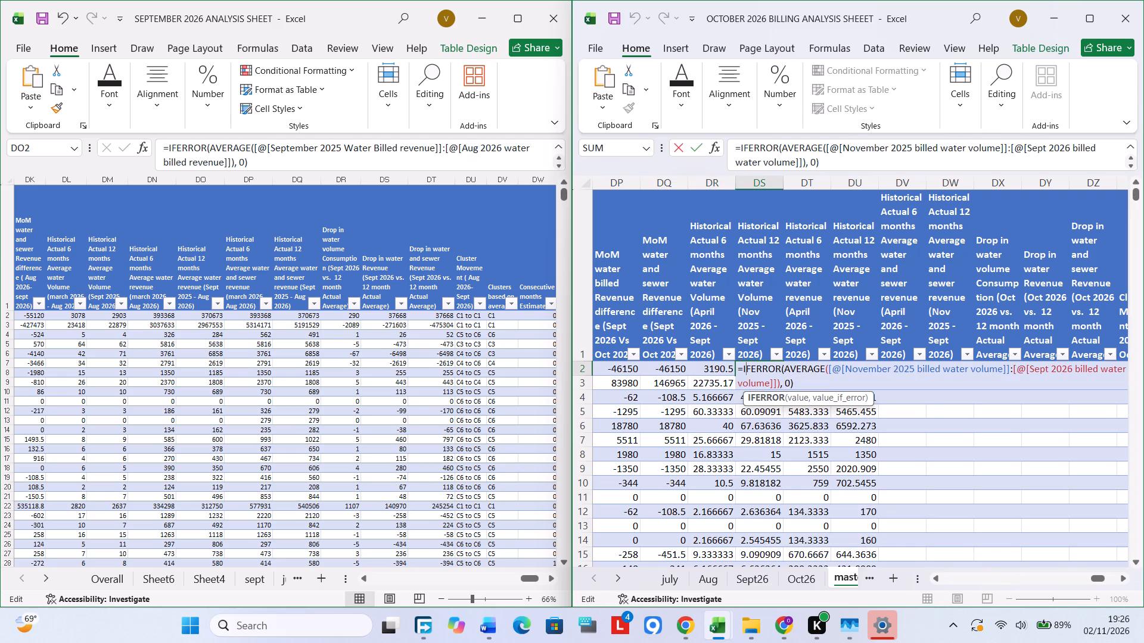
click(889, 368)
click(890, 371)
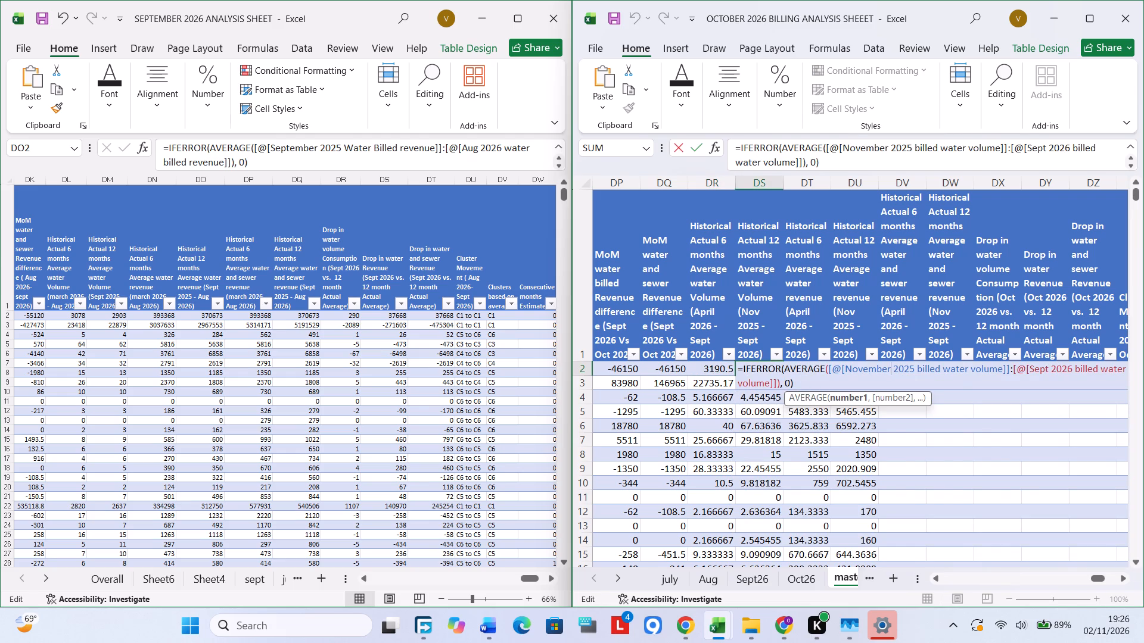
key(BackSpace)
key(BackSpace)
key(BackSpace)
key(BackSpace)
key(BackSpace)
key(BackSpace)
key(BackSpace)
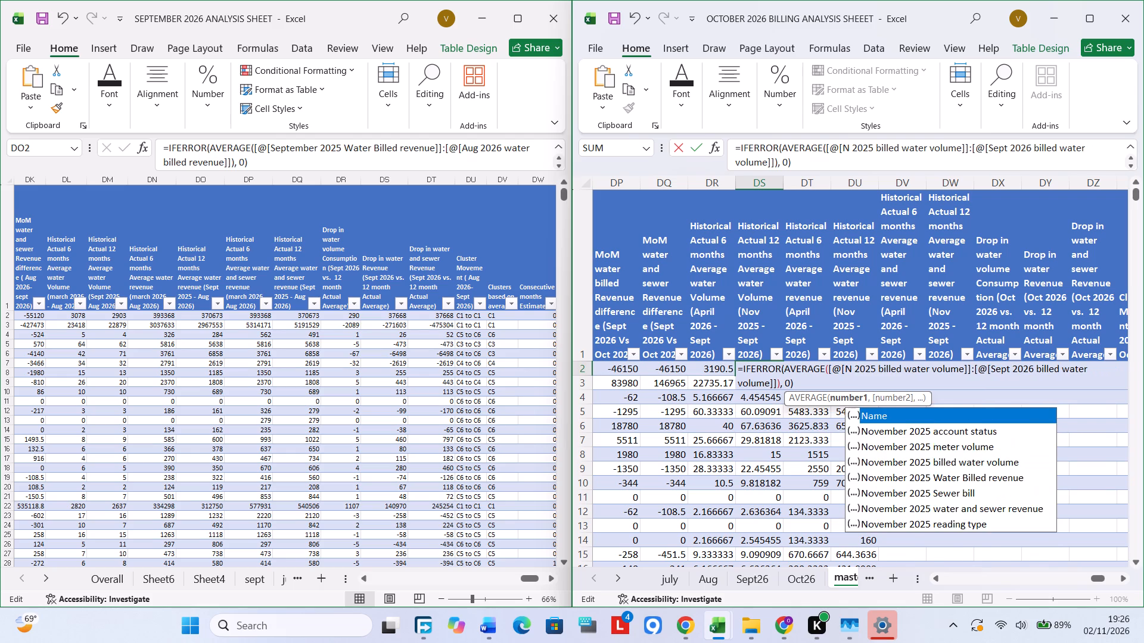
key(BackSpace)
text(SEP)
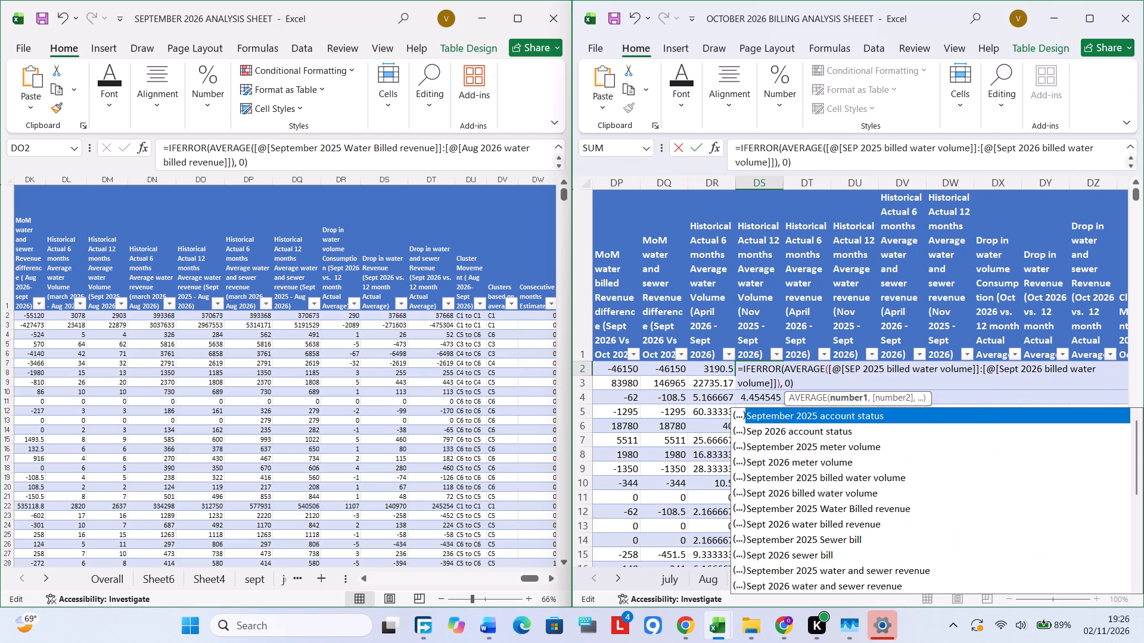
double_click(826, 494)
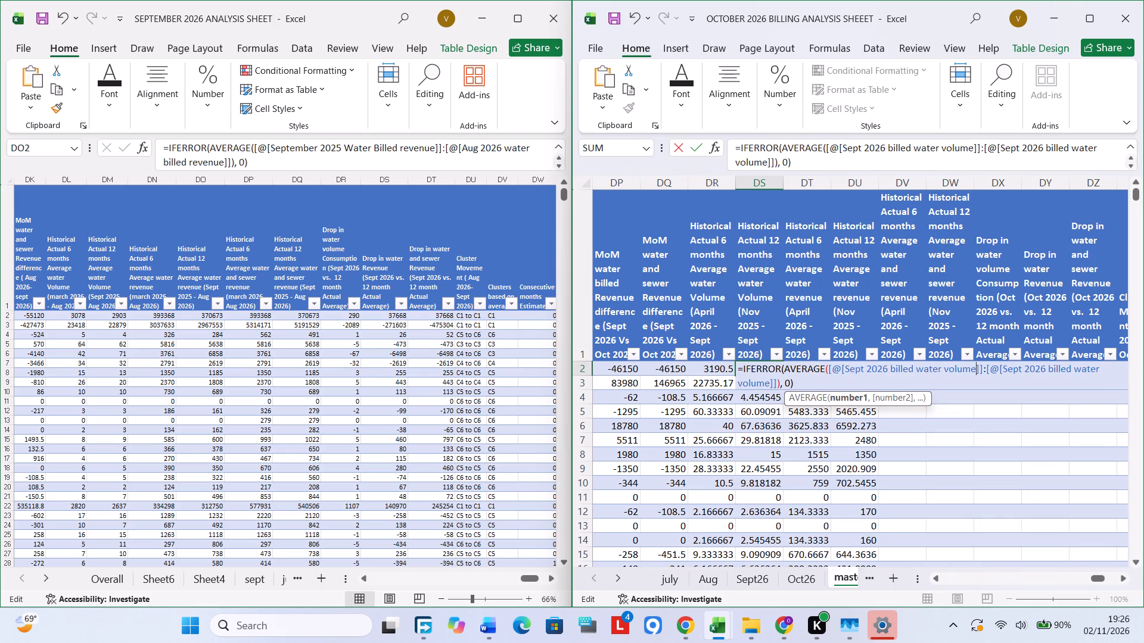
click(885, 365)
key(BackSpace)
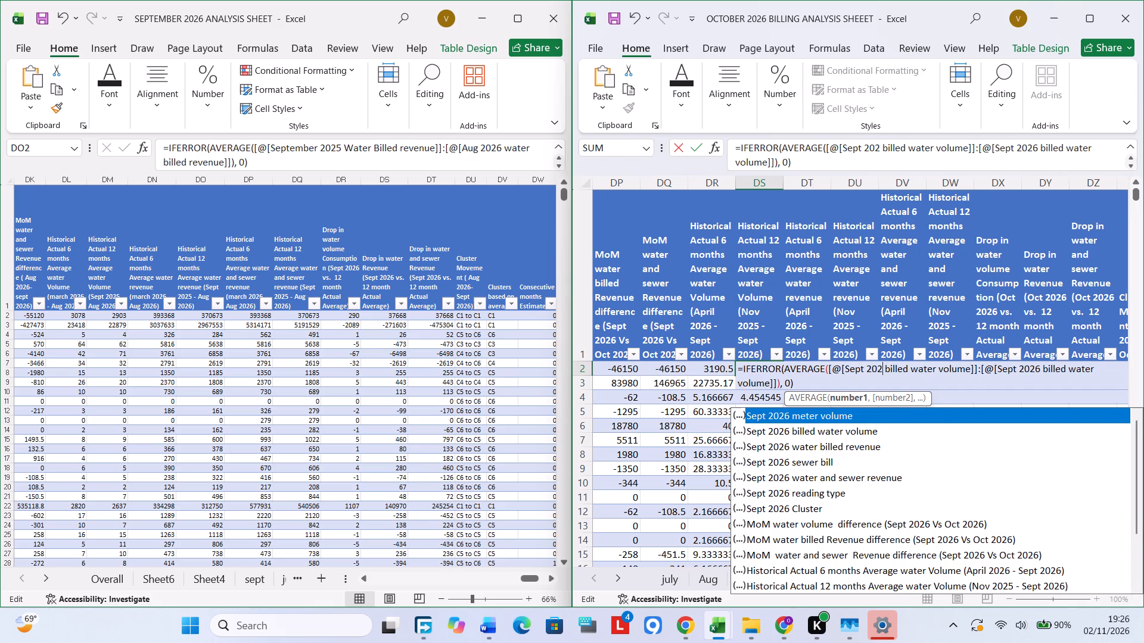
key(BackSpace)
key(BackSpace)
key(BackSpace)
key(BackSpace)
key(BackSpace)
key(BackSpace)
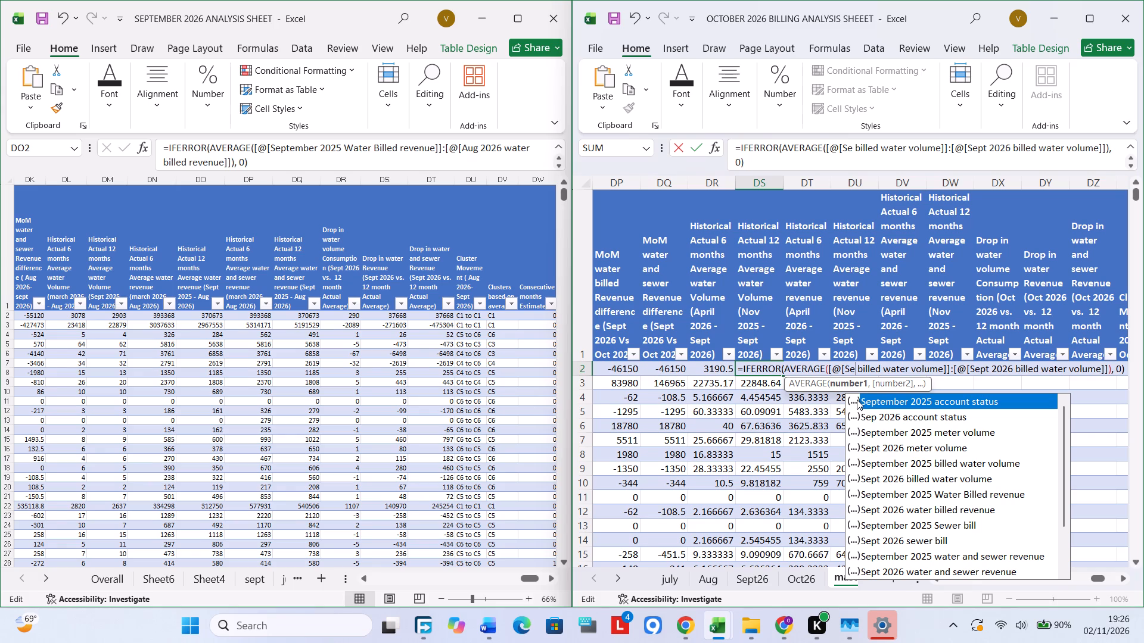
key(p)
key(t)
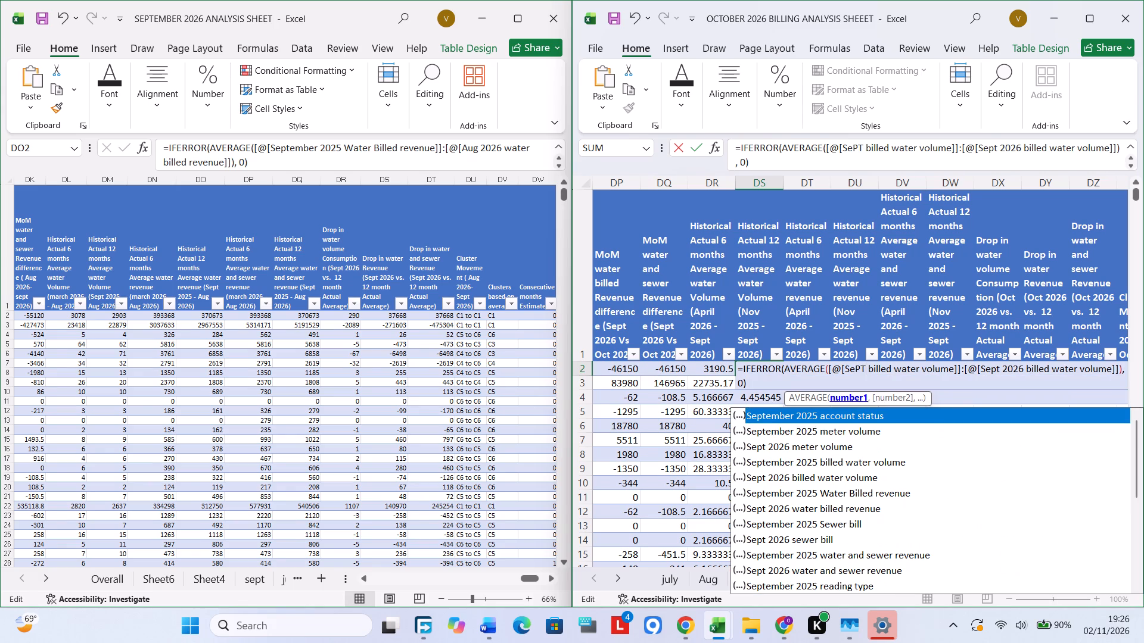
double_click(805, 463)
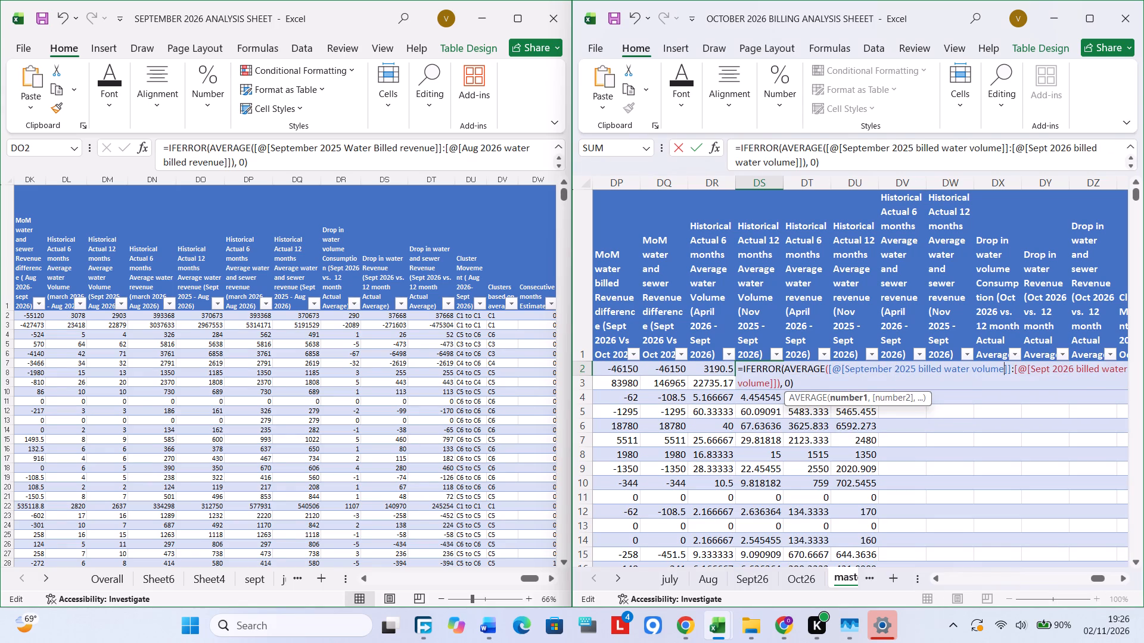
key(Return)
click(753, 365)
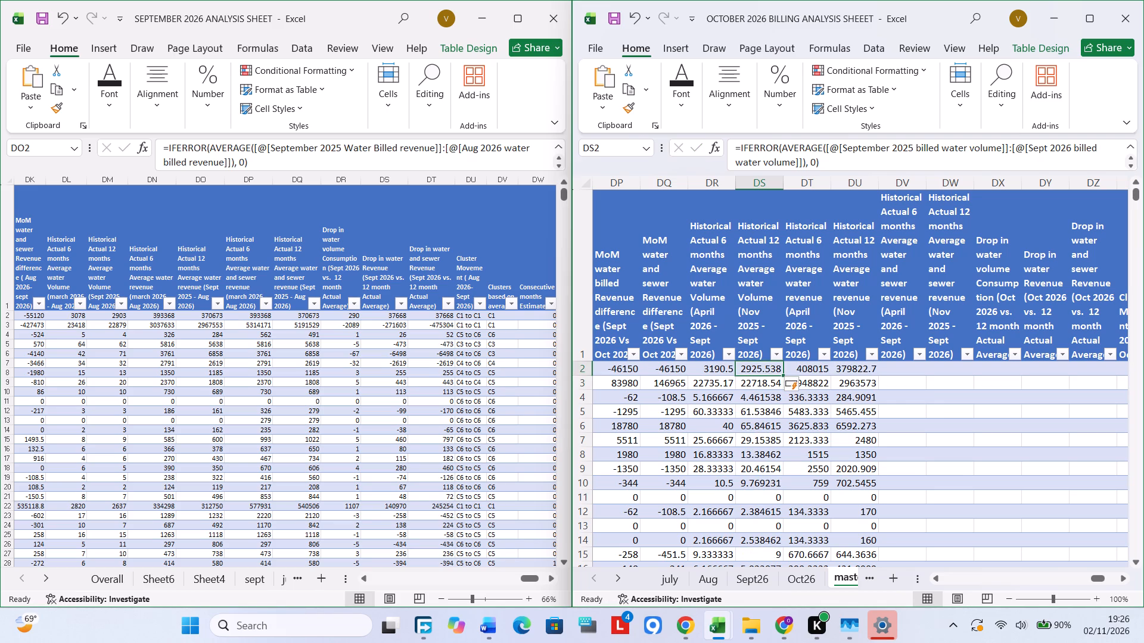
Replace the start of DU2's AVERAGE range with September 2025 Water Billed revenue and enter the formula for the column.
click(802, 370)
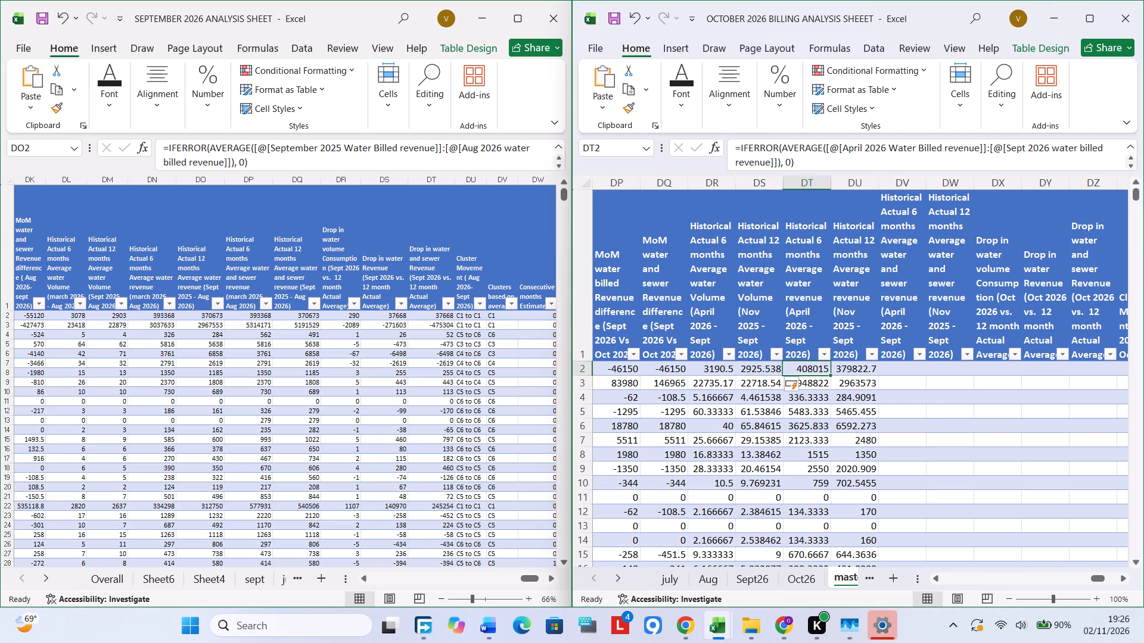
double_click(853, 368)
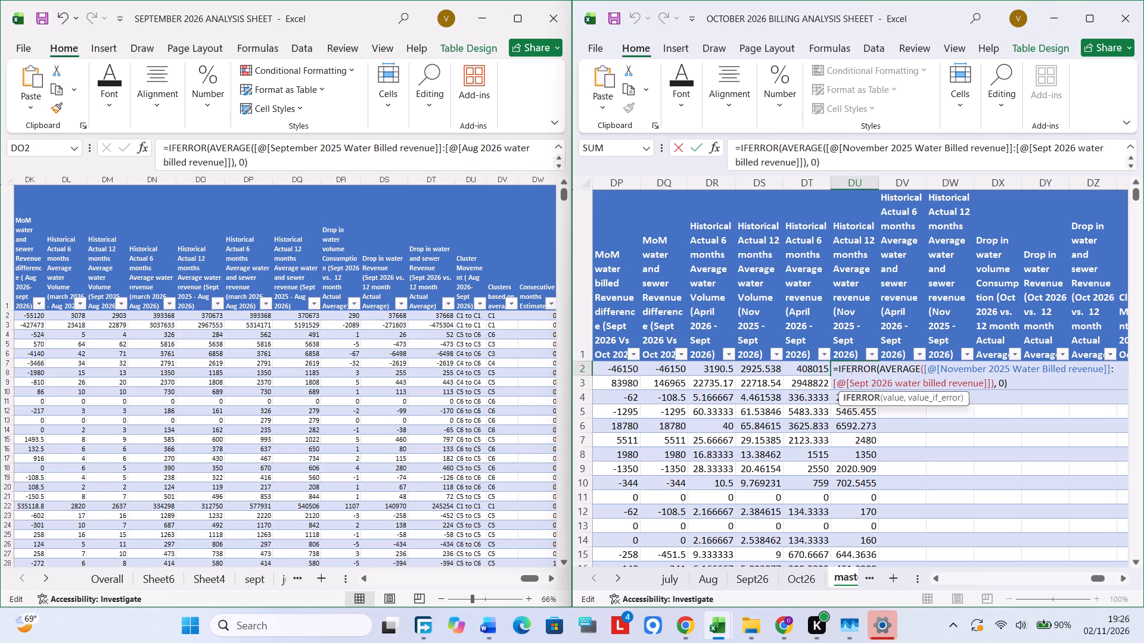
drag(943, 367, 956, 369)
drag(956, 369, 986, 371)
text(SE)
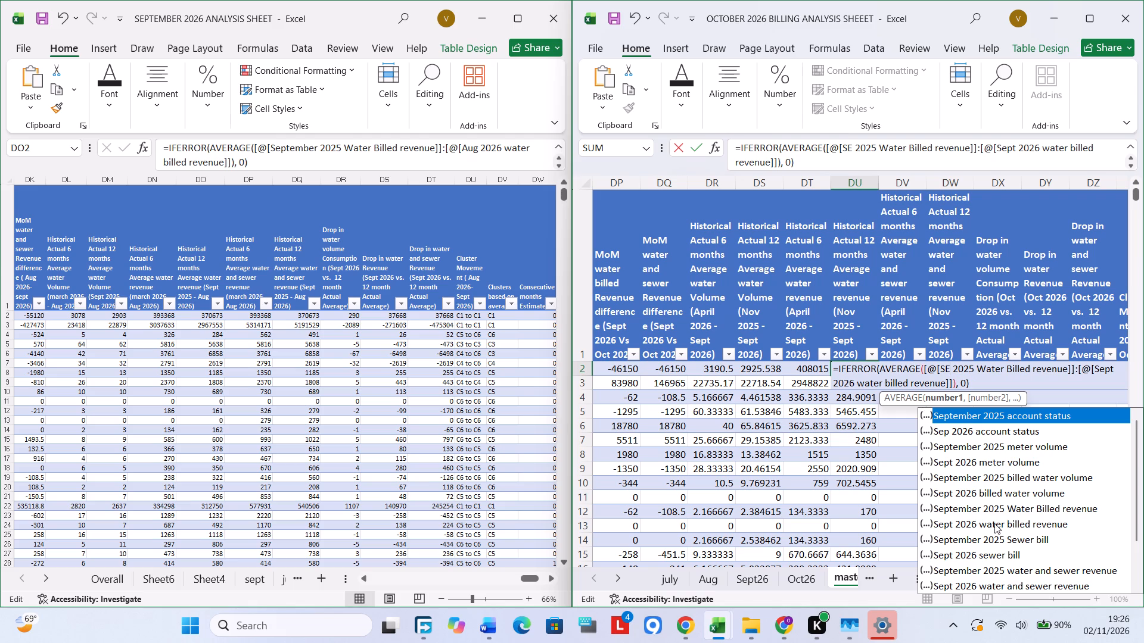
double_click(987, 508)
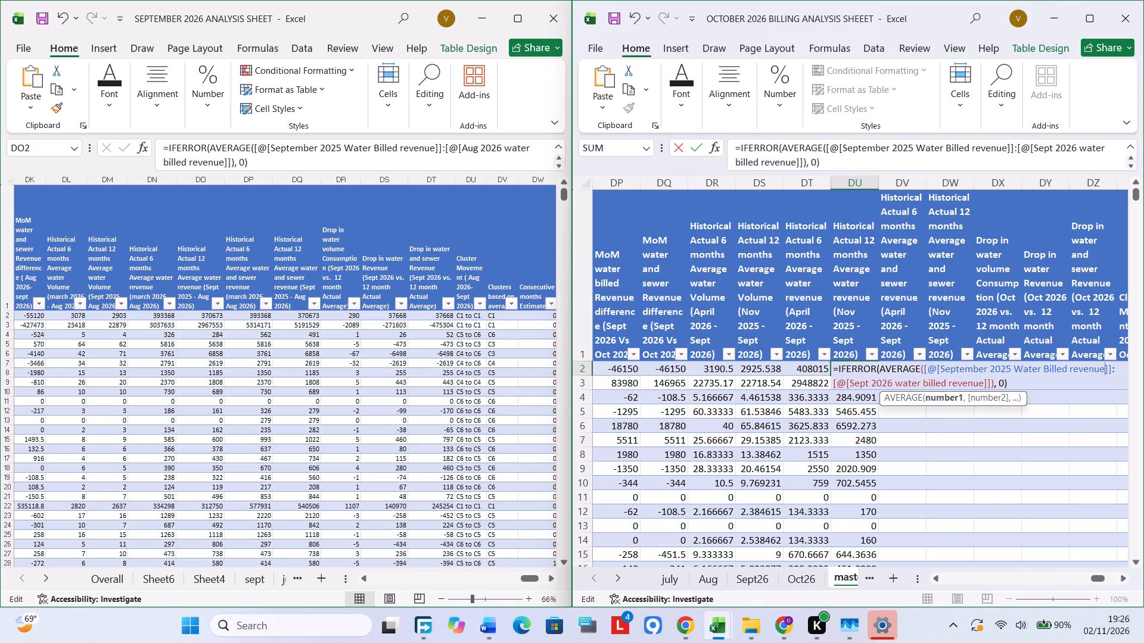
key(Return)
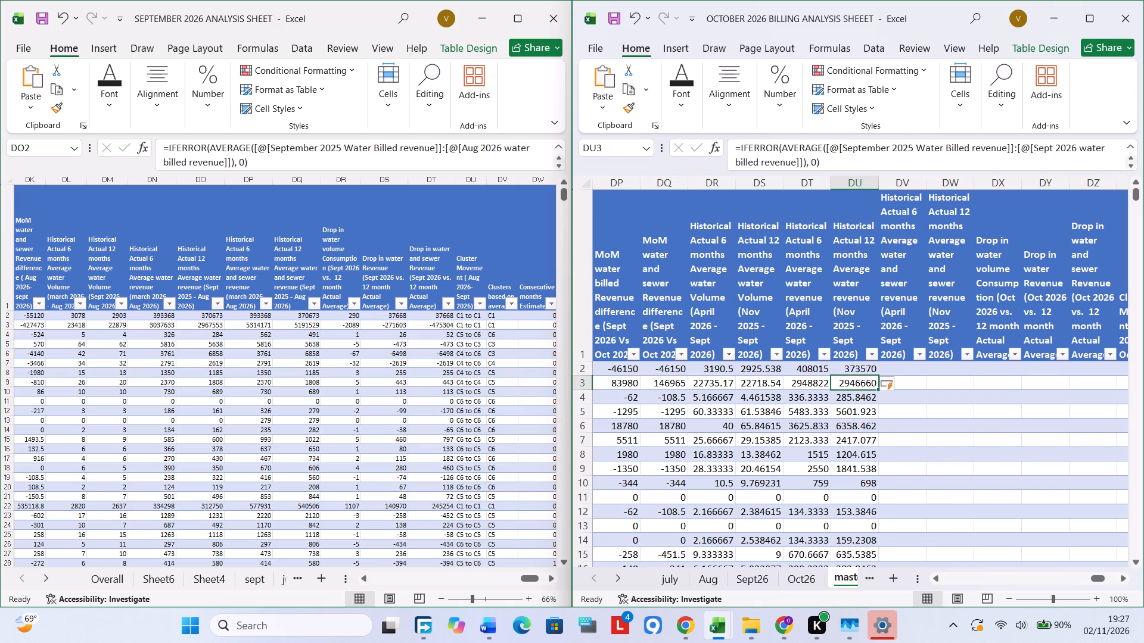
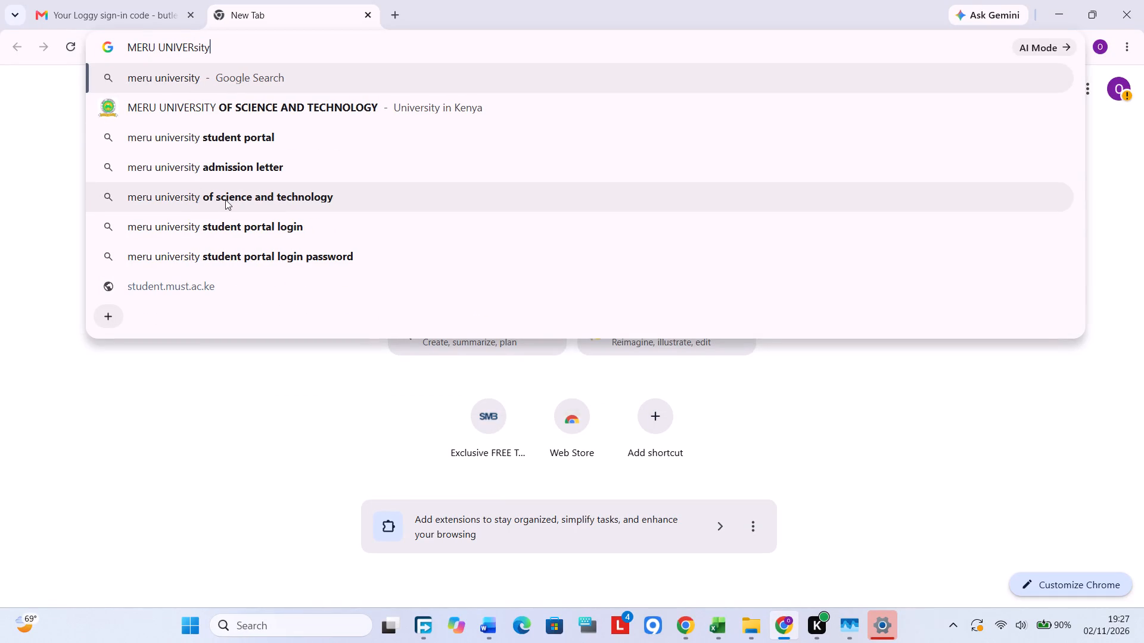
Search the web for the Meru University graduation date.
key(space)
text(GRADUATION)
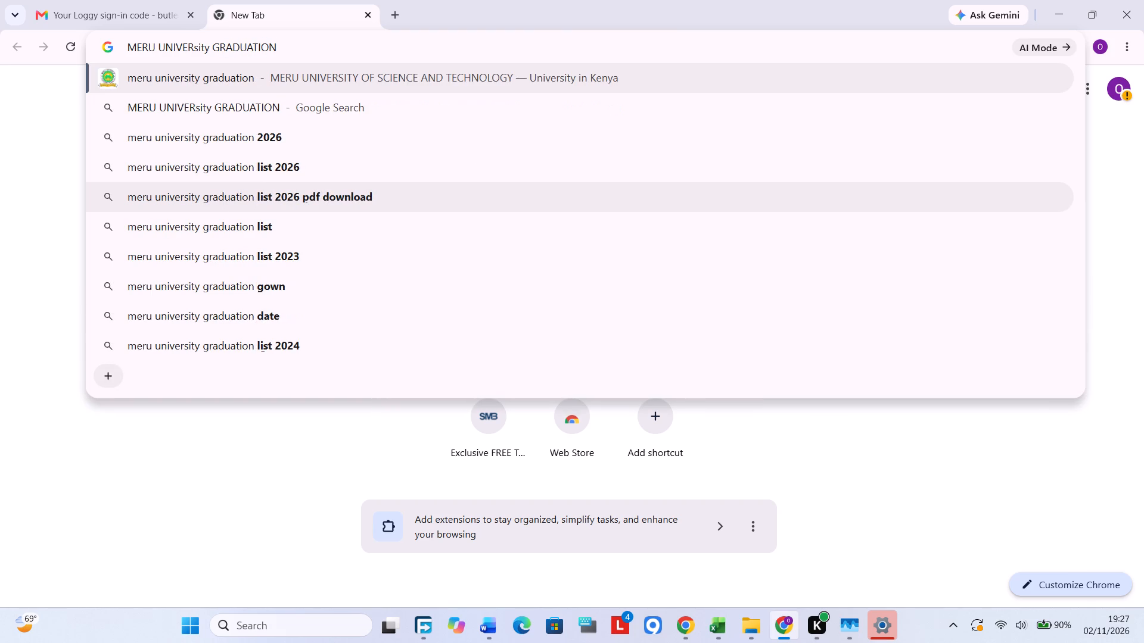
click(218, 313)
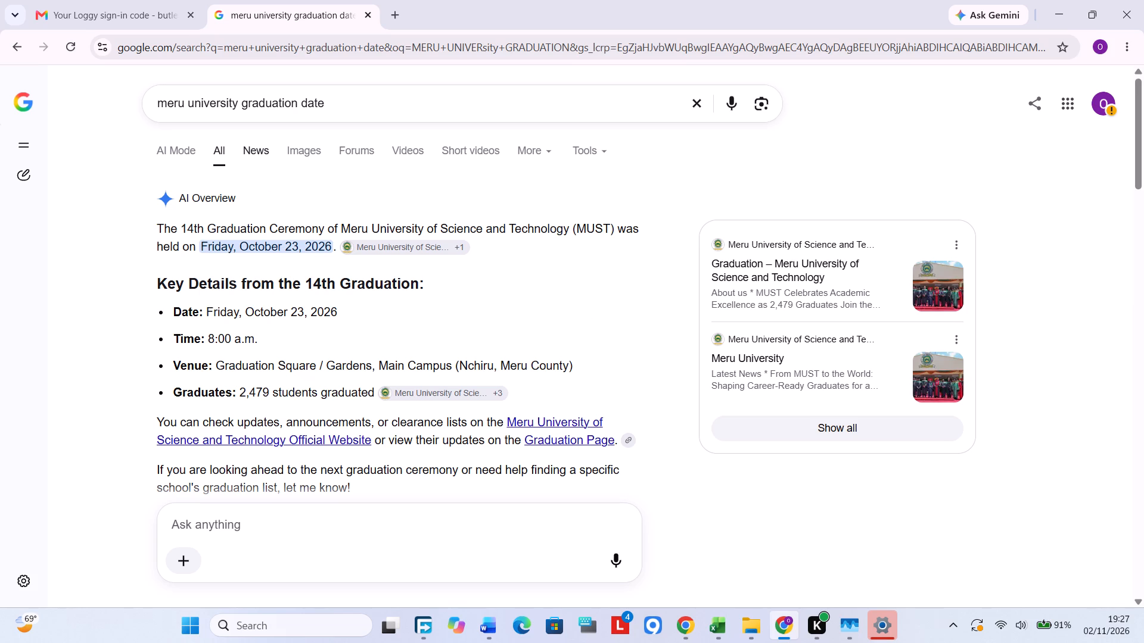
Change the web search to the CHUKA university graduation date.
click(299, 108)
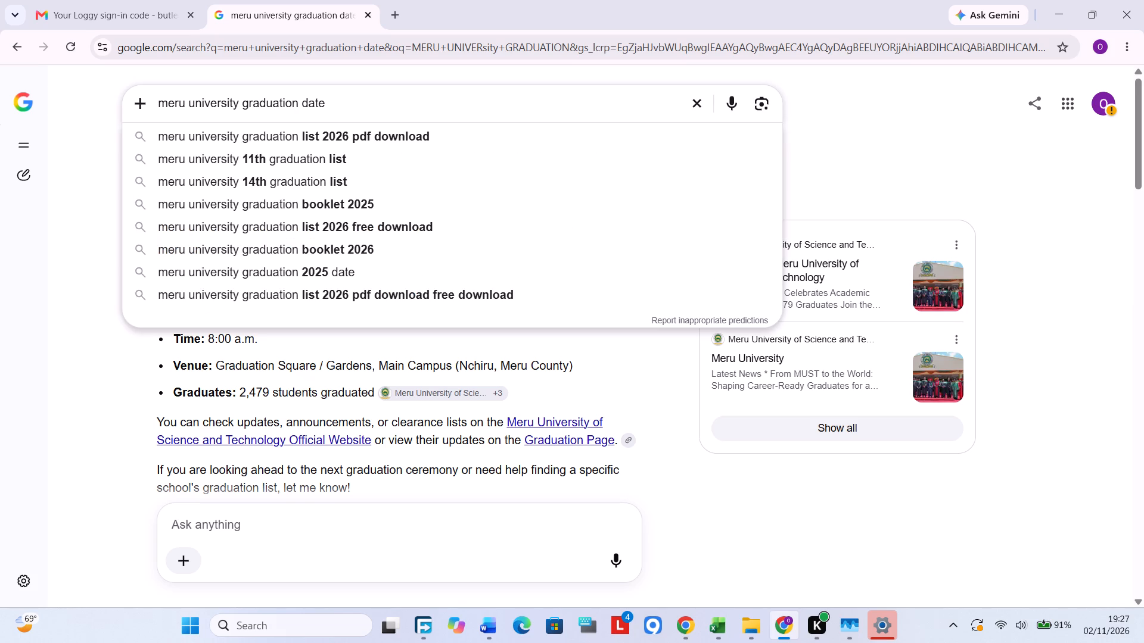
click(184, 105)
key(BackSpace)
key(BackSpace)
key(BackSpace)
key(BackSpace)
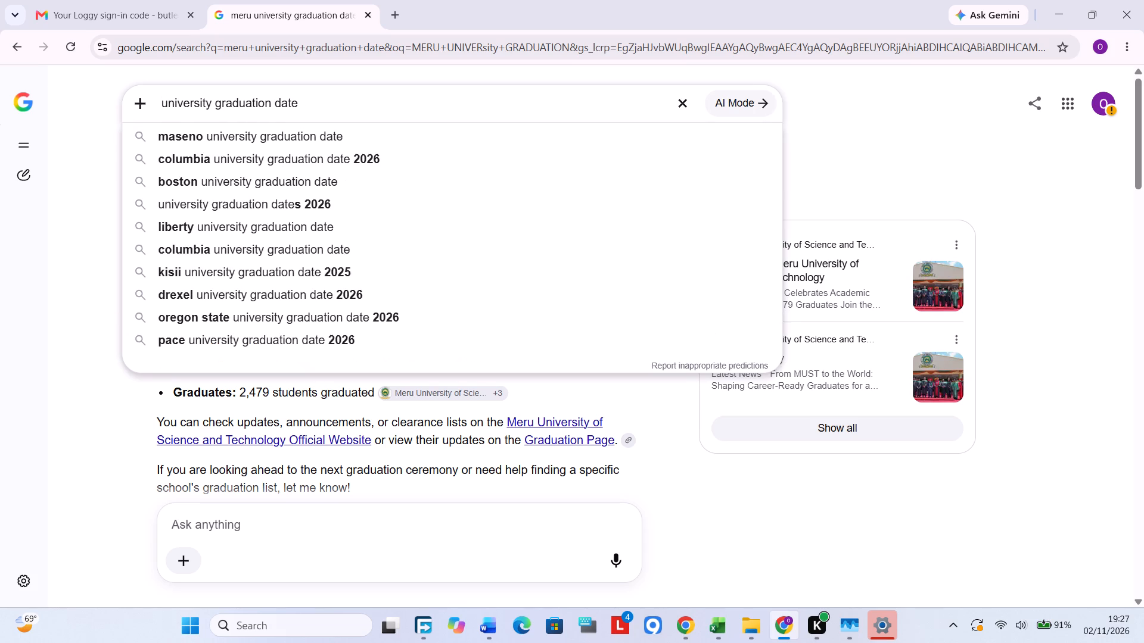
text(CH)
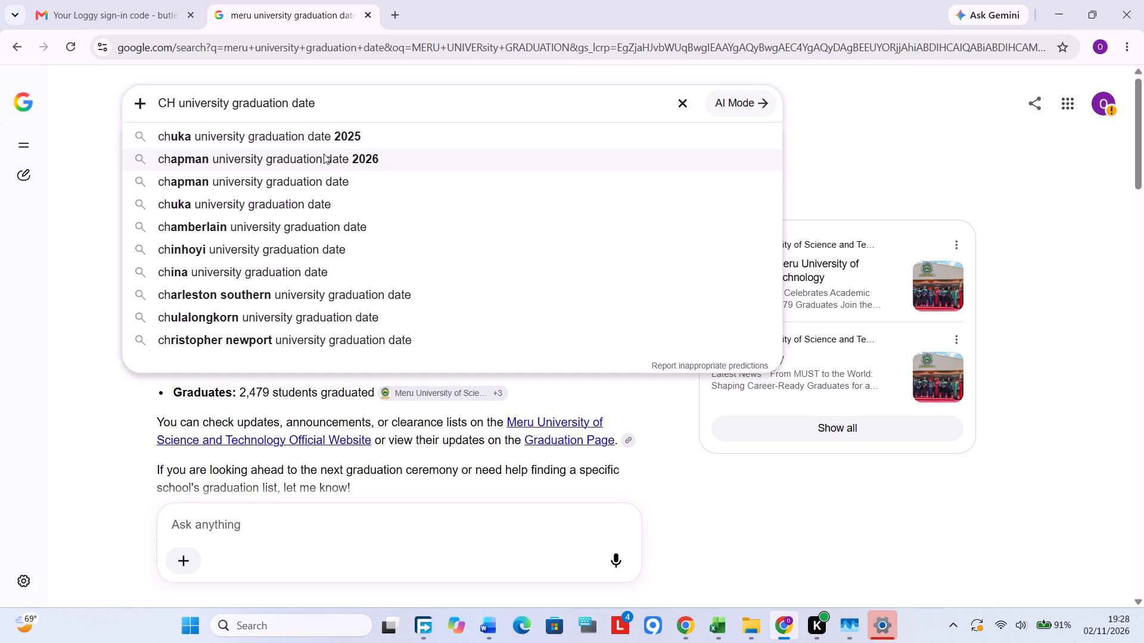
text(UKA)
key(Return)
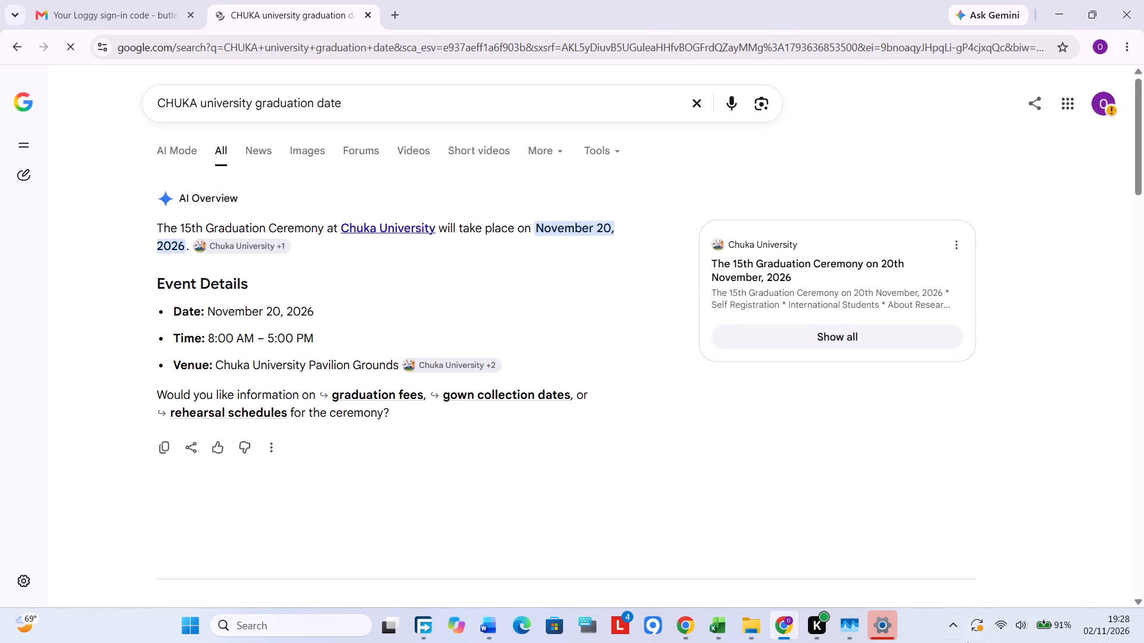
Check the November 2026 calendar and return to the Excel workbooks.
click(1098, 635)
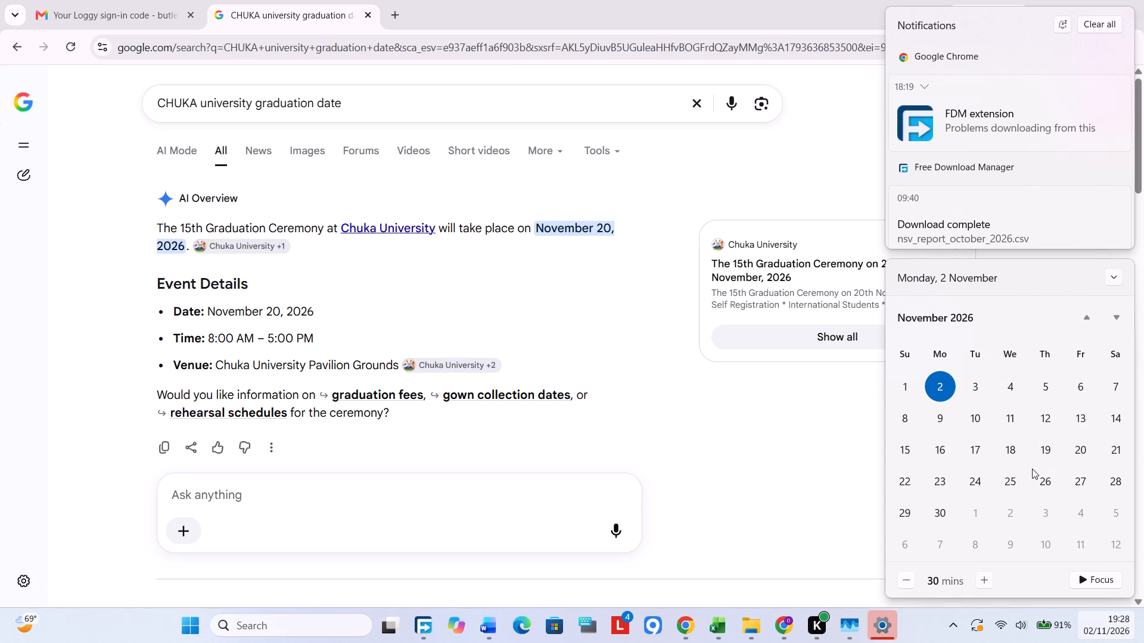
click(786, 455)
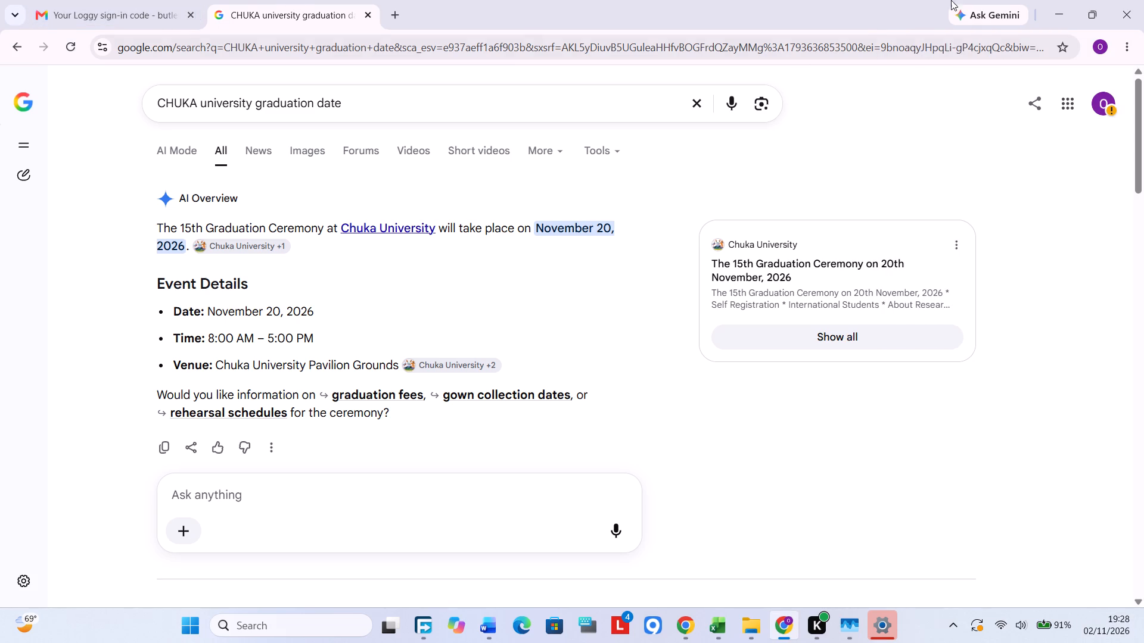
click(1066, 0)
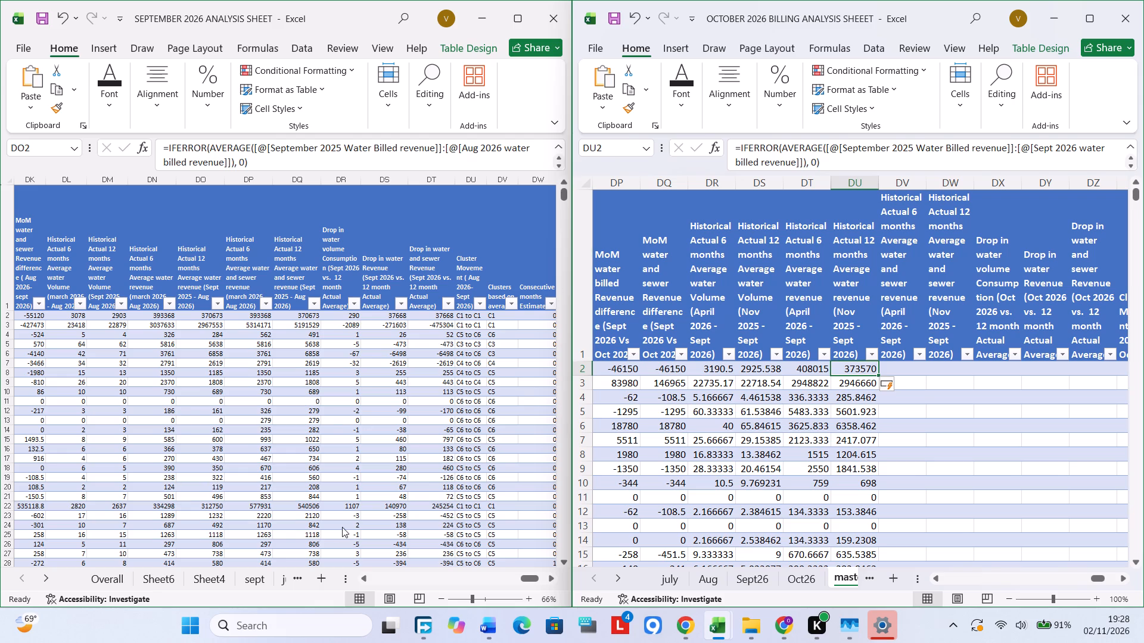
Examine the month ranges in the historical average formulas in DS2, DT2 and DU2 of the October master table.
scroll(214, 337, down, 2)
scroll(405, 352, down, 1)
scroll(713, 363, up, 4)
scroll(772, 357, up, 4)
scroll(876, 291, up, 2)
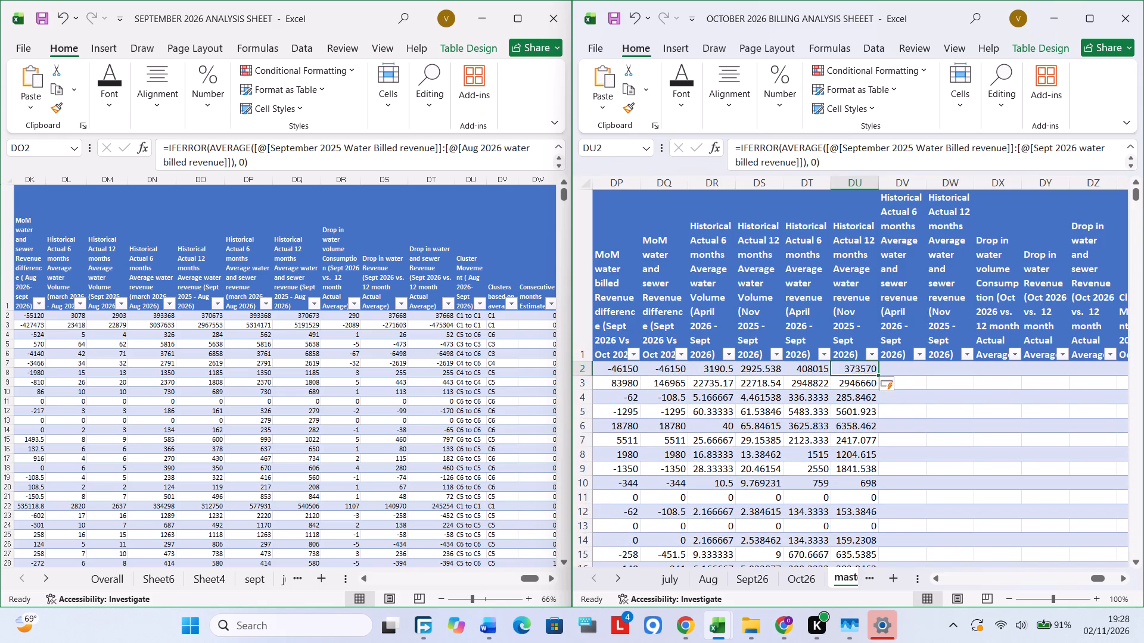
click(890, 417)
click(908, 373)
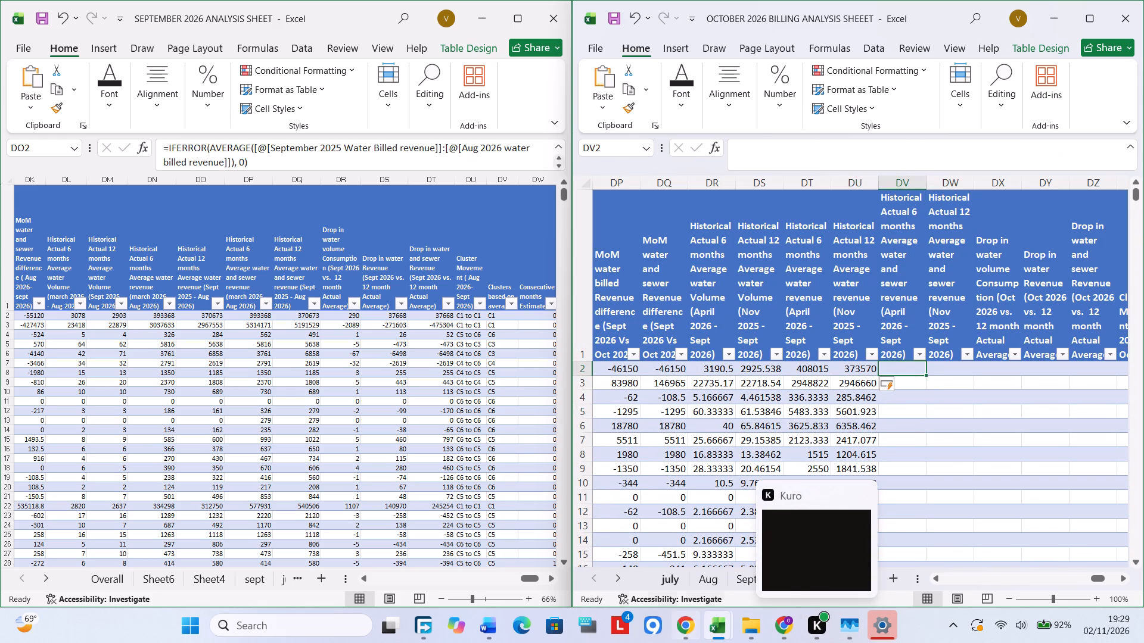
click(800, 394)
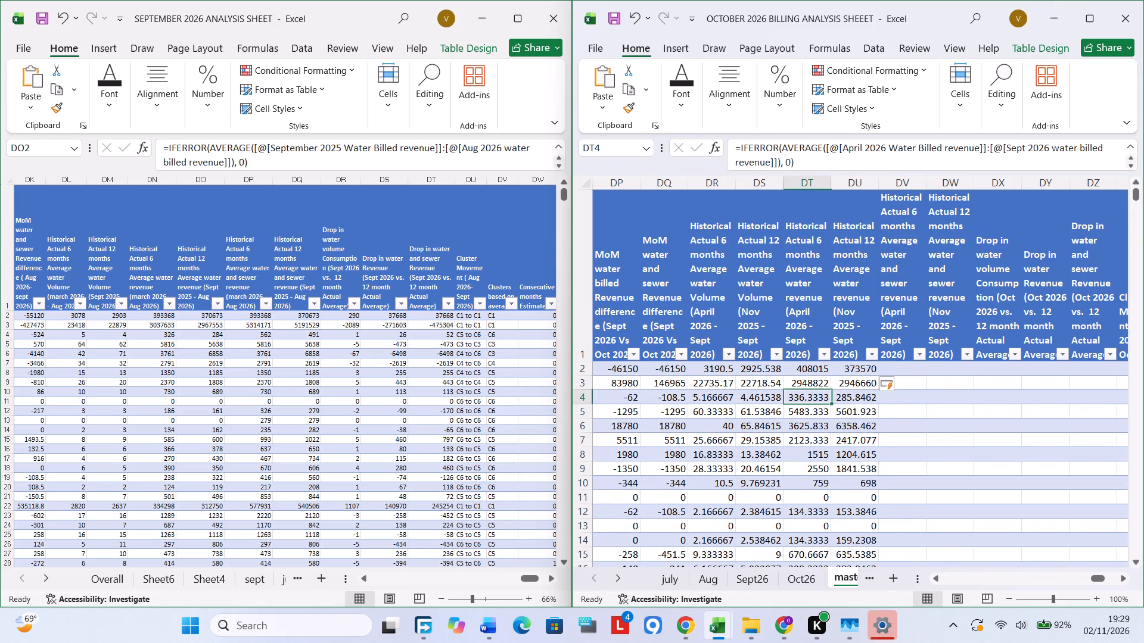
click(817, 370)
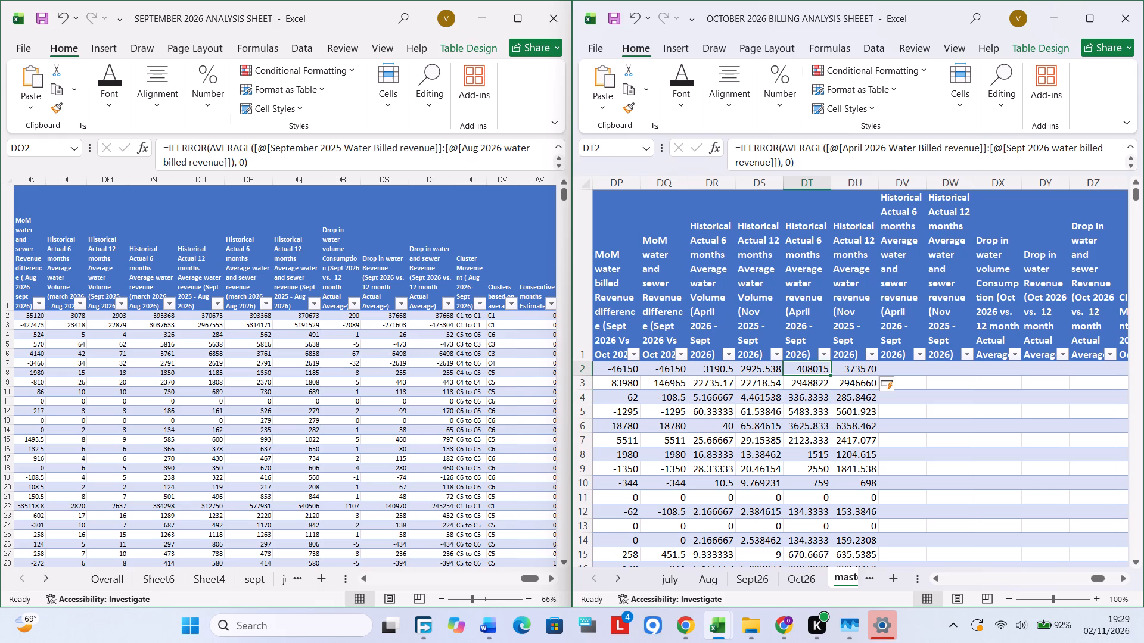
click(848, 368)
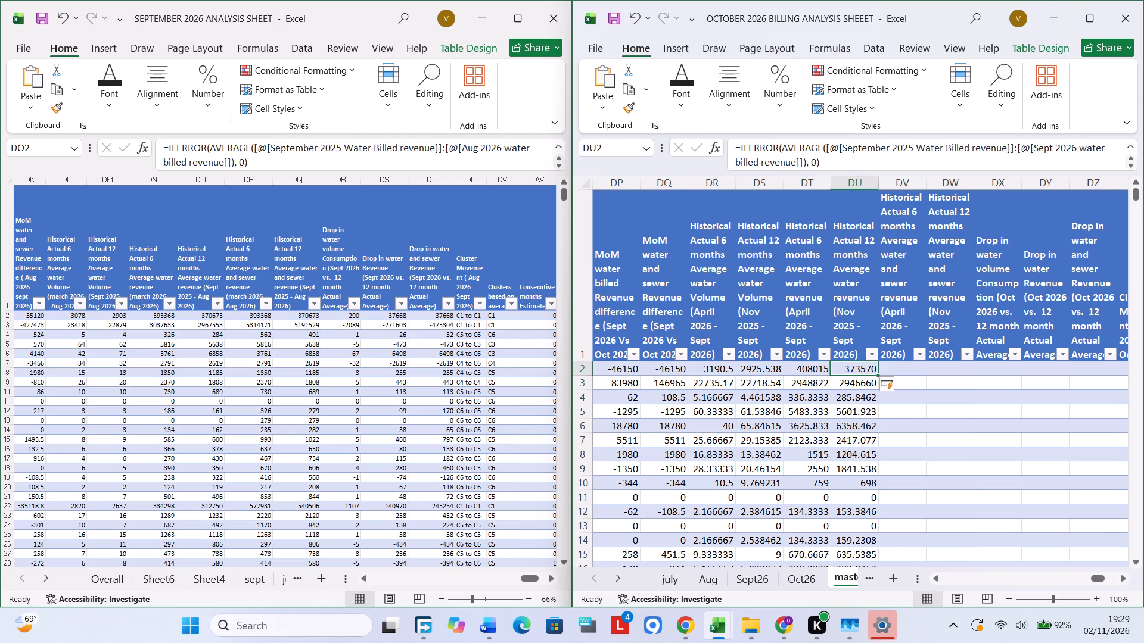
double_click(851, 368)
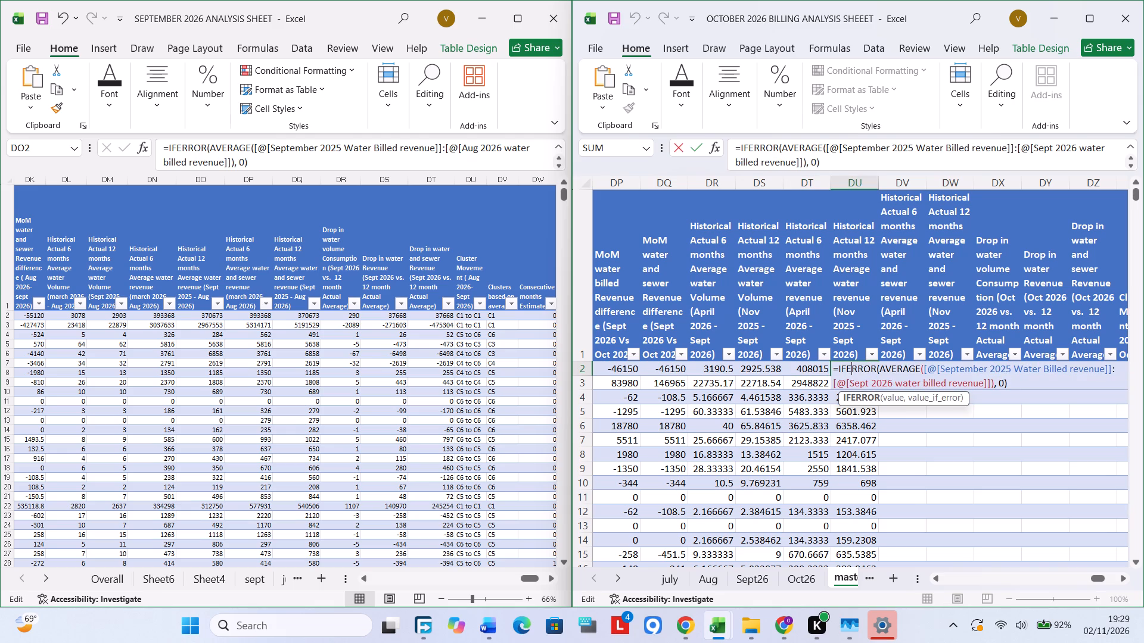
key(Escape)
double_click(750, 369)
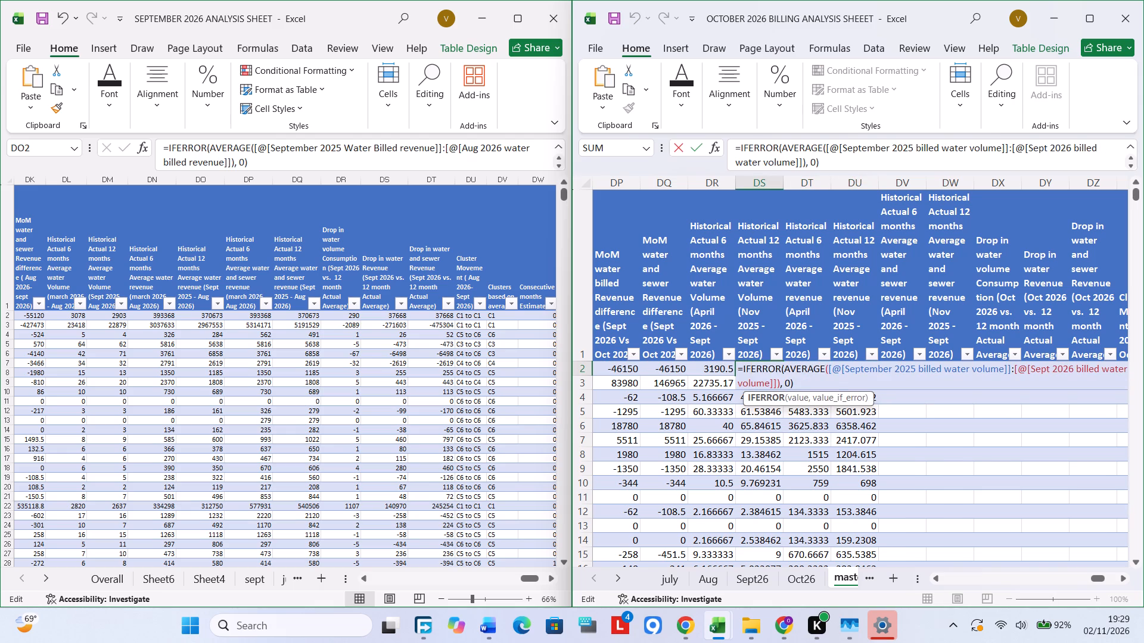
key(Escape)
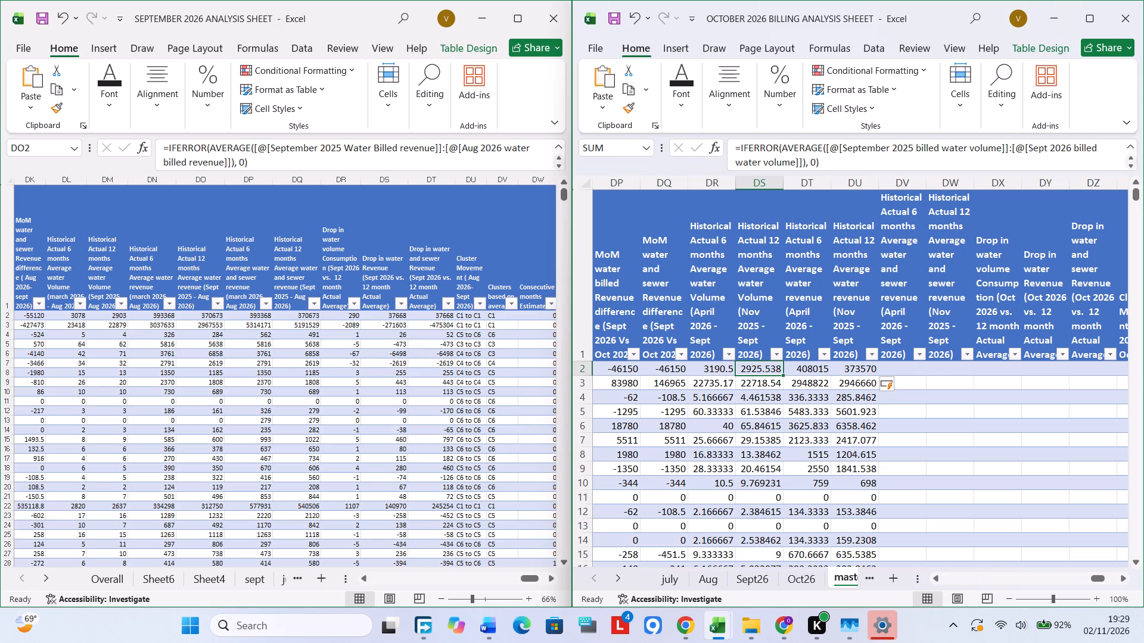
click(848, 363)
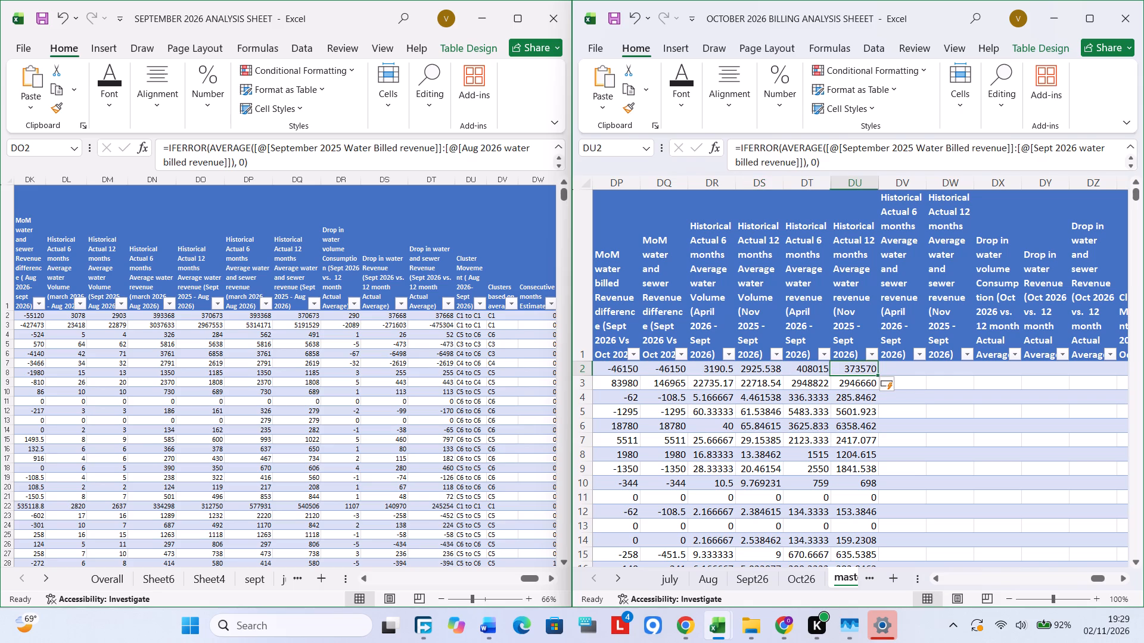
Change the start month in the DU1 header so its period reads (Sept 2025 - Sept 2026).
double_click(860, 338)
double_click(857, 340)
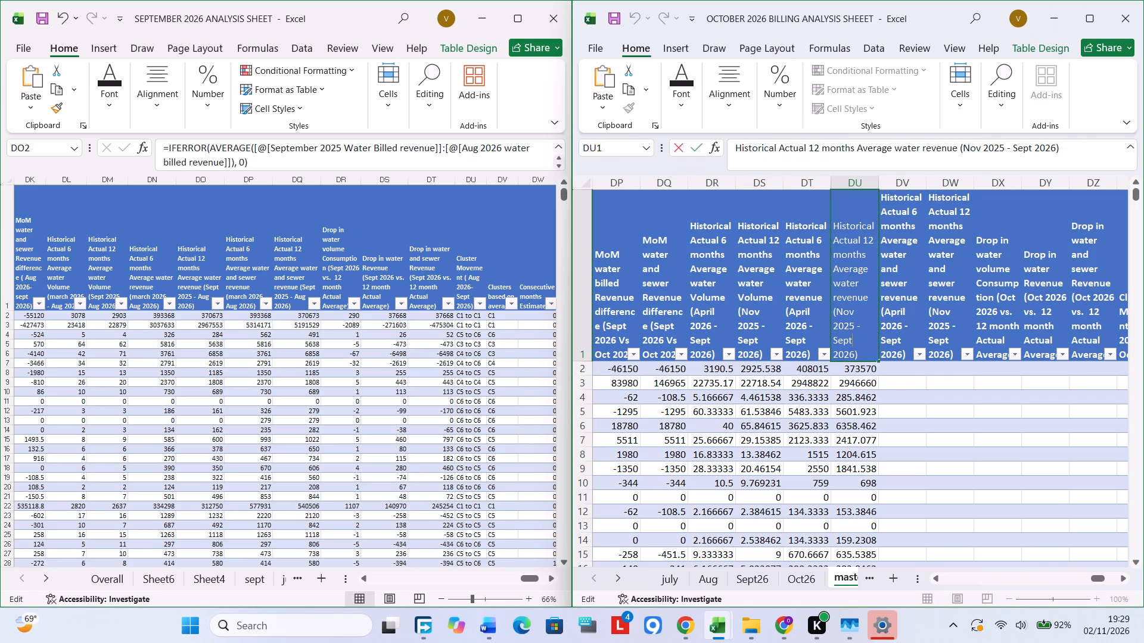
drag(855, 340, 834, 339)
key(ctrl+c)
key(Escape)
triple_click(857, 313)
click(859, 313)
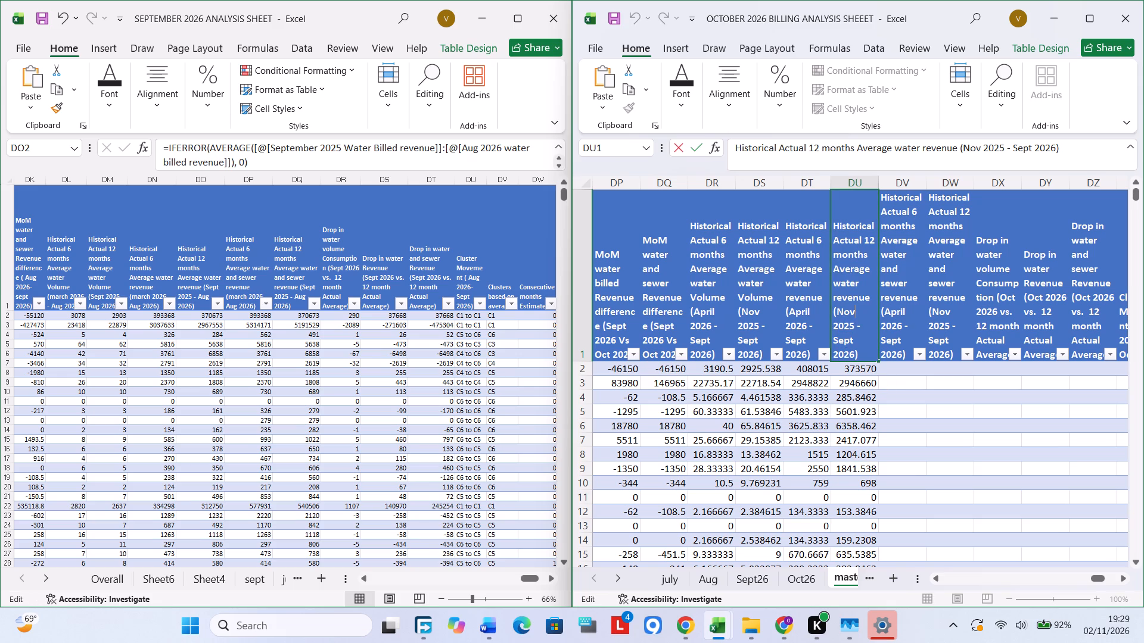
drag(859, 313, 838, 317)
key(ctrl+v)
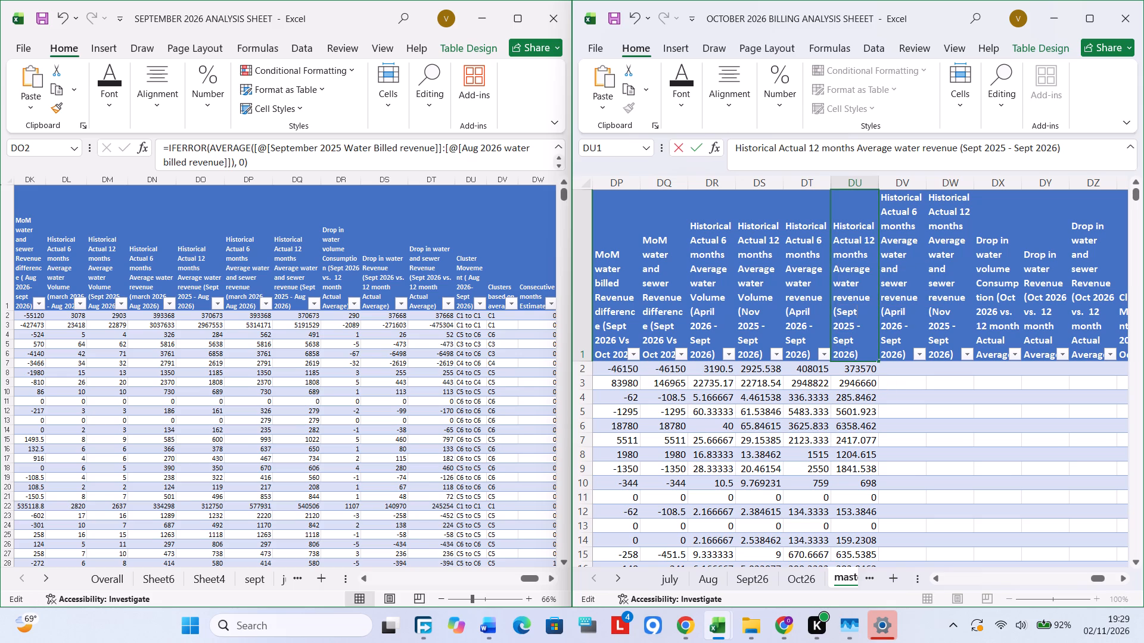
triple_click(801, 314)
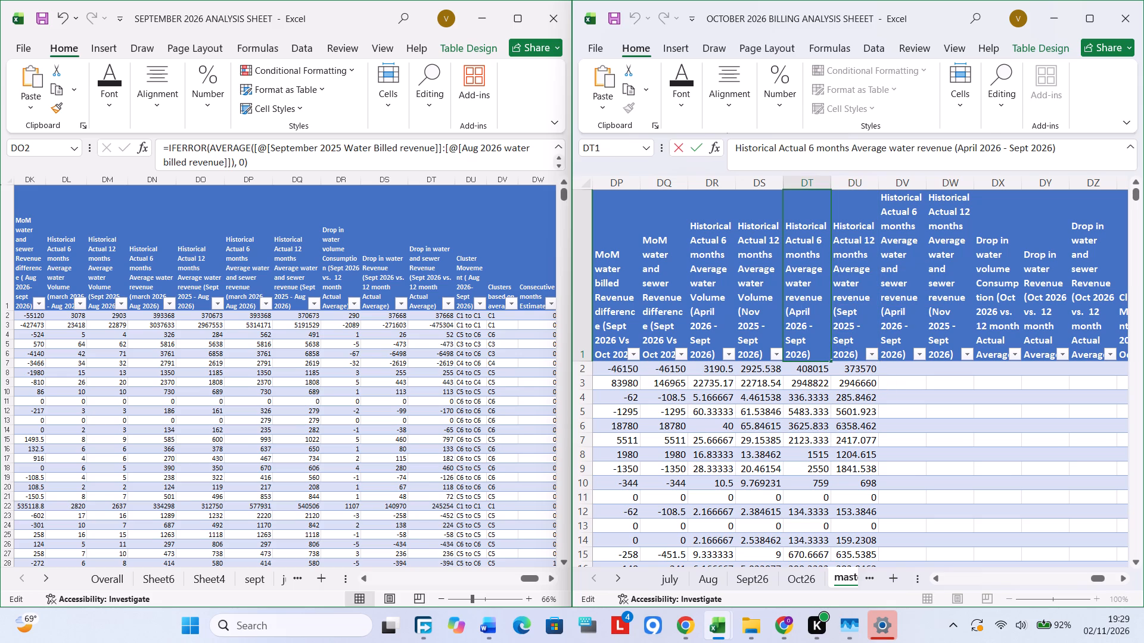
drag(811, 312, 795, 312)
Change the start month in the DS1 average water volume header so its period reads (Sept 2025 - Sept 2026).
triple_click(749, 313)
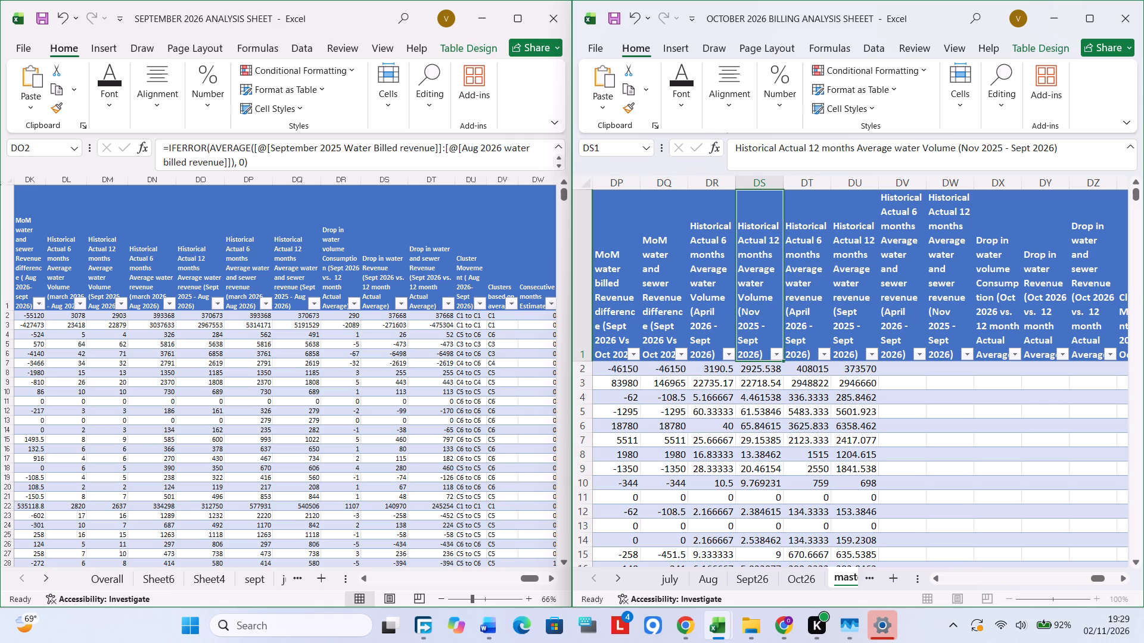
double_click(751, 313)
key(ctrl+v)
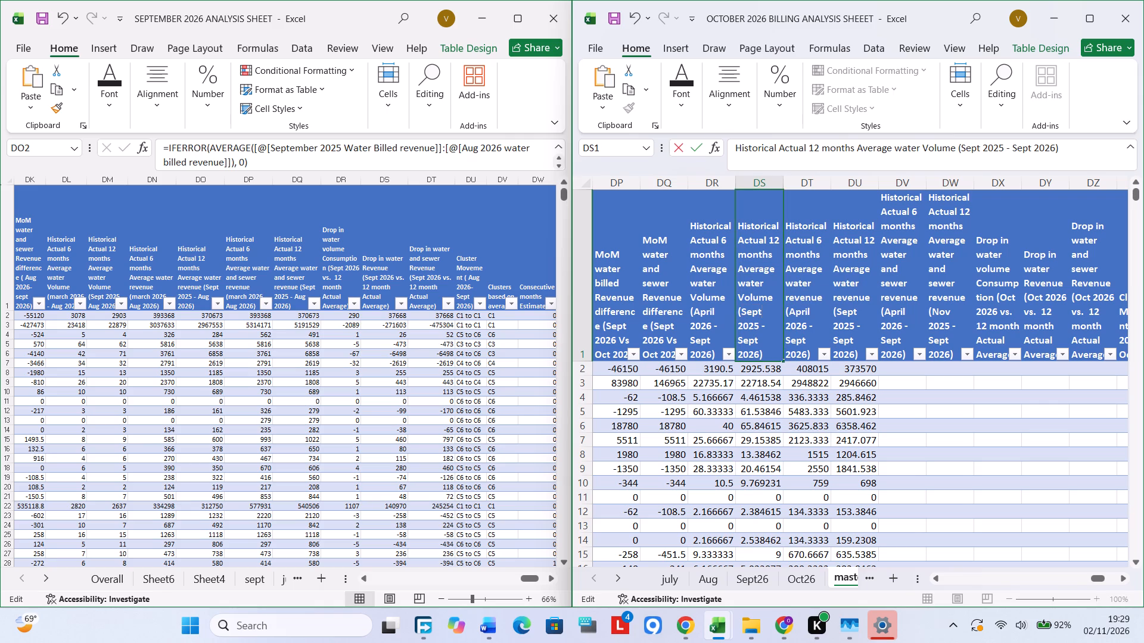
click(858, 411)
Copy the 6-month average water revenue formula from DN2 of the September workbook into DV2 of the October master table.
click(890, 374)
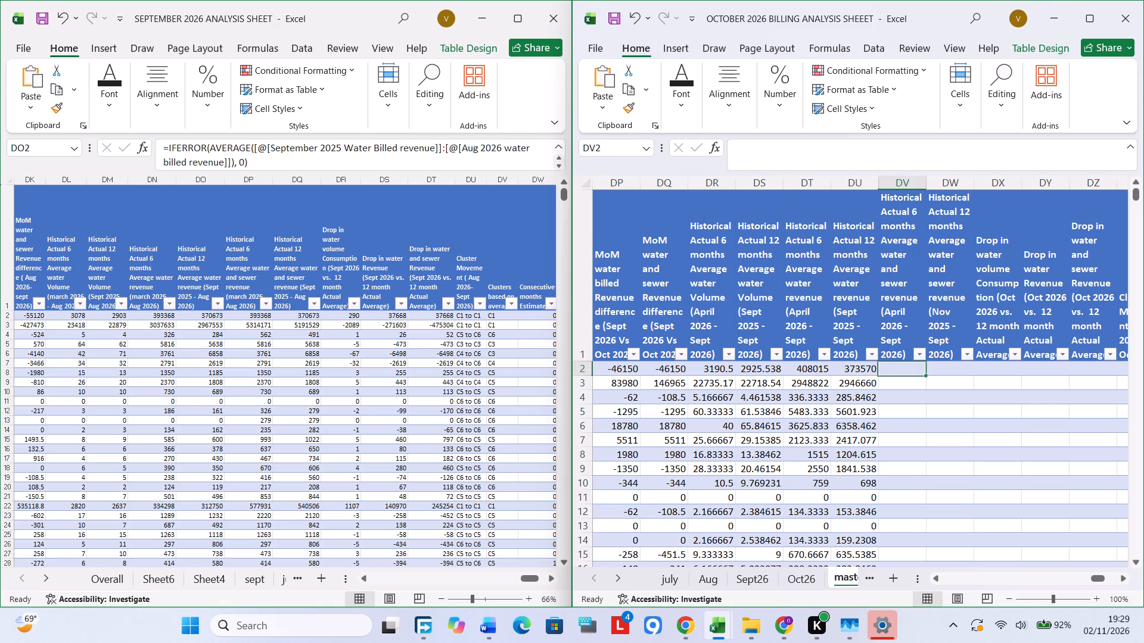
click(797, 367)
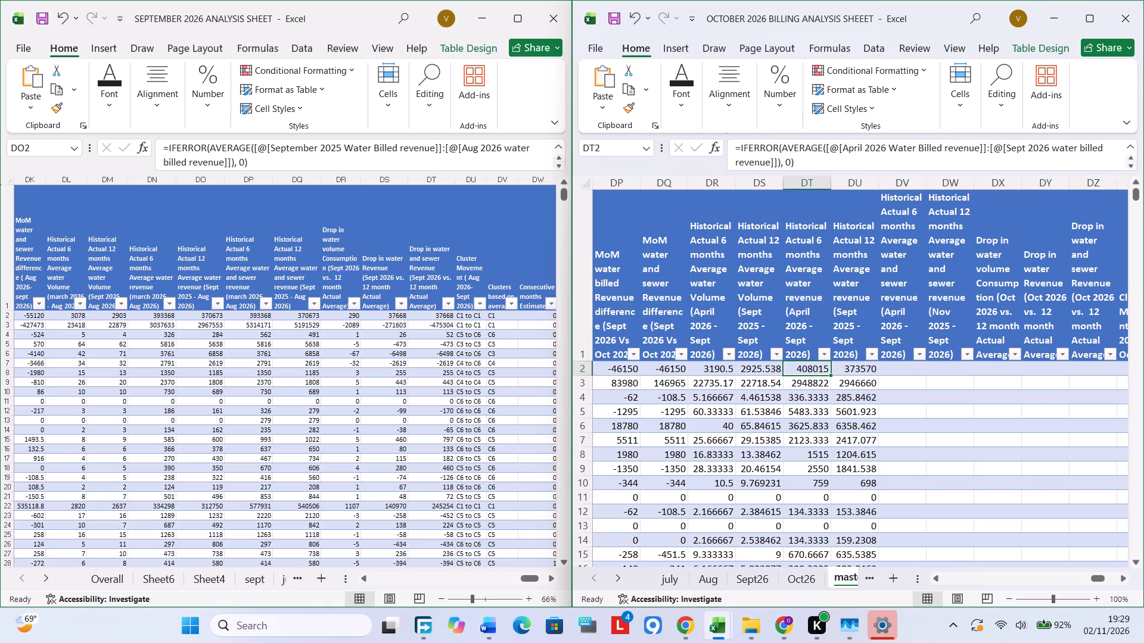
click(267, 345)
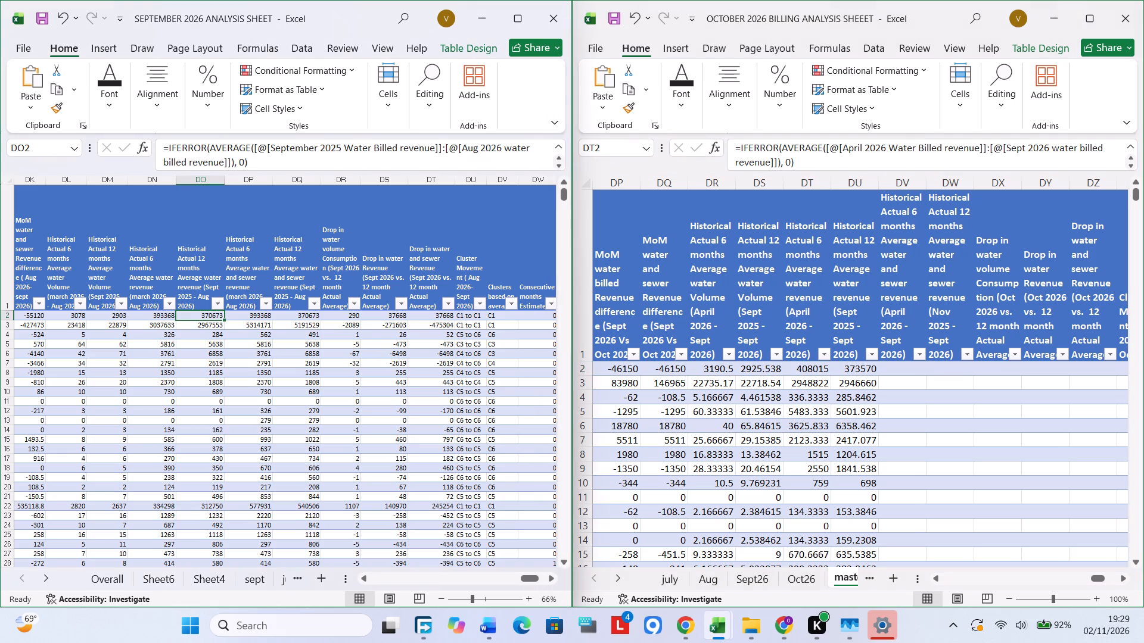
triple_click(164, 316)
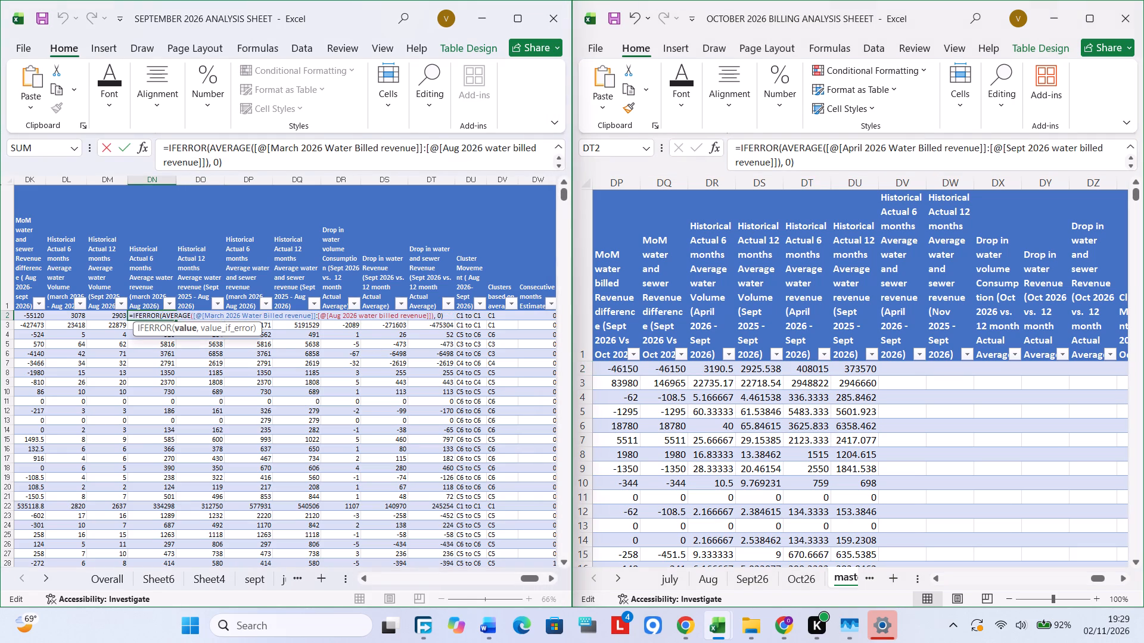
key(ctrl+a)
key(ctrl+c)
key(Escape)
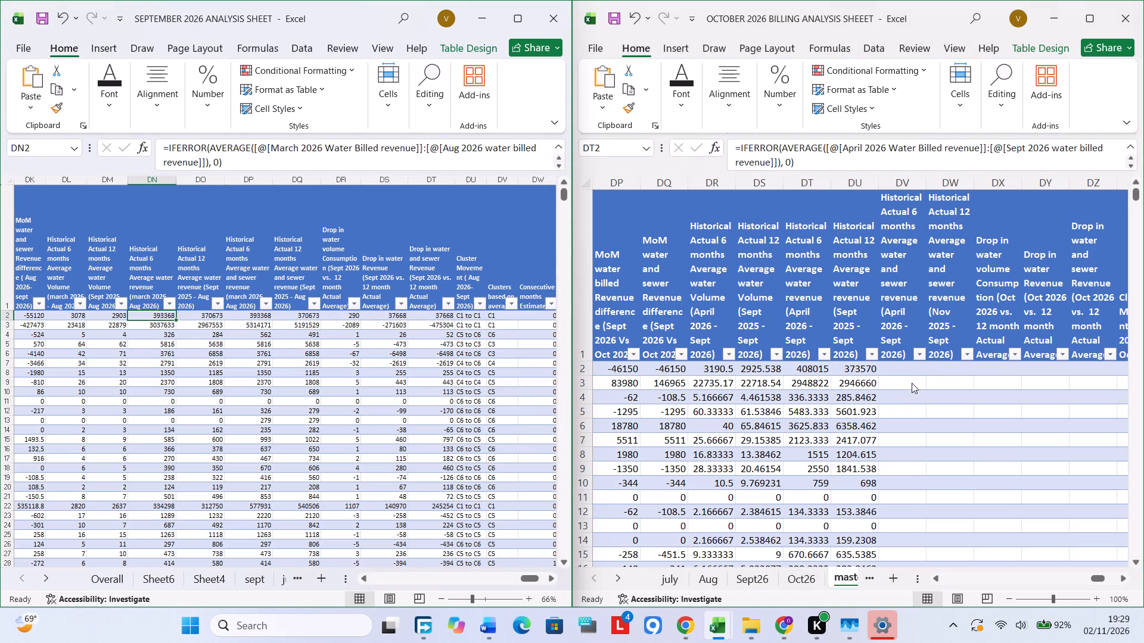
click(910, 379)
triple_click(903, 367)
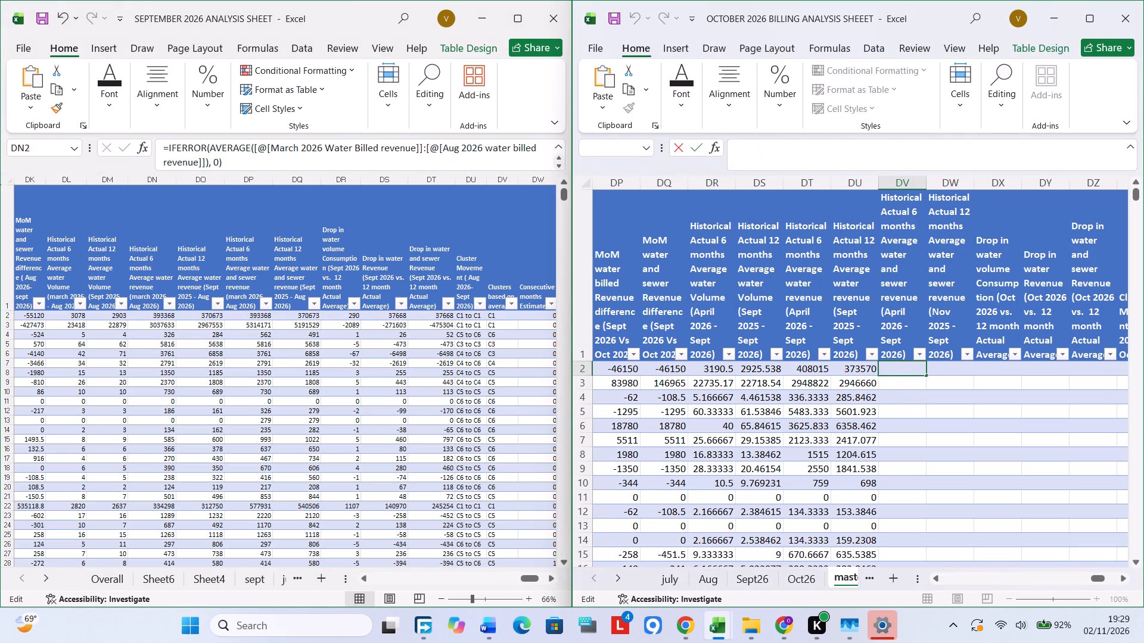
key(ctrl+v)
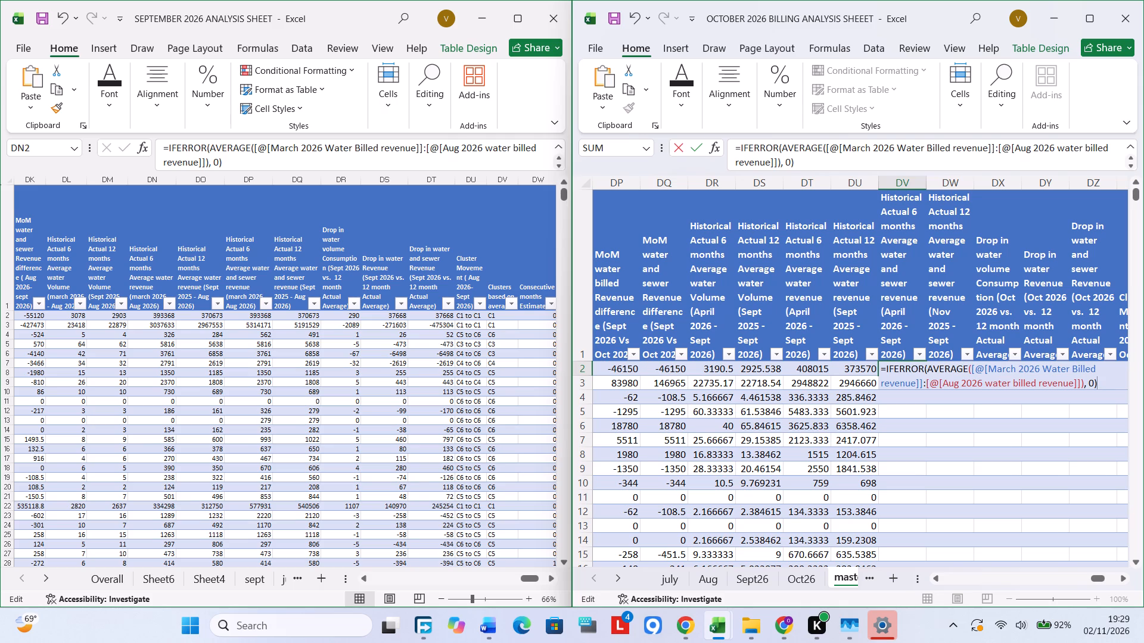
Replace the start of the averaged range in the DV2 formula with the April 2026 water and sewer revenue column.
drag(991, 373, 1012, 371)
drag(1012, 371, 1015, 371)
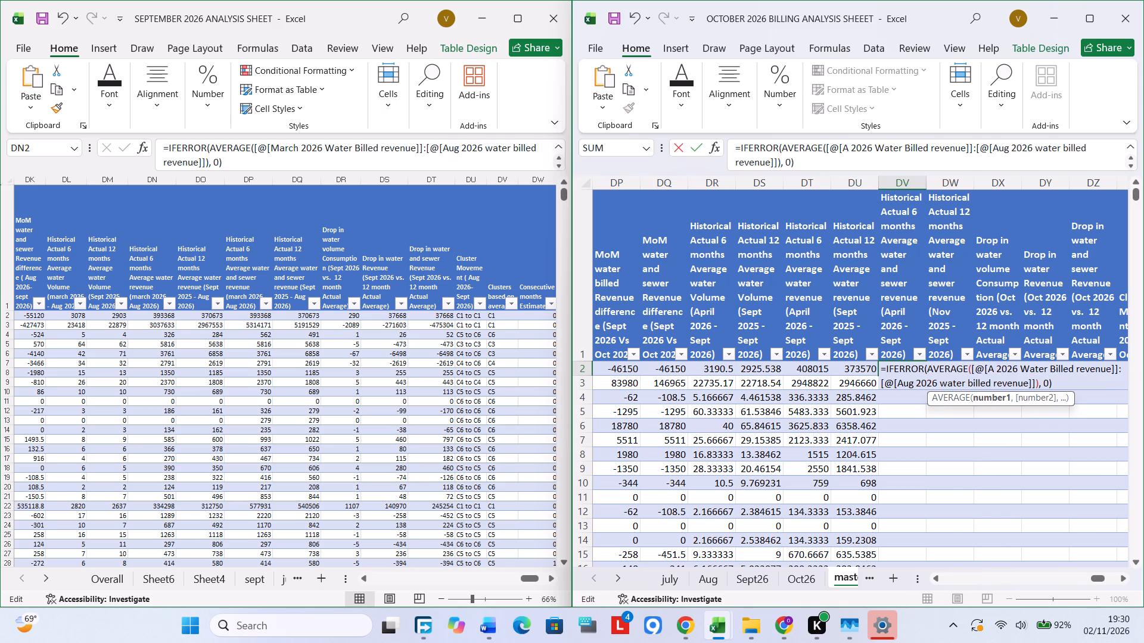
text(ril)
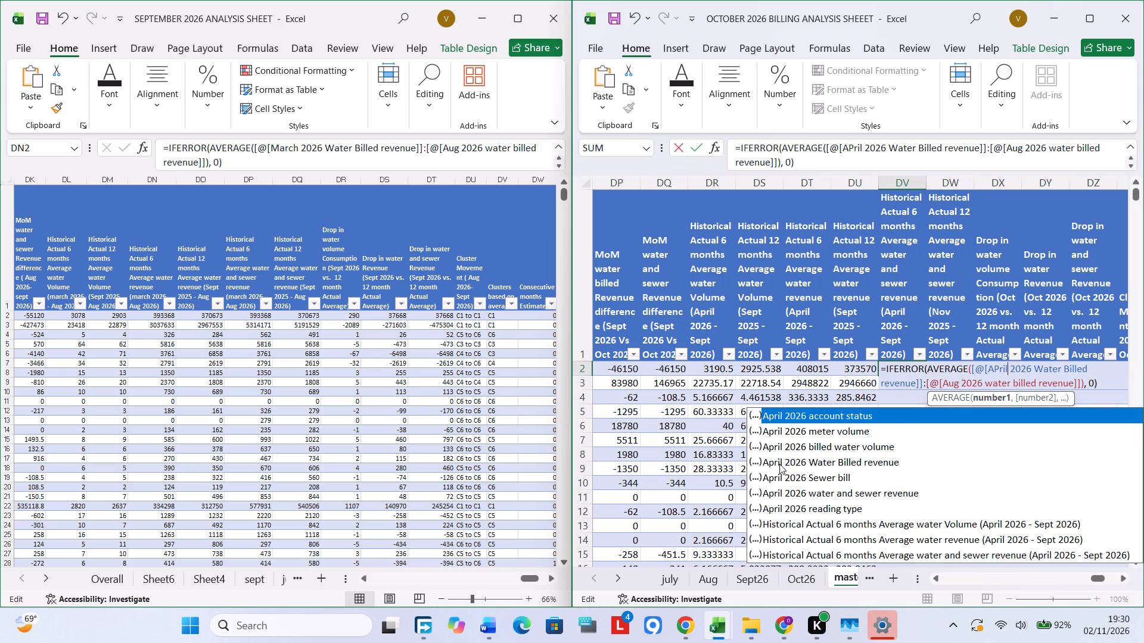
double_click(823, 489)
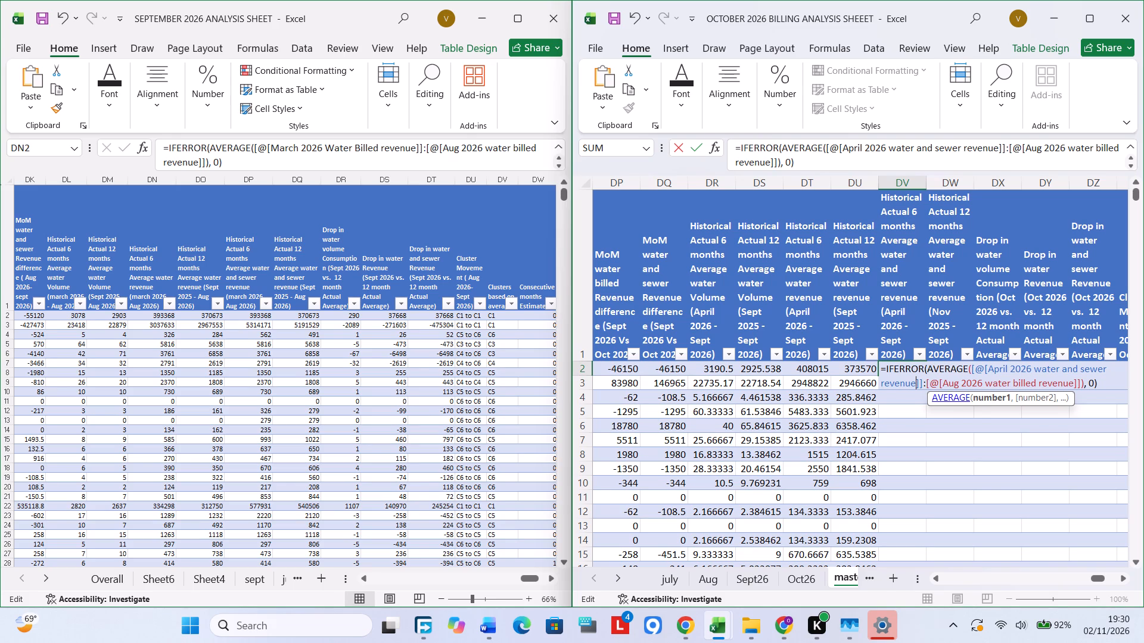
Replace the end of the DV2 range with the Sept 2026 water and sewer revenue column, enter the formula and recheck it.
click(958, 385)
key(BackSpace)
key(BackSpace)
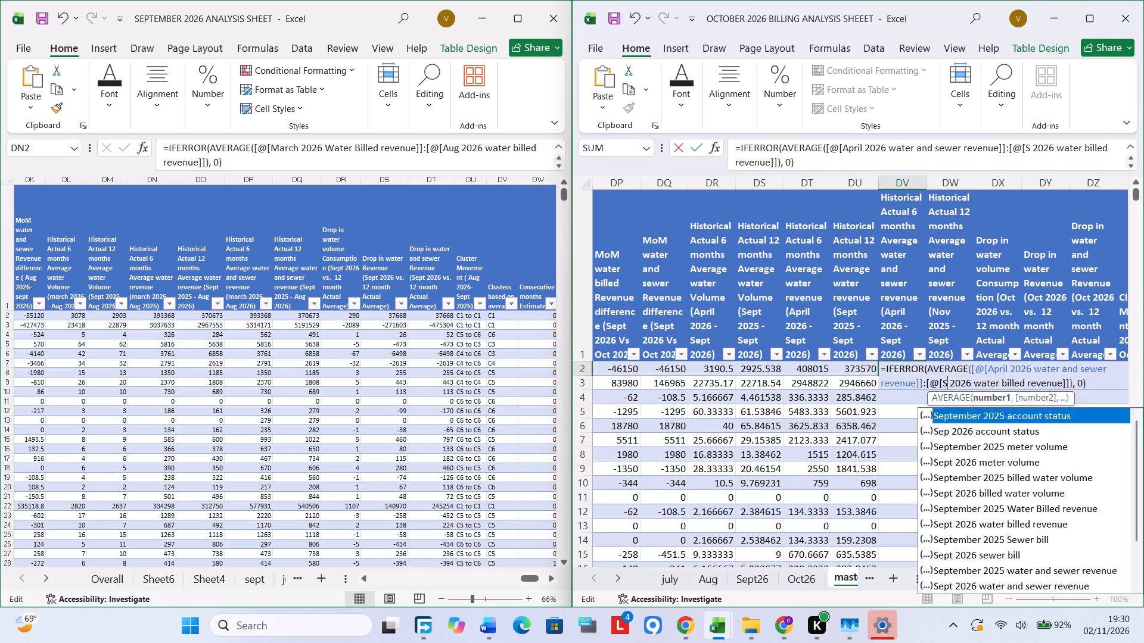
text(ep)
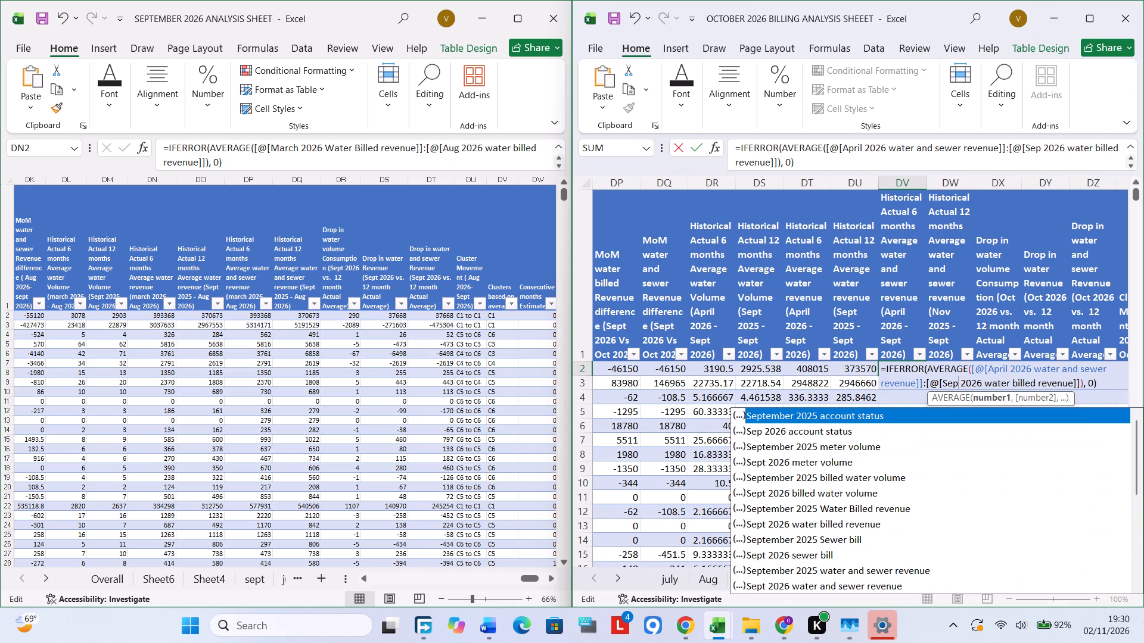
click(811, 574)
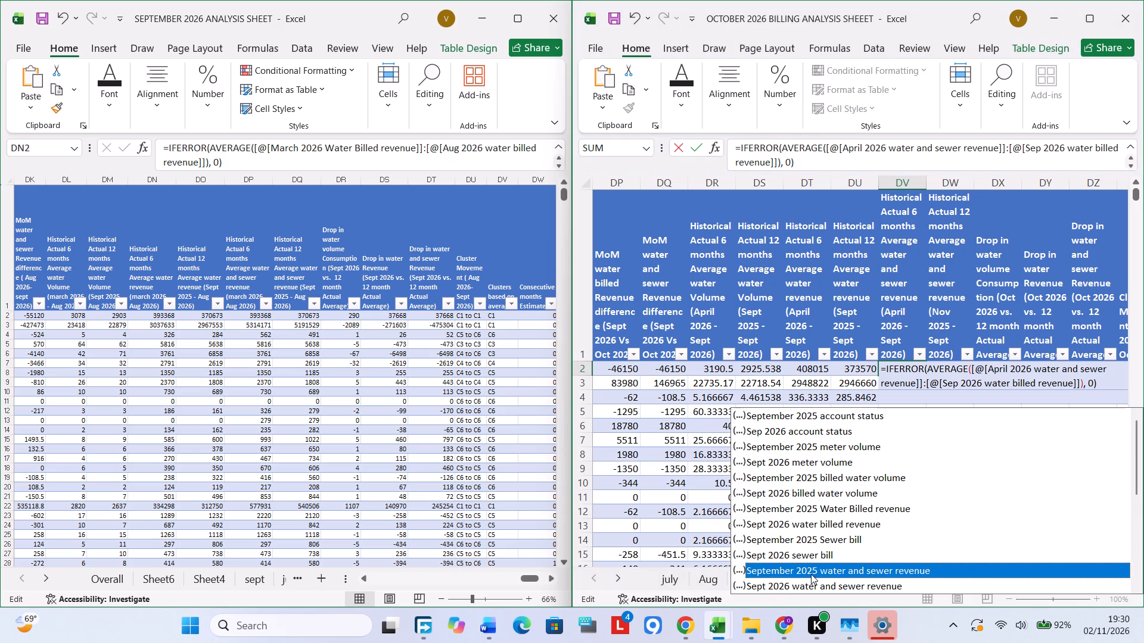
click(798, 552)
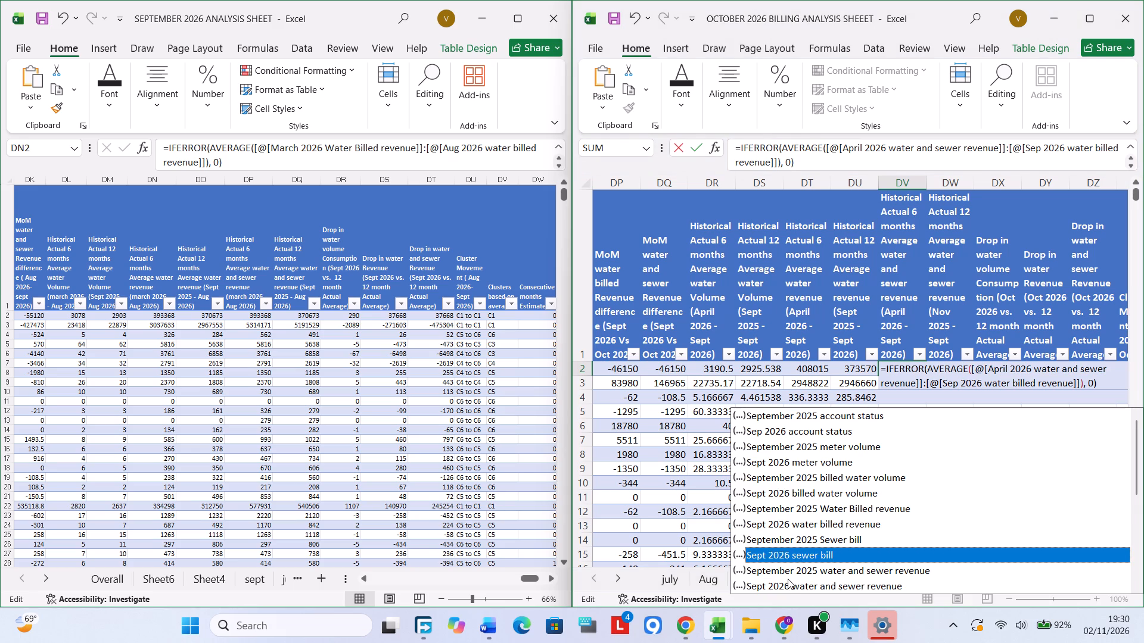
click(782, 585)
double_click(782, 585)
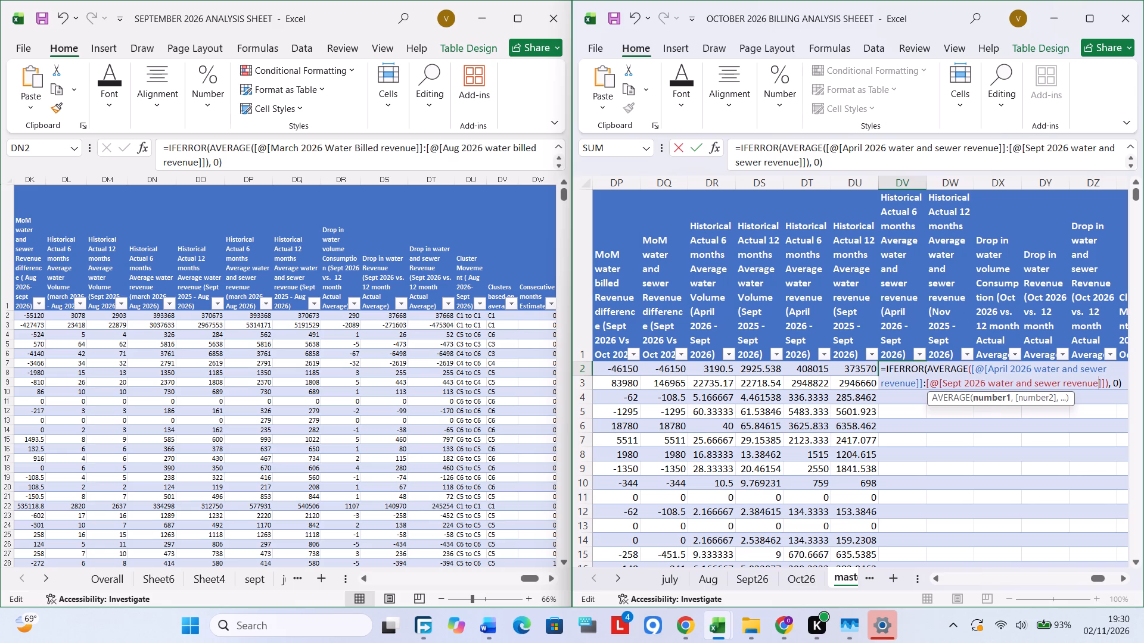
key(Return)
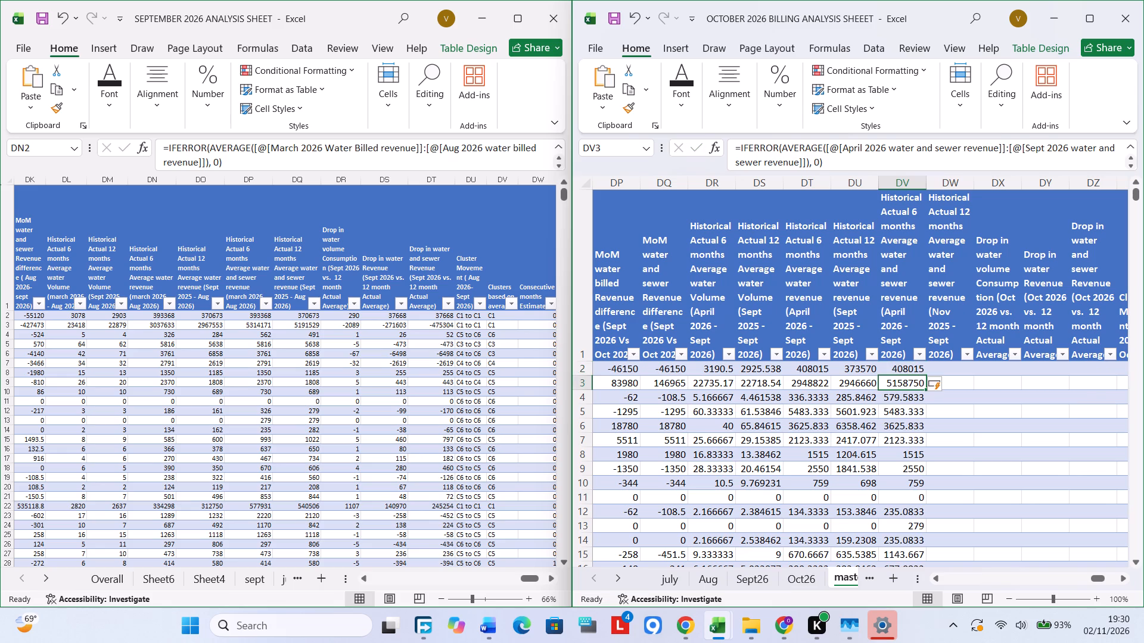
double_click(906, 368)
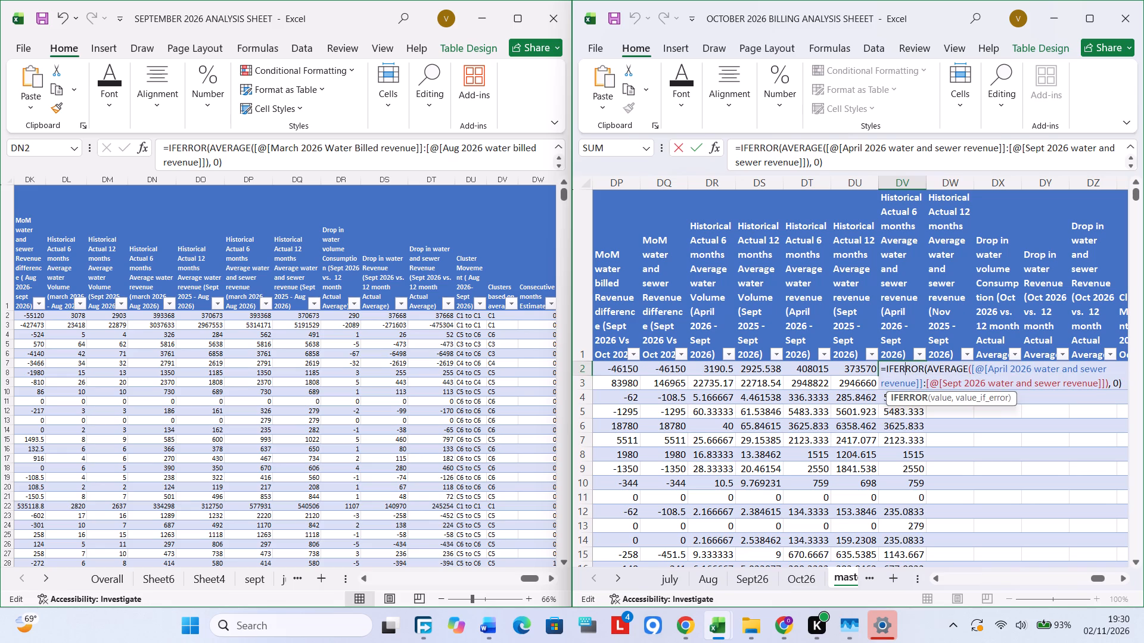
key(Escape)
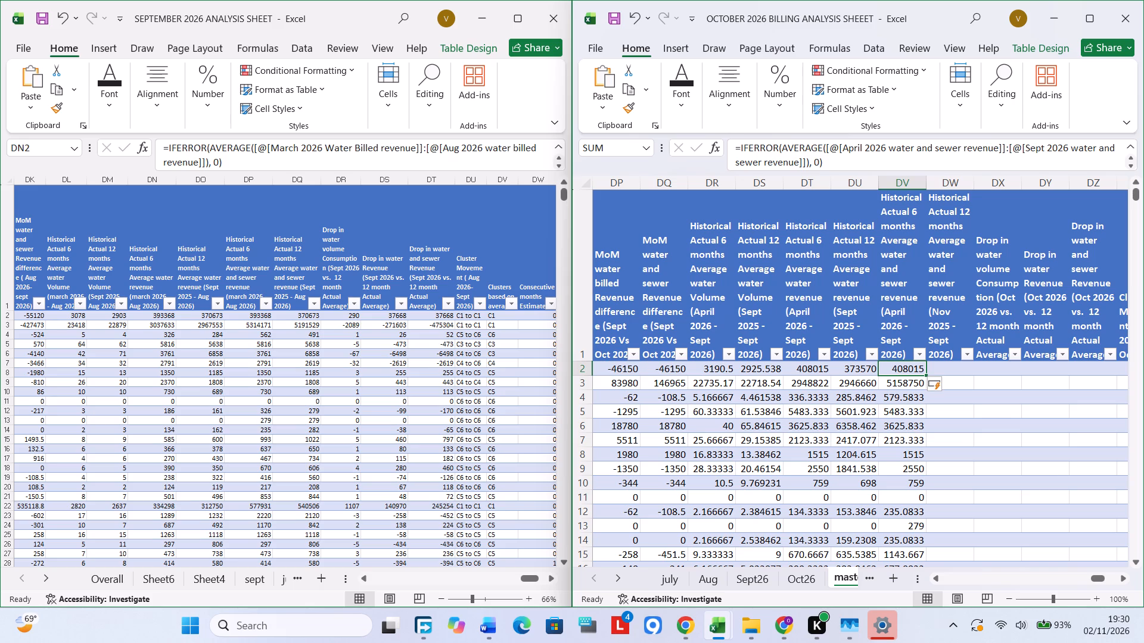
Copy the 12-month average water and sewer revenue formula from DQ2 of the September workbook into DW2 of the October master table.
click(398, 314)
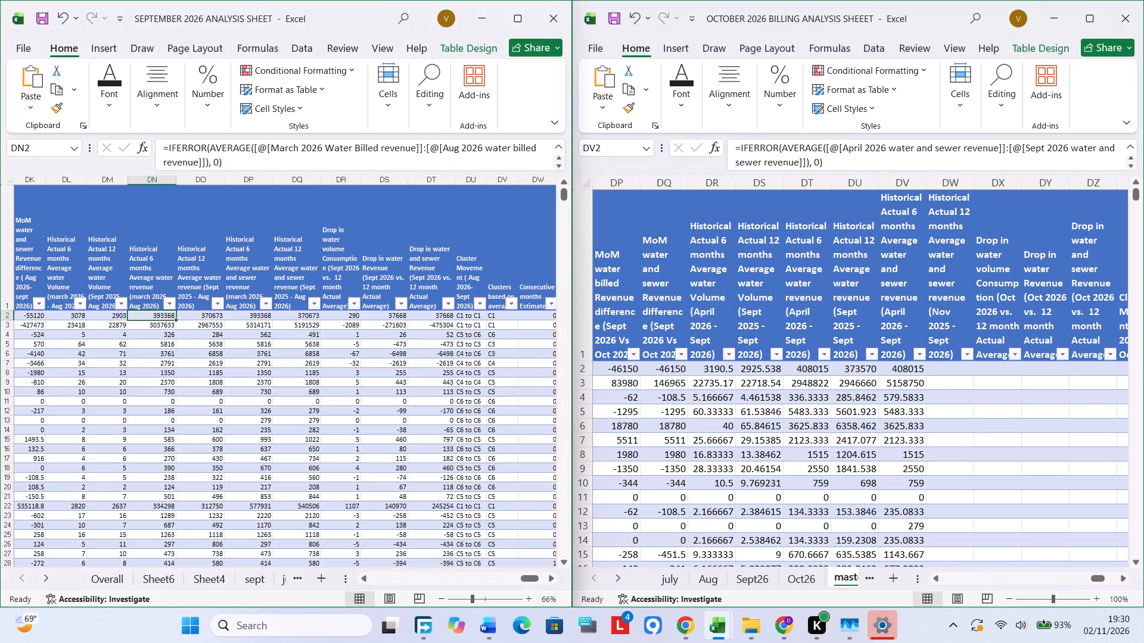
click(424, 310)
click(404, 321)
click(348, 311)
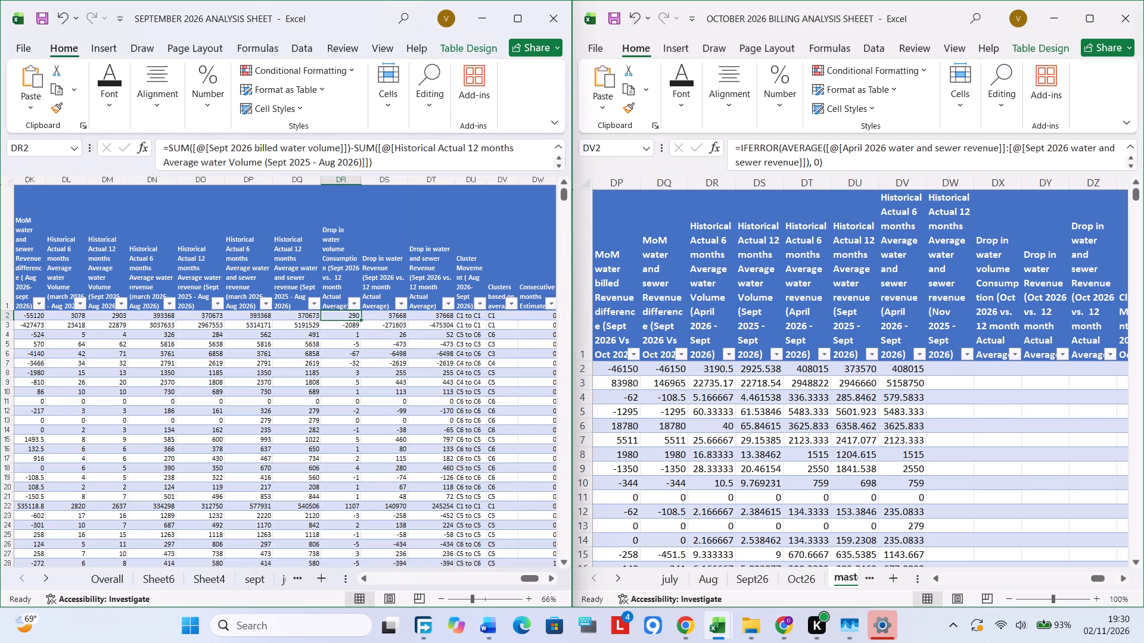
click(255, 312)
double_click(296, 314)
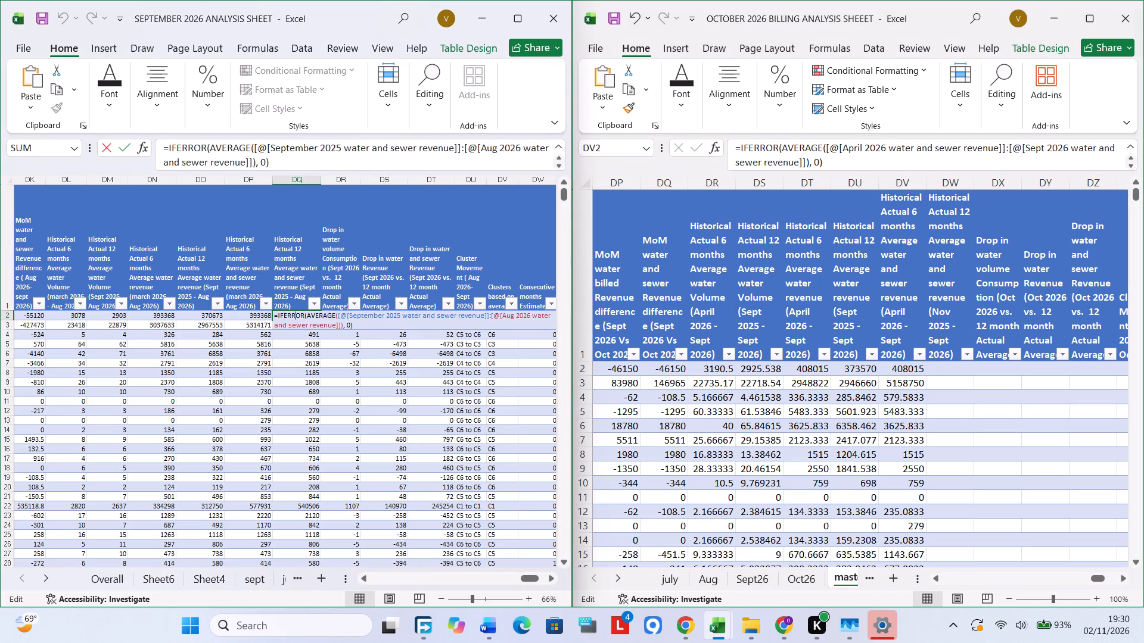
key(ctrl+a)
key(ctrl+c)
key(Escape)
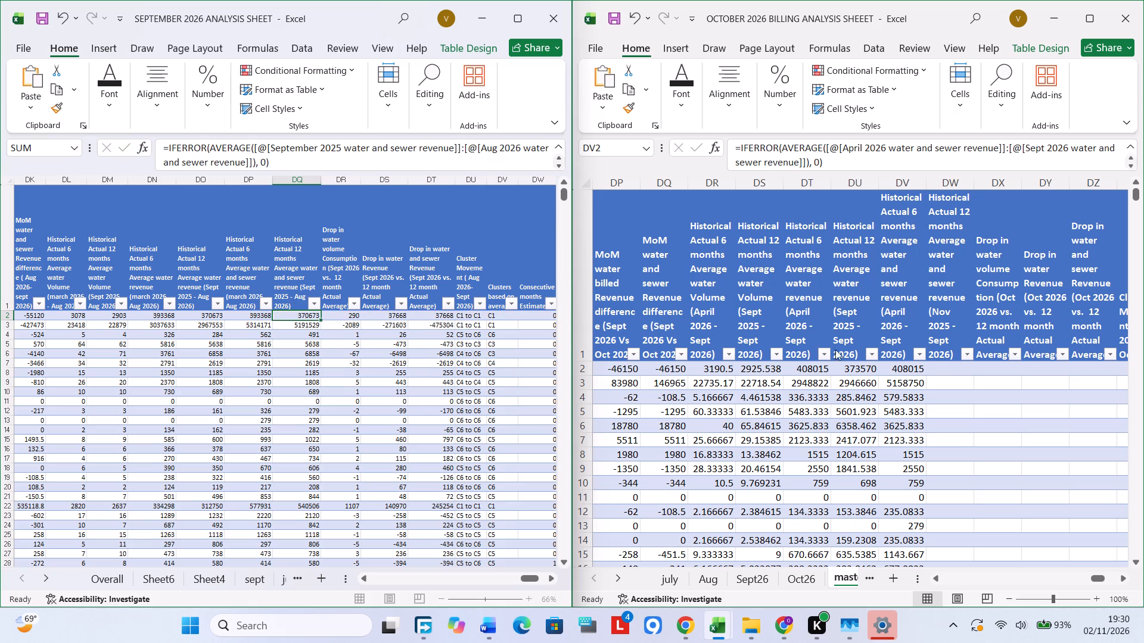
click(942, 362)
double_click(935, 364)
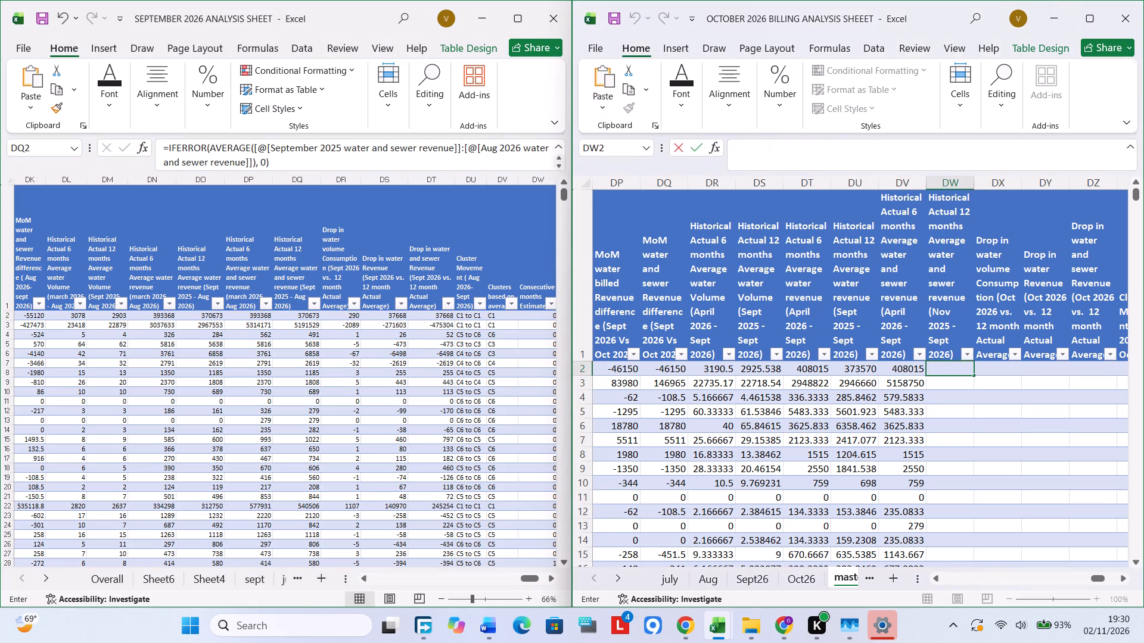
key(ctrl+v)
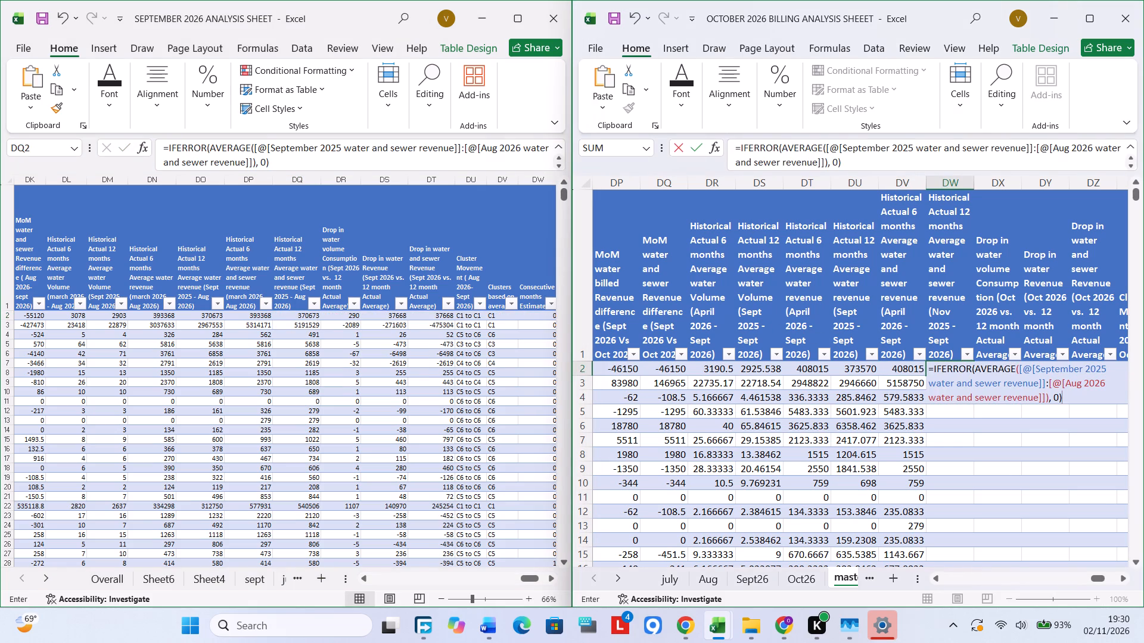
Replace the end of the averaged range in the DW2 formula with the Sept 2026 water and sewer revenue column.
click(1037, 385)
drag(1068, 380, 1078, 387)
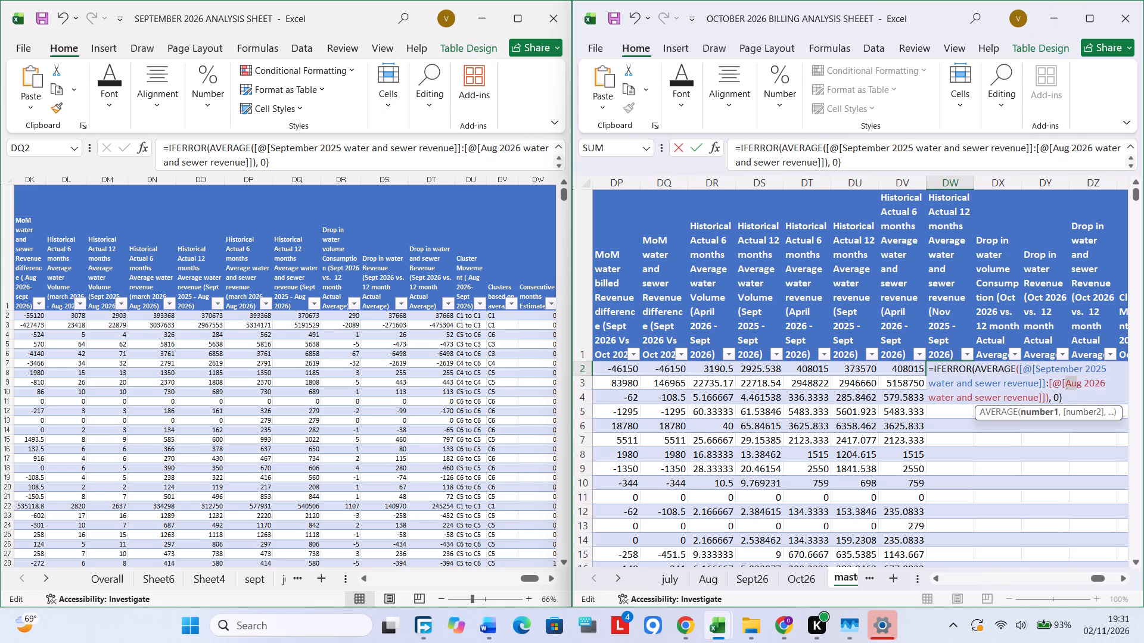
drag(1078, 387, 1082, 387)
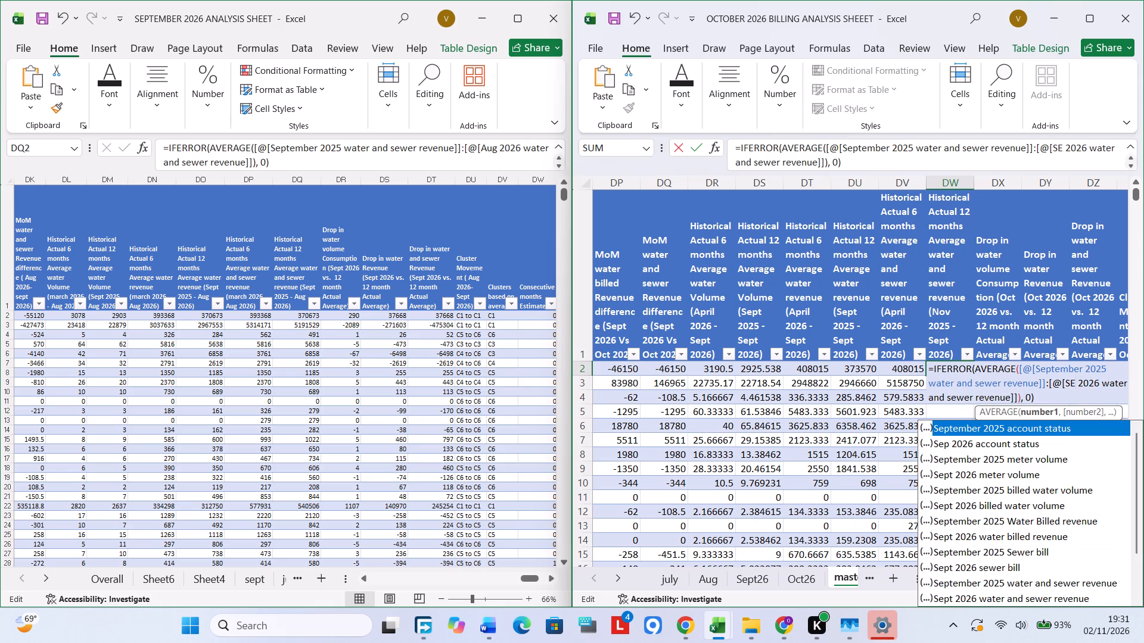
text(PT)
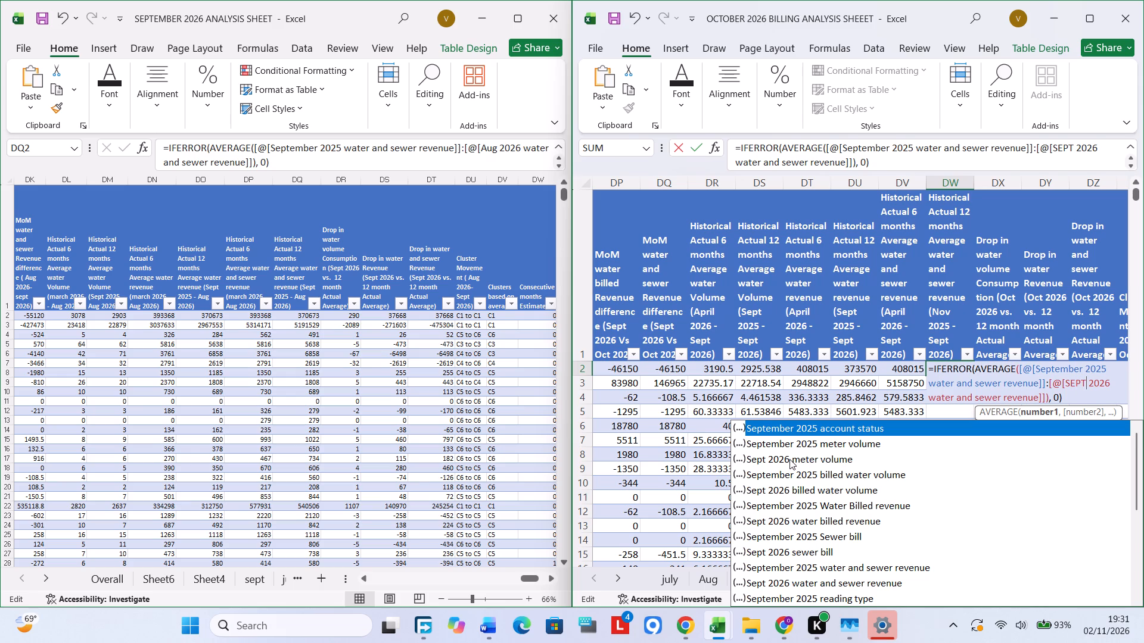
double_click(790, 585)
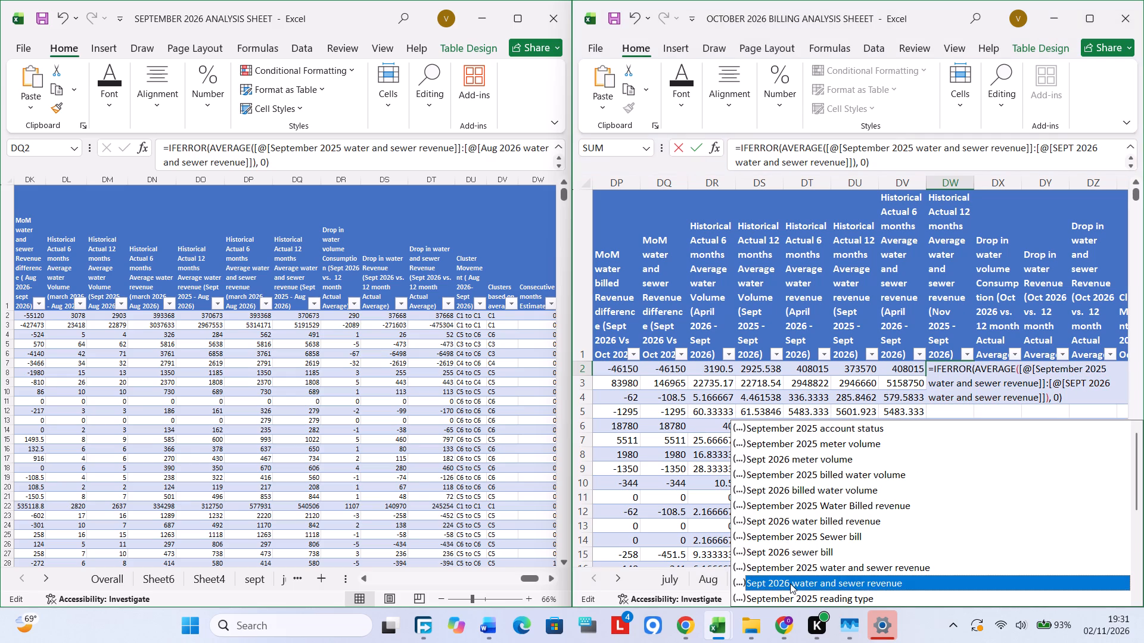
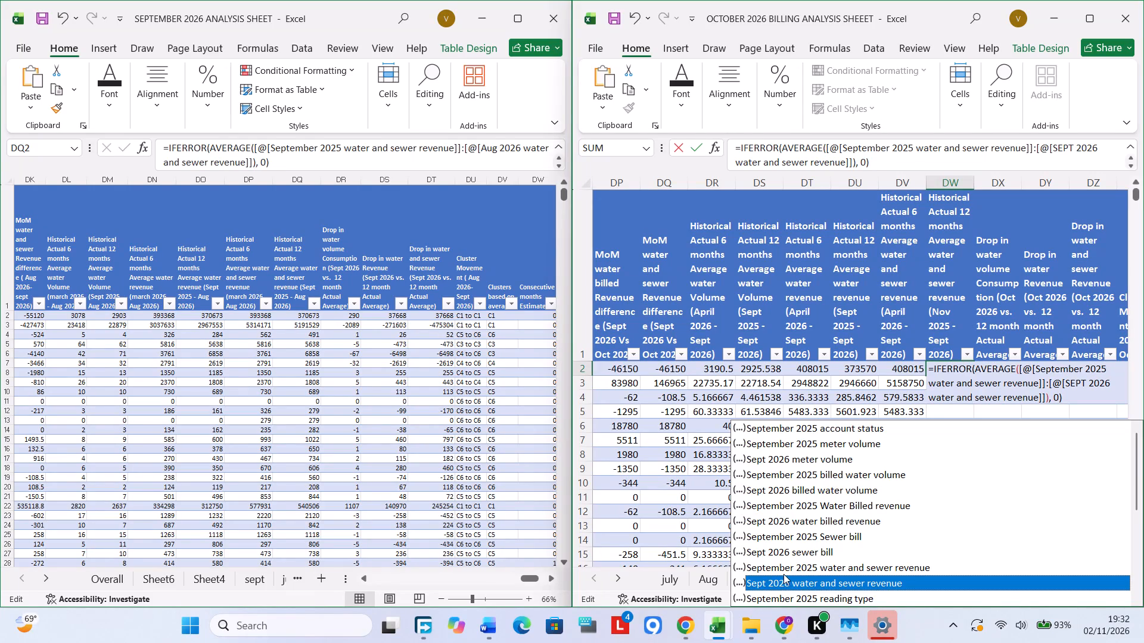
Pick Sept 2026 water and sewer revenue as the DW2 range end, enter the formula and compare it with the one in DV2.
double_click(780, 578)
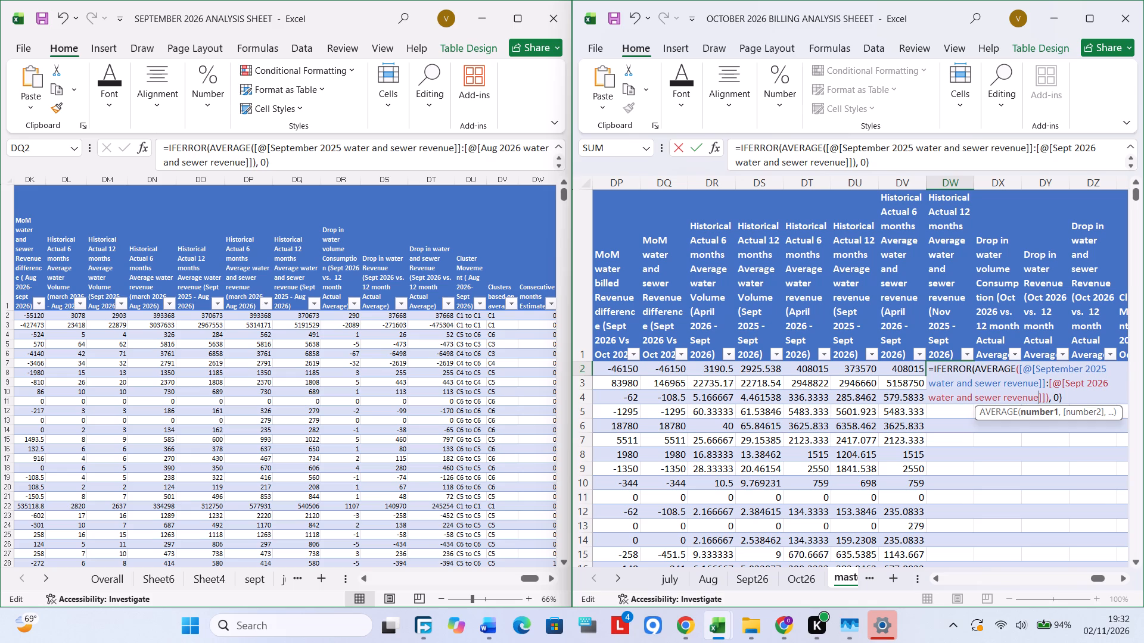
key(Return)
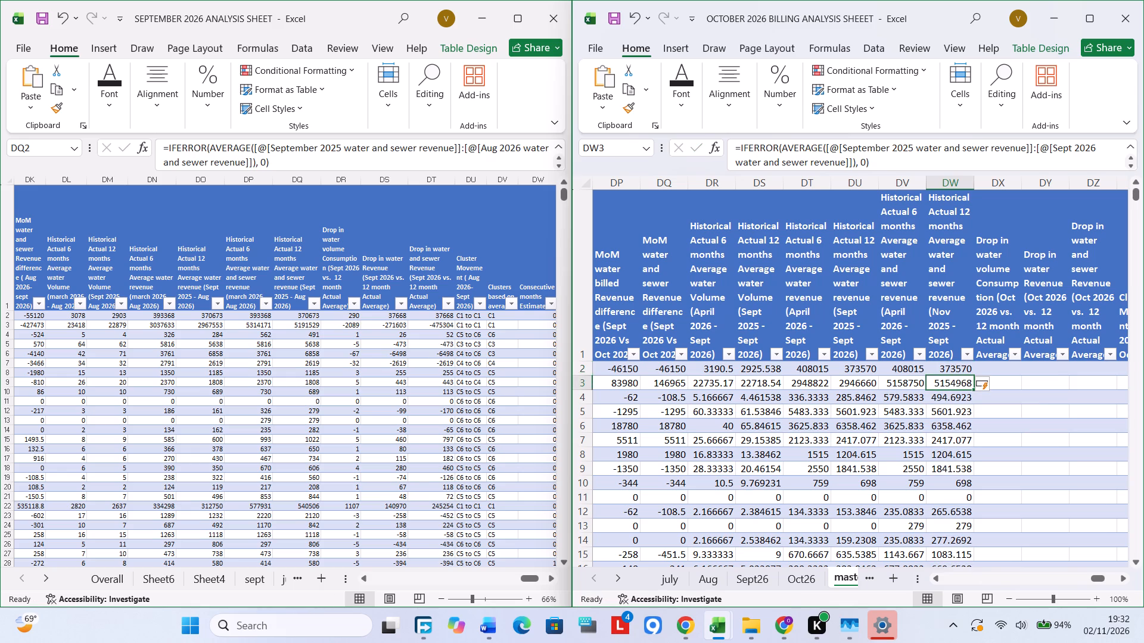
click(969, 365)
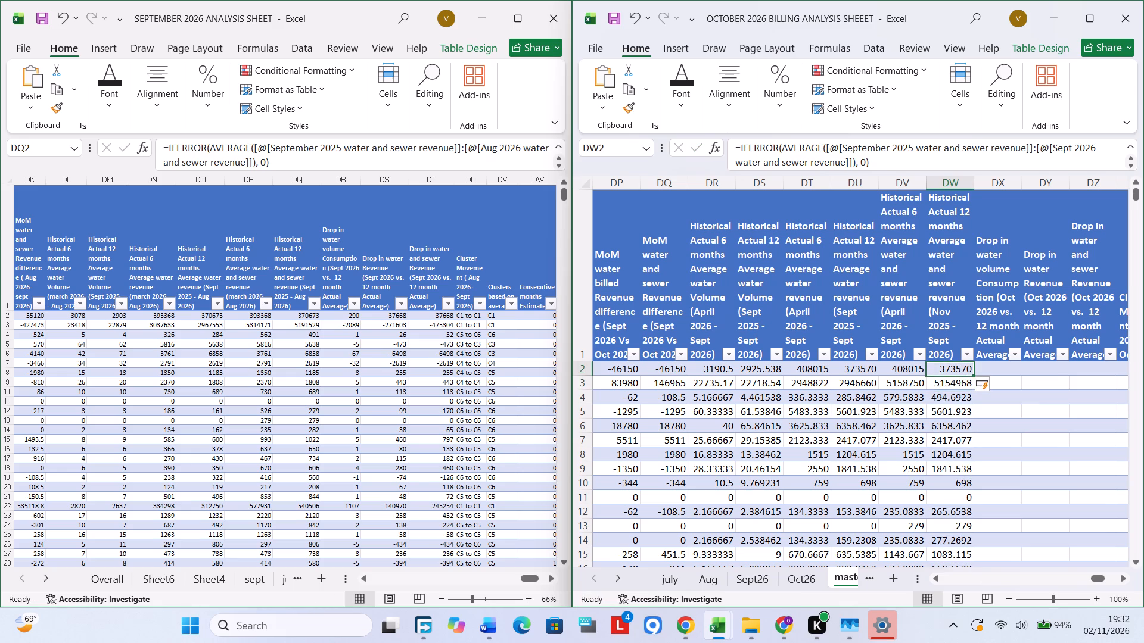
key(Left)
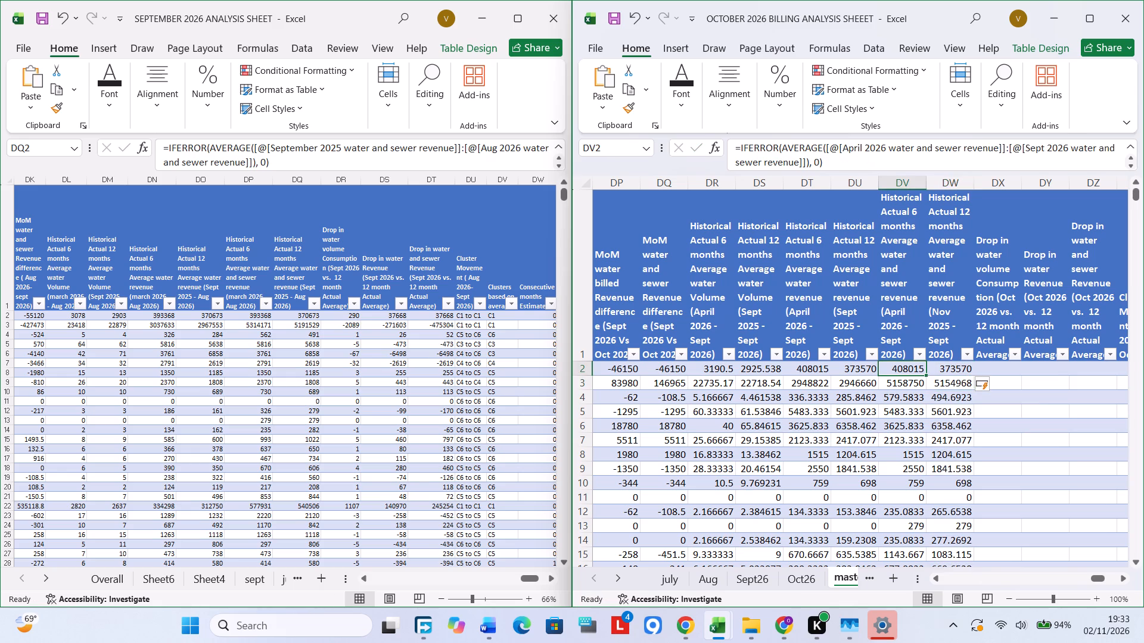
key(Right)
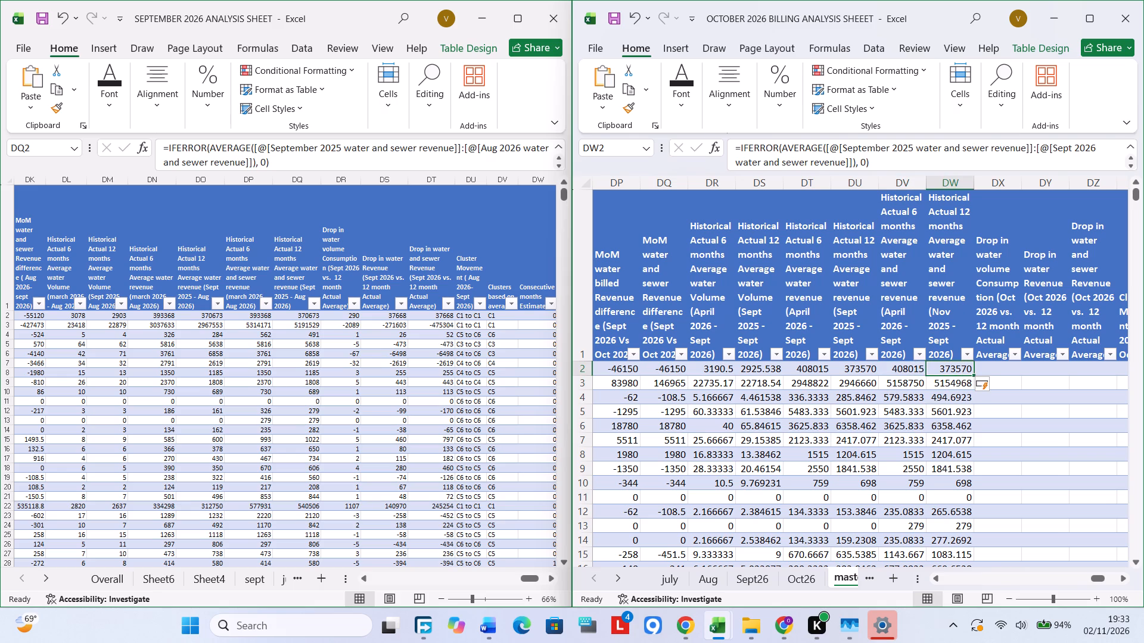
Copy the drop in water volume consumption formula from DR2 of the September workbook into DX2 of the October master table.
key(Right)
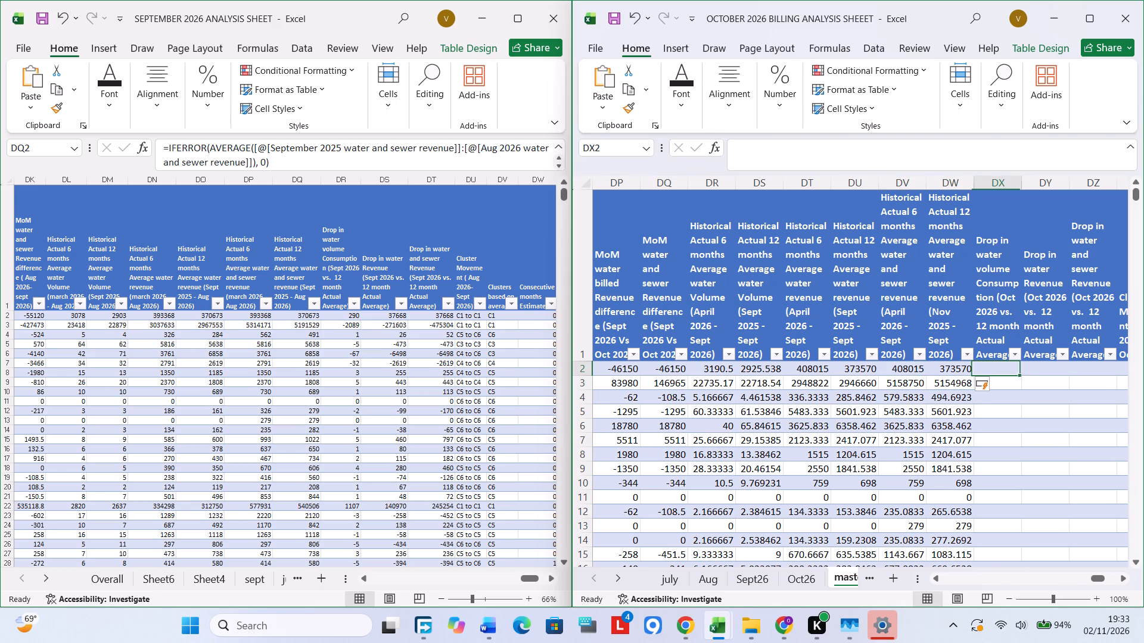
click(335, 367)
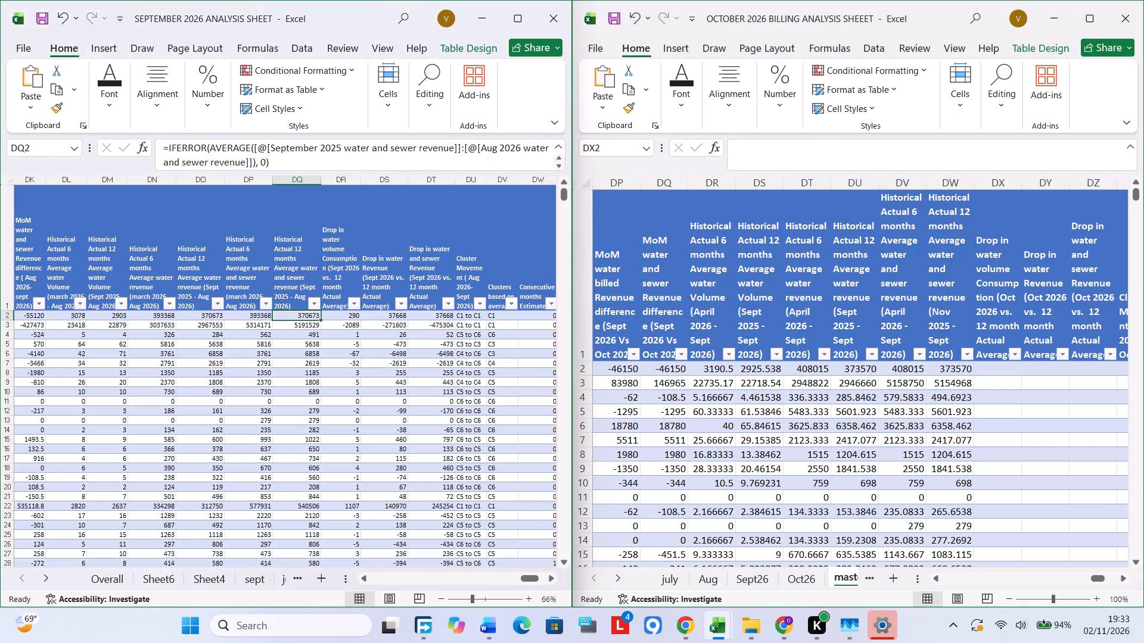
click(337, 333)
triple_click(341, 316)
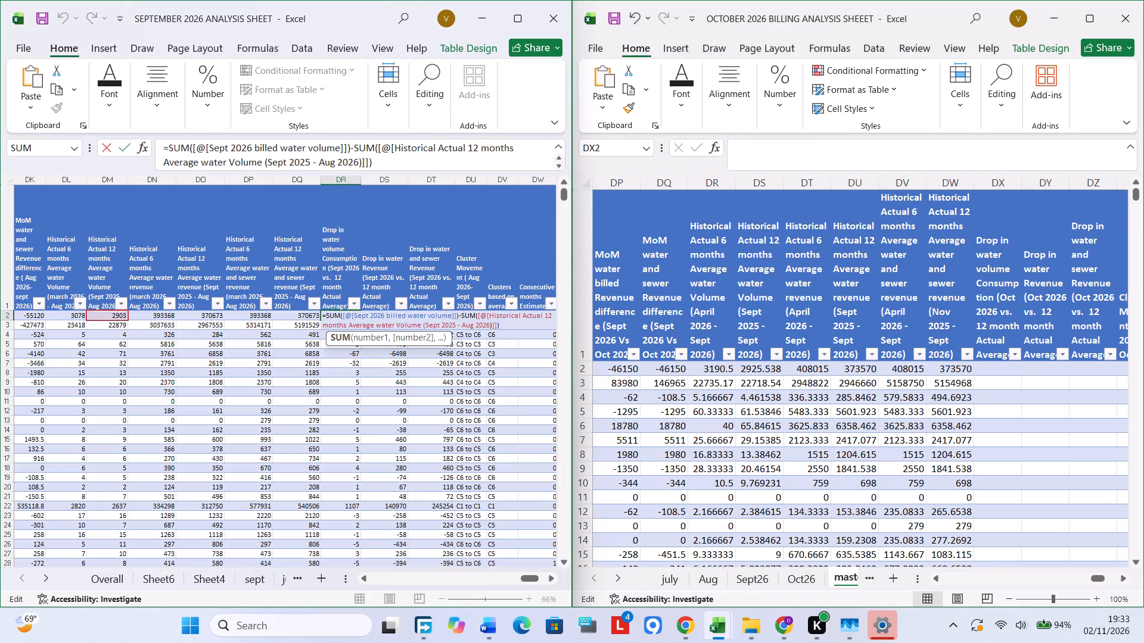
key(ctrl+a)
key(ctrl+c)
key(Escape)
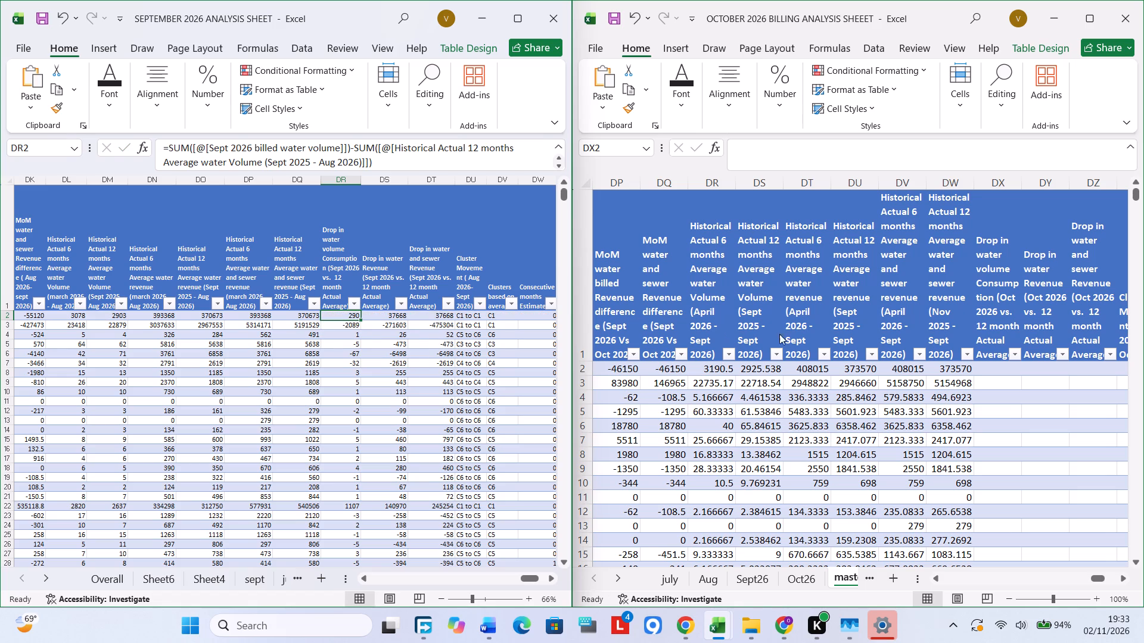
click(1011, 376)
scroll(1018, 362, left, 1)
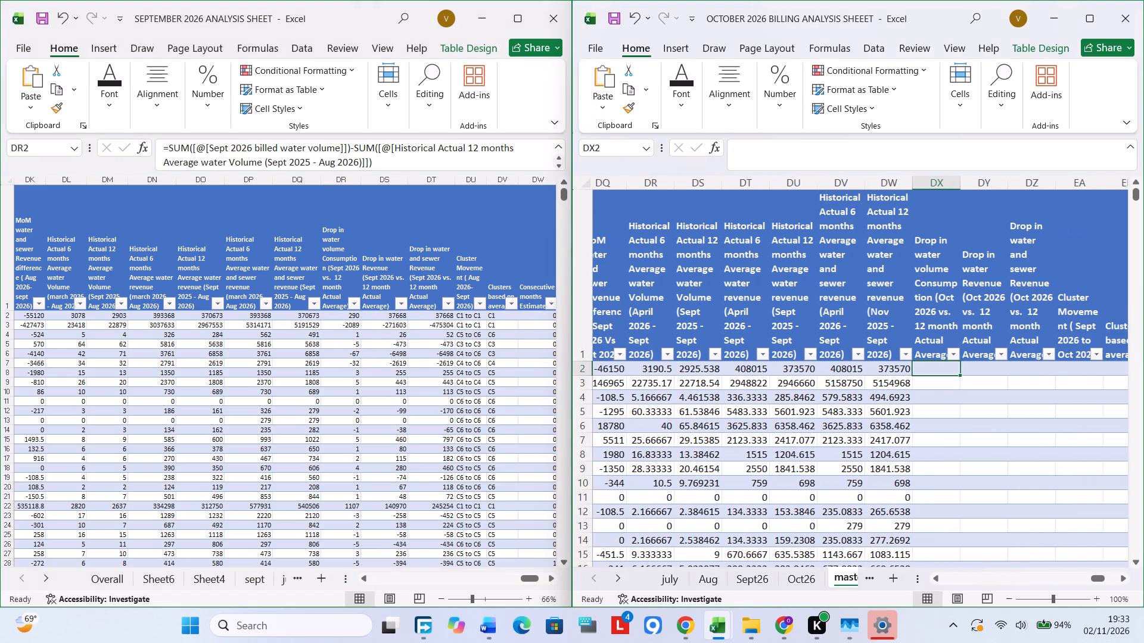
scroll(1018, 362, left, 1)
click(945, 373)
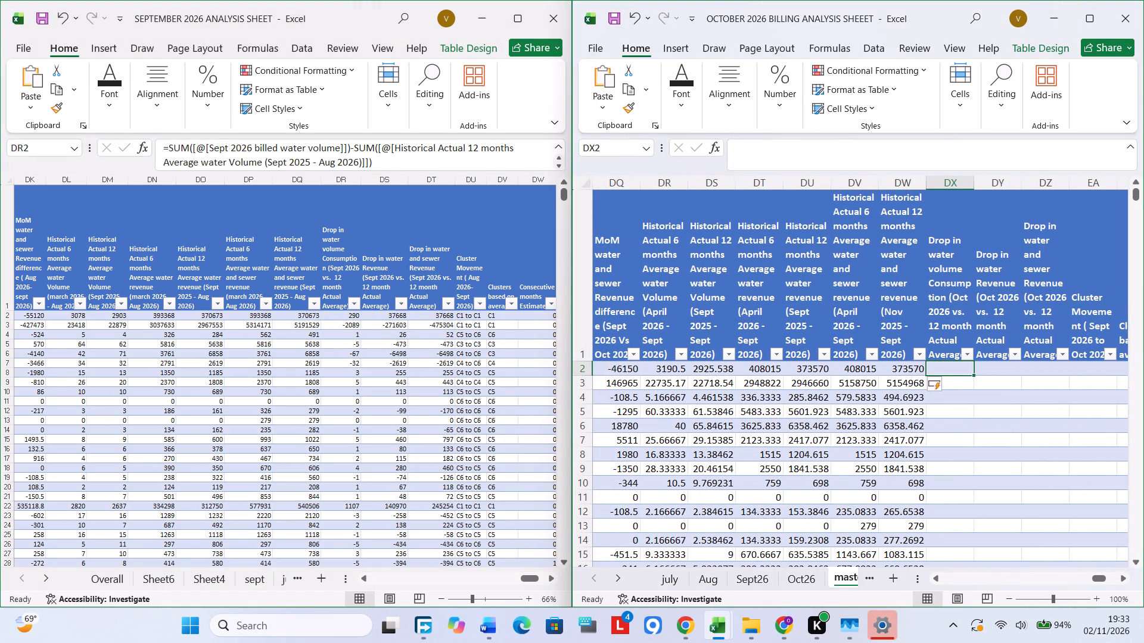
double_click(945, 369)
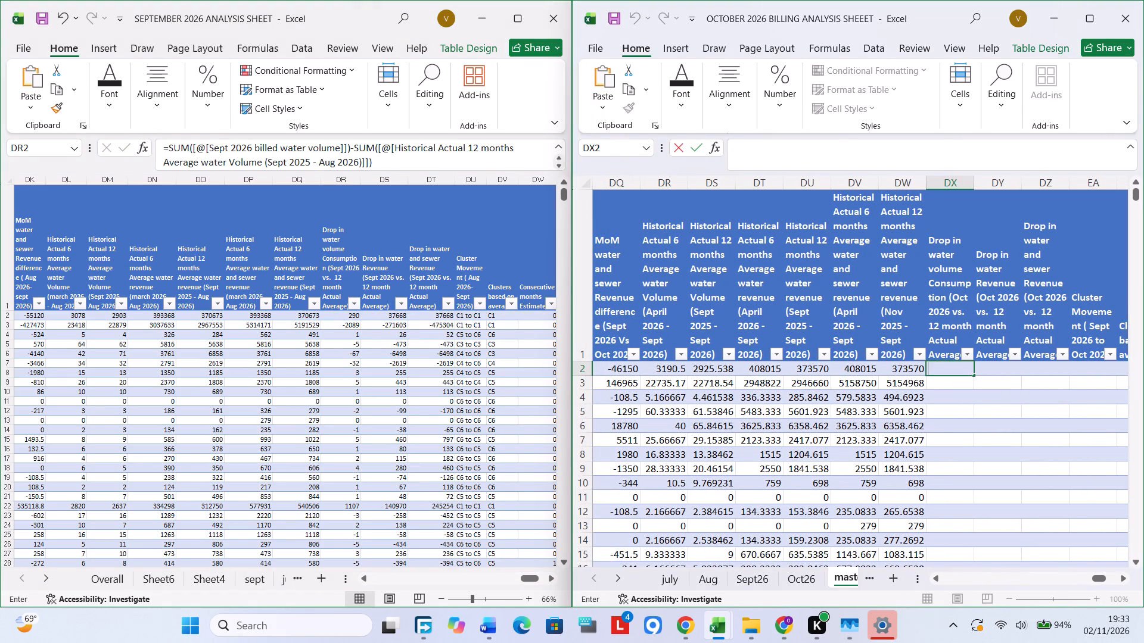
key(ctrl+v)
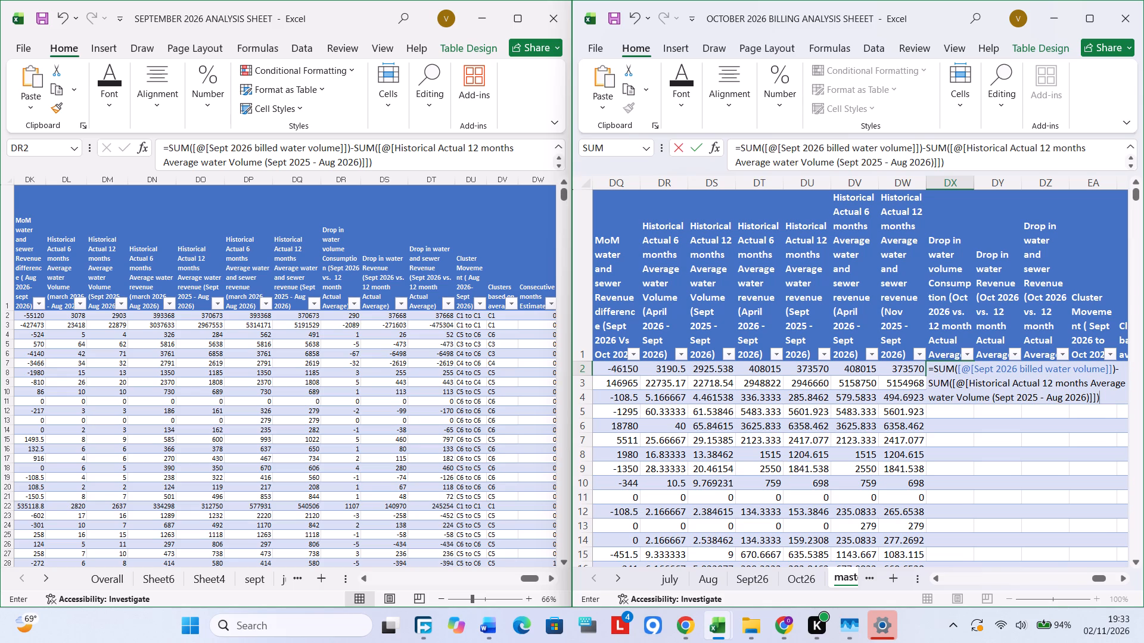
Replace the billed water volume reference in the DX2 formula with the October 2025 billed water volume column.
click(993, 369)
key(BackSpace)
key(BackSpace)
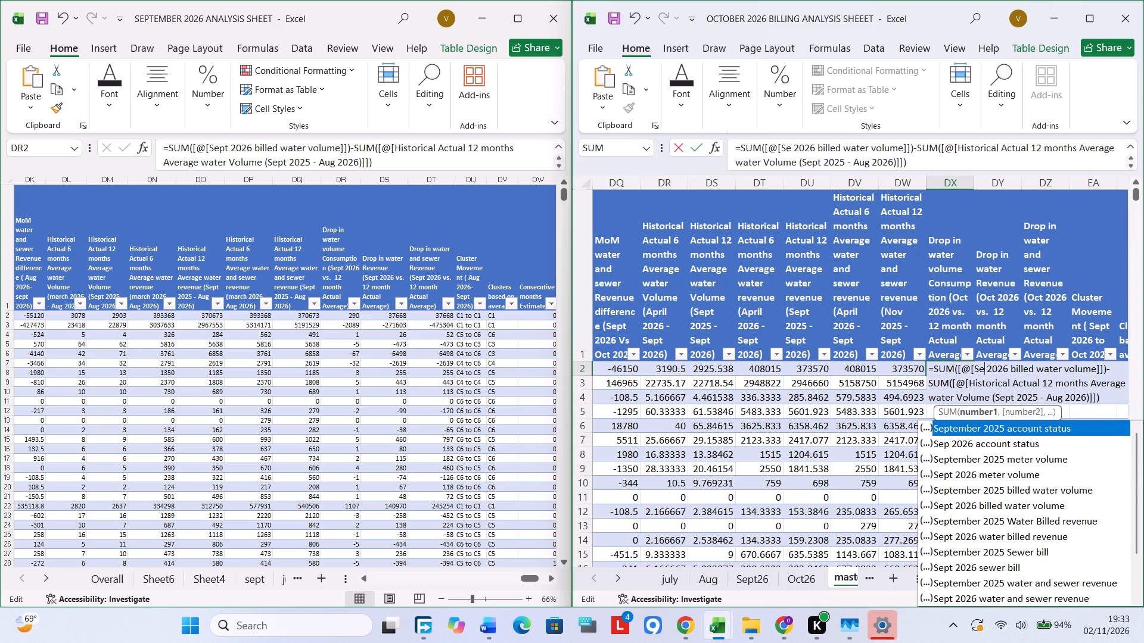
key(BackSpace)
key(BackSpace)
text(OCT)
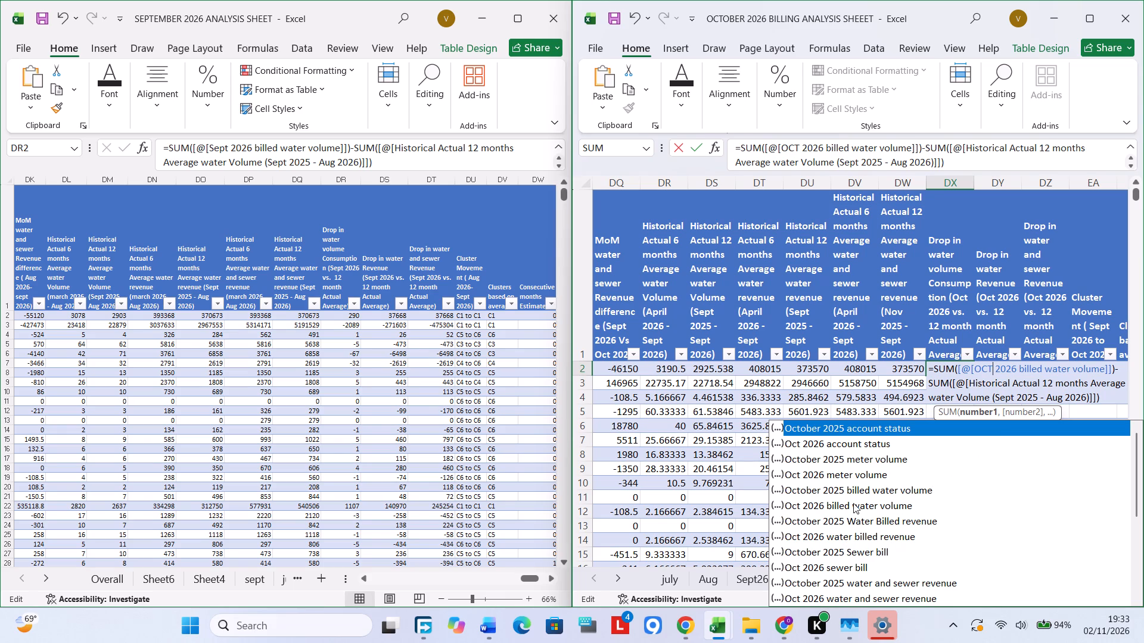
double_click(859, 488)
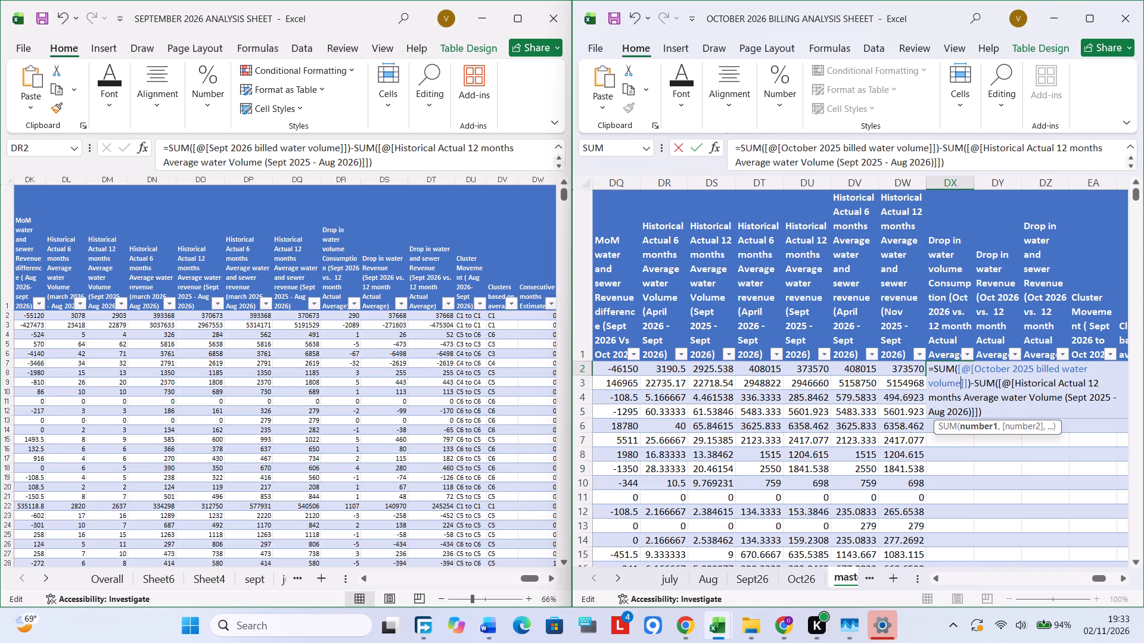
Replace the subtracted average in the DX2 formula with Historical Actual 12 months Average water Volume (Sept 2025 - Sept 2026).
drag(966, 410, 1016, 377)
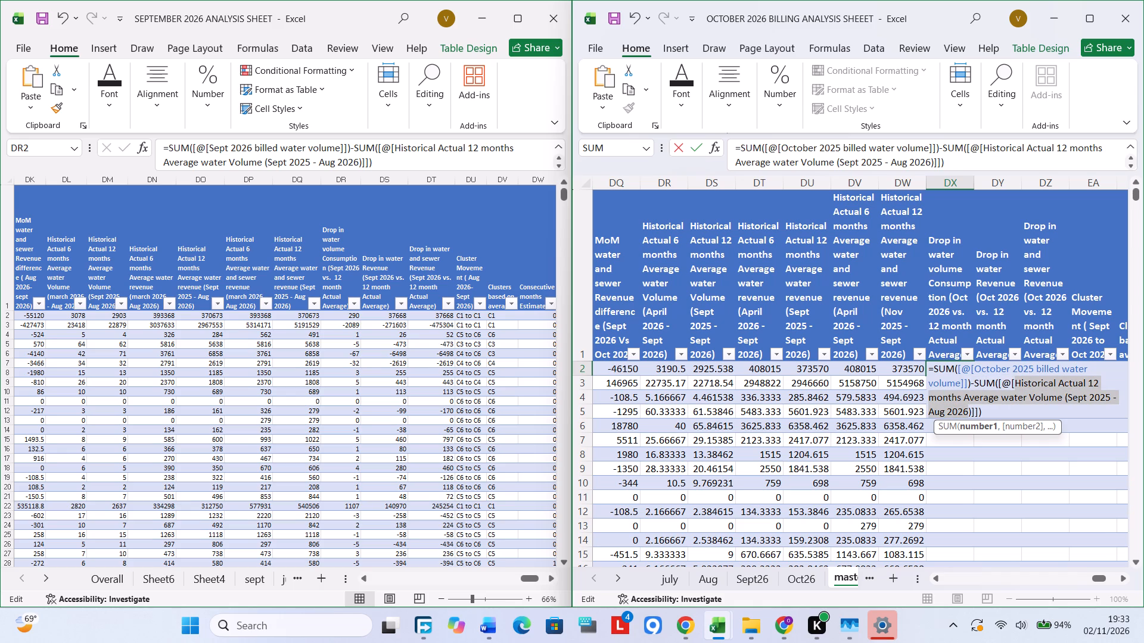
drag(1016, 377, 1056, 386)
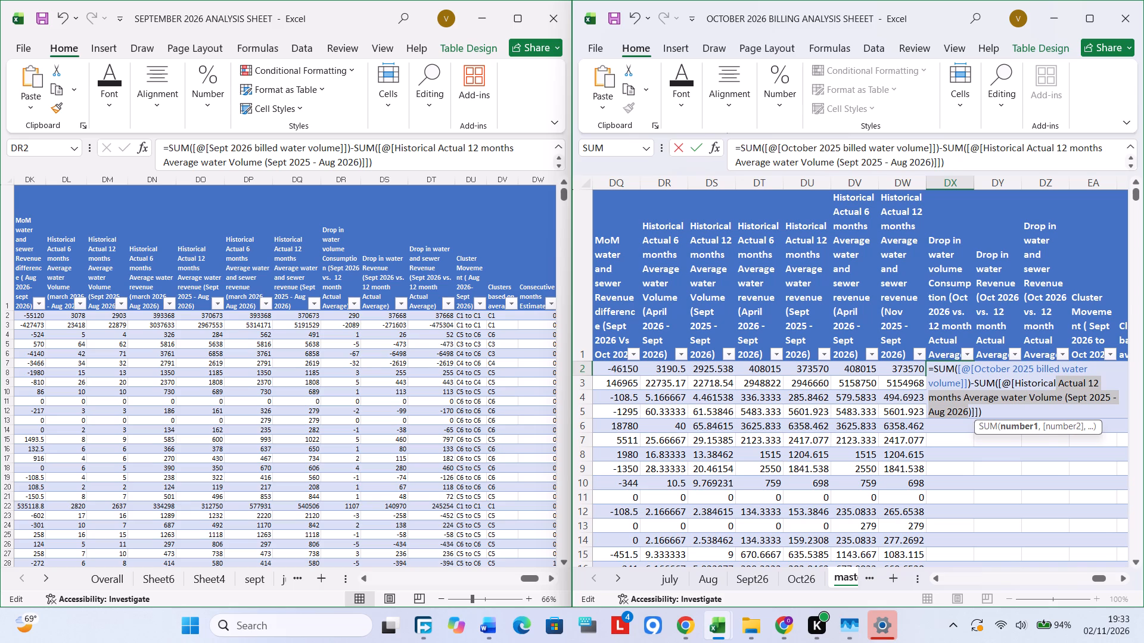
key(BackSpace)
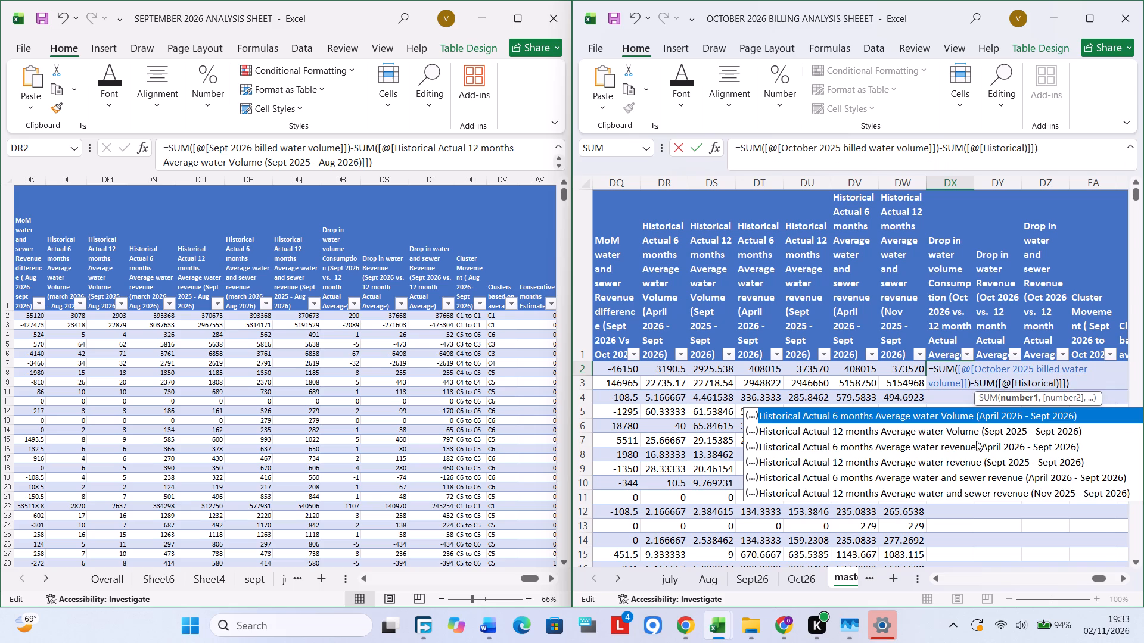
click(914, 431)
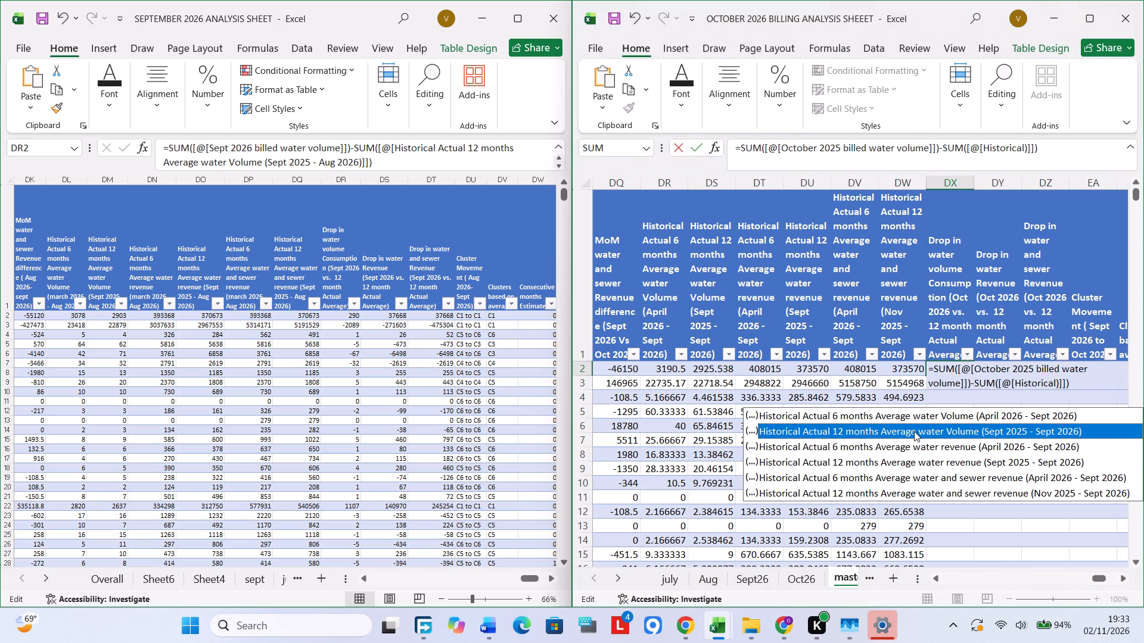
double_click(914, 431)
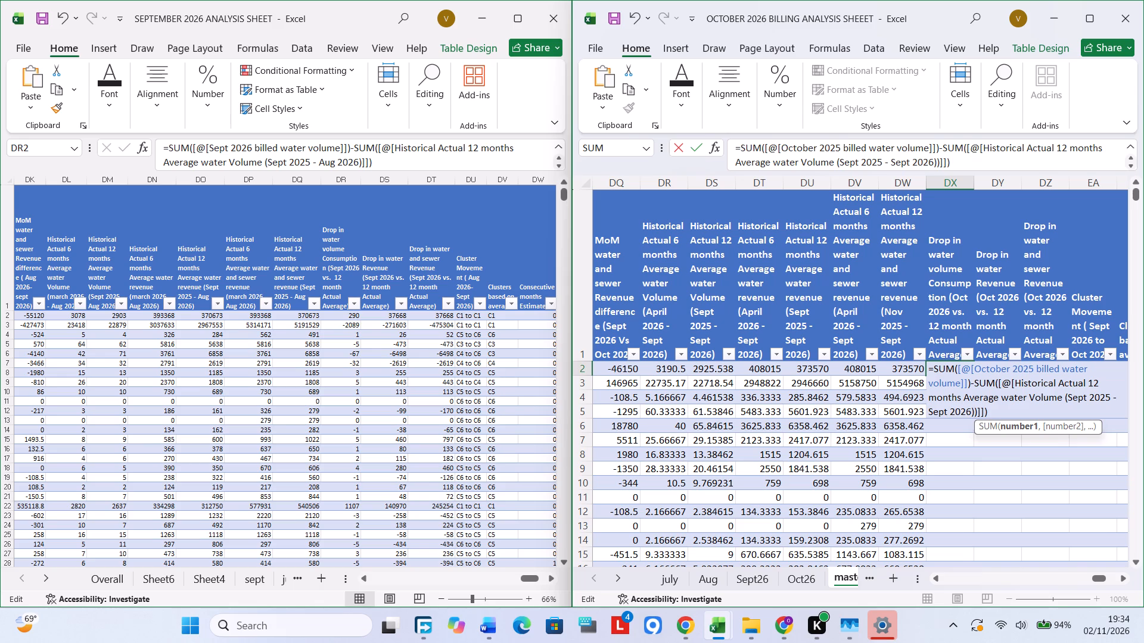
Remove the extra closing parenthesis after Sept 2026 in the DX2 column reference, enter the formula and recheck it.
key(Return)
click(952, 391)
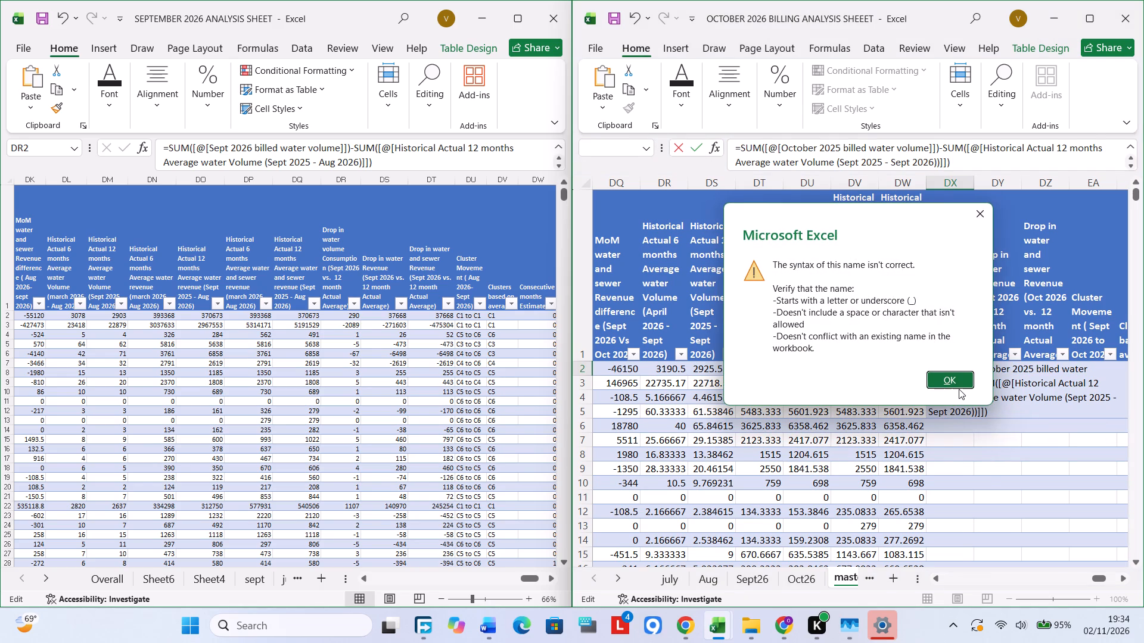
click(959, 389)
click(962, 389)
click(969, 379)
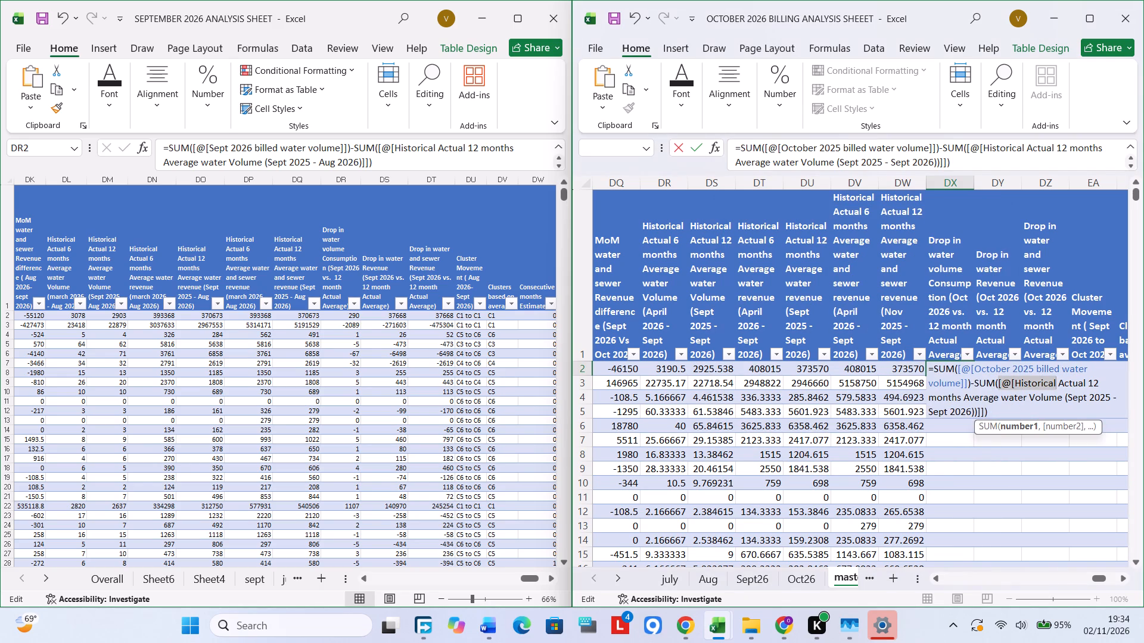
click(967, 404)
click(978, 416)
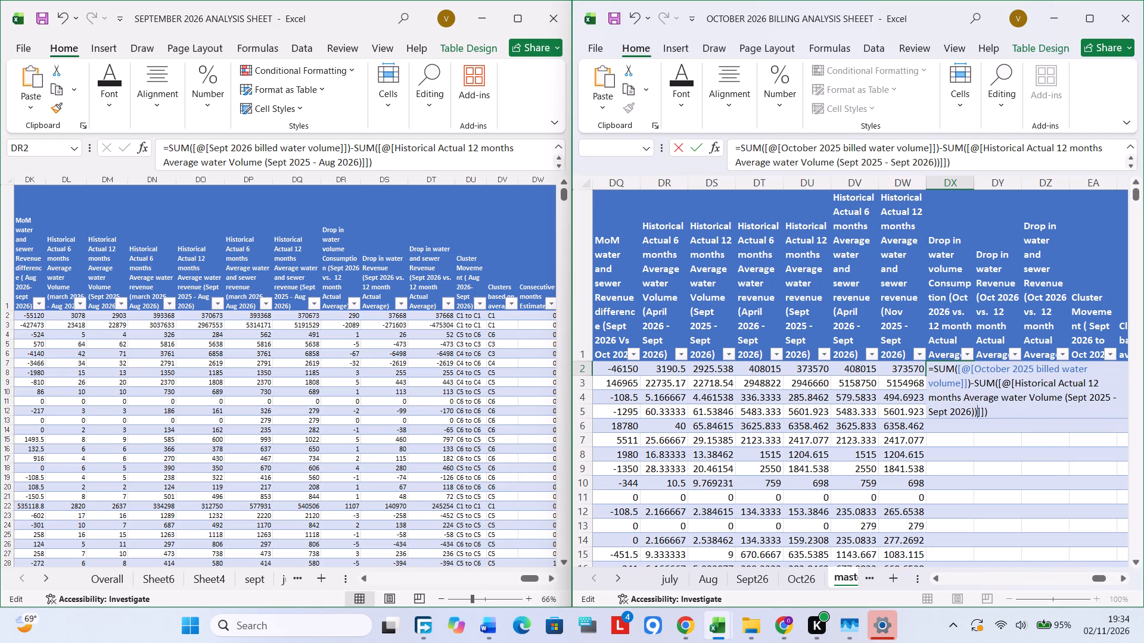
key(BackSpace)
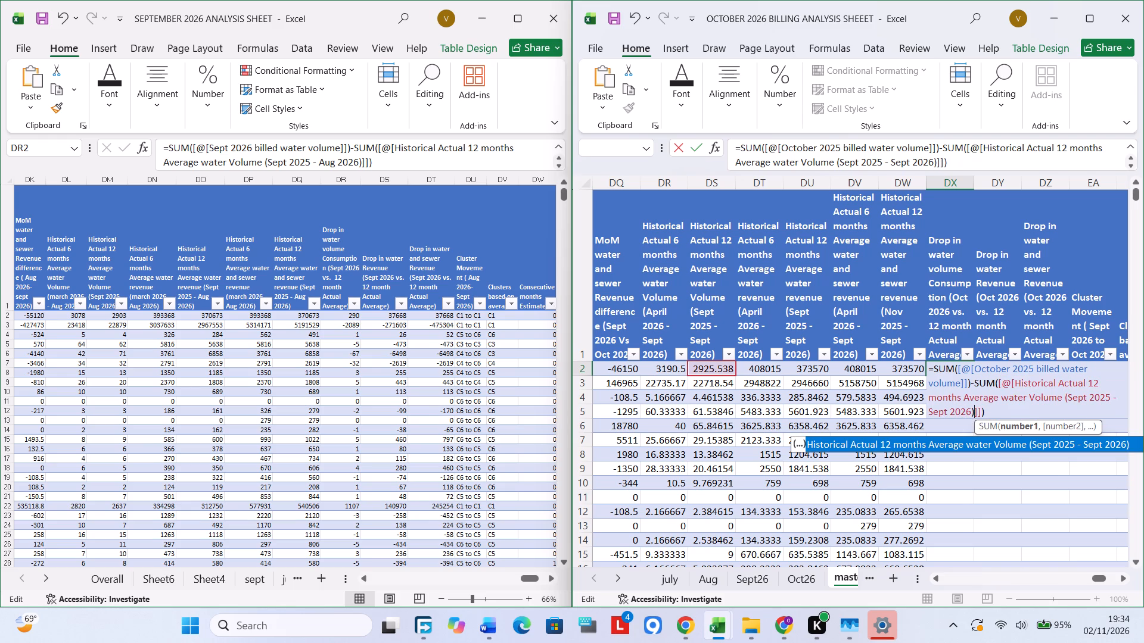
key(BackSpace)
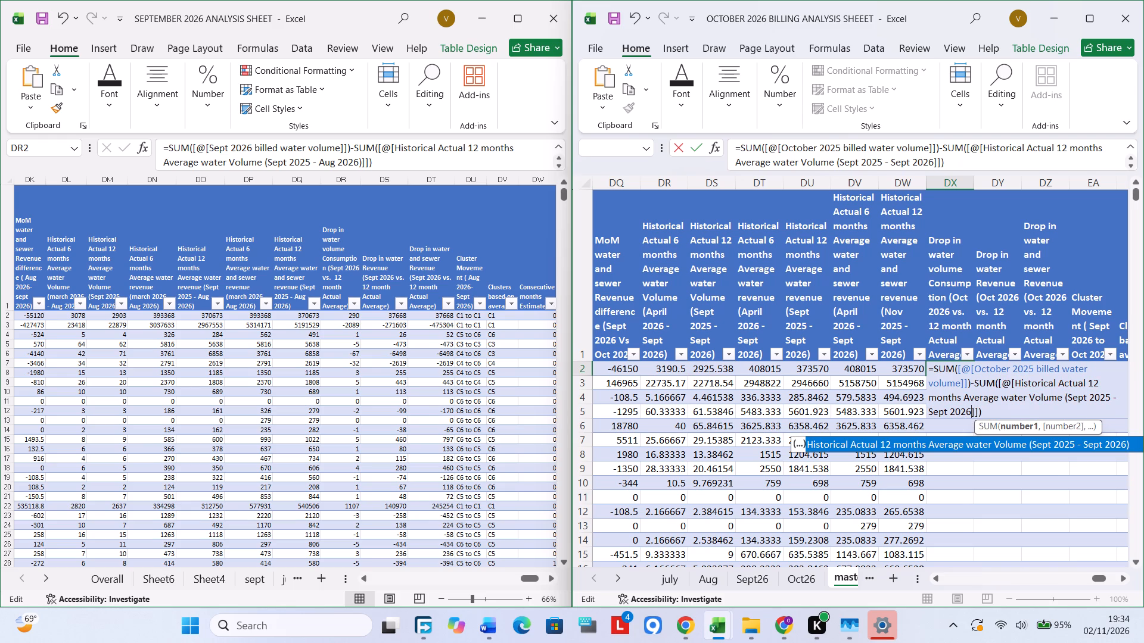
key(shift+parenright)
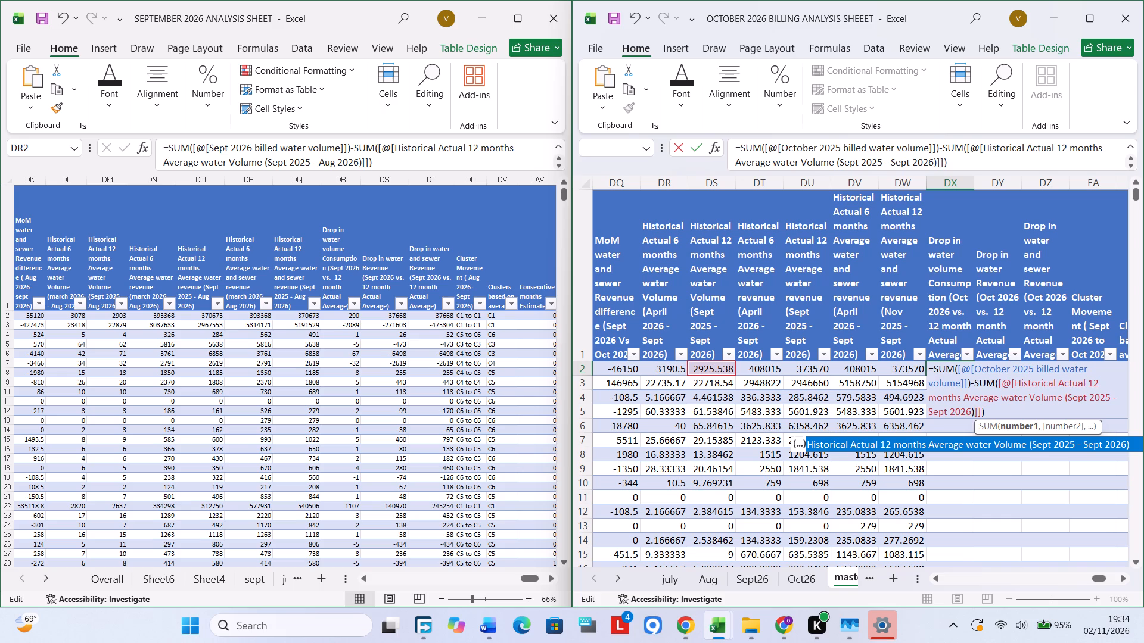
key(Return)
click(941, 361)
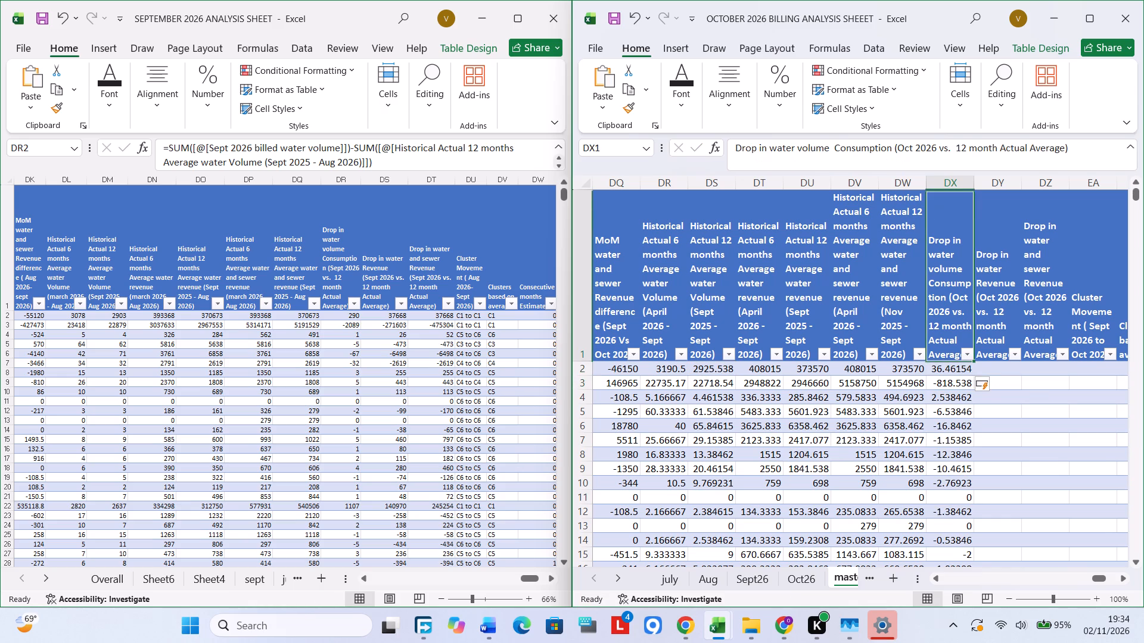
triple_click(944, 369)
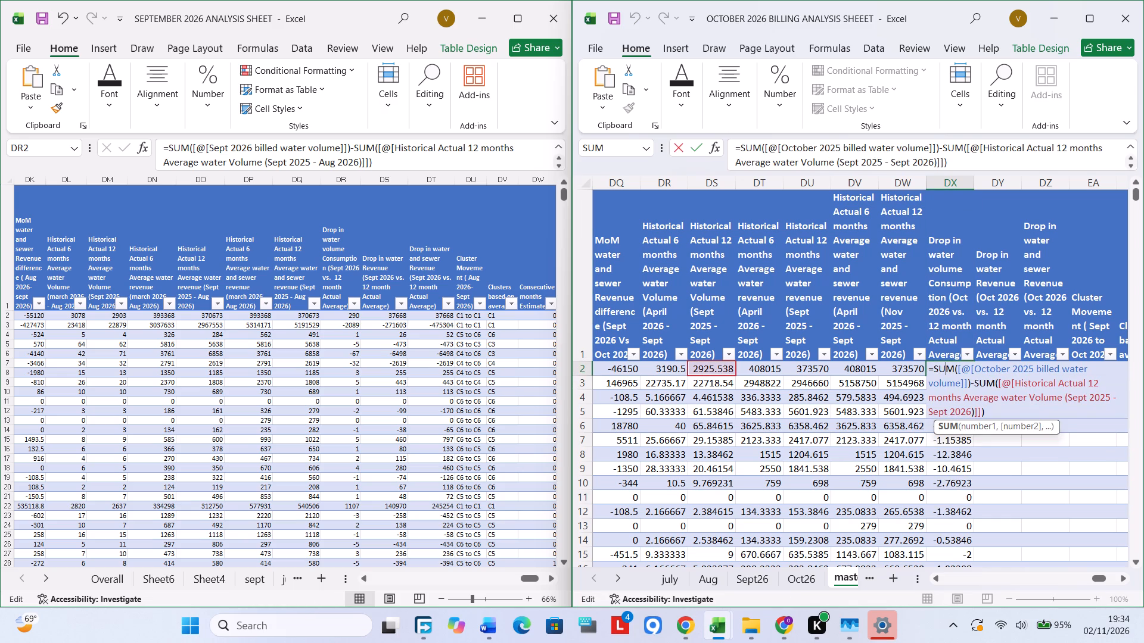
key(Escape)
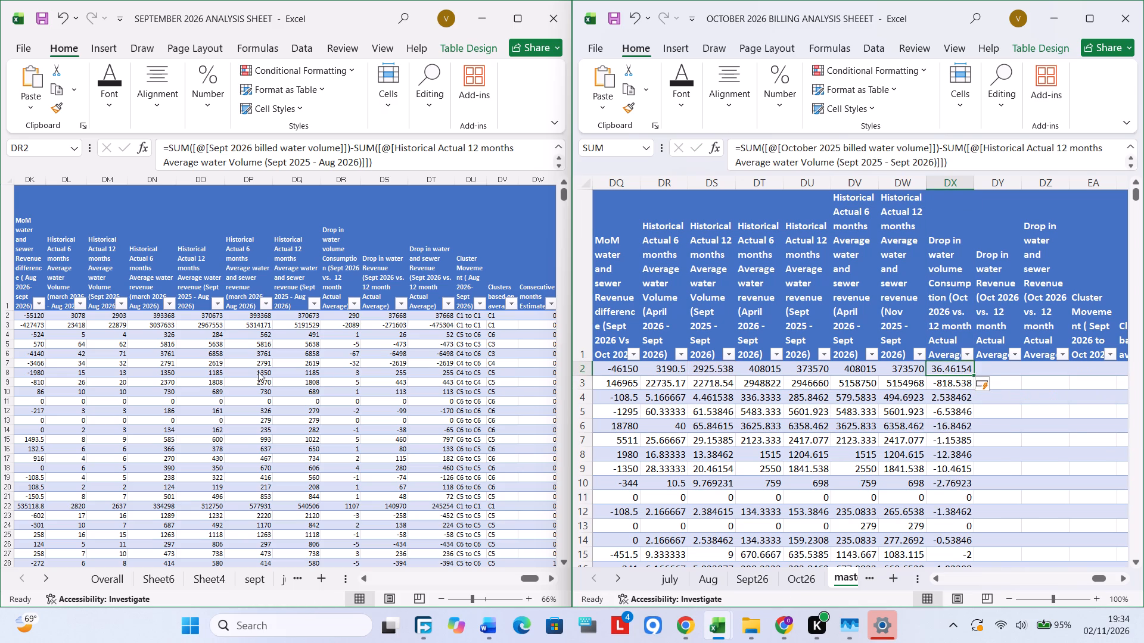
Copy the DX2 formula text into DY2, the drop in water revenue column, and enter it.
double_click(967, 369)
key(ctrl+a)
key(ctrl+c)
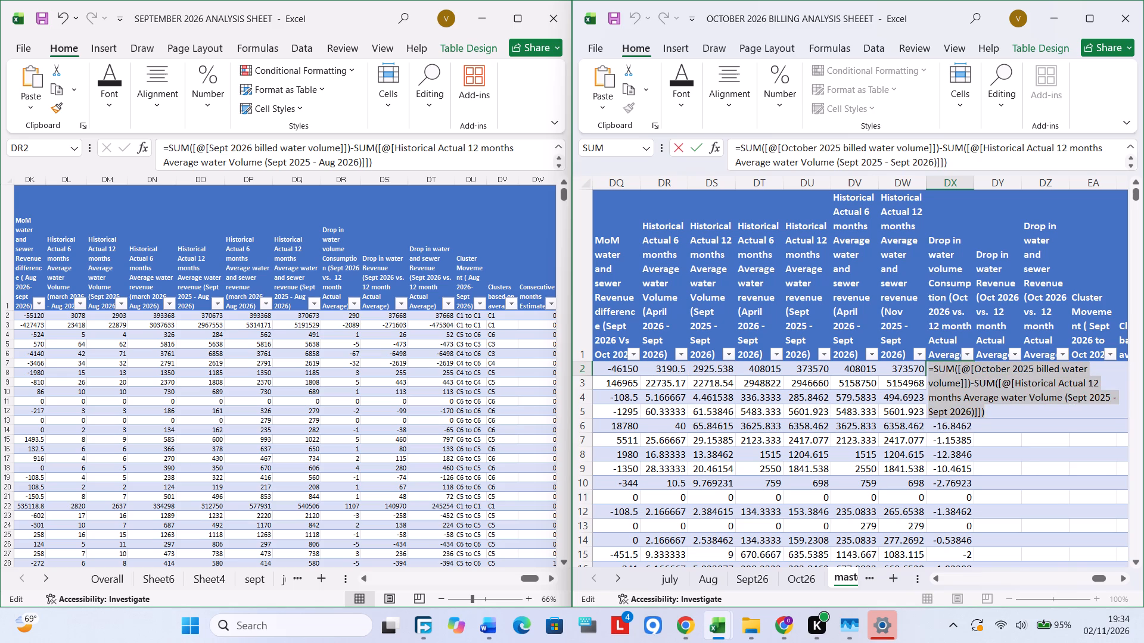
key(Escape)
click(987, 376)
triple_click(996, 371)
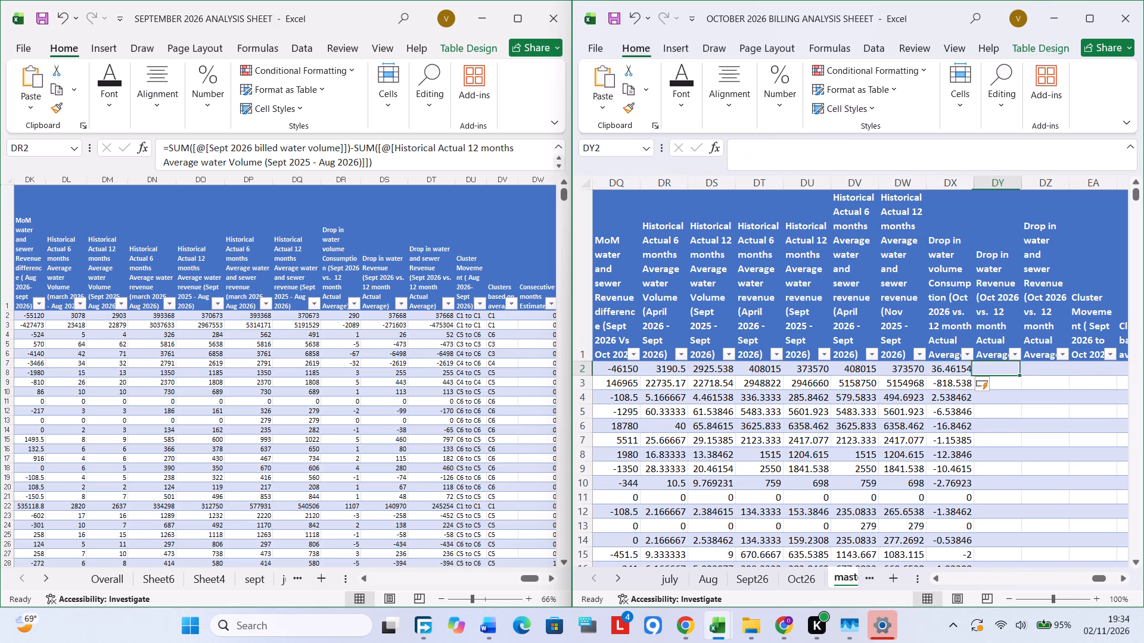
key(ctrl+v)
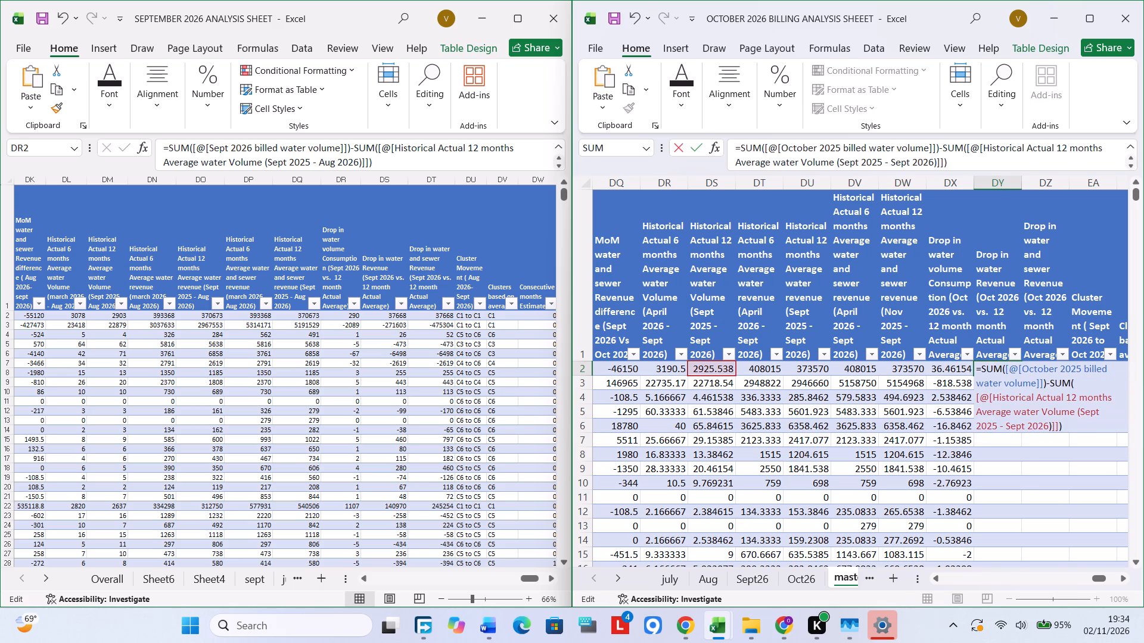
click(951, 361)
Replace the October 2025 column reference in the DX2 formula with Oct 2026 billed water volume and enter the formula.
click(946, 371)
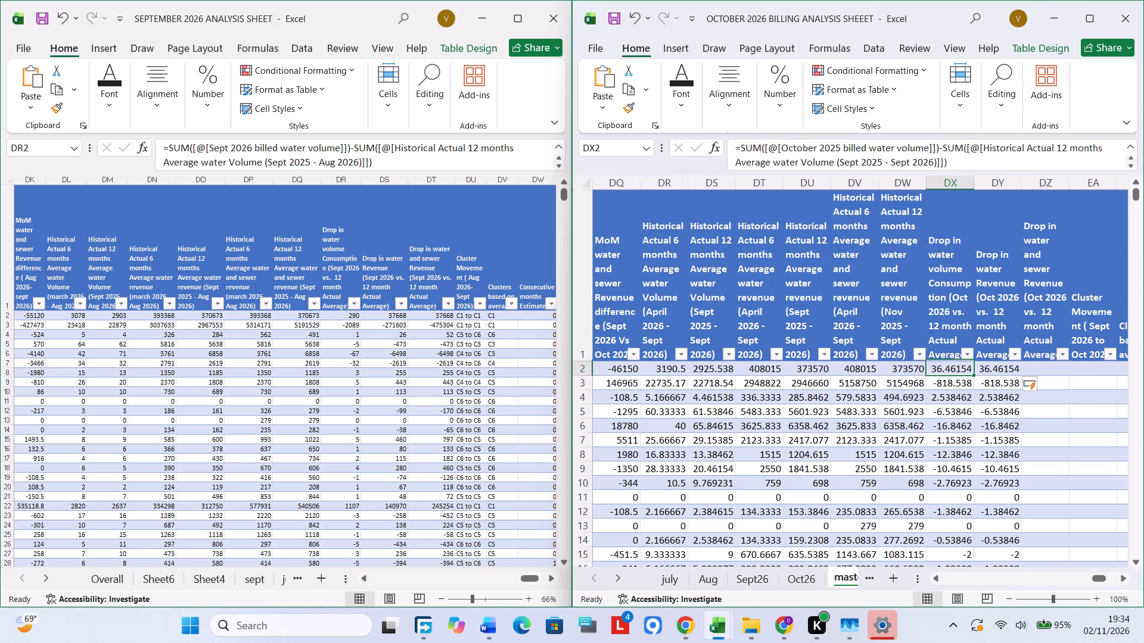
double_click(947, 371)
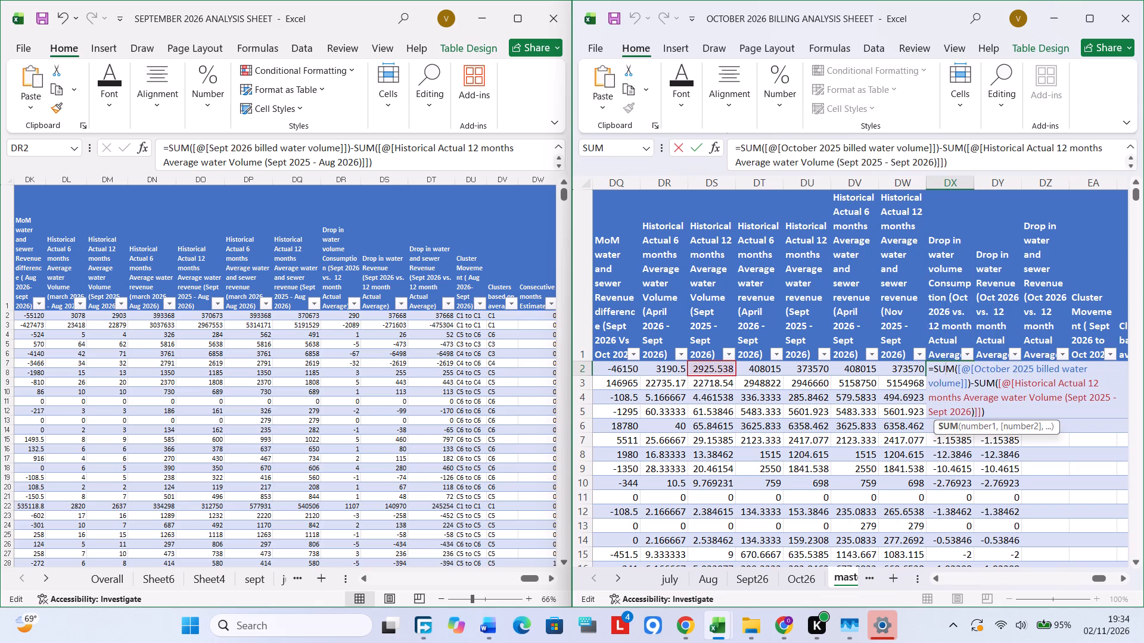
click(1035, 373)
key(BackSpace)
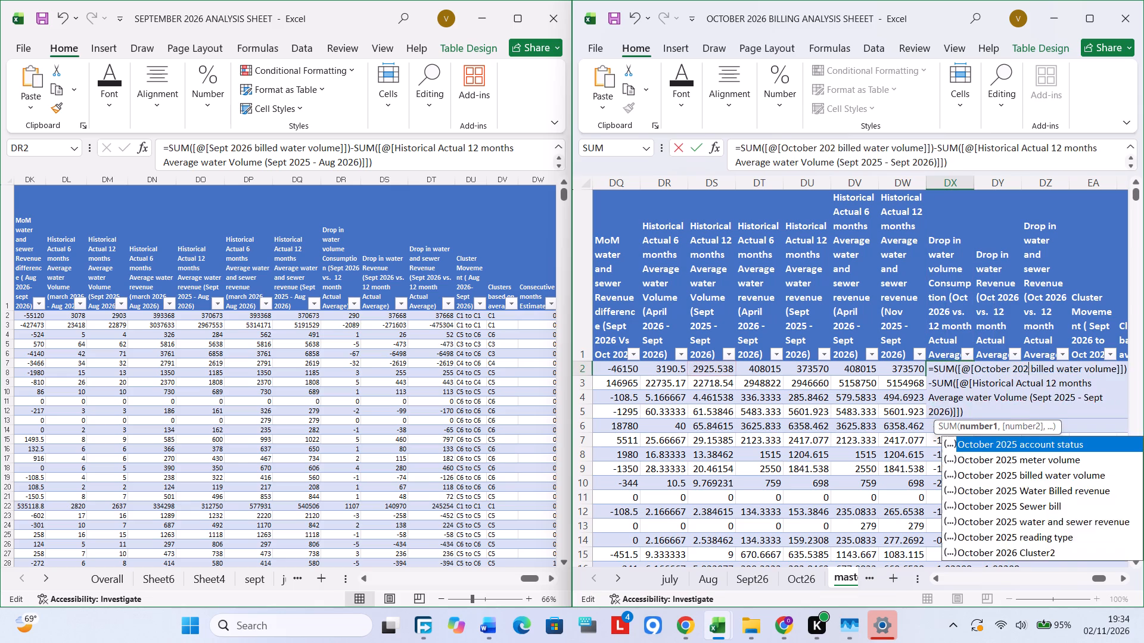
key(BackSpace)
key(BackSpace)
key(BackSpace)
key(BackSpace)
key(BackSpace)
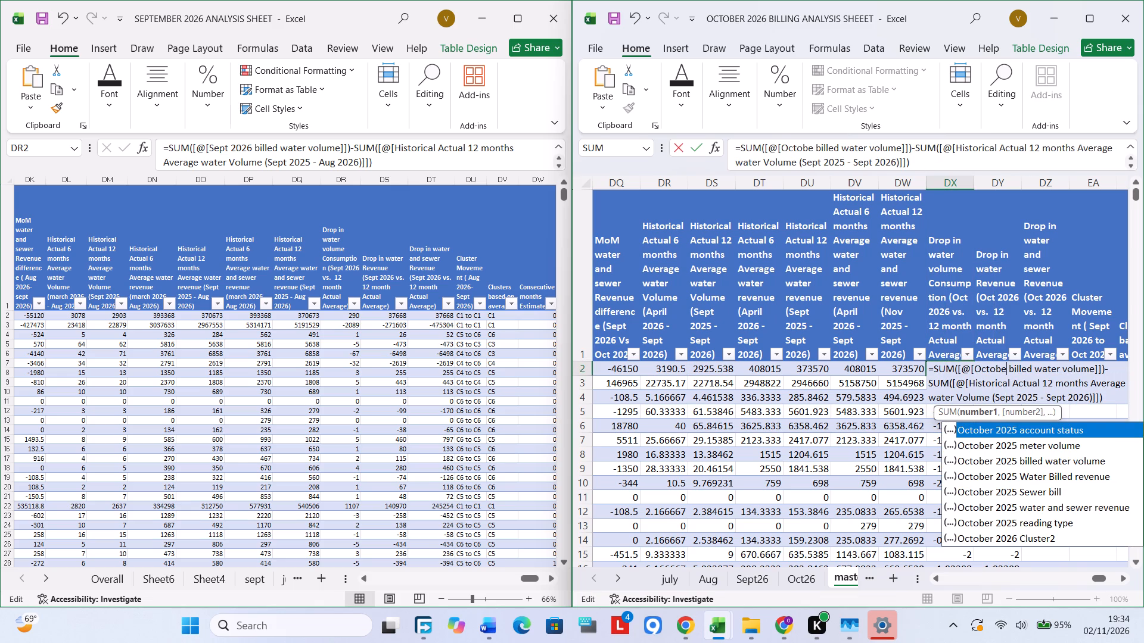
key(BackSpace)
key(BackSpace)
key(BackSpace)
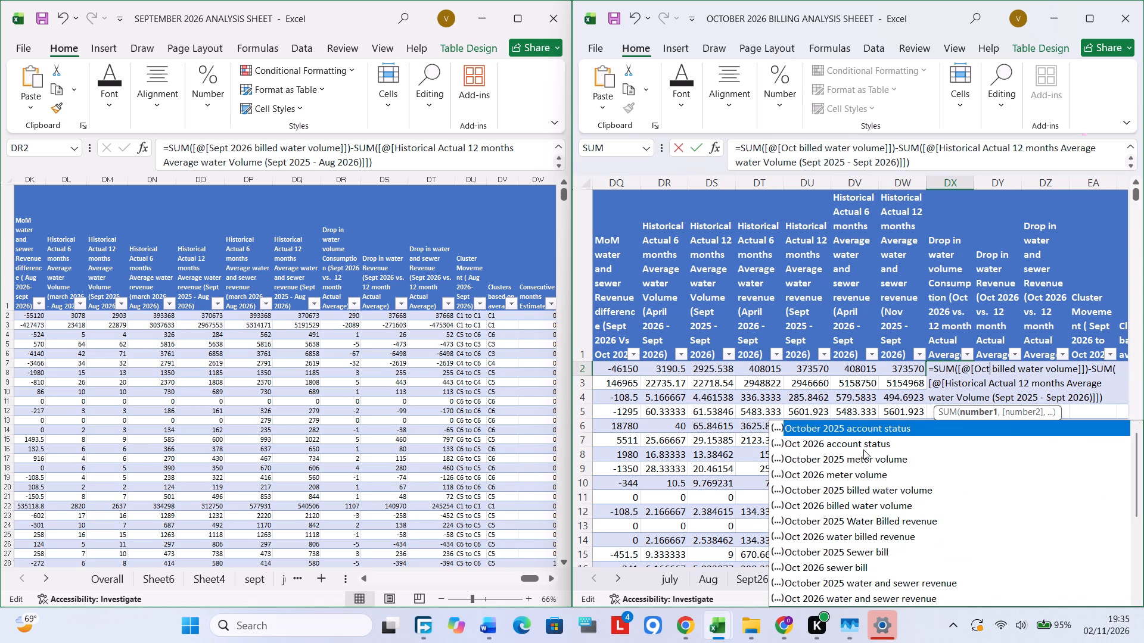
double_click(838, 506)
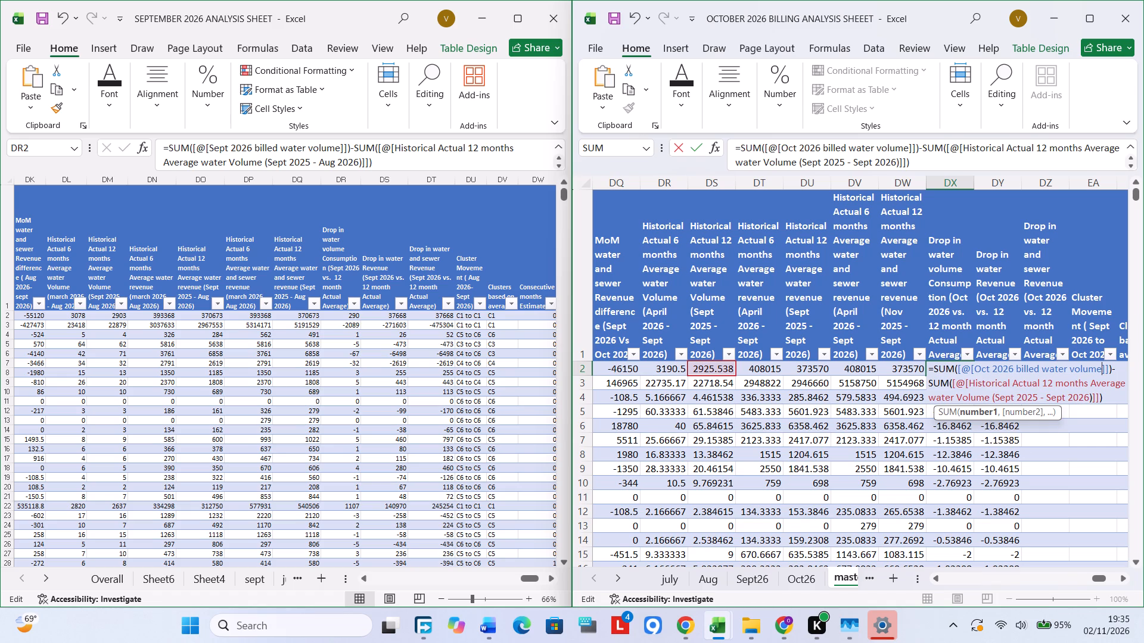
key(Return)
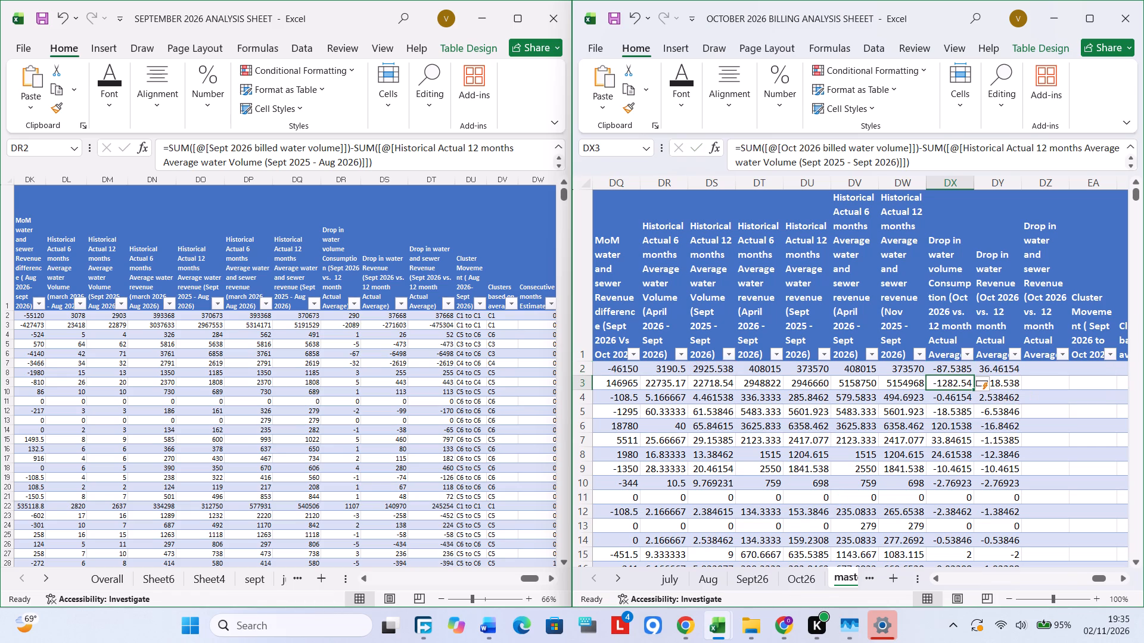
Replace the billed water volume reference in the DY2 formula with the Oct 2026 water billed revenue column.
click(1005, 368)
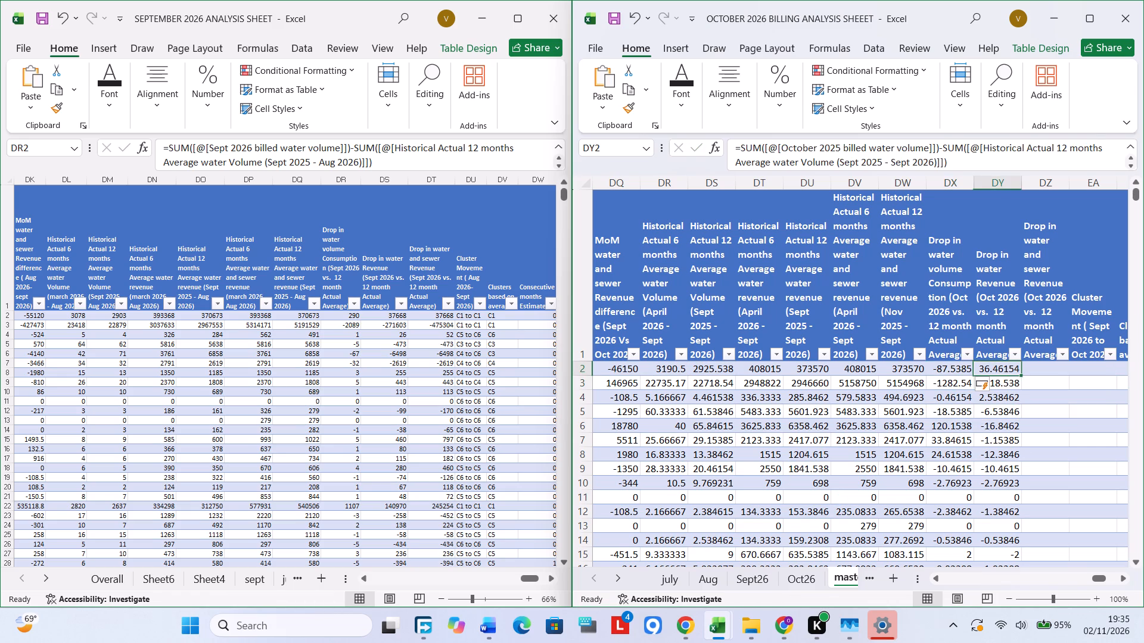
double_click(1005, 368)
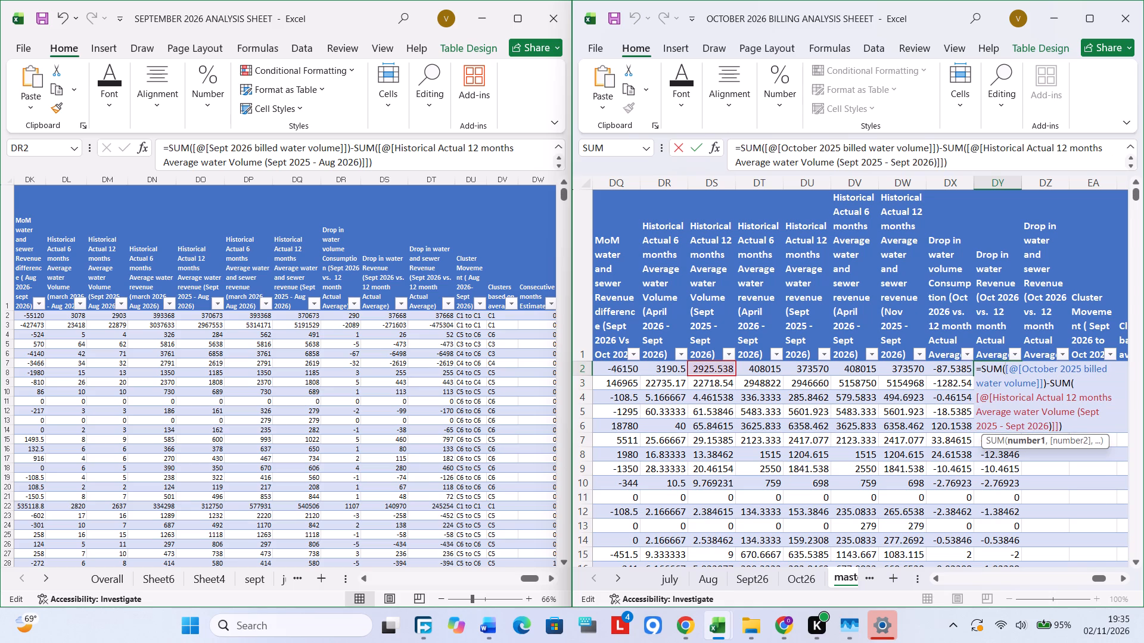
click(1110, 370)
key(BackSpace)
key(BackSpace)
key(BackSpace)
key(BackSpace)
key(BackSpace)
key(BackSpace)
key(BackSpace)
key(BackSpace)
key(BackSpace)
key(BackSpace)
key(BackSpace)
key(BackSpace)
key(BackSpace)
key(BackSpace)
key(BackSpace)
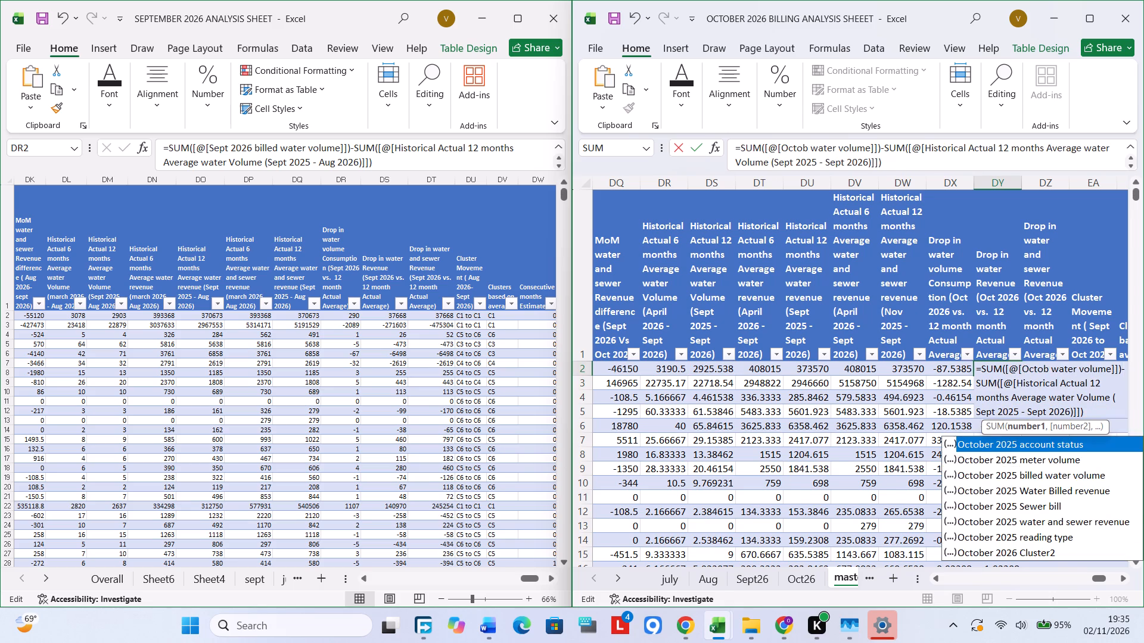
key(BackSpace)
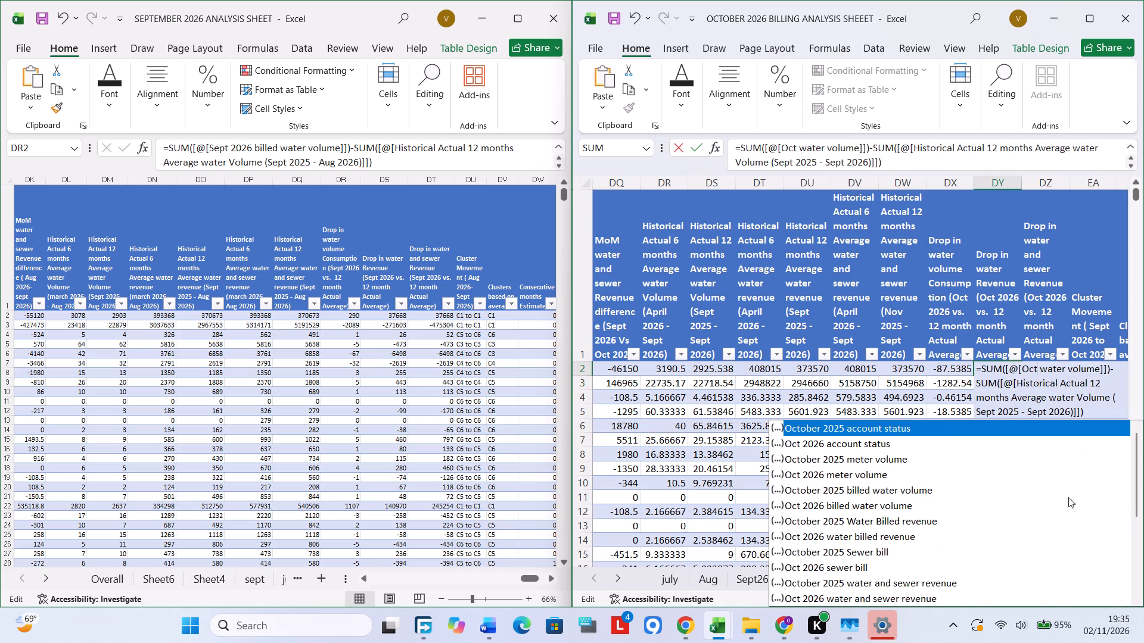
click(838, 508)
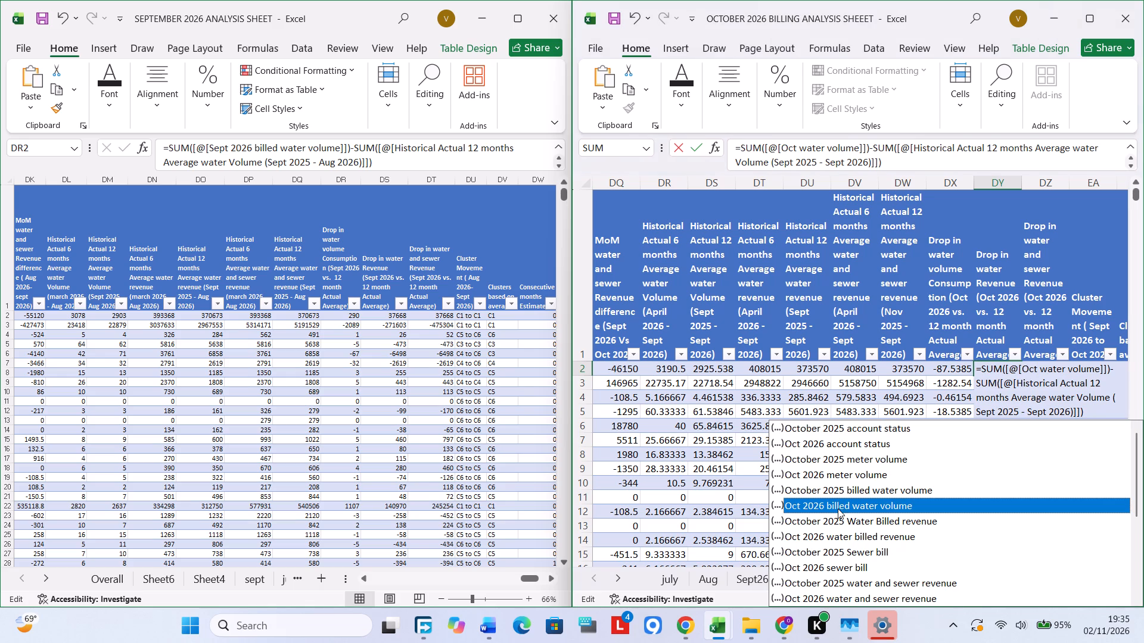
click(848, 531)
triple_click(848, 534)
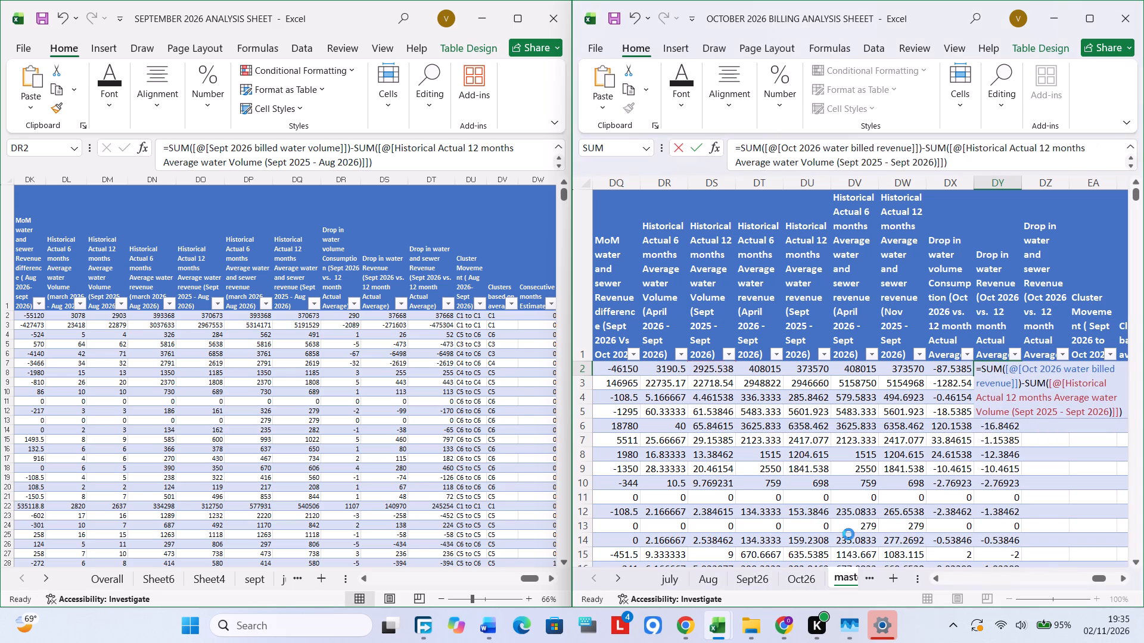
Replace the subtracted average in DY2 with Historical Actual 12 months Average water revenue (Sept 2025 - Sept 2026), without an extra parenthesis, and recheck the formula.
double_click(992, 370)
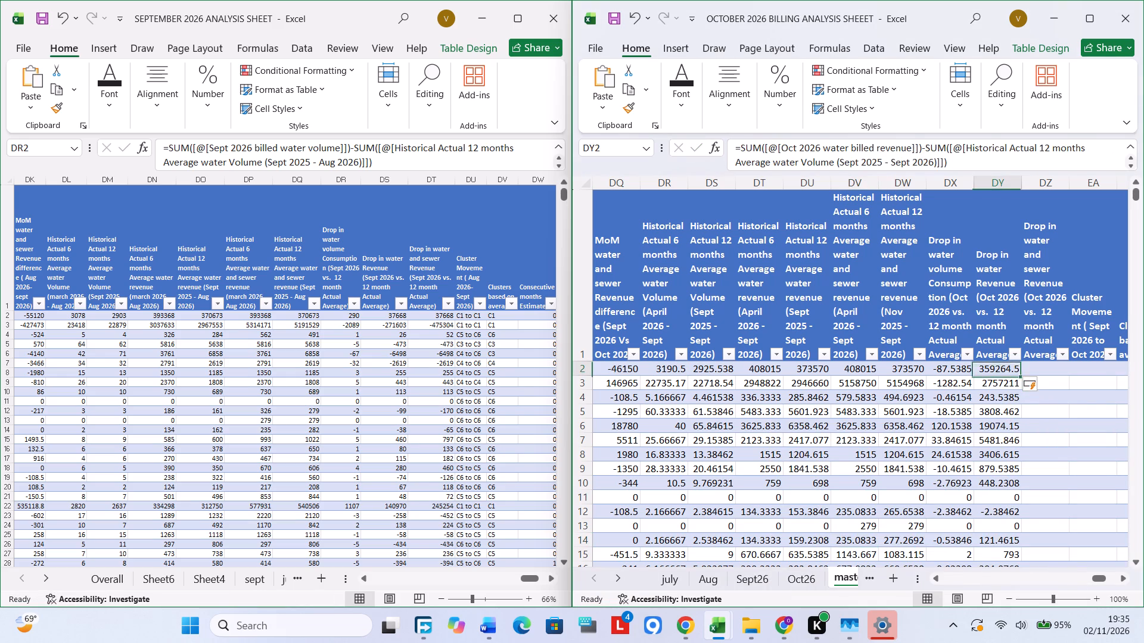
click(1056, 409)
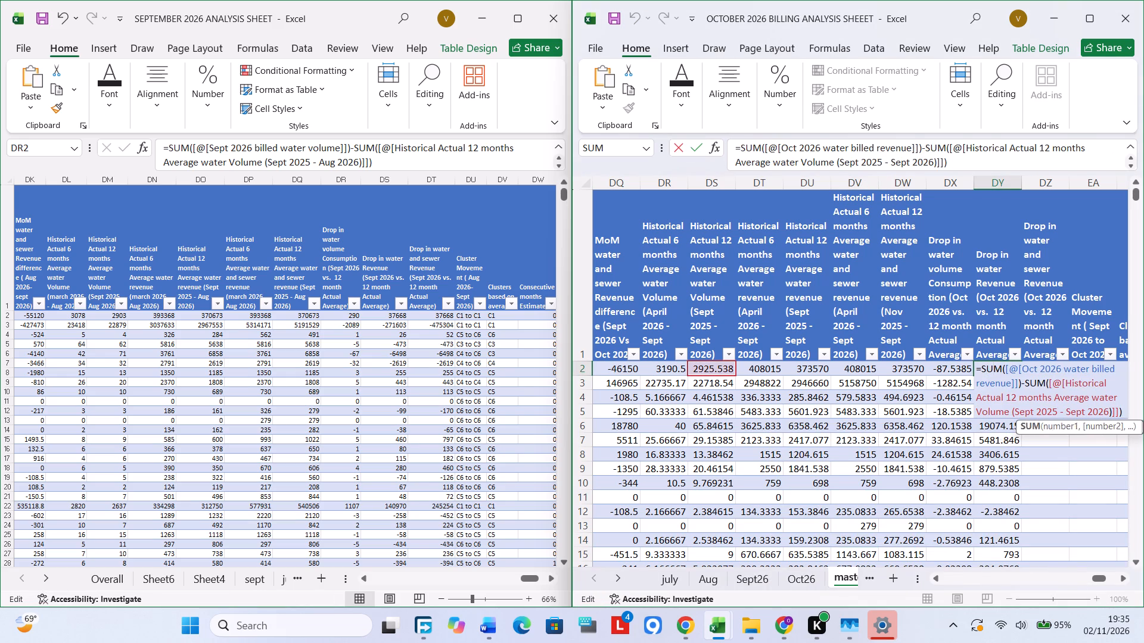
drag(1109, 410, 1105, 410)
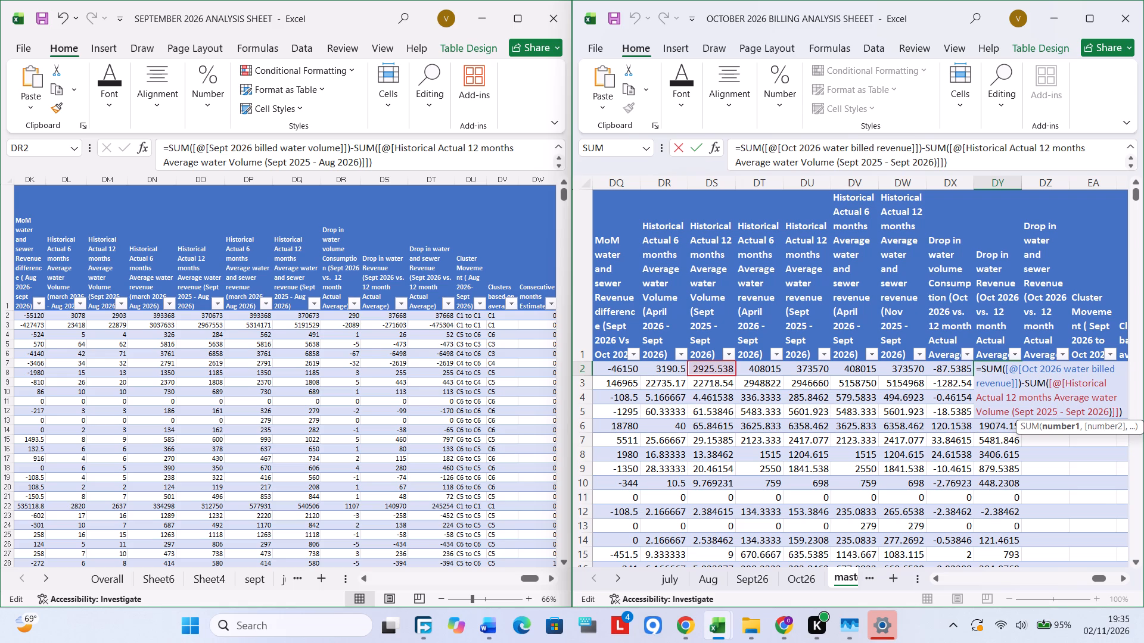
drag(1105, 410, 1005, 398)
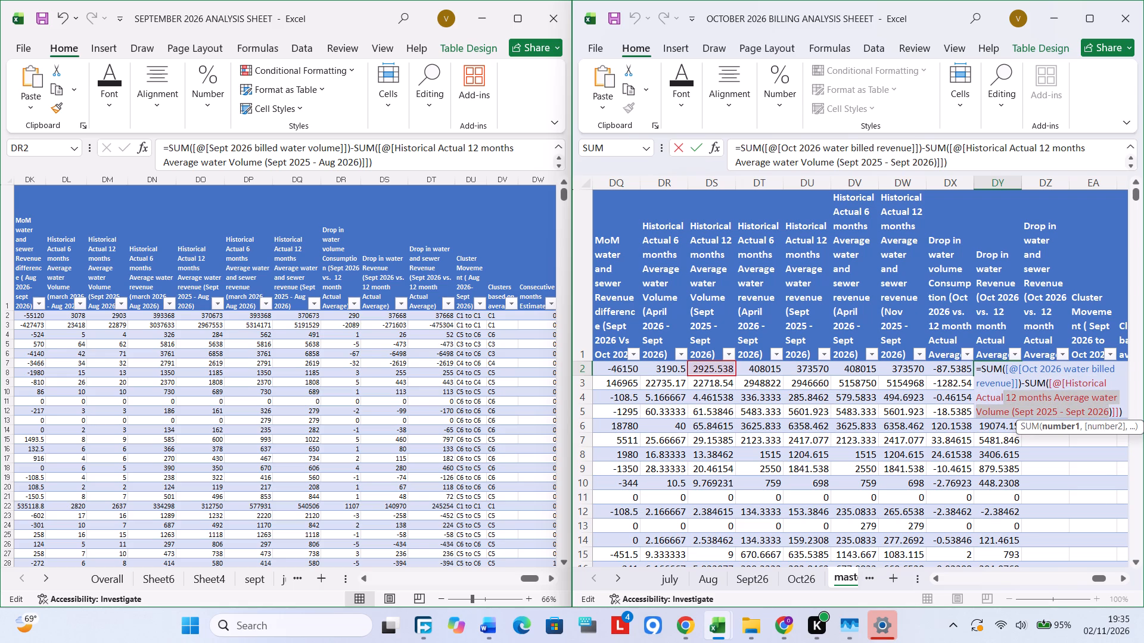
drag(1005, 398, 978, 396)
key(BackSpace)
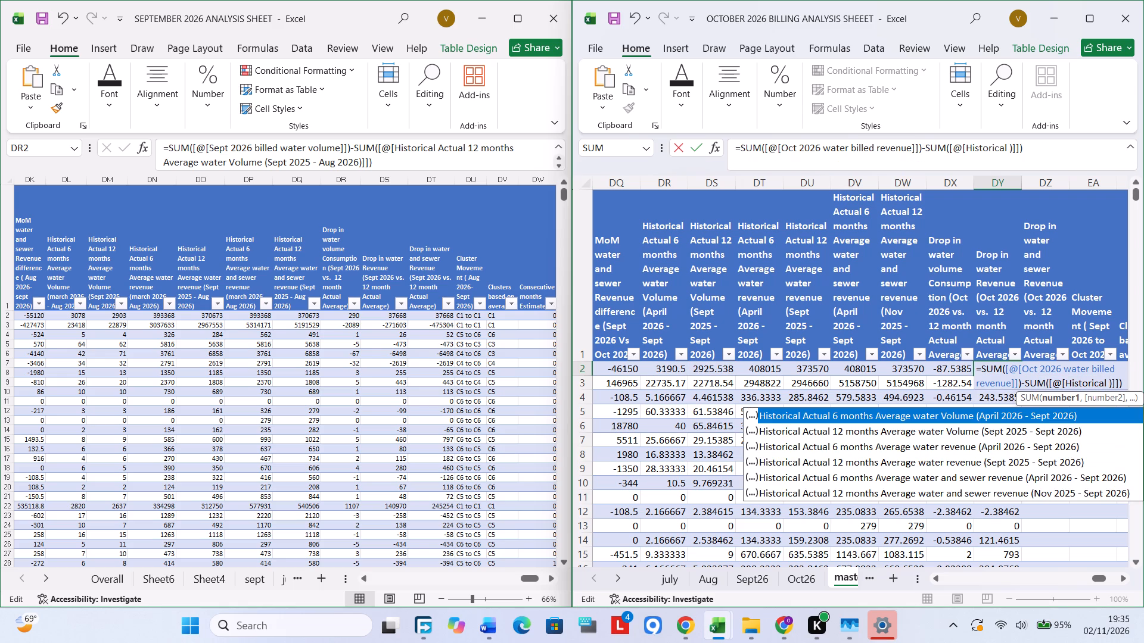
click(837, 436)
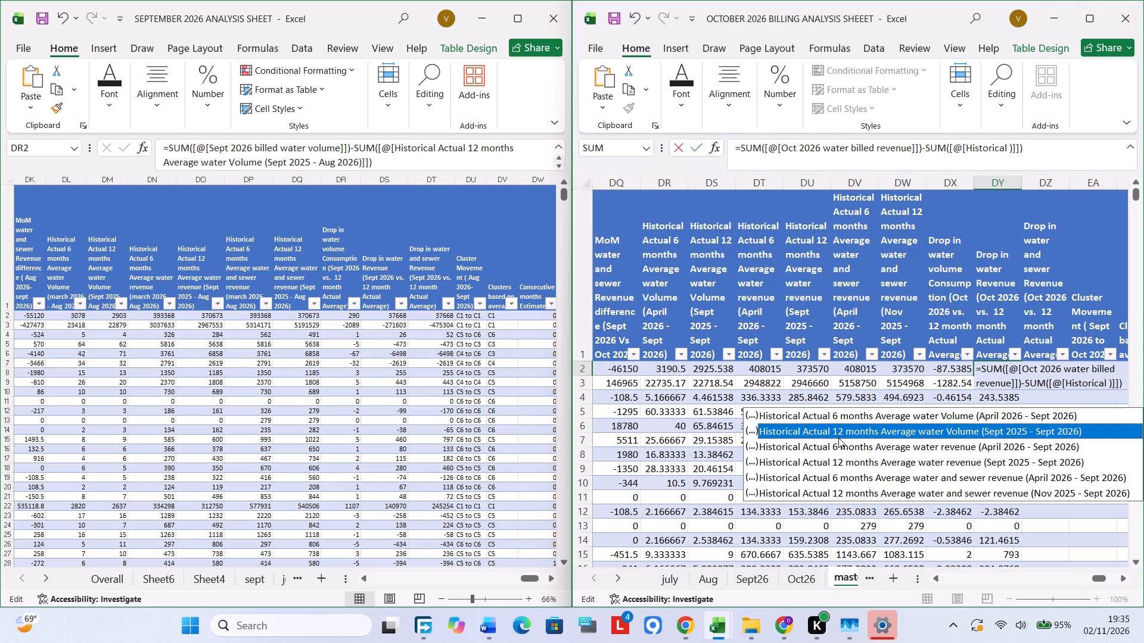
click(843, 464)
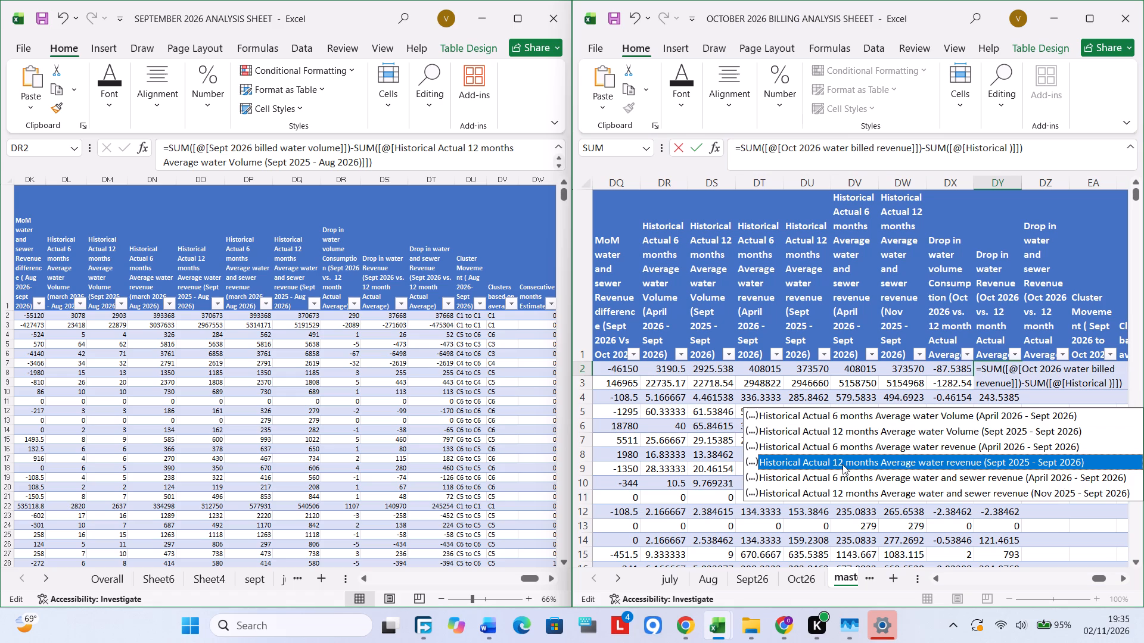
double_click(843, 464)
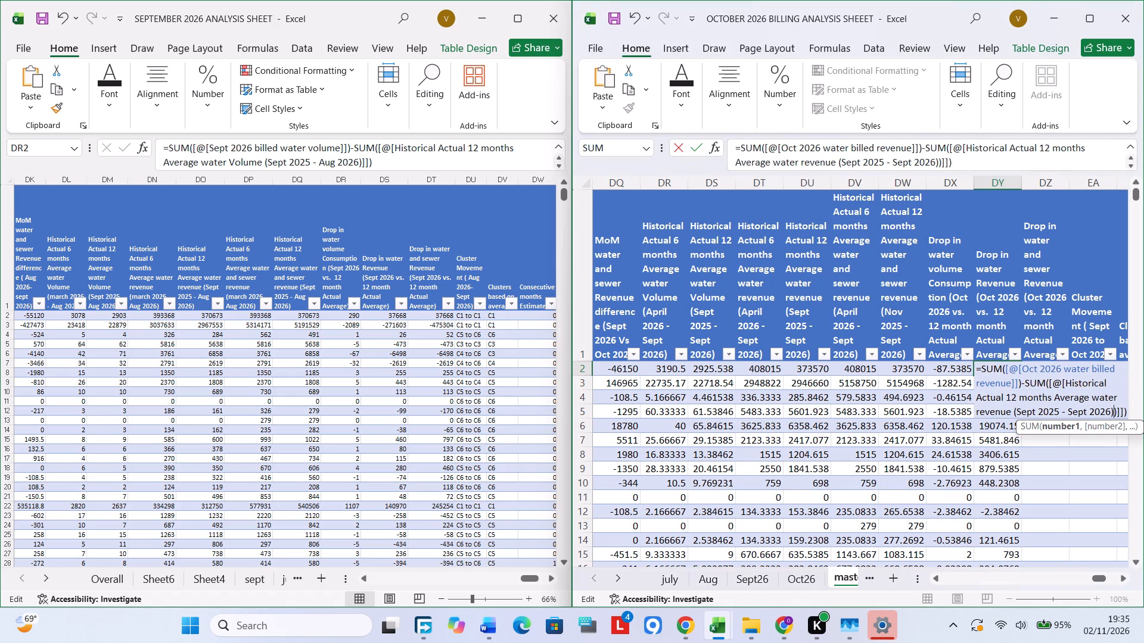
key(BackSpace)
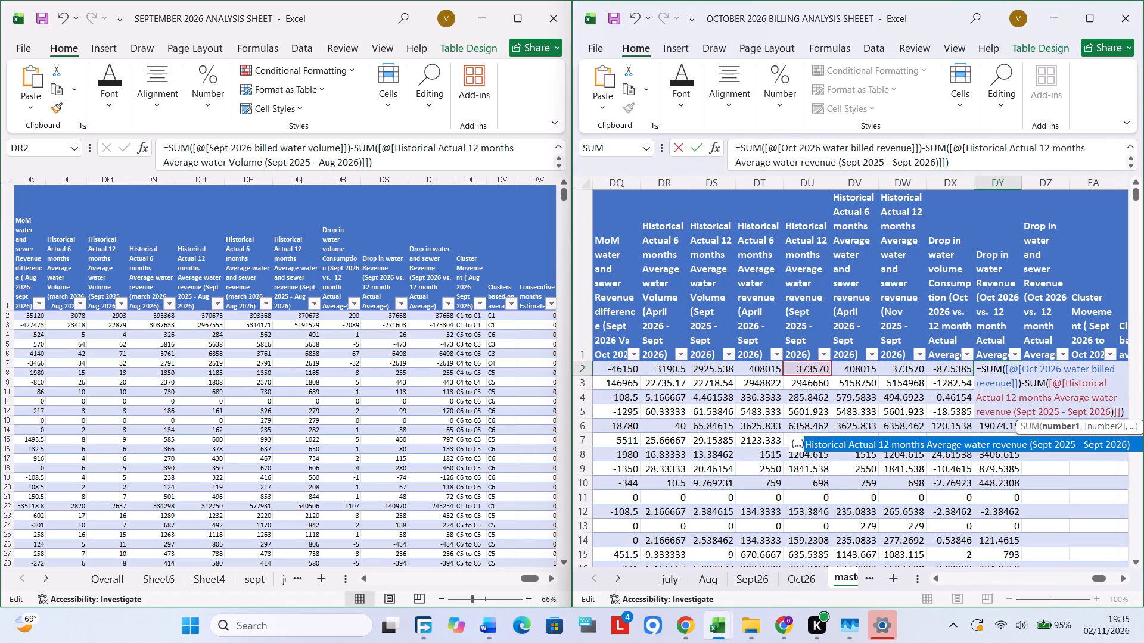
key(Return)
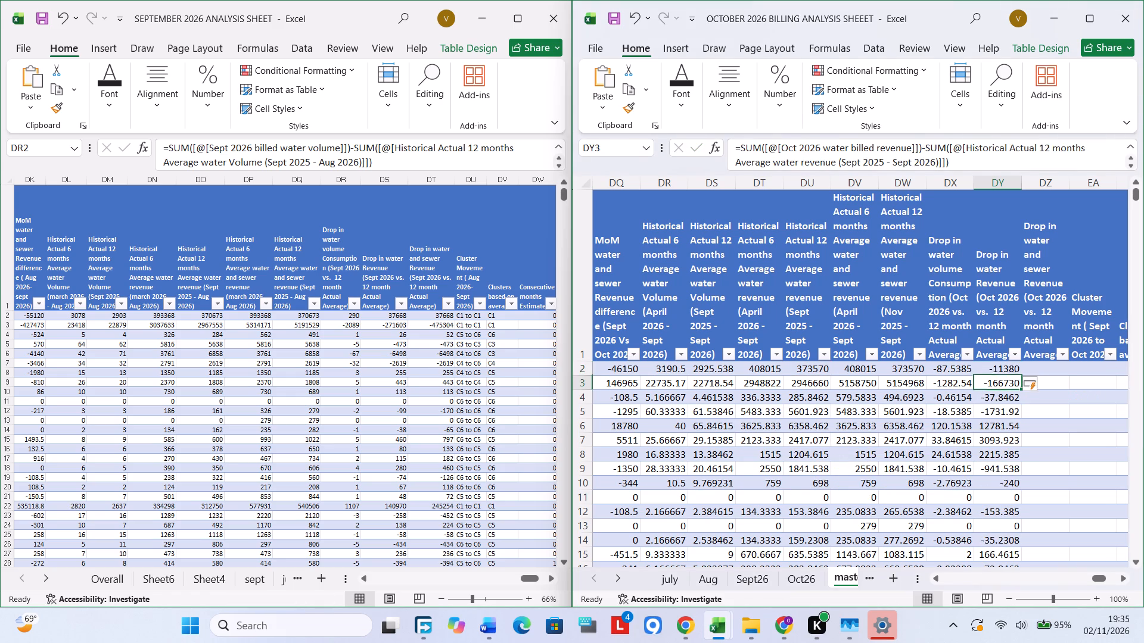
click(987, 369)
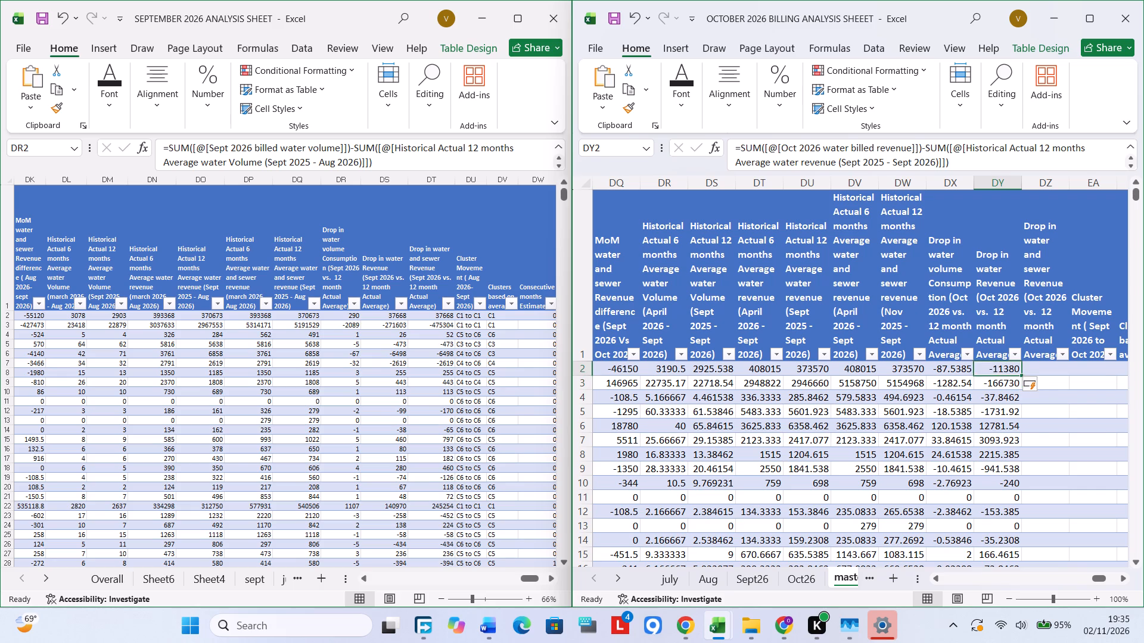
double_click(987, 369)
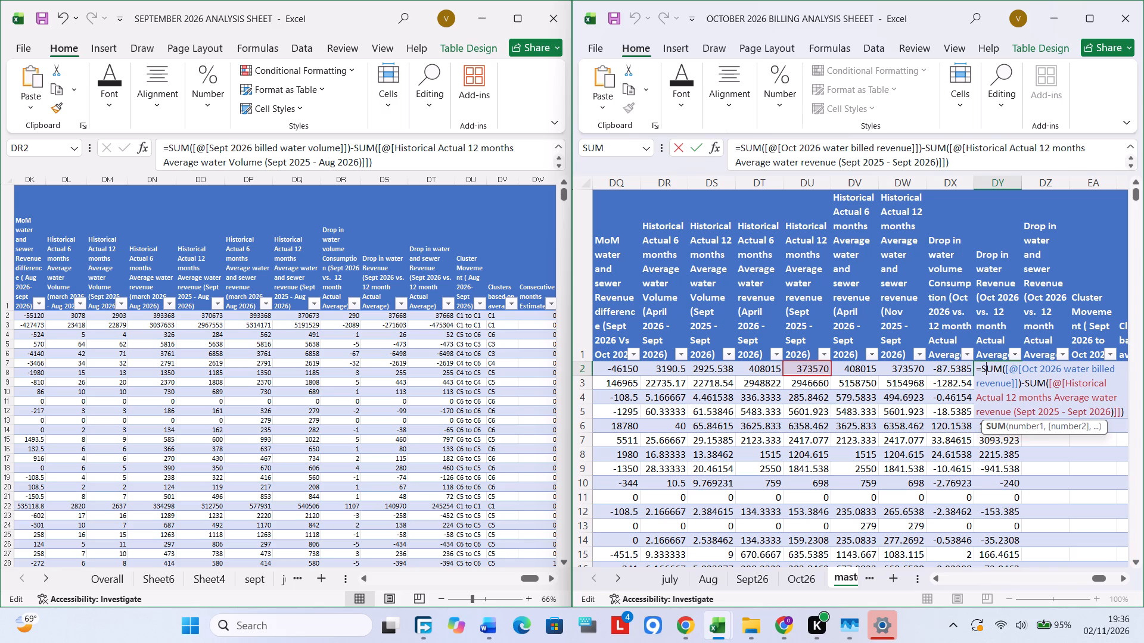
key(Escape)
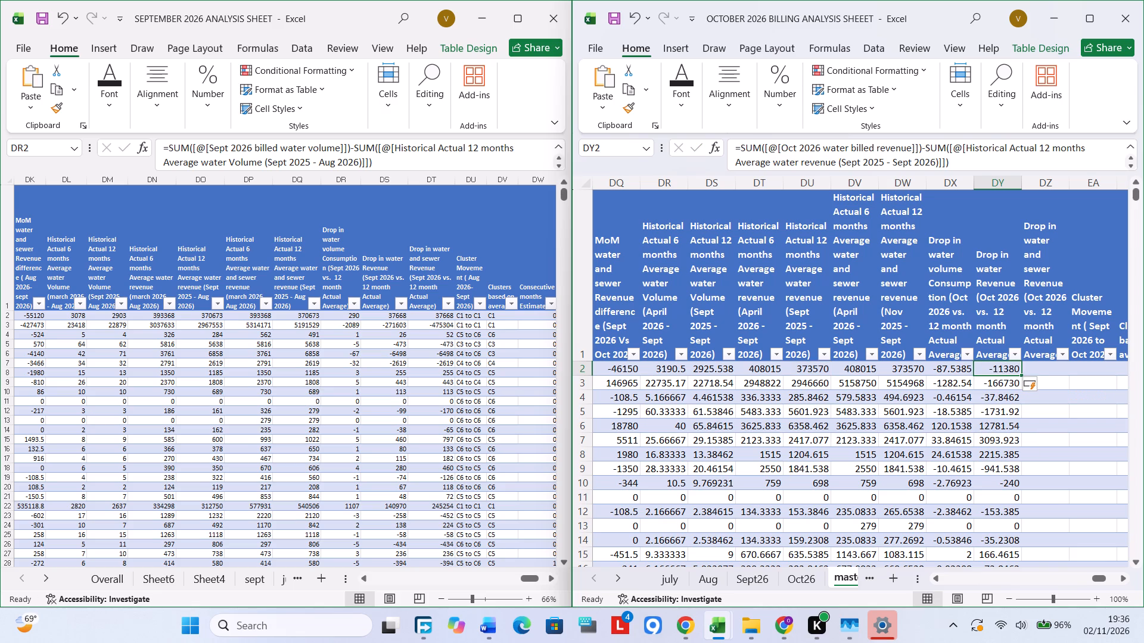
Copy the DY2 formula text into DZ2, the drop in water and sewer revenue column.
click(987, 369)
double_click(1046, 369)
double_click(1046, 369)
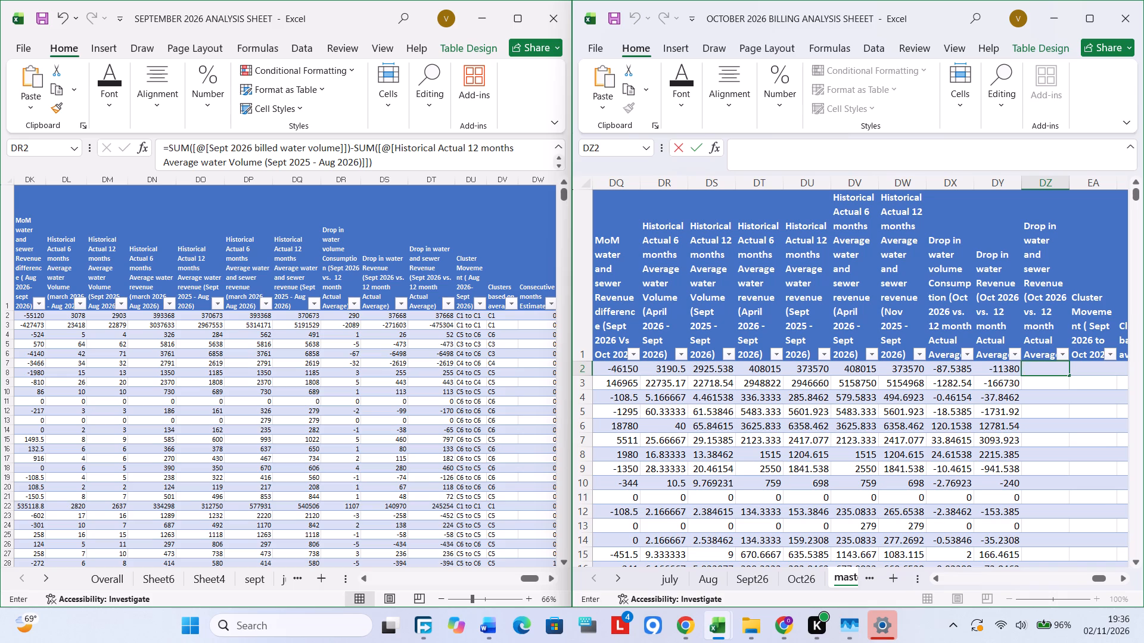
click(997, 360)
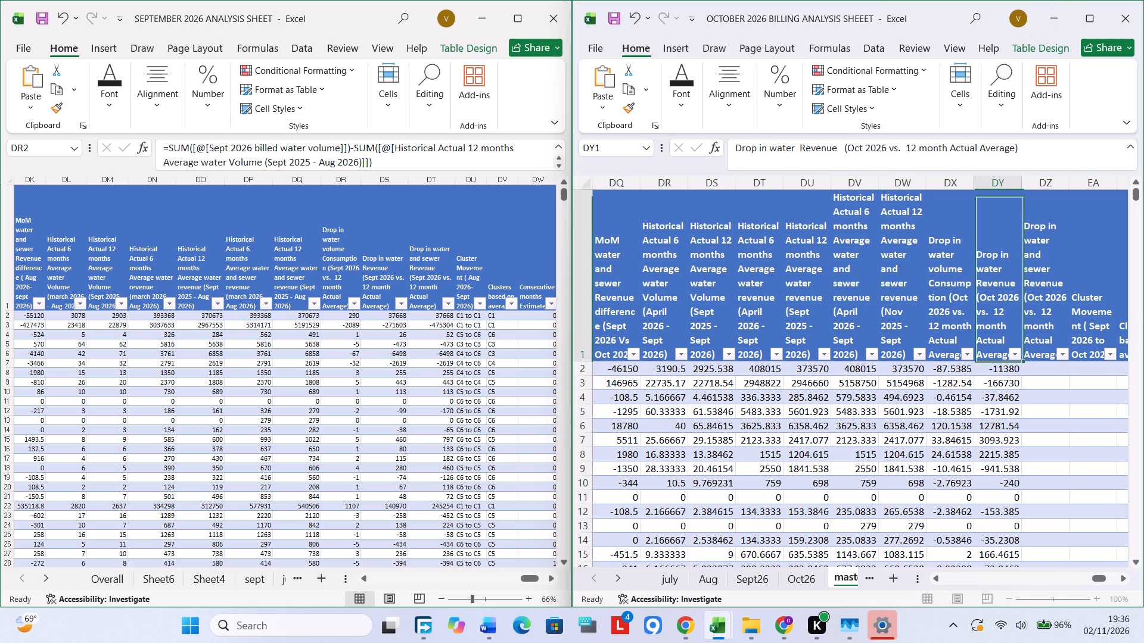
triple_click(994, 364)
key(ctrl+a)
key(ctrl+c)
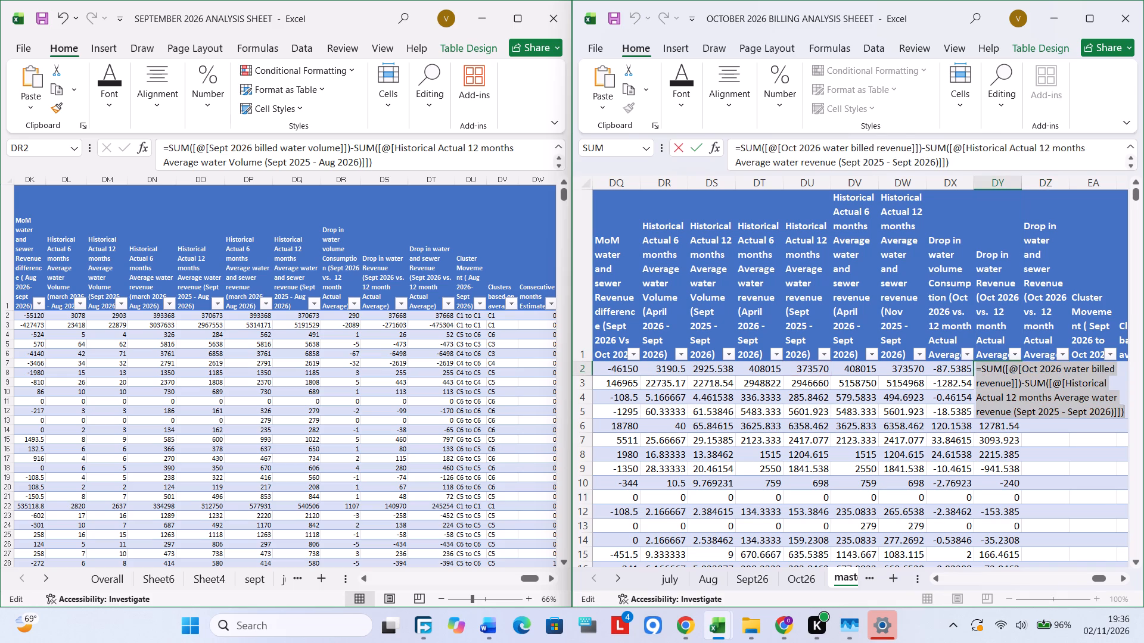
key(Escape)
triple_click(1034, 366)
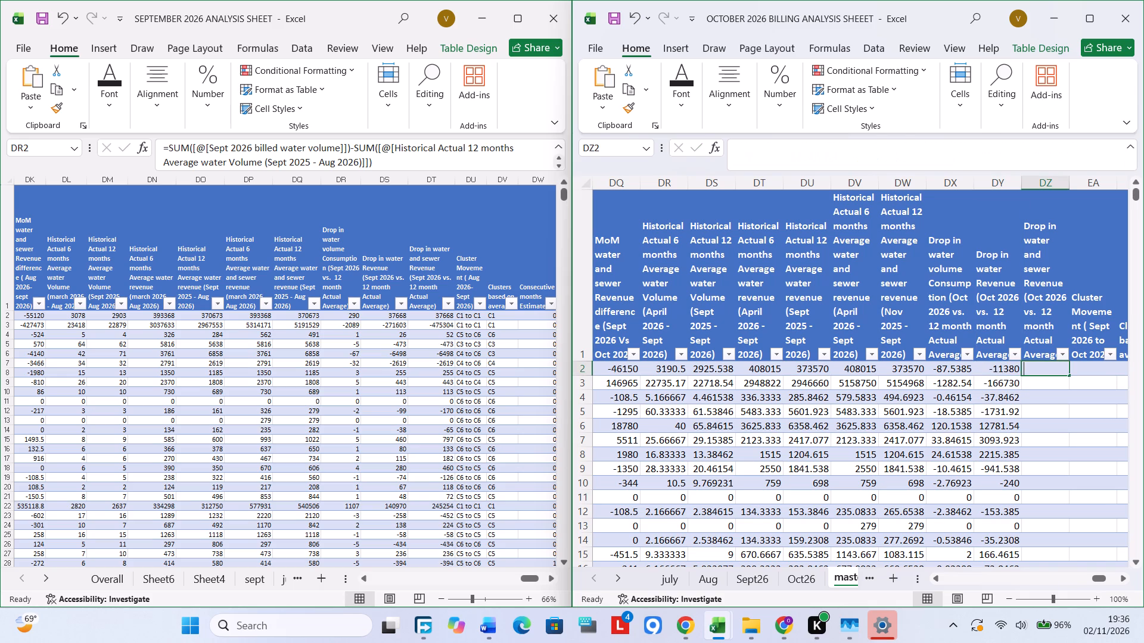
key(ctrl+v)
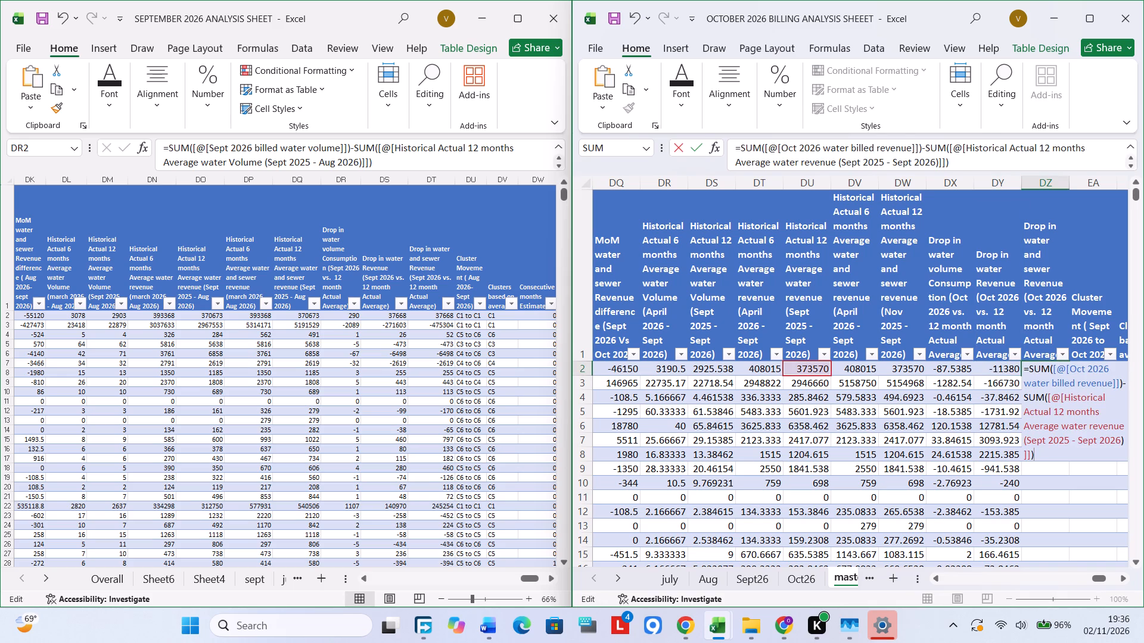
Replace the billed water revenue reference in the DZ2 formula with the Oct 2026 water and sewer revenue column.
click(1108, 368)
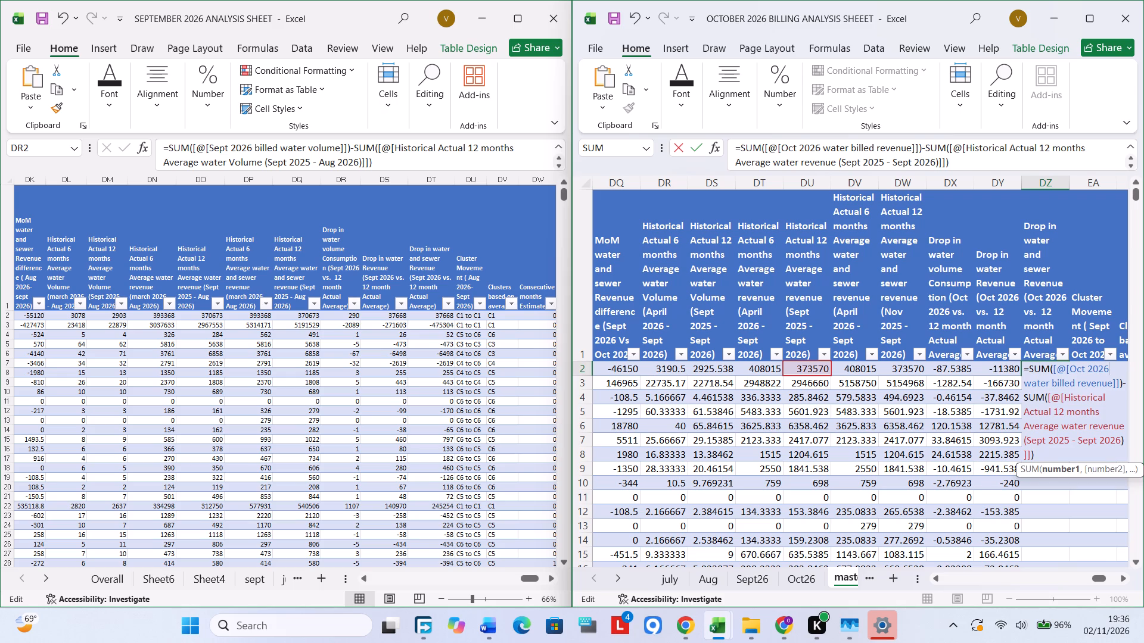
click(1090, 369)
click(1084, 371)
key(BackSpace)
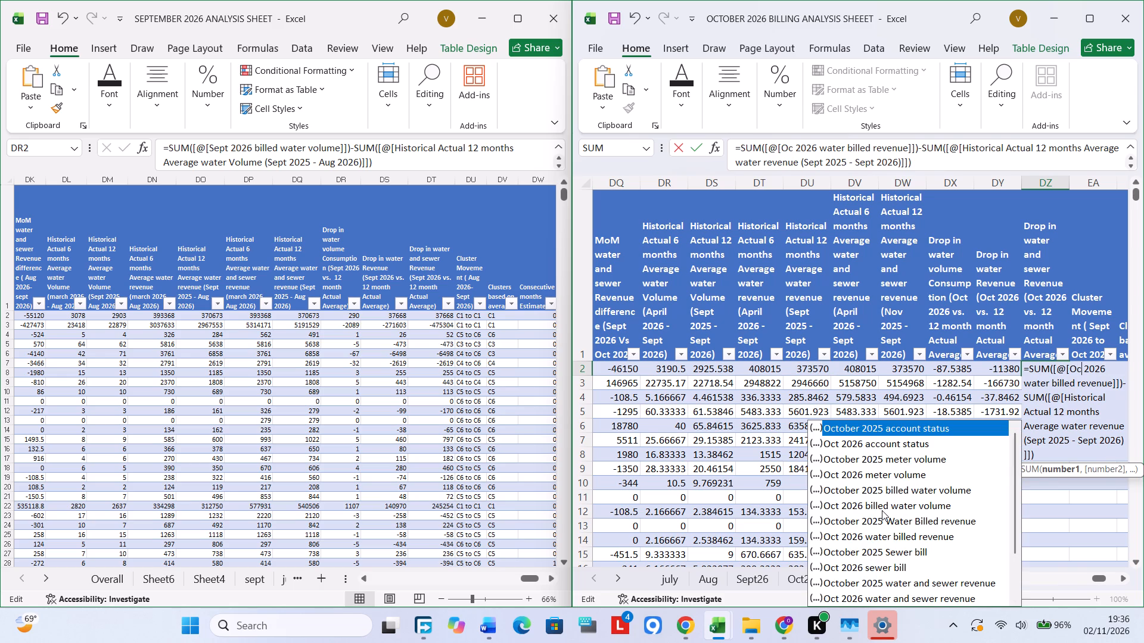
scroll(880, 510, down, 3)
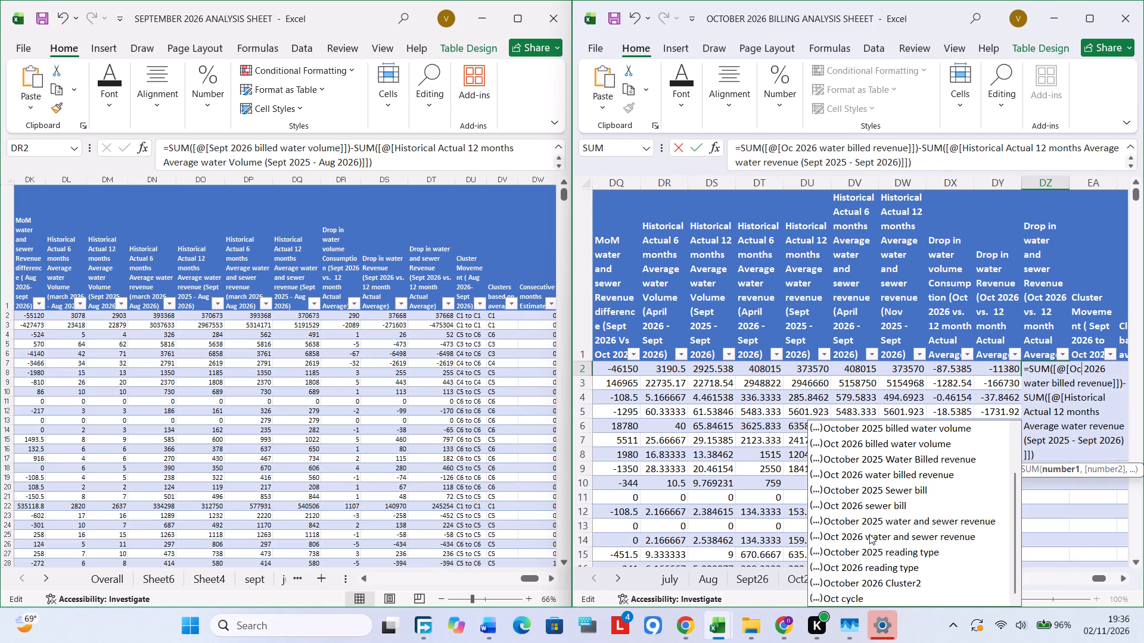
click(869, 534)
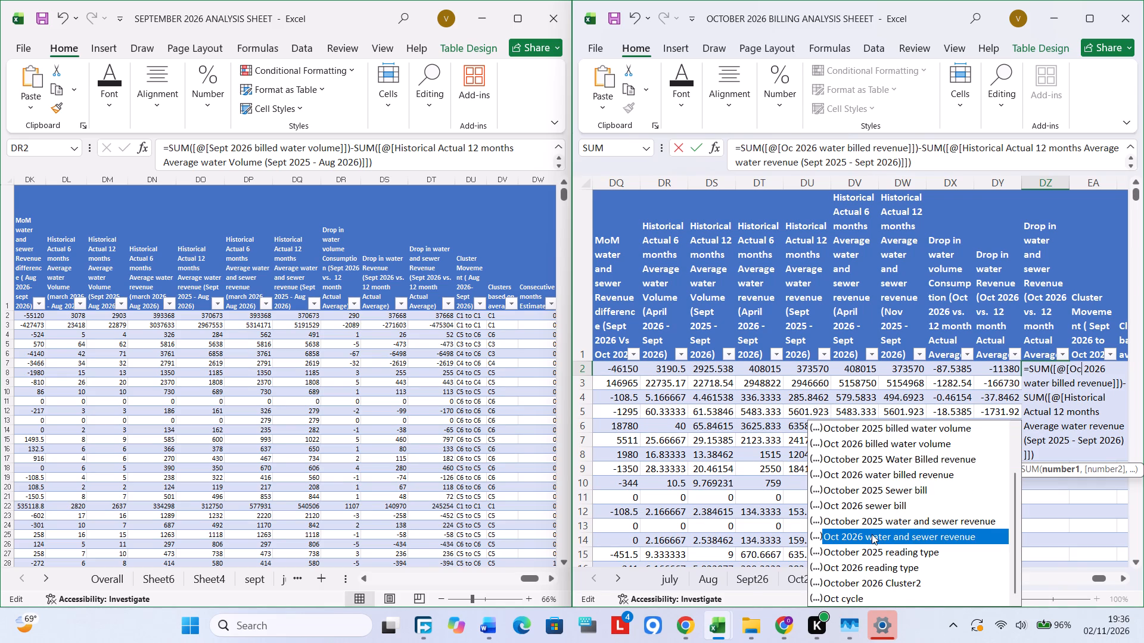
double_click(872, 534)
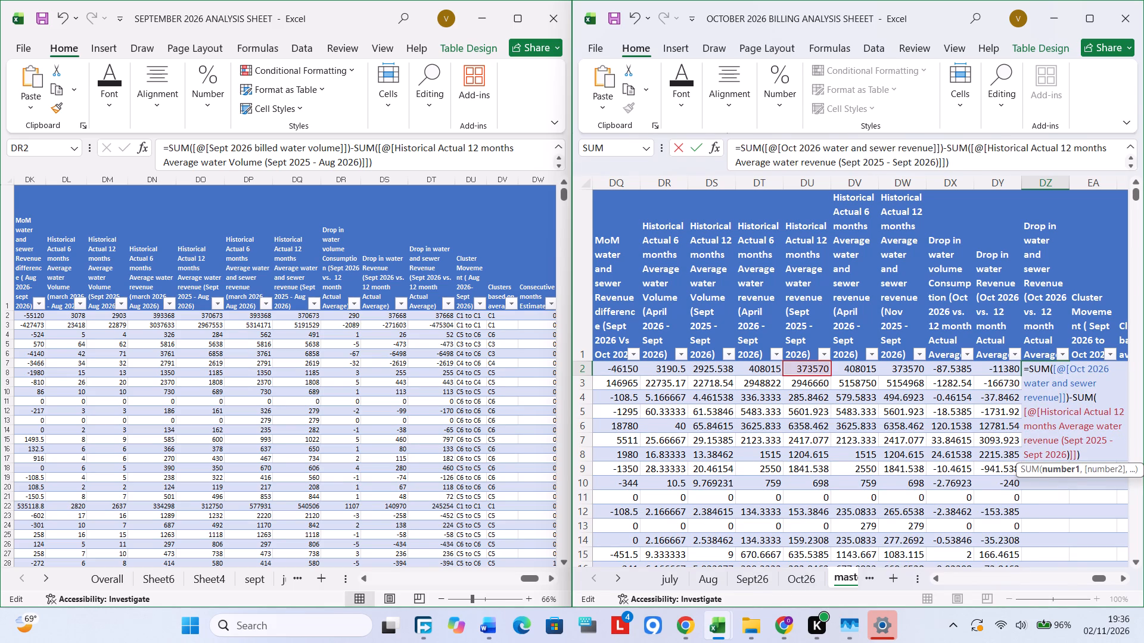
Replace DZ2's subtracted average with Historical Actual 12 months Average water and sewer revenue (Nov 2025 - Sept 2026), without an extra parenthesis, and recheck the formula.
drag(1067, 454, 1047, 423)
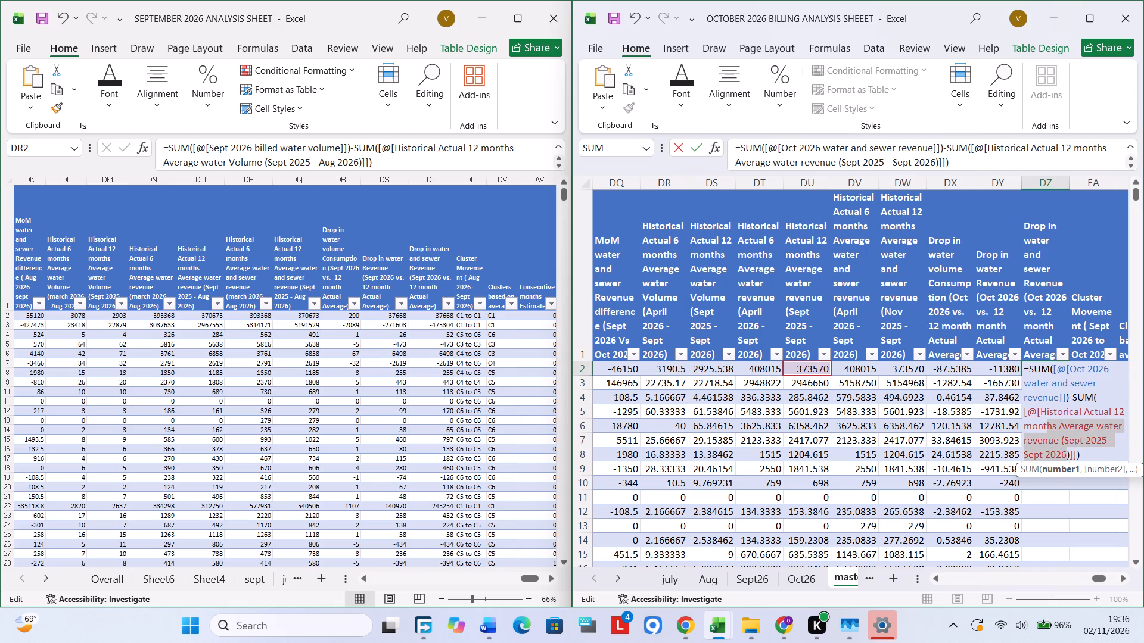
drag(1047, 423, 1084, 412)
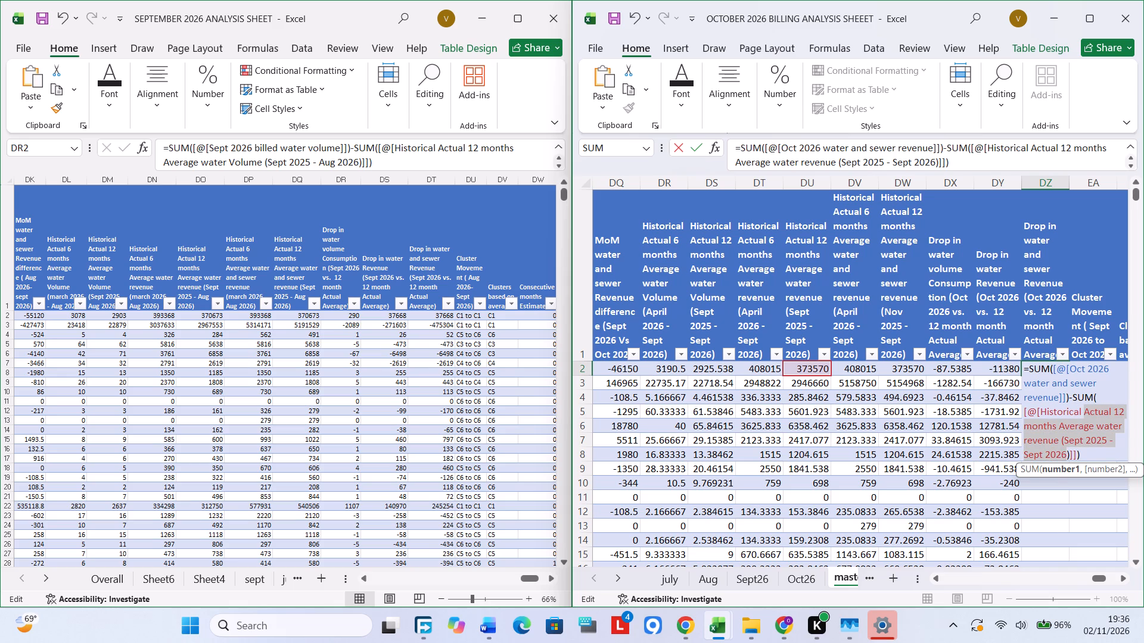
key(BackSpace)
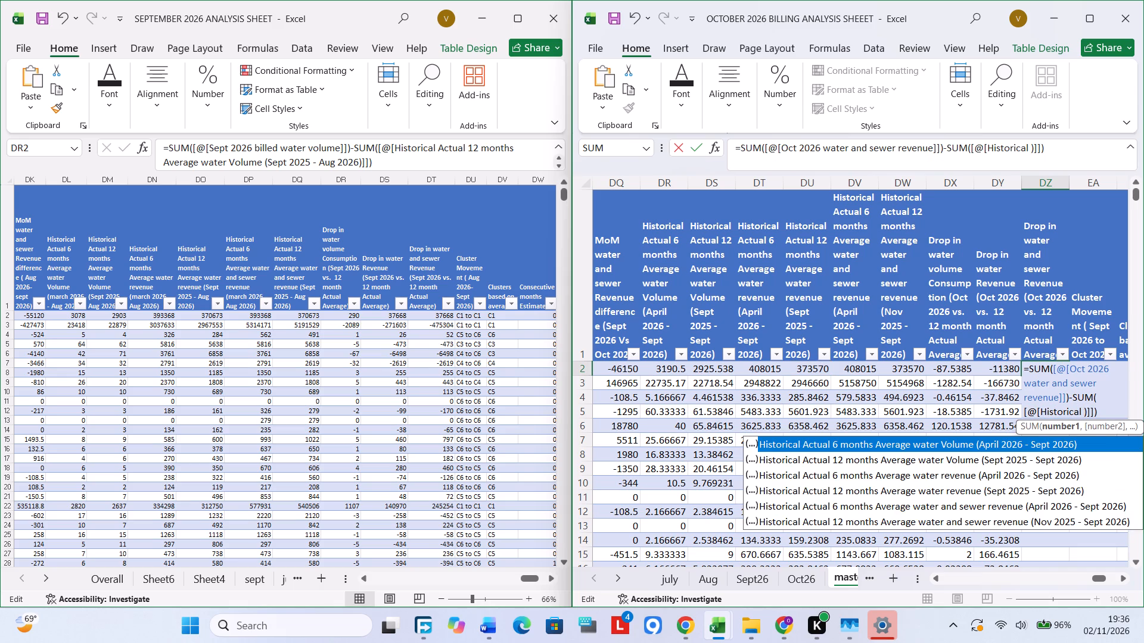
click(850, 519)
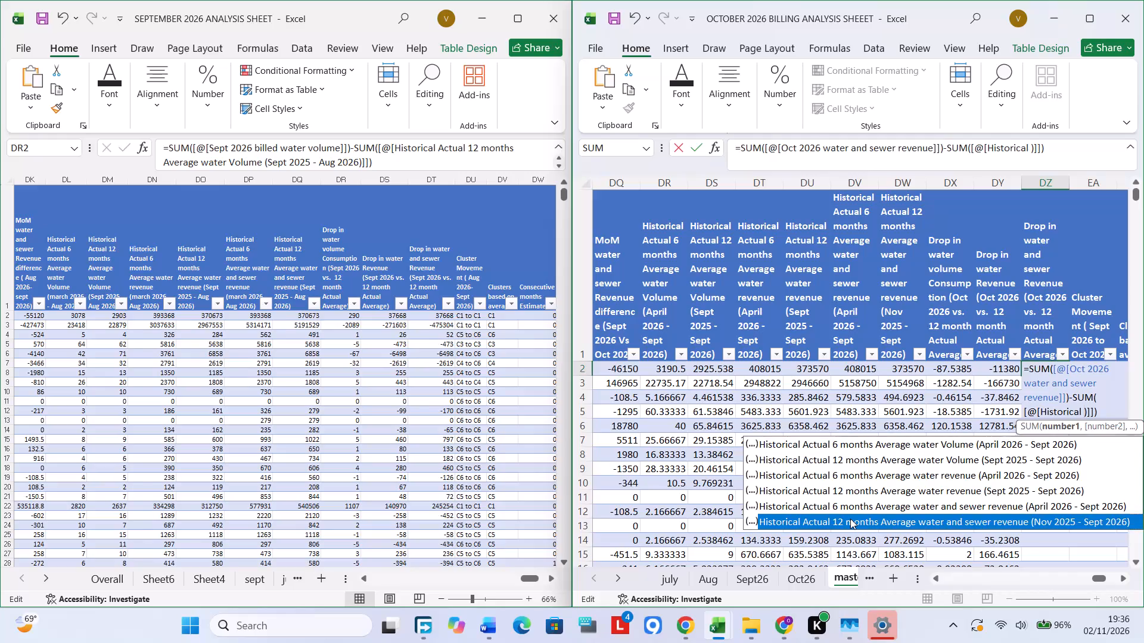
double_click(850, 519)
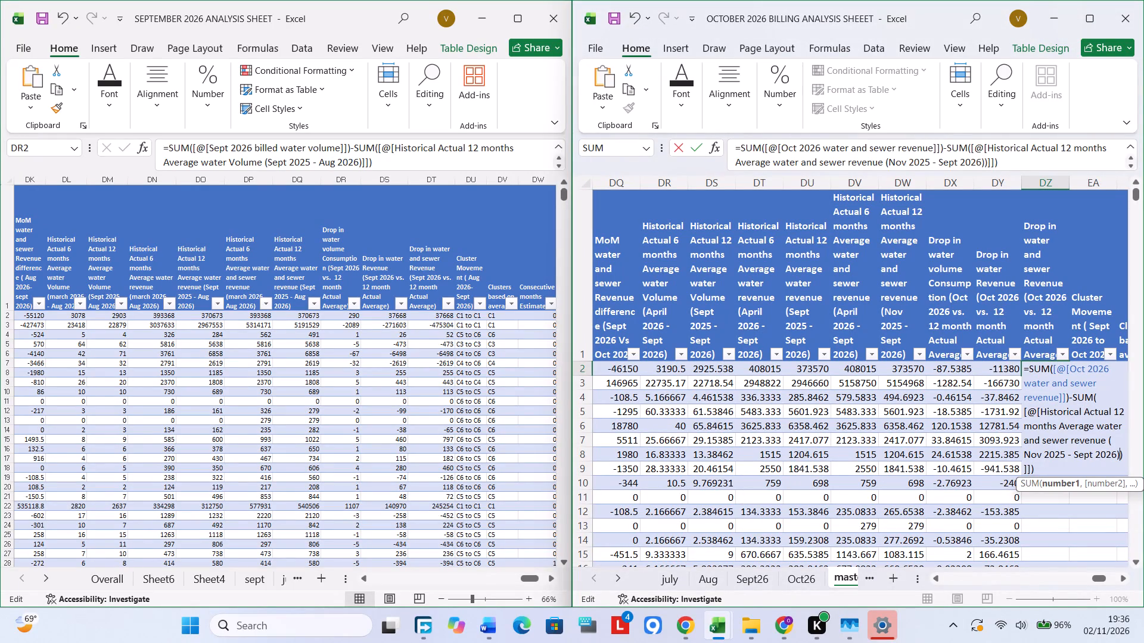
key(BackSpace)
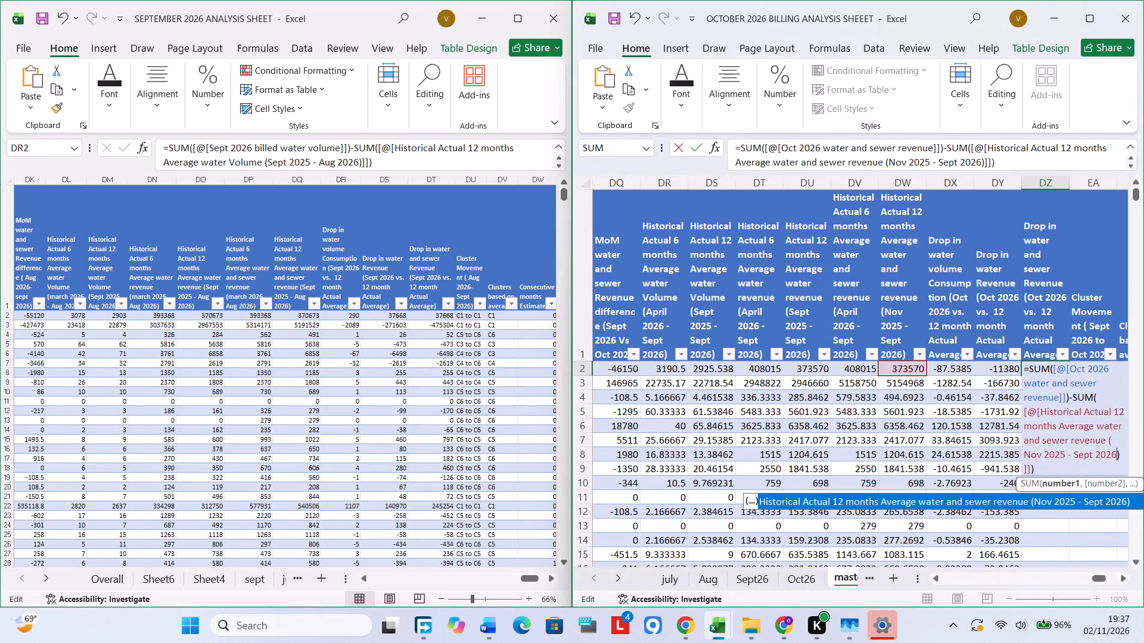
key(Return)
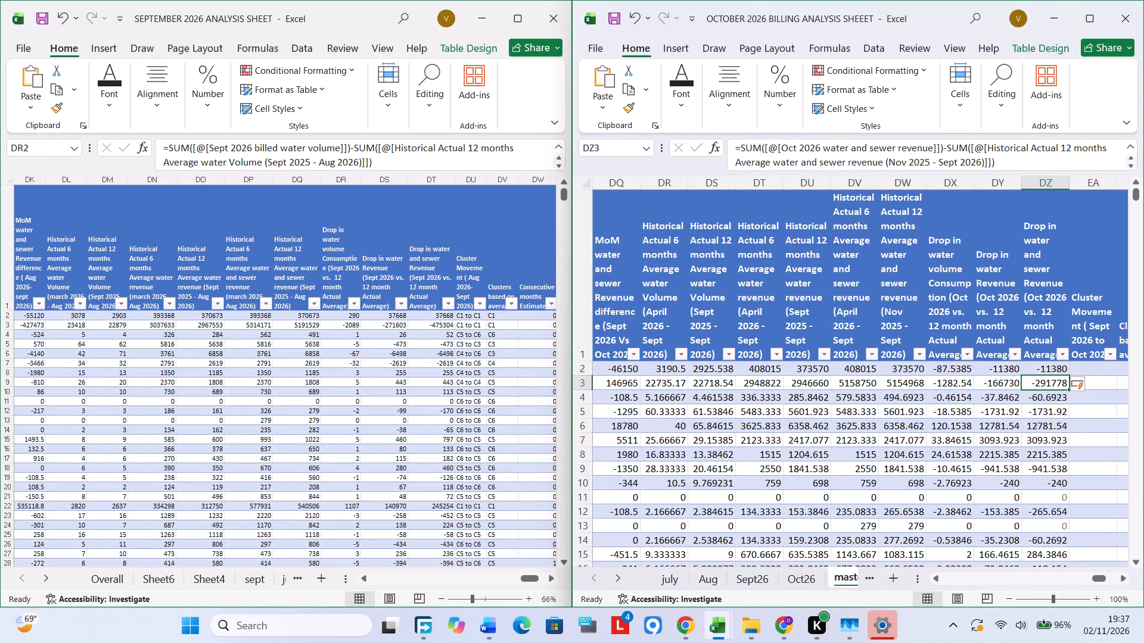
click(1034, 372)
double_click(1037, 368)
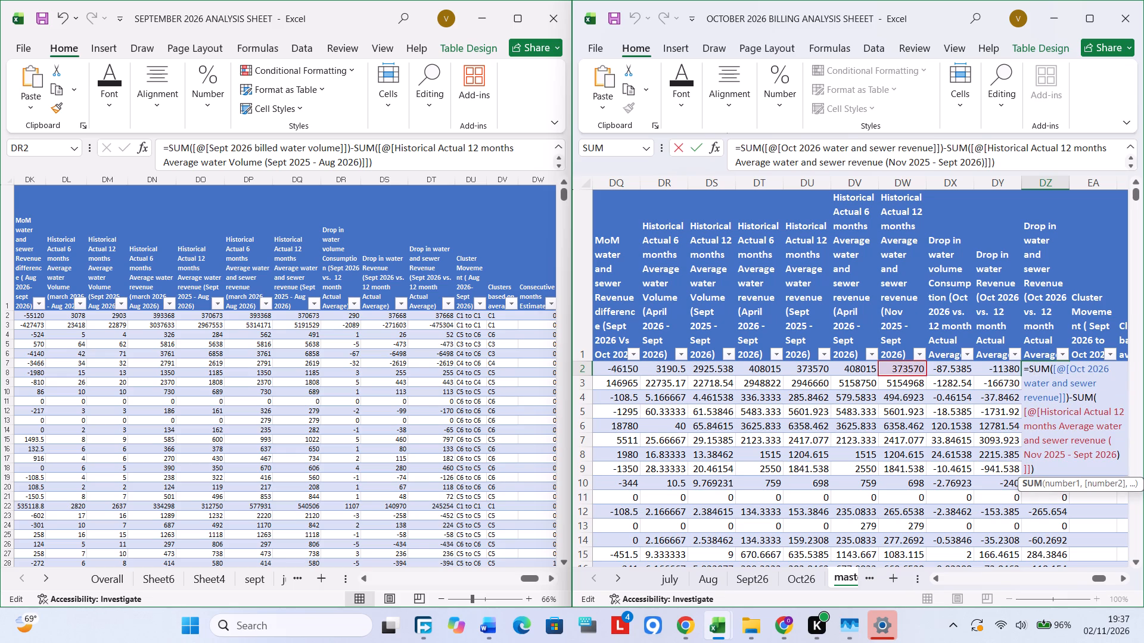
key(Escape)
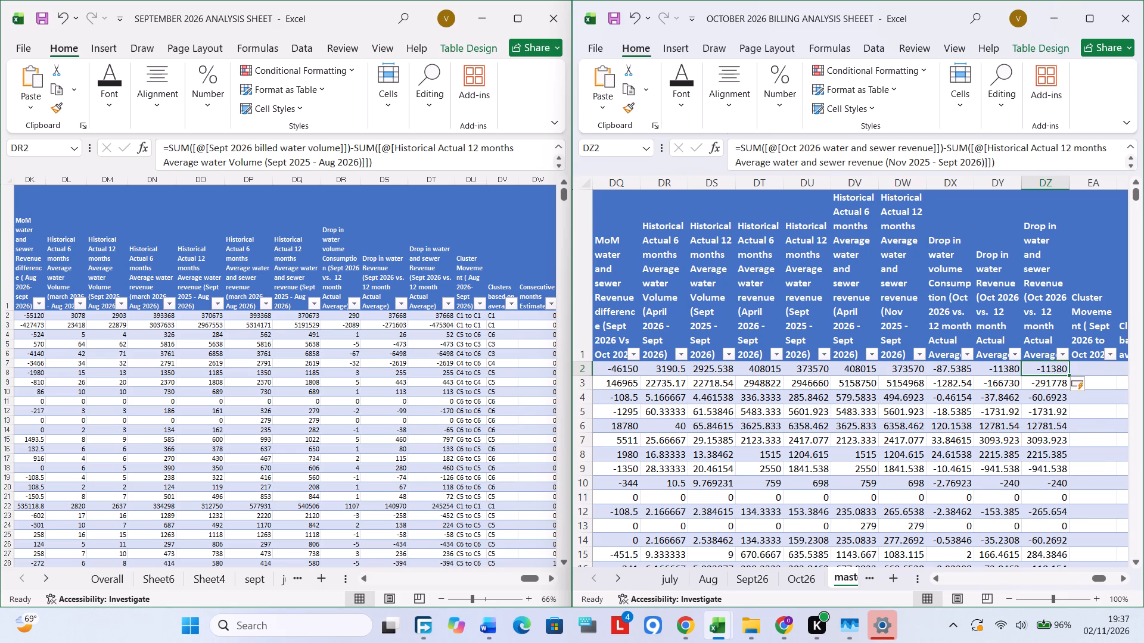
Change the start month in the DW1 header to Sept, giving Historical Actual 12 months Average water and sewer revenue (Sept 2025 - Sept 2026).
double_click(902, 315)
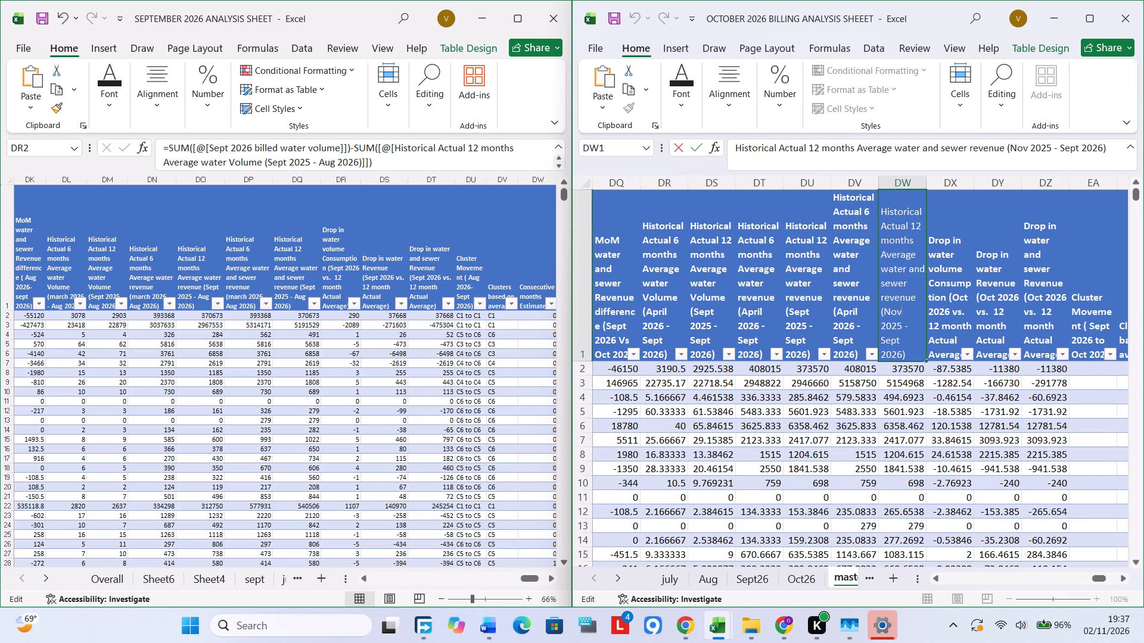
key(BackSpace)
key(BackSpace)
key(BackSpace)
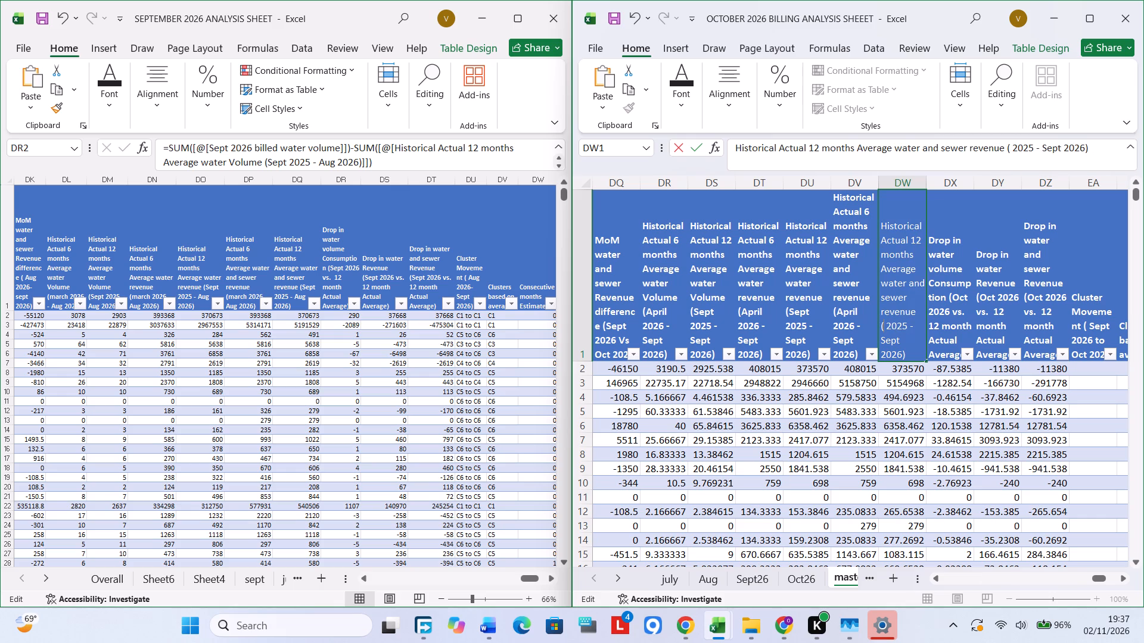
key(p)
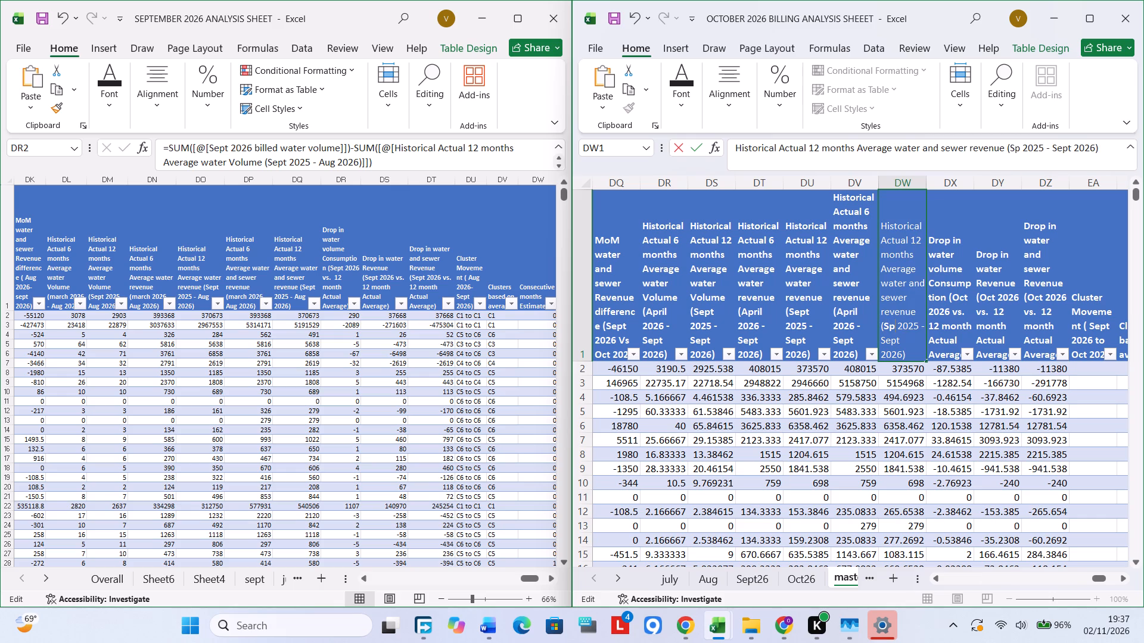
key(BackSpace)
key(e)
text(pt)
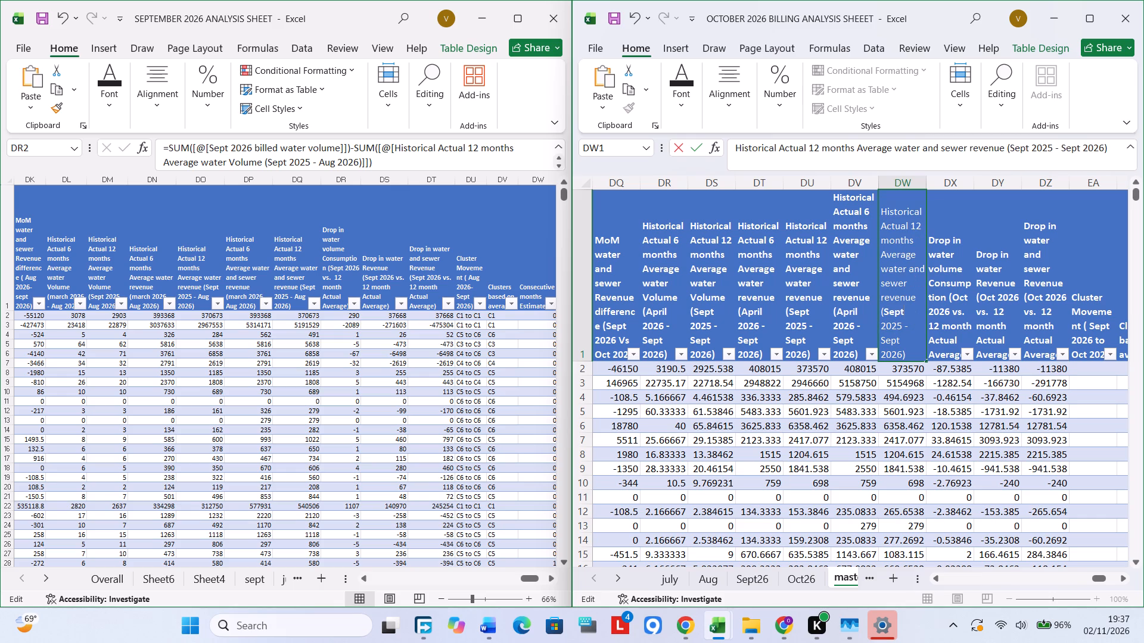
click(896, 385)
Check the row 2 formulas from the 12-month water and sewer average in DW through the drop columns to DZ.
click(906, 367)
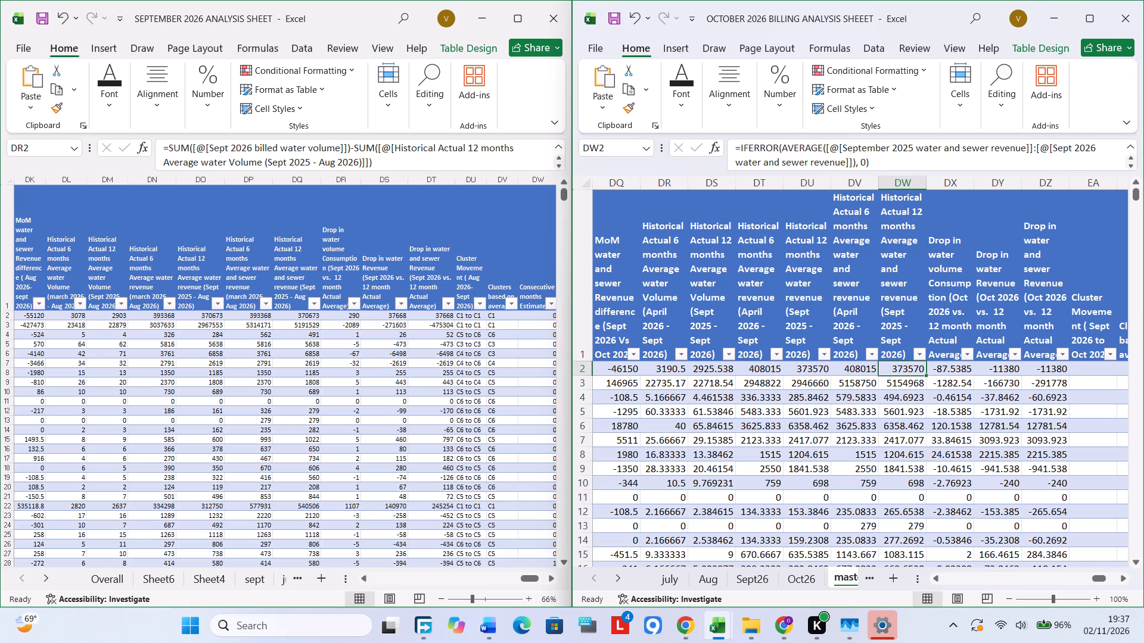
key(Right)
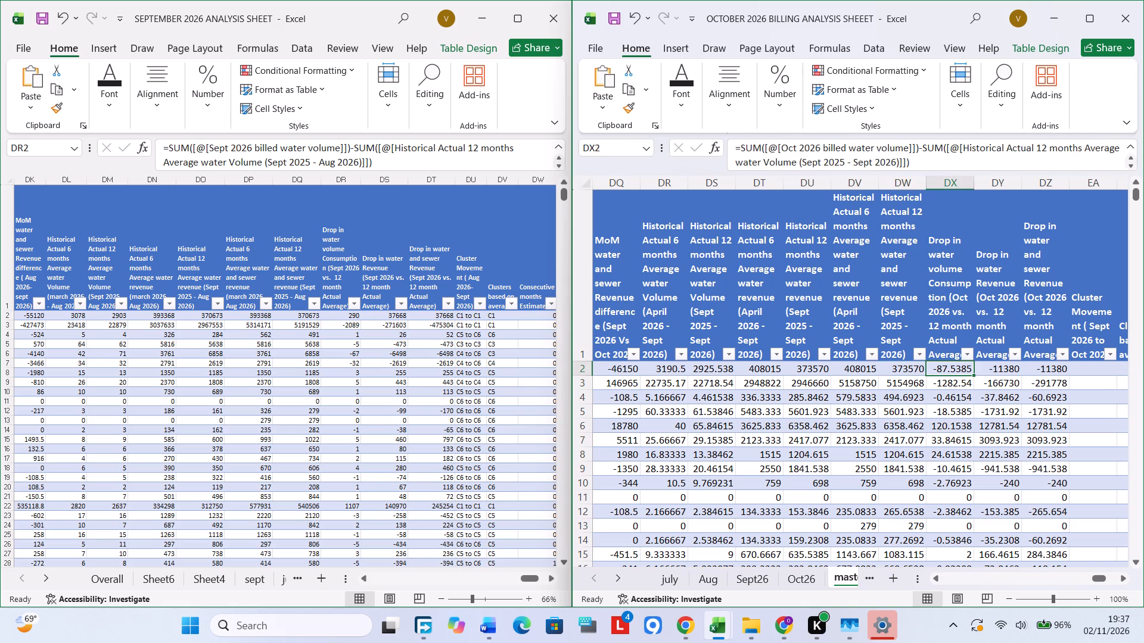
key(Right)
key(Right)
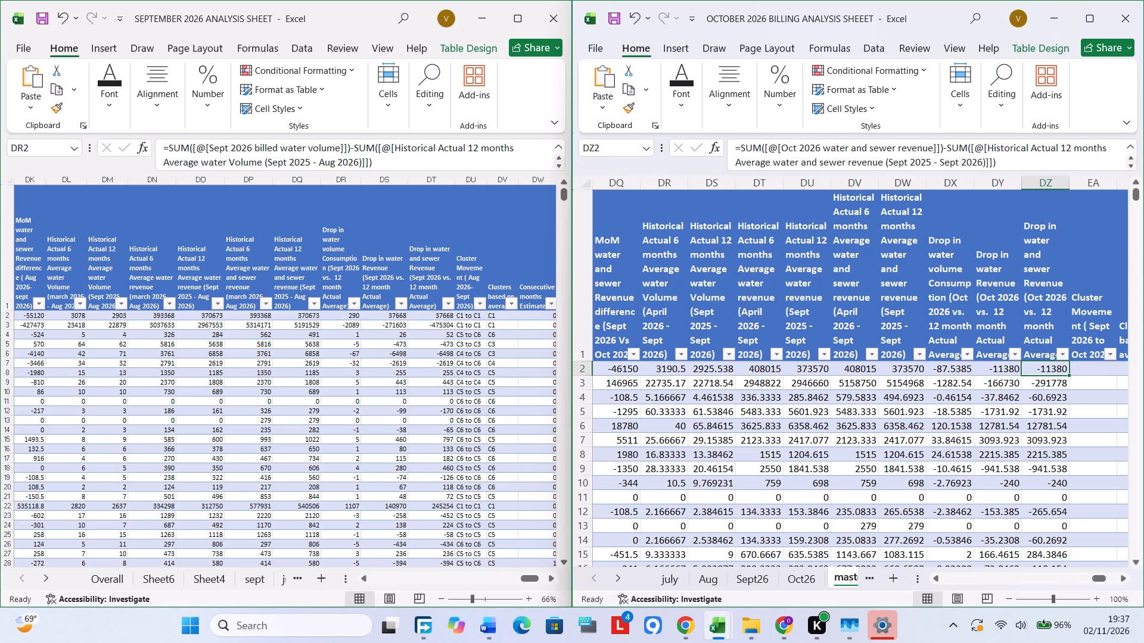
scroll(1056, 398, left, 2)
scroll(803, 365, left, 1)
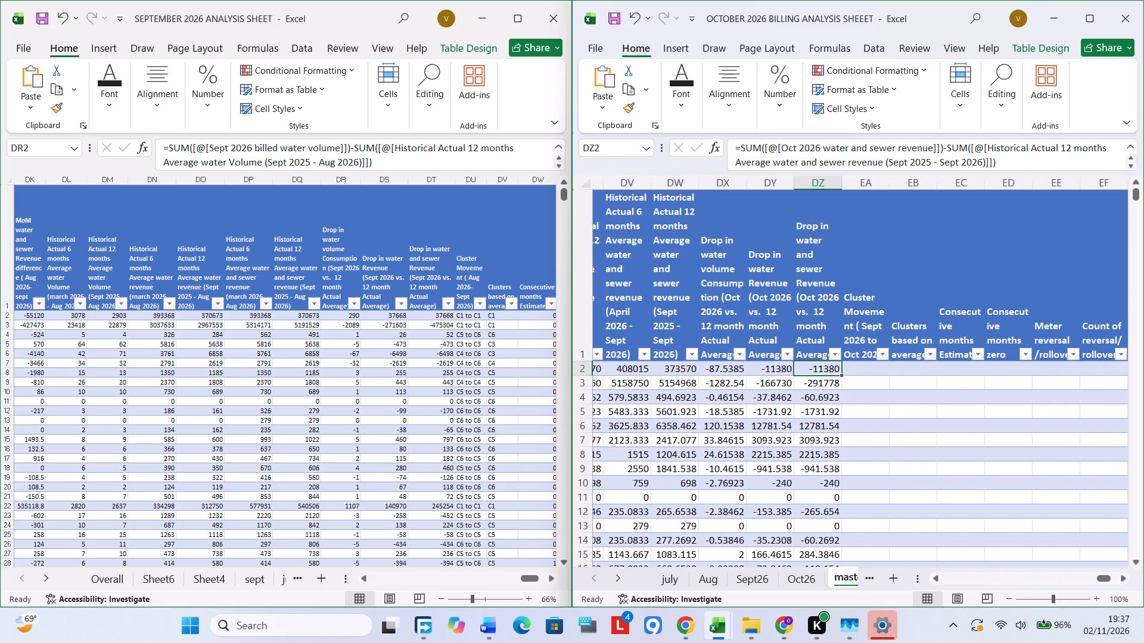
scroll(803, 357, left, 1)
scroll(864, 373, left, 1)
click(754, 395)
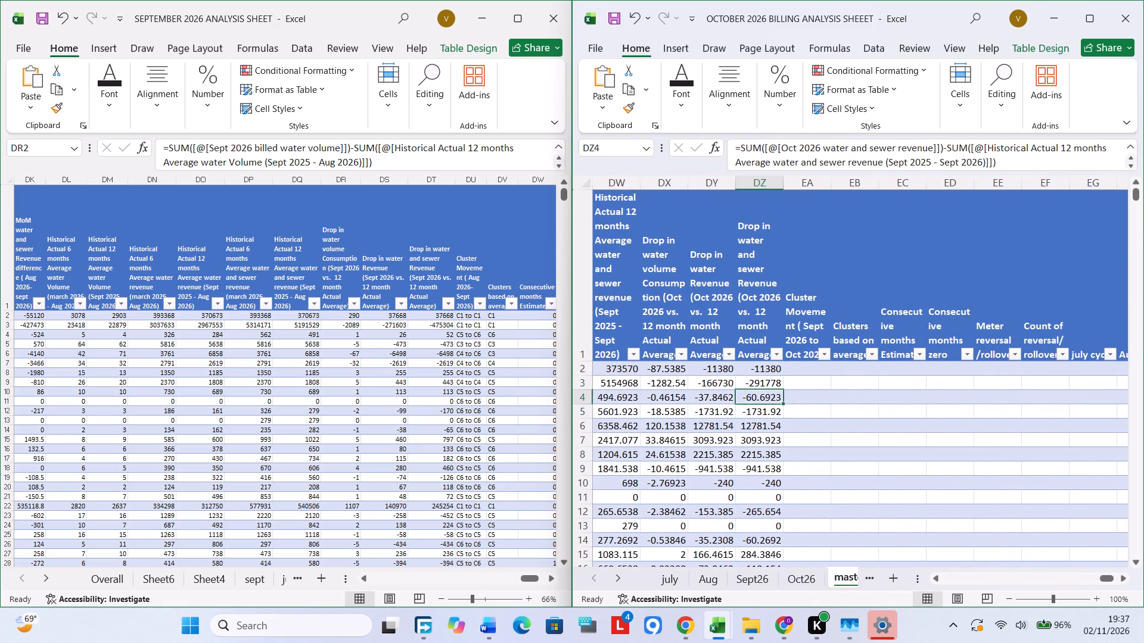
click(768, 366)
double_click(768, 366)
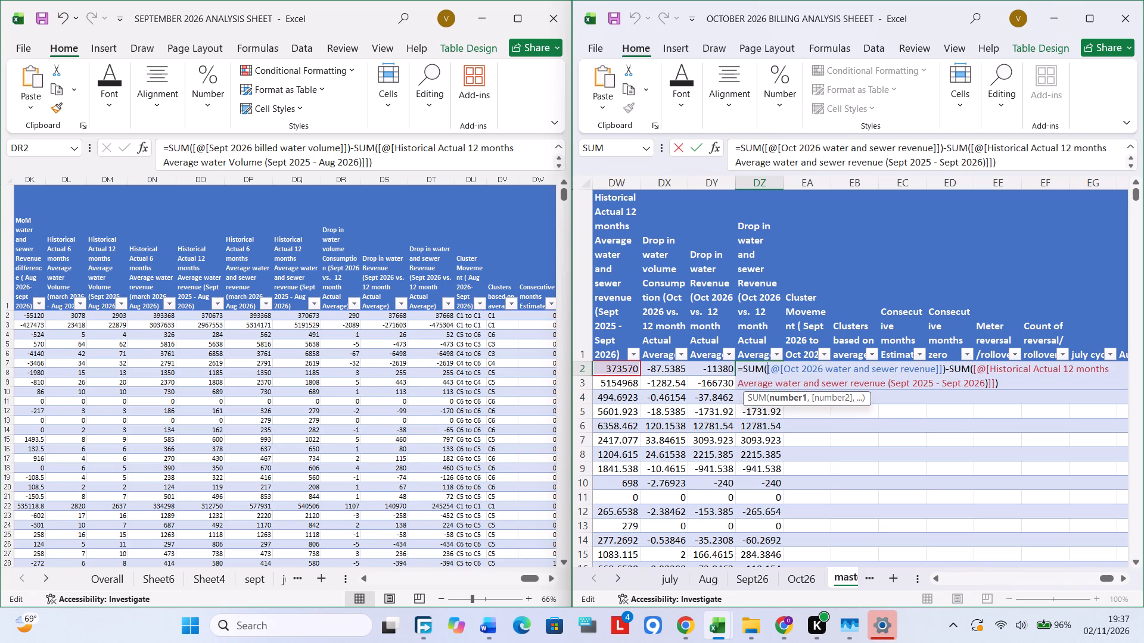
key(Escape)
Copy the cluster movement formula text from DU2 of the September workbook into EA2 of the October master table.
click(806, 373)
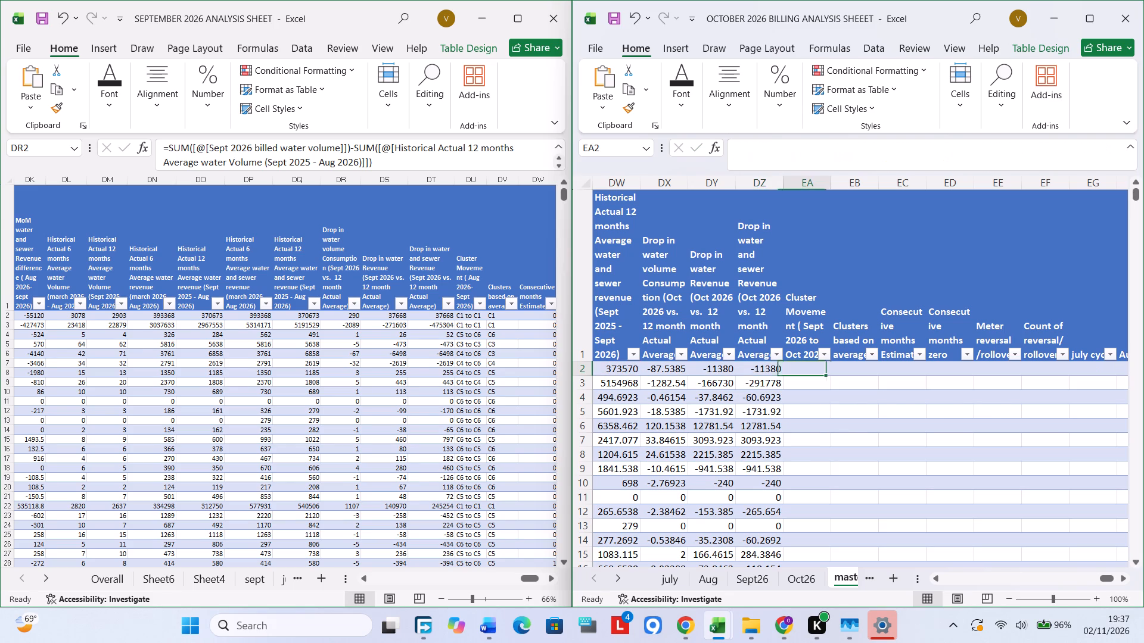
scroll(411, 352, left, 2)
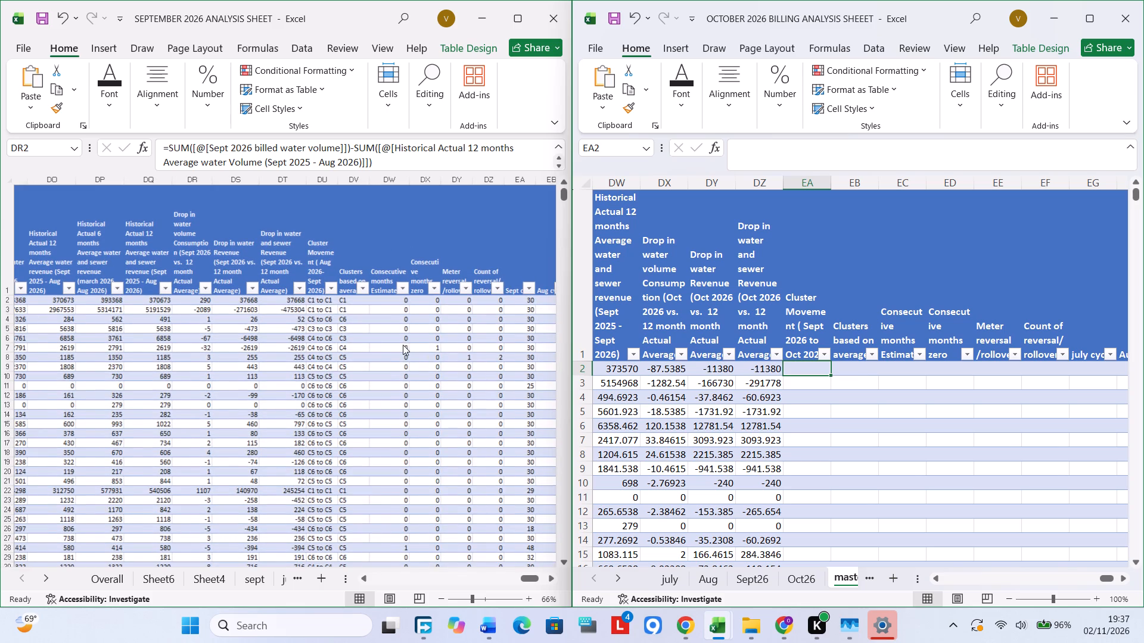
click(299, 319)
click(305, 315)
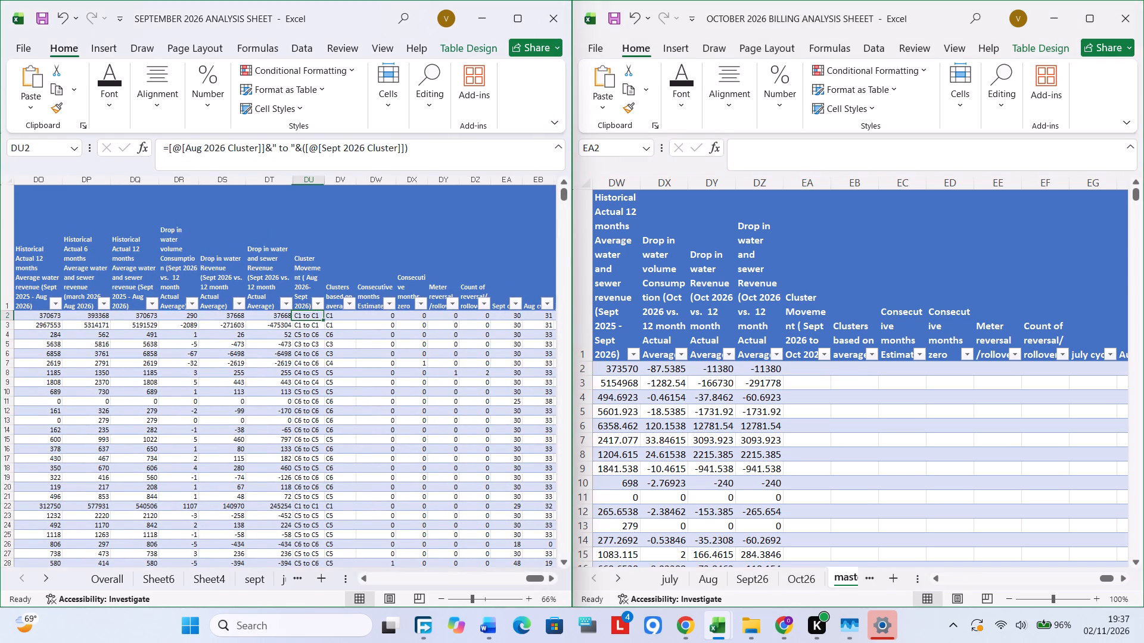
double_click(305, 315)
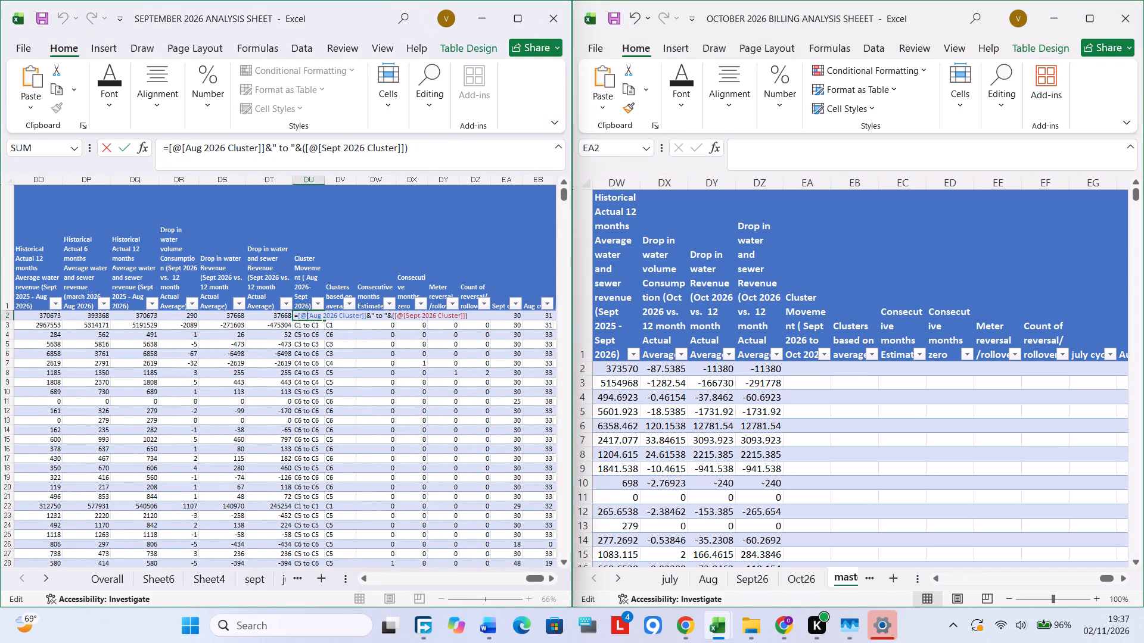
key(ctrl+a)
key(ctrl+c)
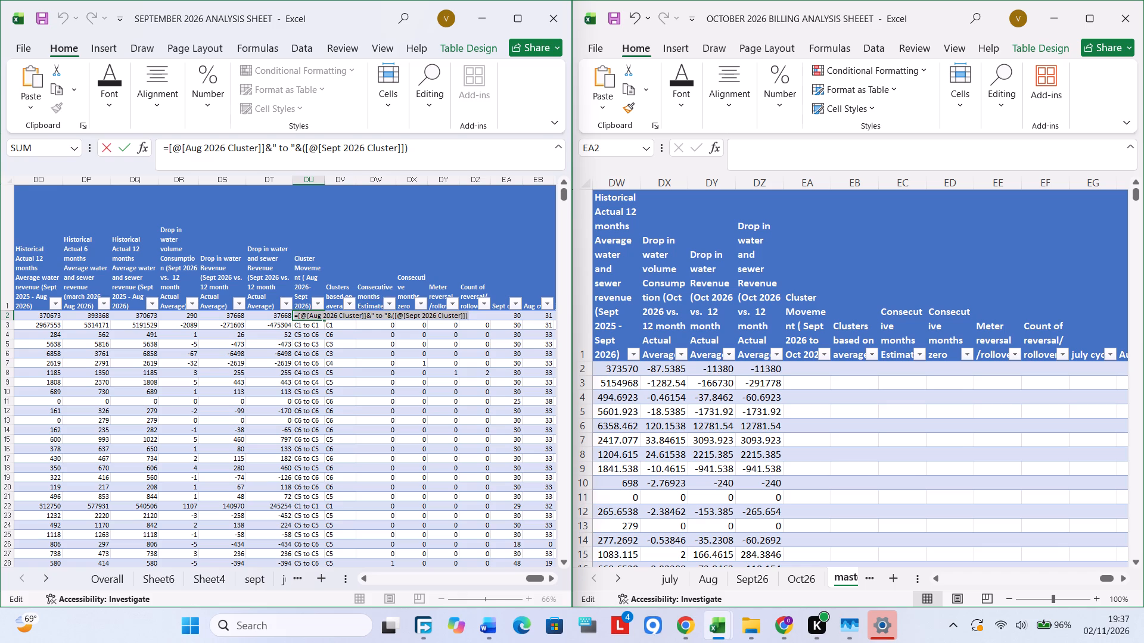
key(Escape)
click(789, 363)
double_click(800, 367)
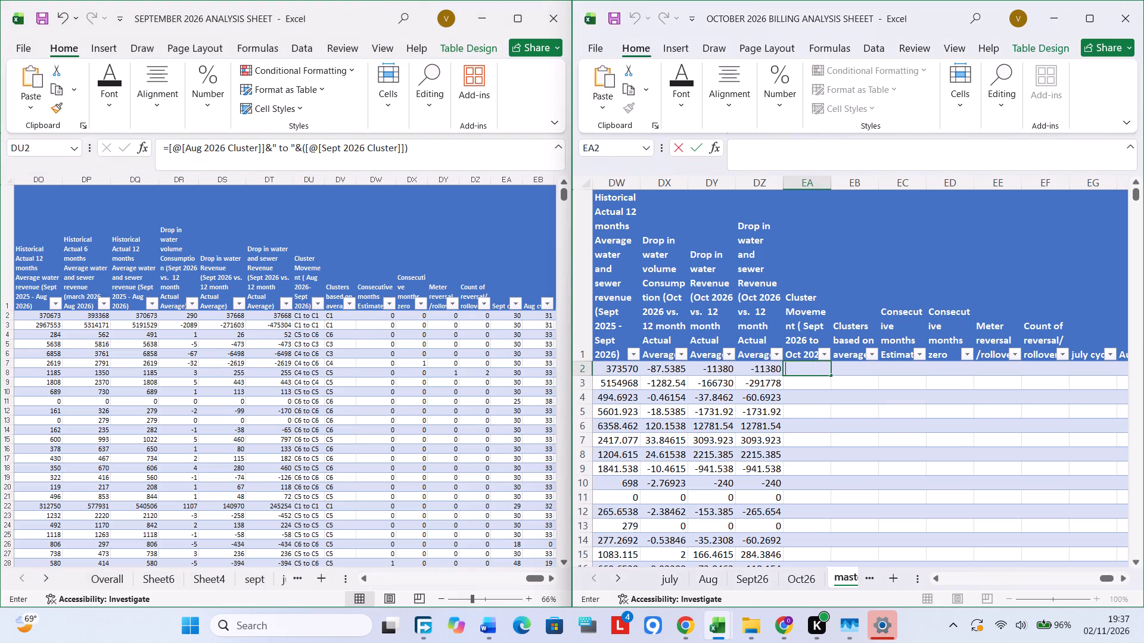
key(ctrl+v)
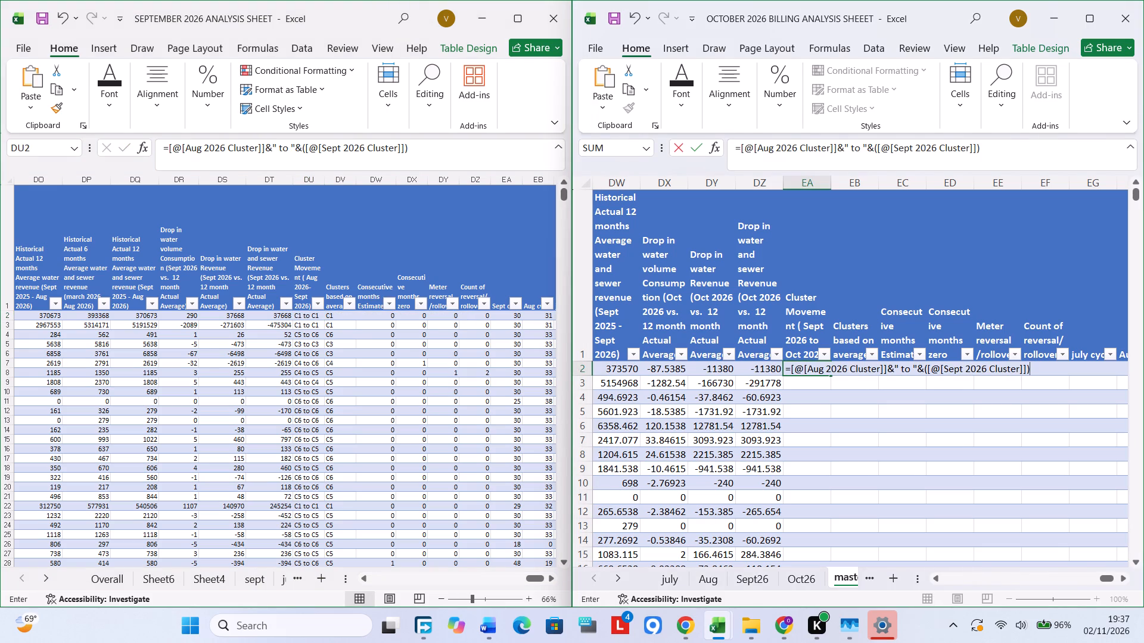
Replace Aug 2026 Cluster with Sept 2026 Cluster as the first reference in the EA2 cluster movement formula of the October master table.
click(879, 365)
key(BackSpace)
key(BackSpace)
key(BackSpace)
key(BackSpace)
key(BackSpace)
key(BackSpace)
key(BackSpace)
key(BackSpace)
key(BackSpace)
key(BackSpace)
key(BackSpace)
key(BackSpace)
key(BackSpace)
key(BackSpace)
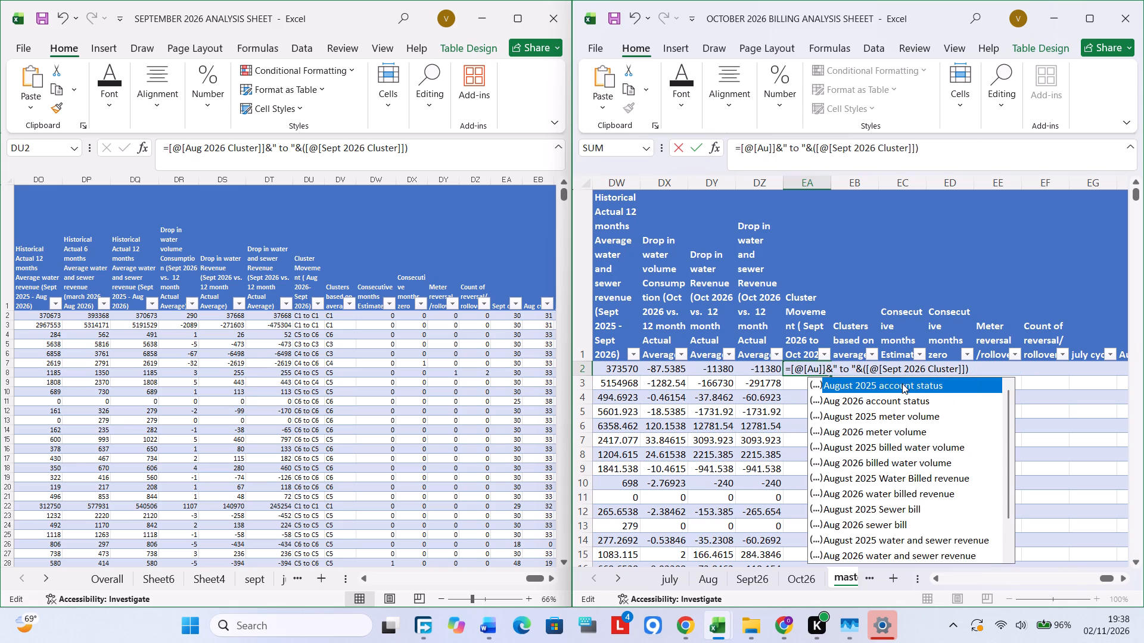
key(BackSpace)
key(BackSpace)
text(sep)
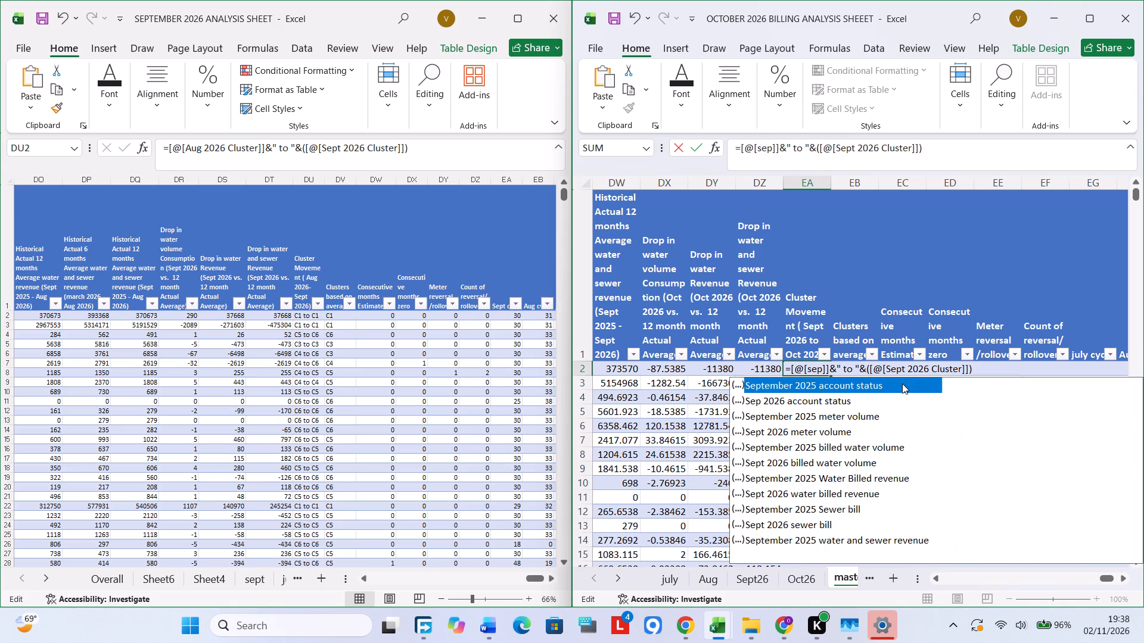
key(t)
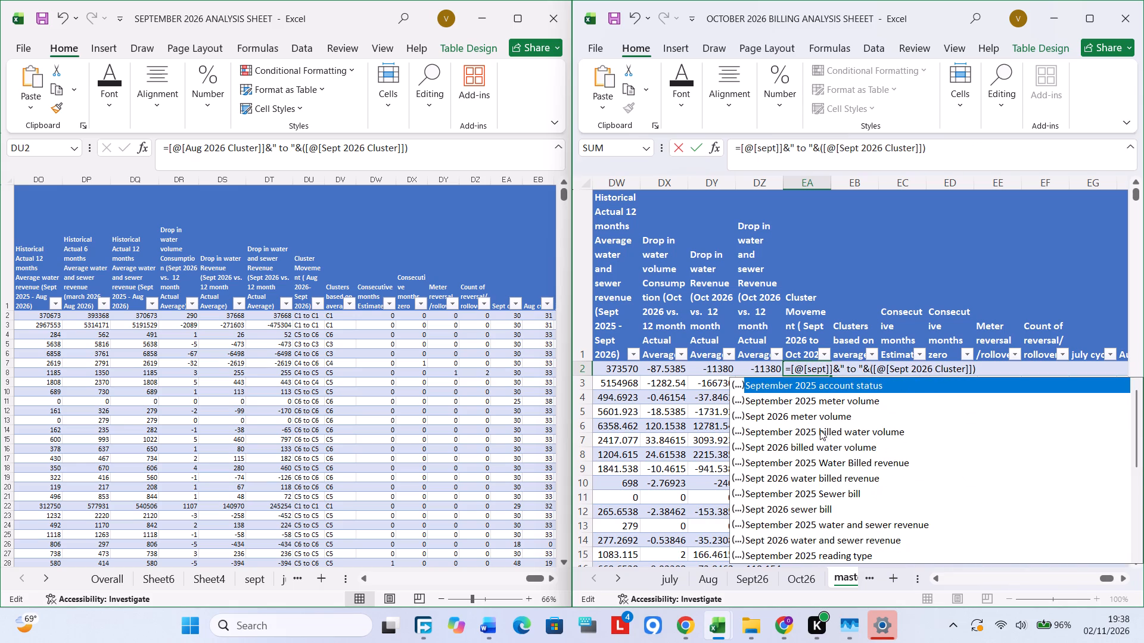
scroll(813, 518, down, 4)
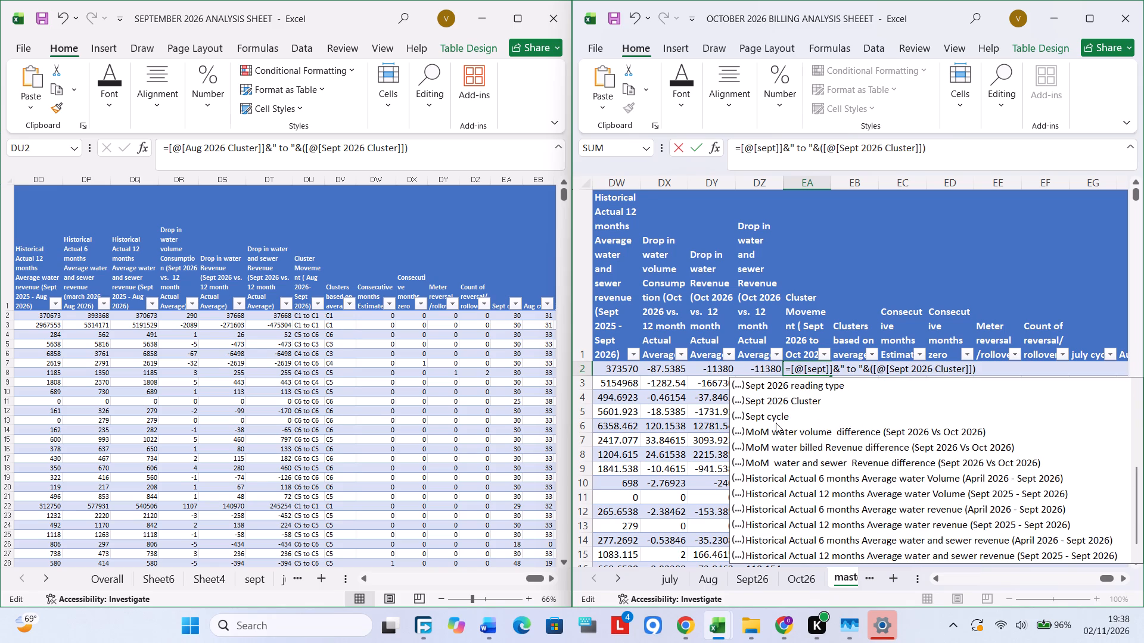
triple_click(786, 402)
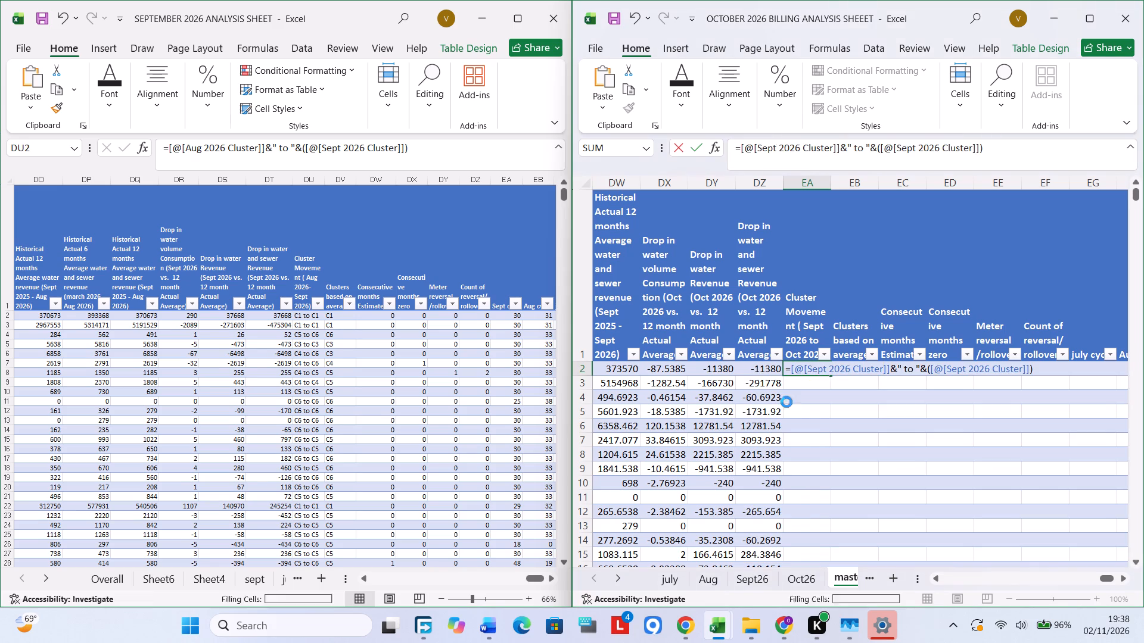
Replace the second reference in the EA2 cluster movement formula with October 2026 Cluster2 and recheck the formula.
double_click(809, 367)
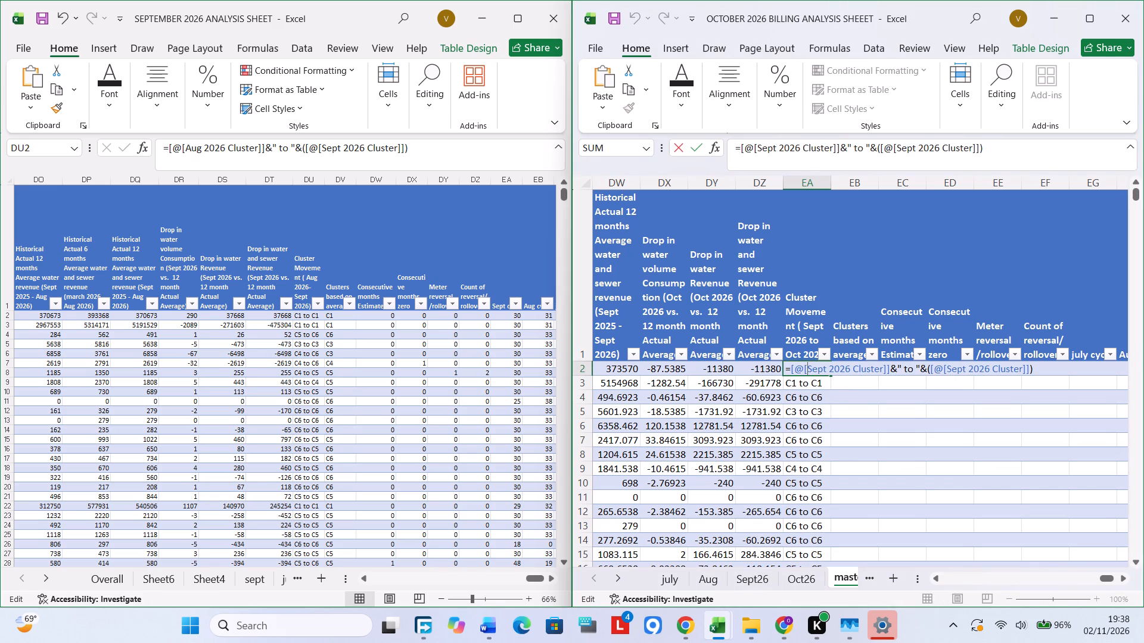
click(1022, 369)
key(BackSpace)
key(BackSpace)
key(BackSpace)
key(BackSpace)
key(BackSpace)
key(BackSpace)
key(BackSpace)
key(BackSpace)
key(BackSpace)
key(BackSpace)
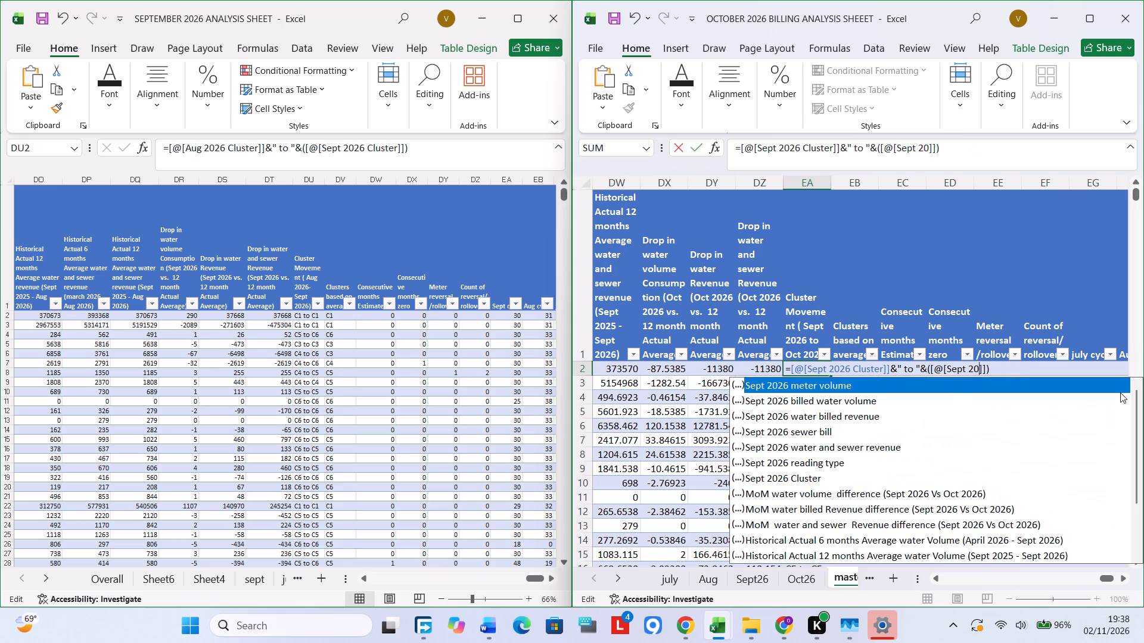
key(BackSpace)
key(BackSpace)
key(BackSpace)
key(BackSpace)
key(BackSpace)
key(BackSpace)
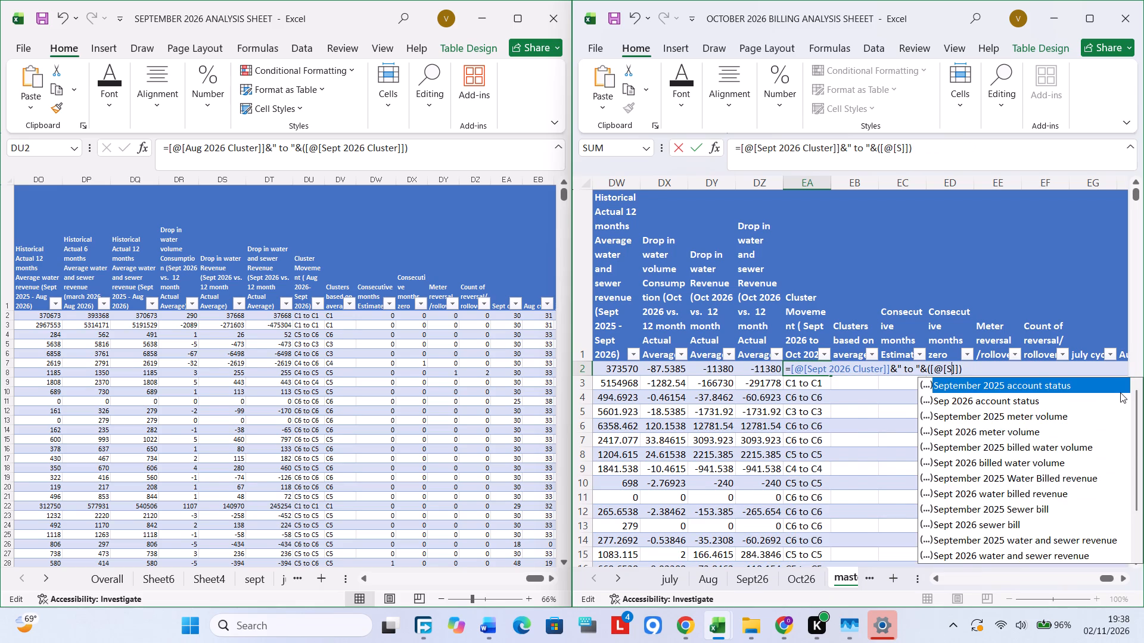
key(BackSpace)
text(oc)
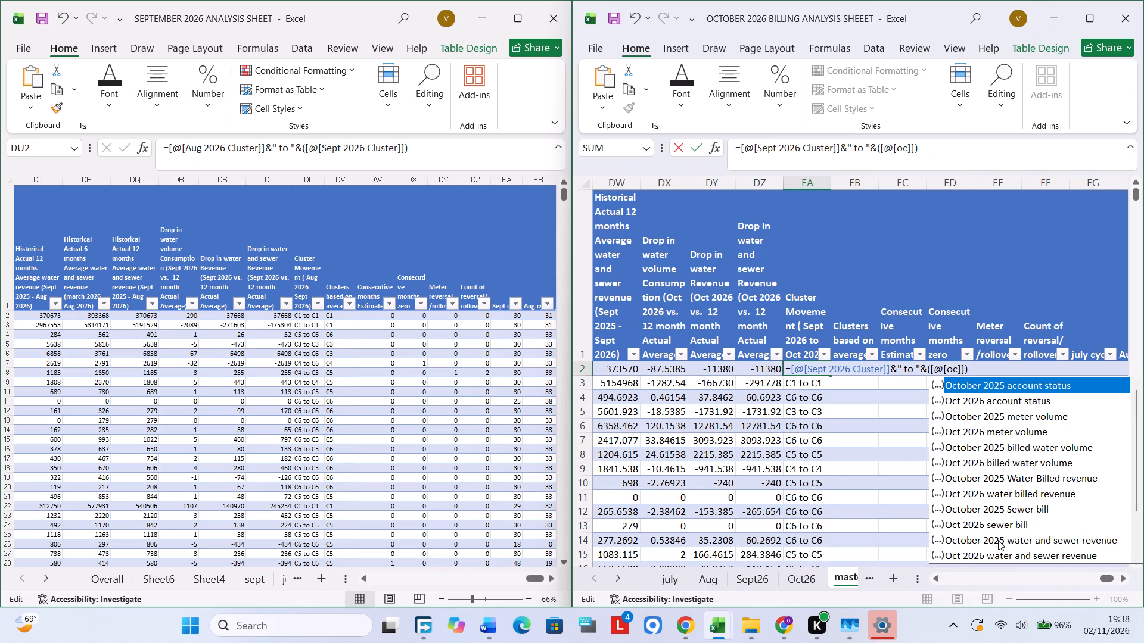
scroll(1006, 526, down, 3)
click(983, 554)
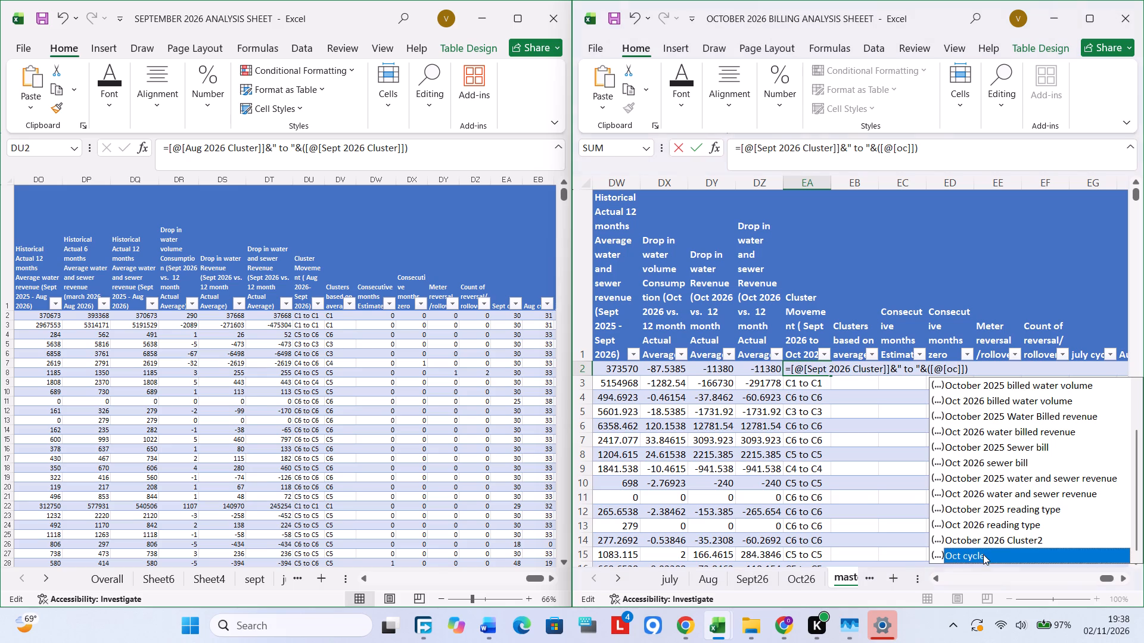
click(989, 541)
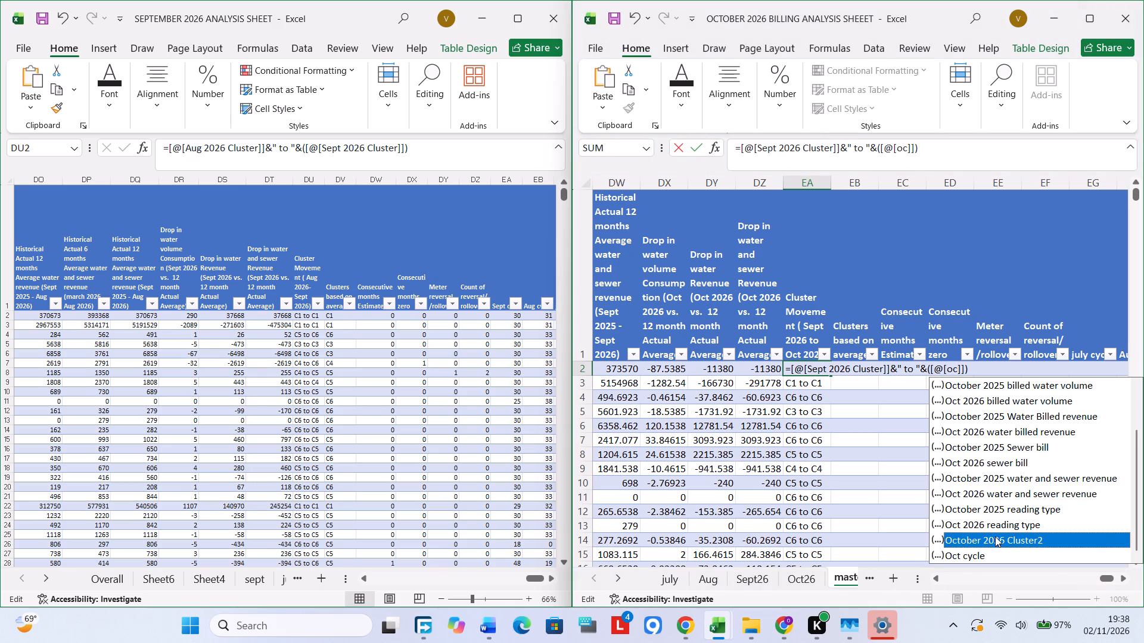
double_click(995, 536)
click(1034, 429)
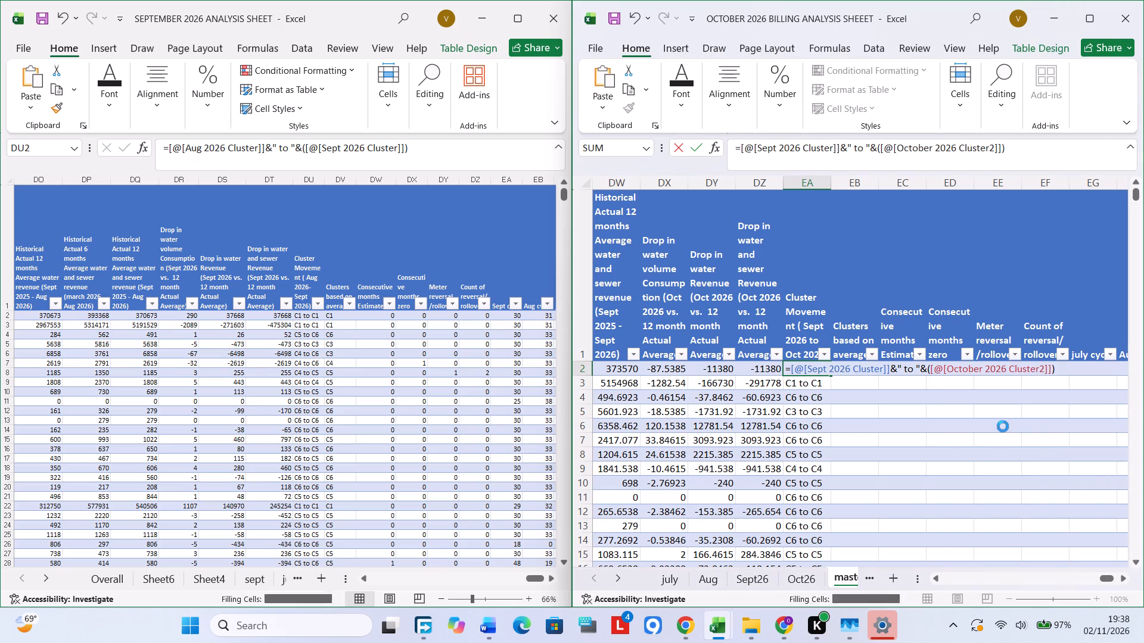
click(817, 366)
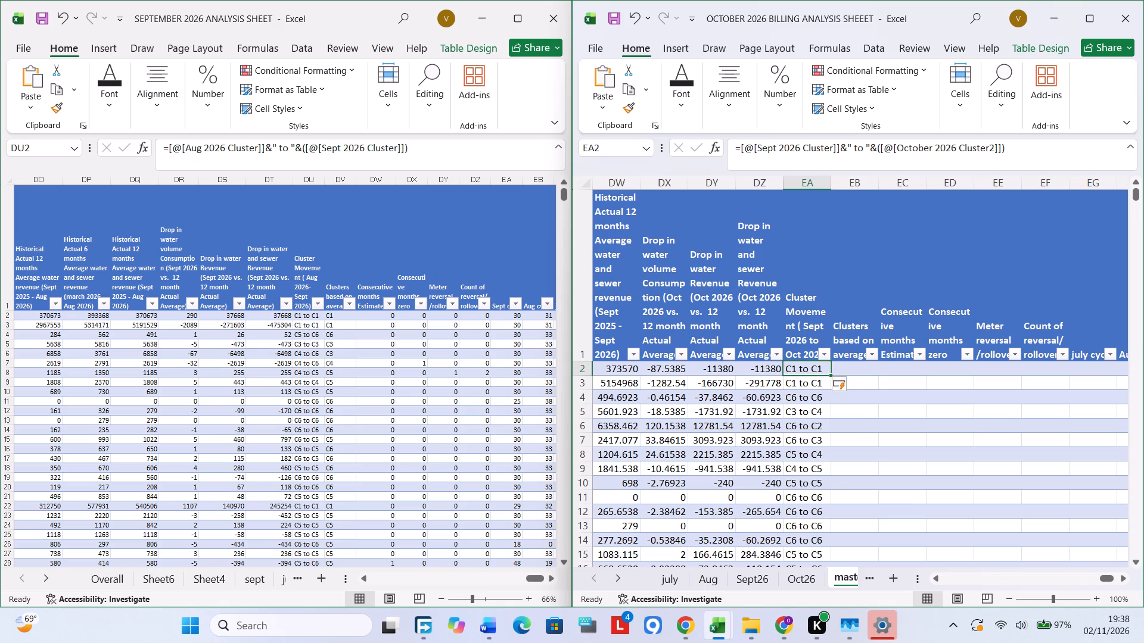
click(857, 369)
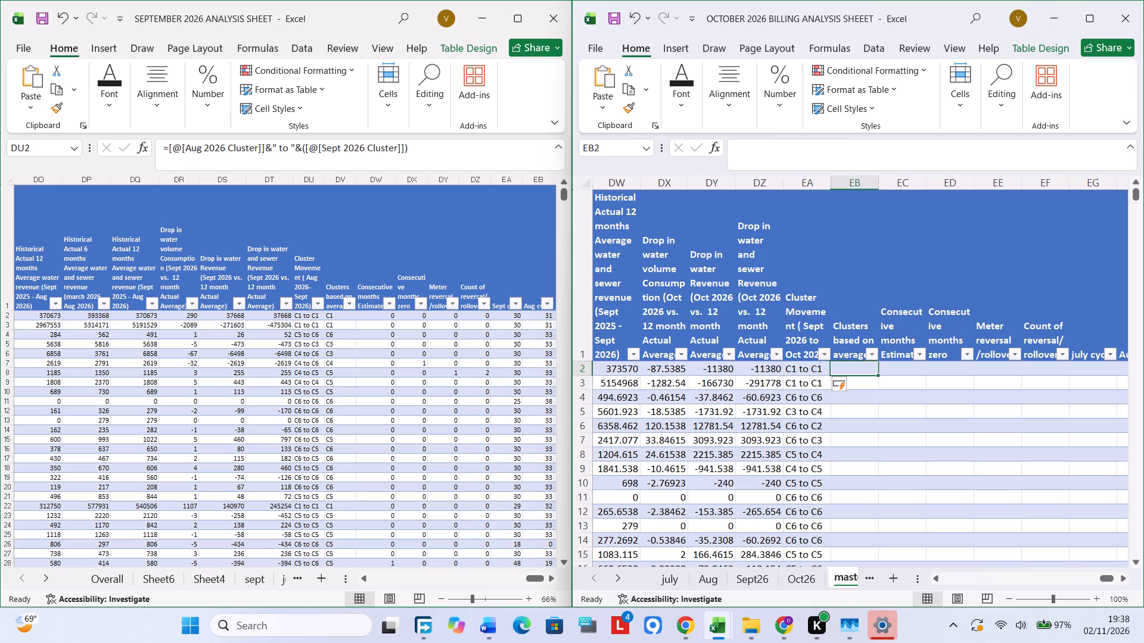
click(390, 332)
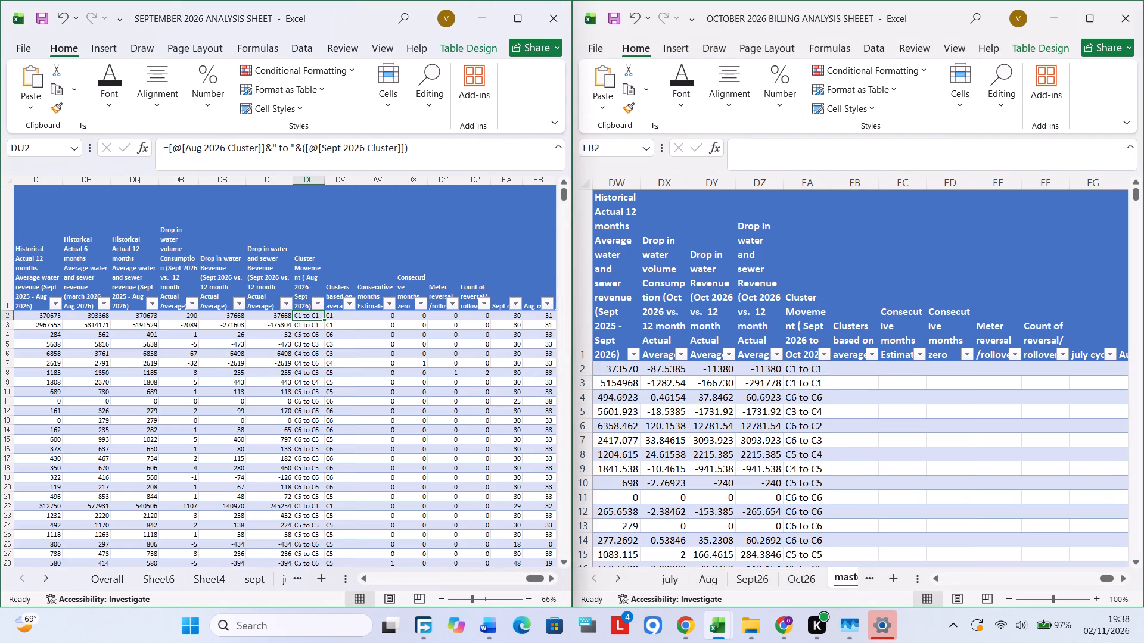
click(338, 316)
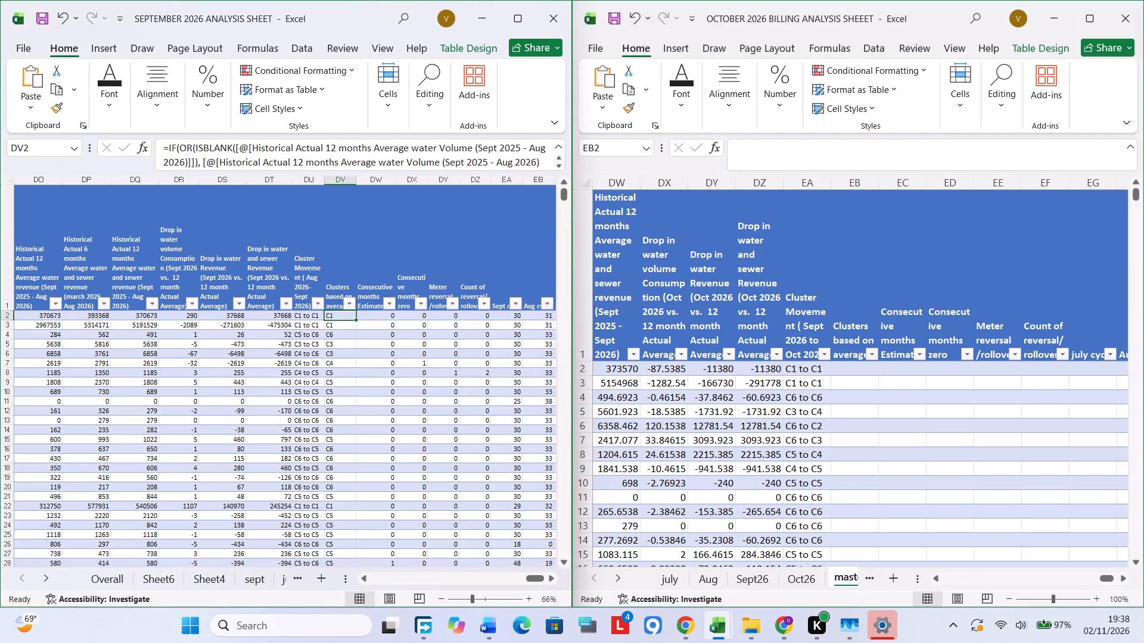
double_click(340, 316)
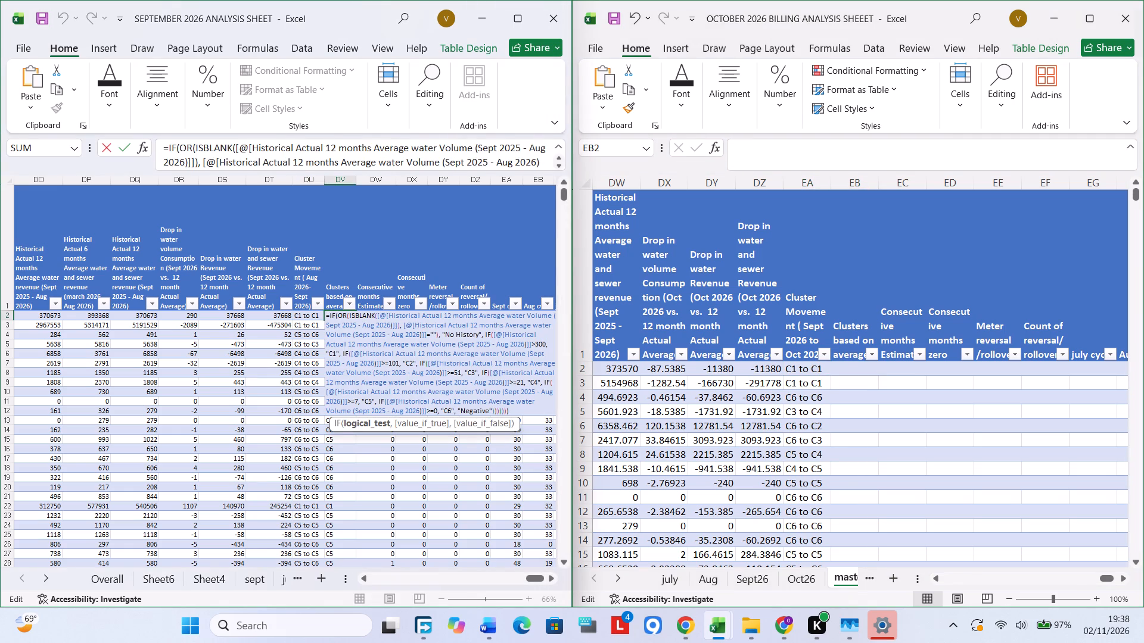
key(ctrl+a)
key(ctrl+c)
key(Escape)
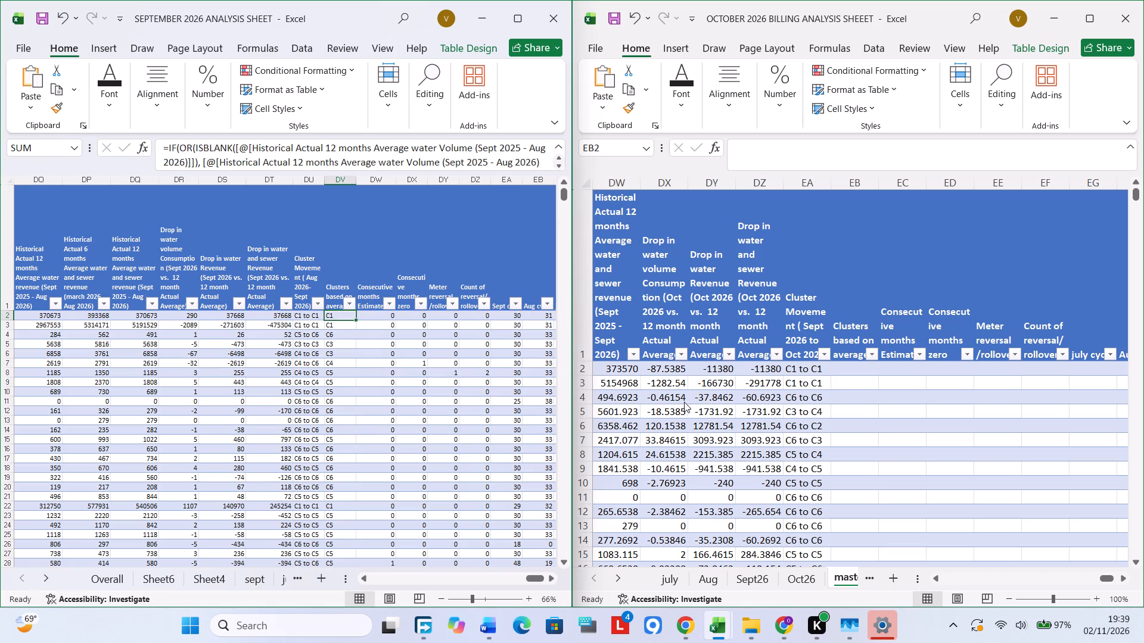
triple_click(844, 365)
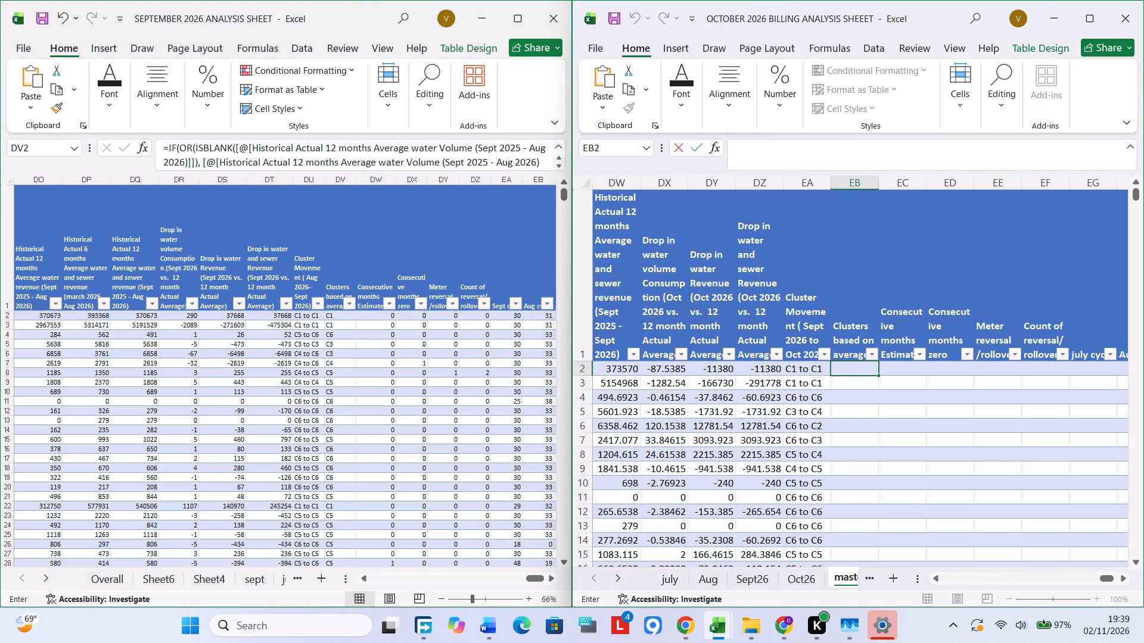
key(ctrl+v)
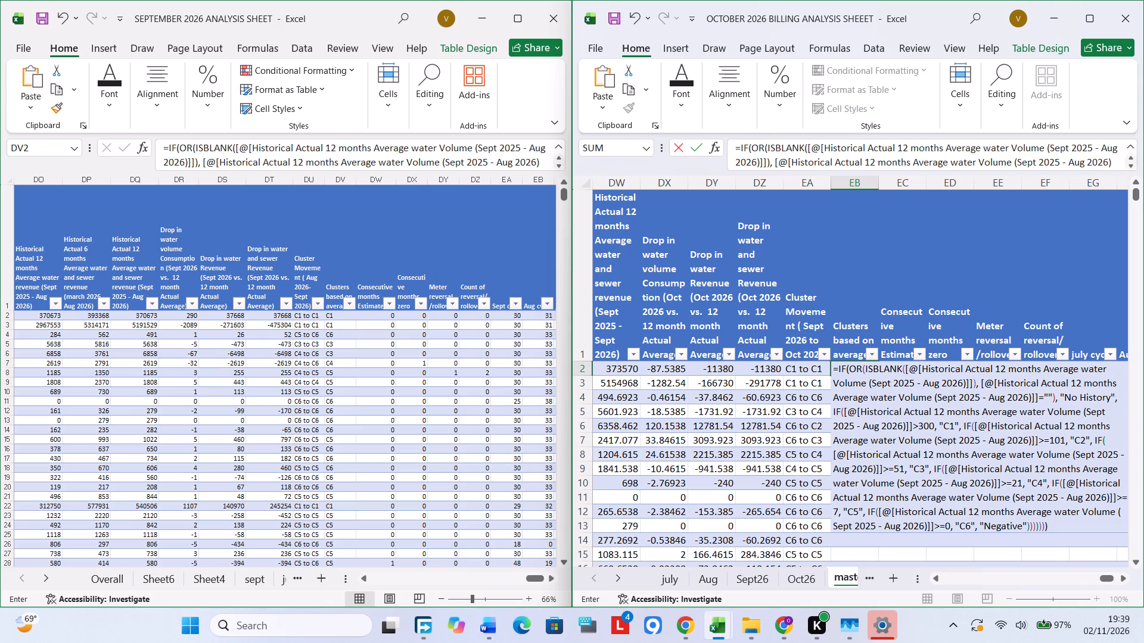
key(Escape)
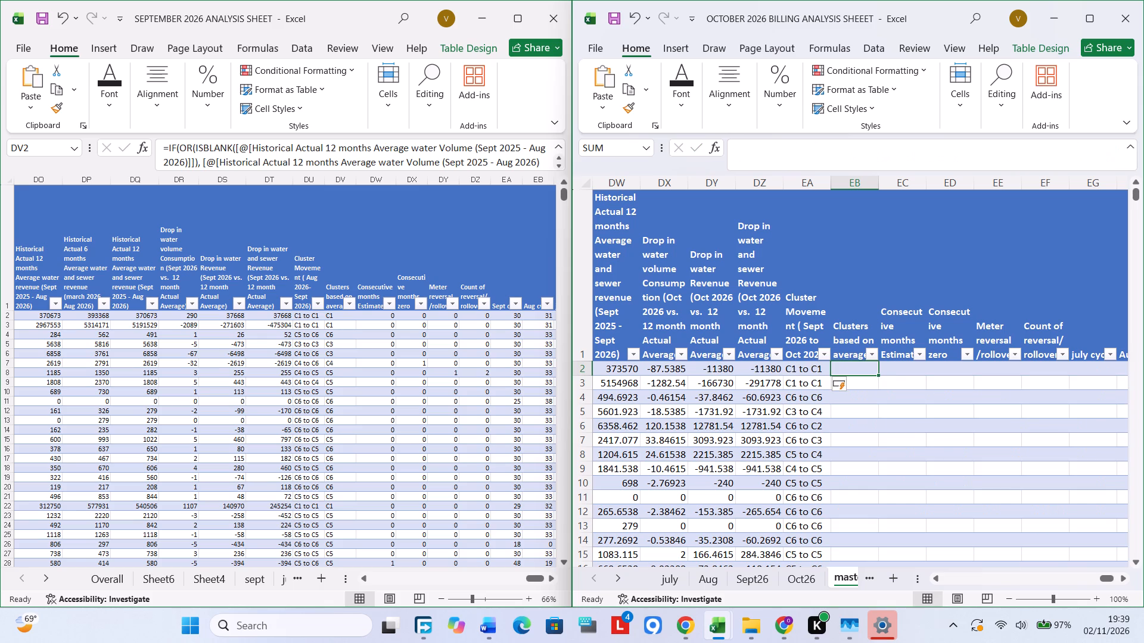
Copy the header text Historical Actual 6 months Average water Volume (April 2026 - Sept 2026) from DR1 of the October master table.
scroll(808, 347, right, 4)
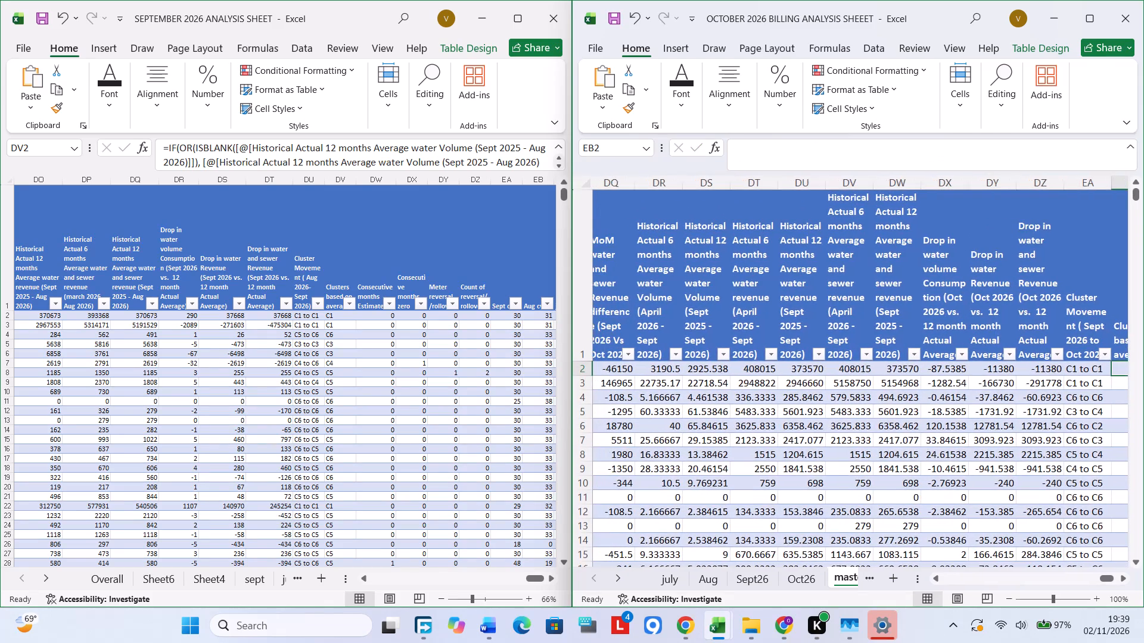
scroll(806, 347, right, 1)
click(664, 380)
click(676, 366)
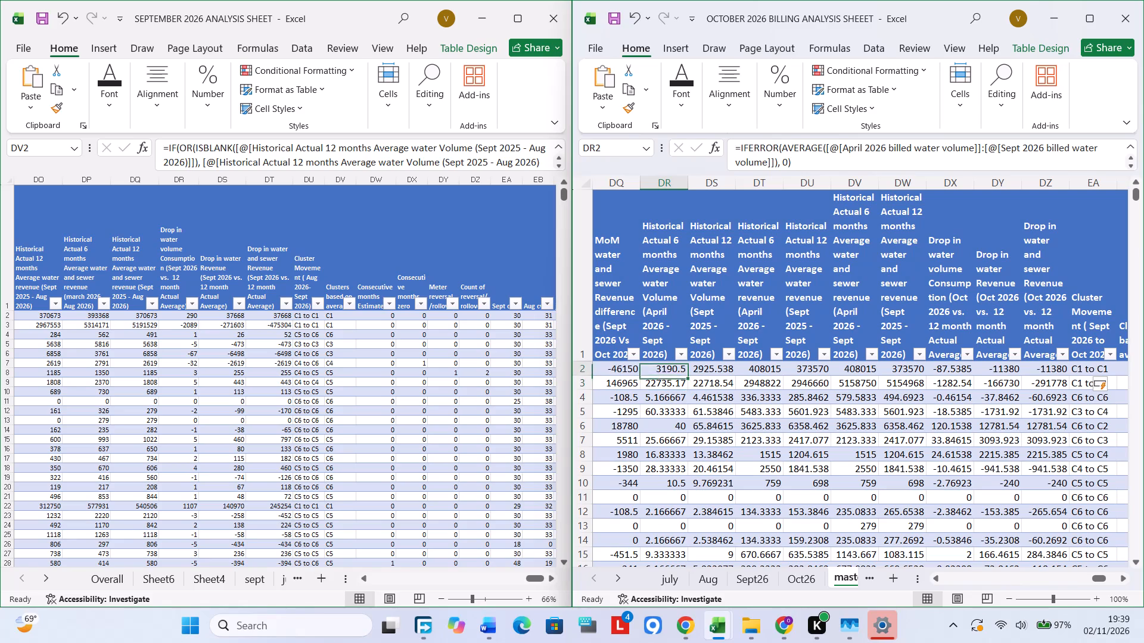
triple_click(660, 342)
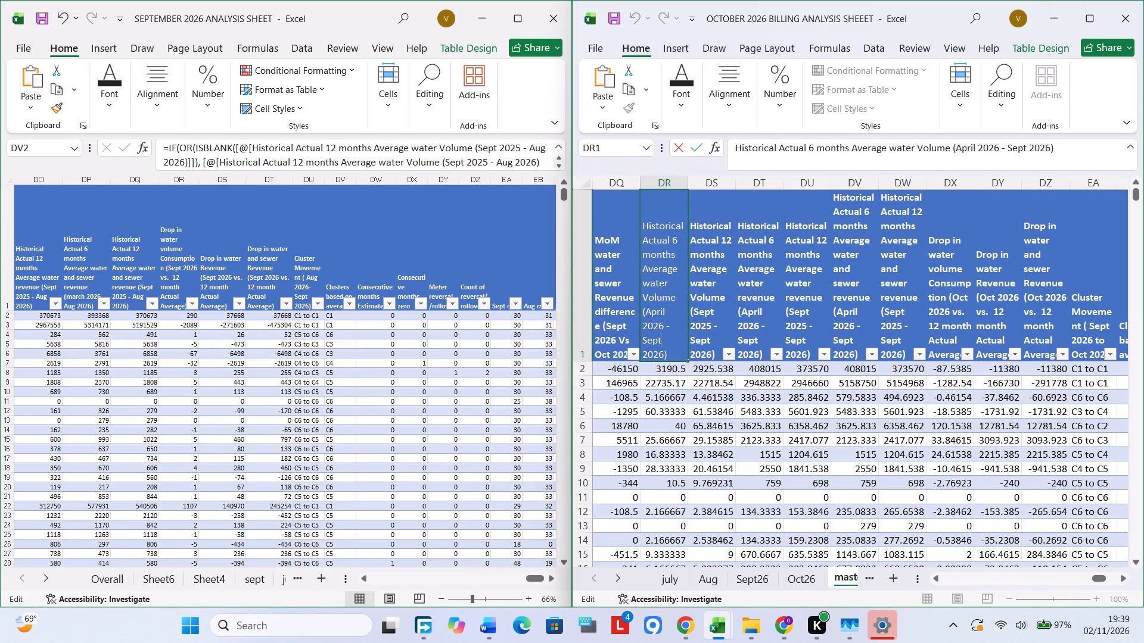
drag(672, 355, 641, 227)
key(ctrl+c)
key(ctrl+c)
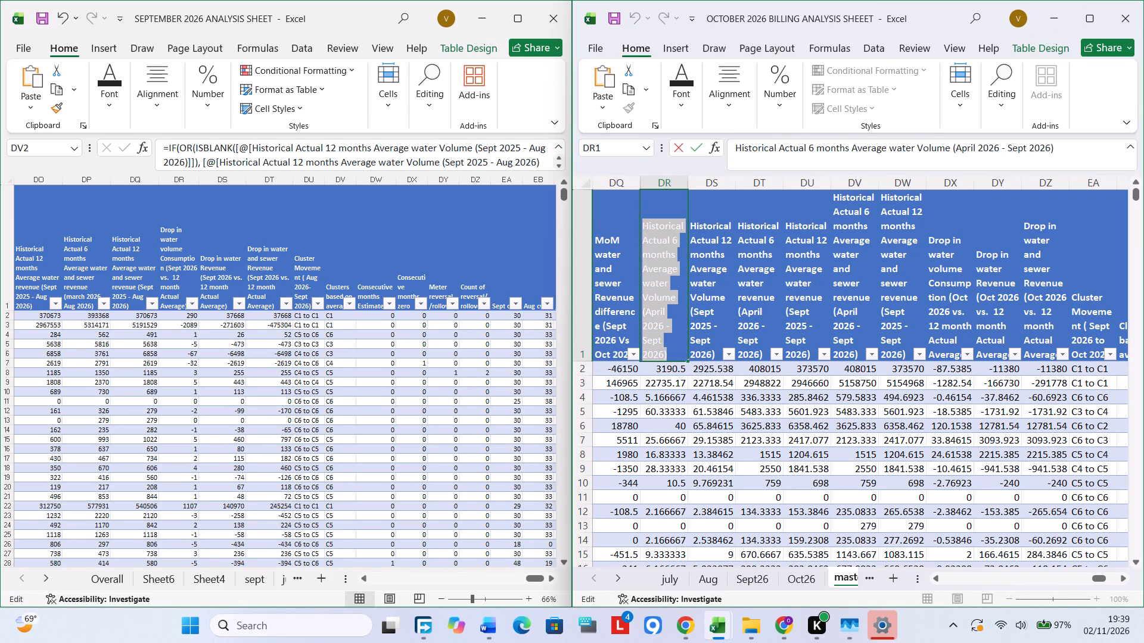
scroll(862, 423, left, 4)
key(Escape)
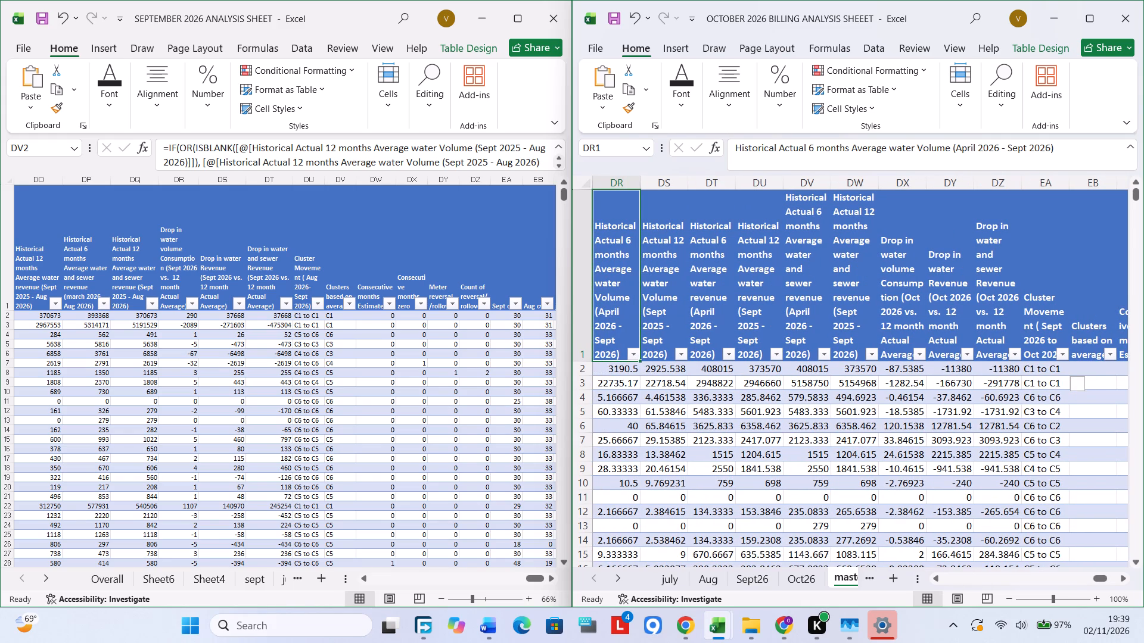
Copy the Clusters based on average formula text from DV2 of the September workbook.
scroll(1089, 312, left, 3)
scroll(931, 369, left, 2)
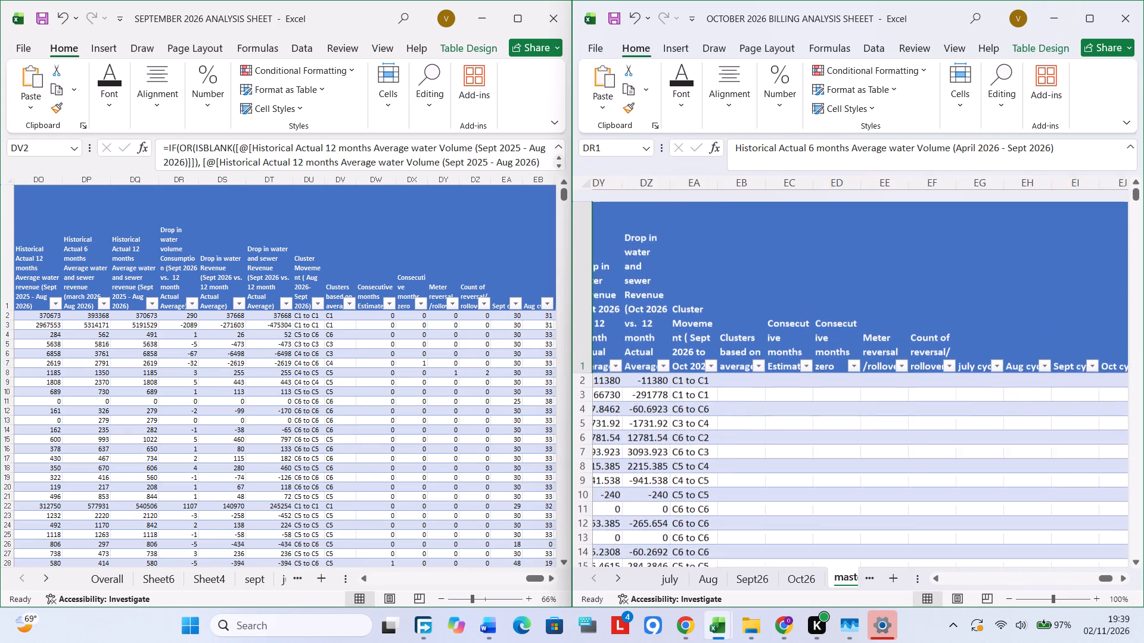
click(336, 320)
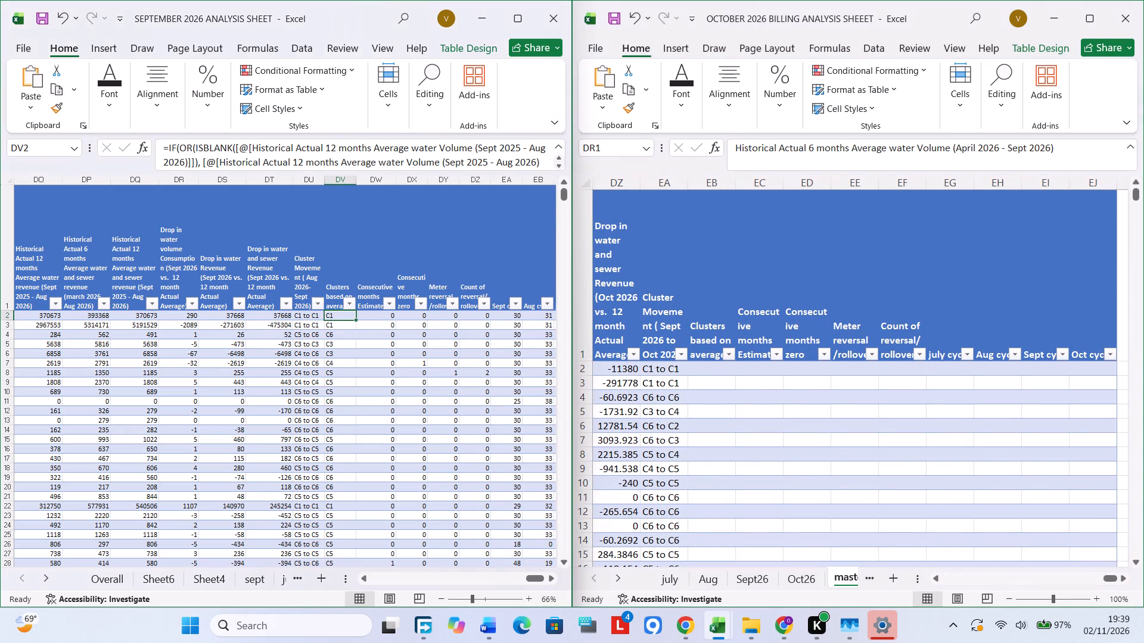
click(377, 319)
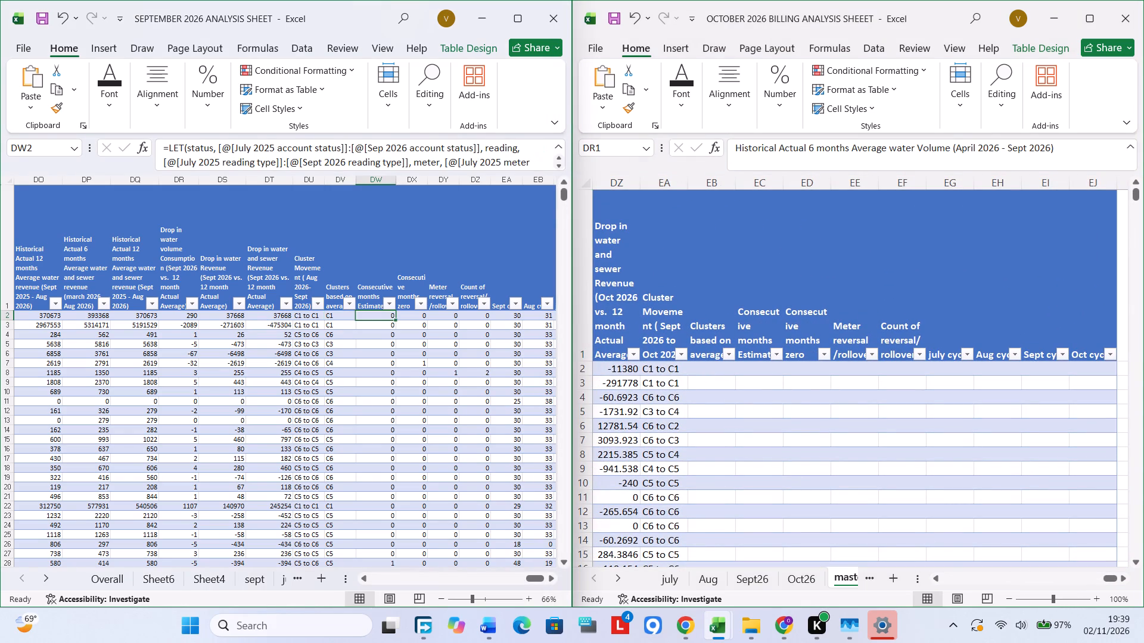
click(335, 319)
double_click(344, 316)
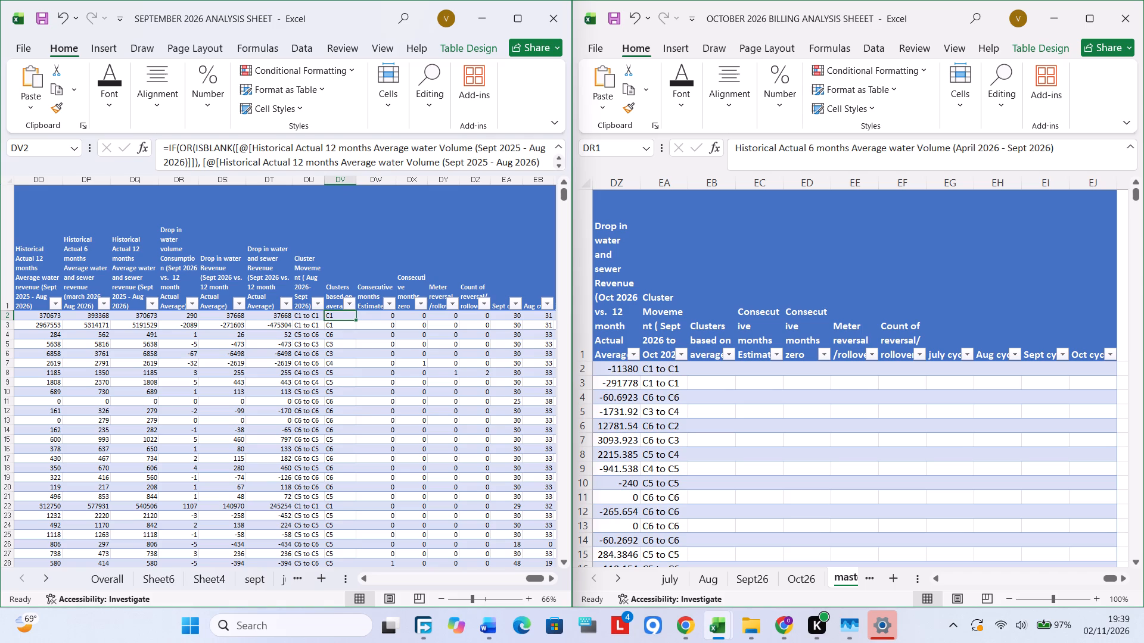
key(ctrl+a)
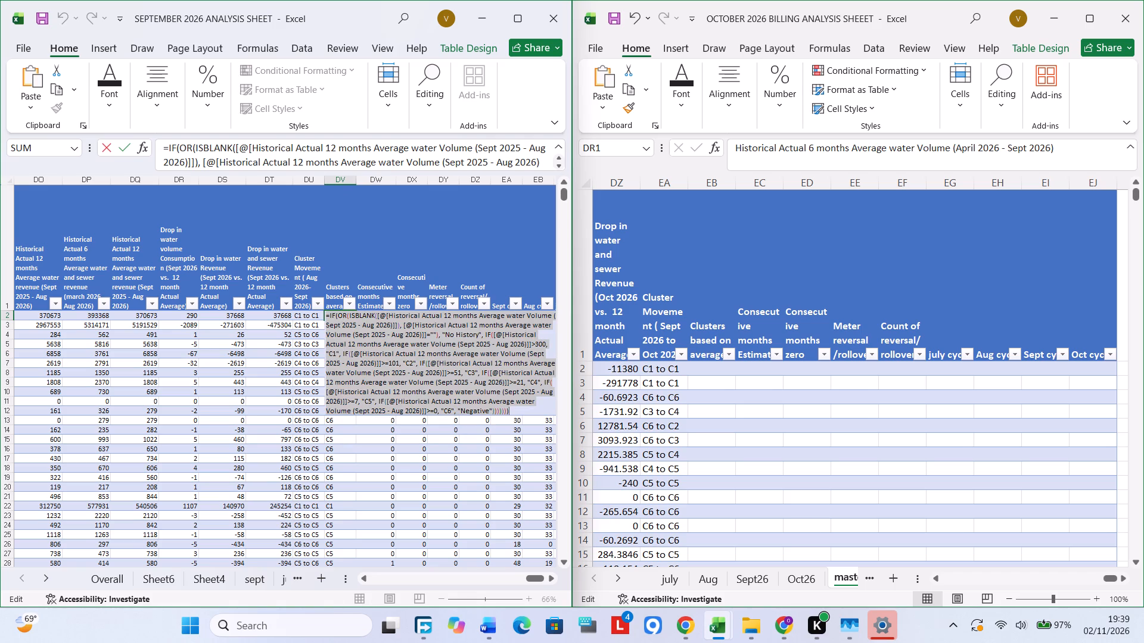
key(ctrl+c)
click(699, 371)
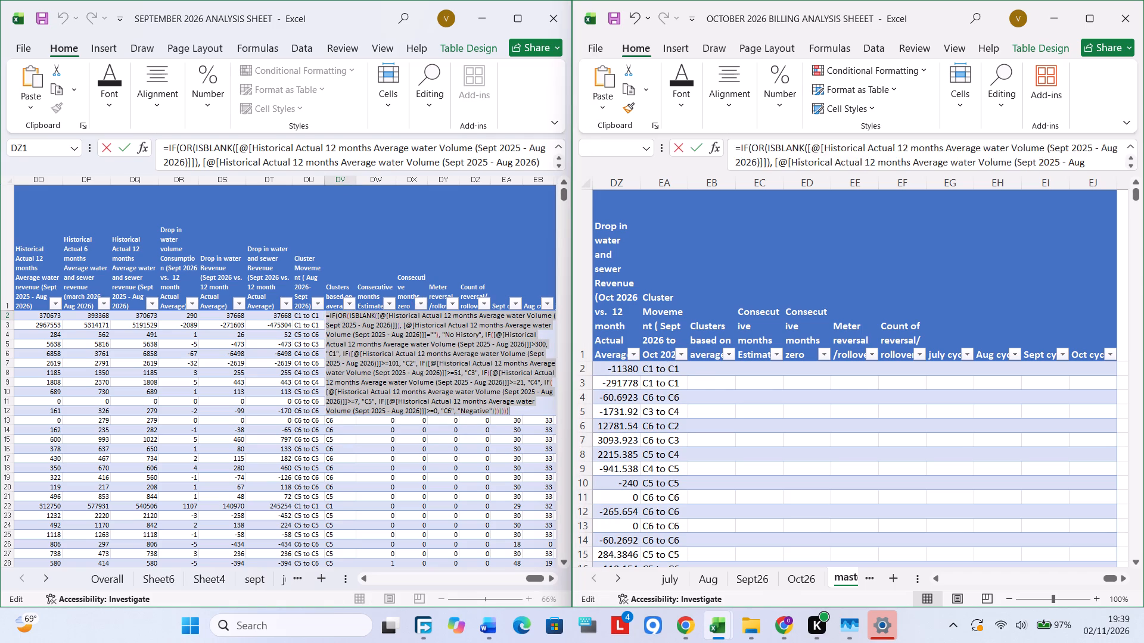
triple_click(705, 370)
key(Escape)
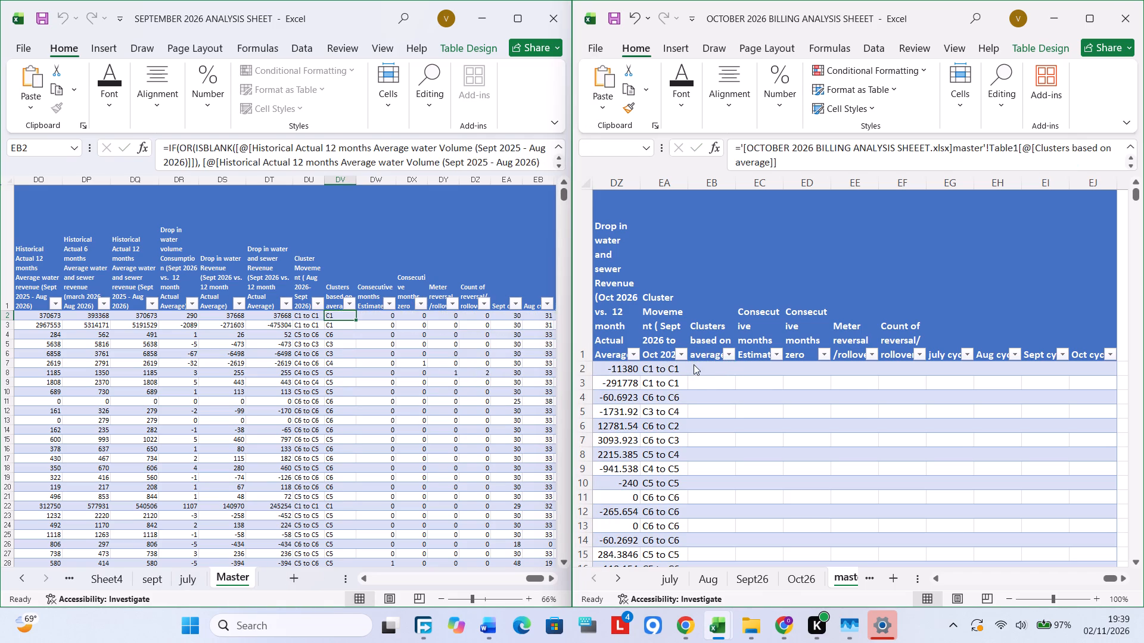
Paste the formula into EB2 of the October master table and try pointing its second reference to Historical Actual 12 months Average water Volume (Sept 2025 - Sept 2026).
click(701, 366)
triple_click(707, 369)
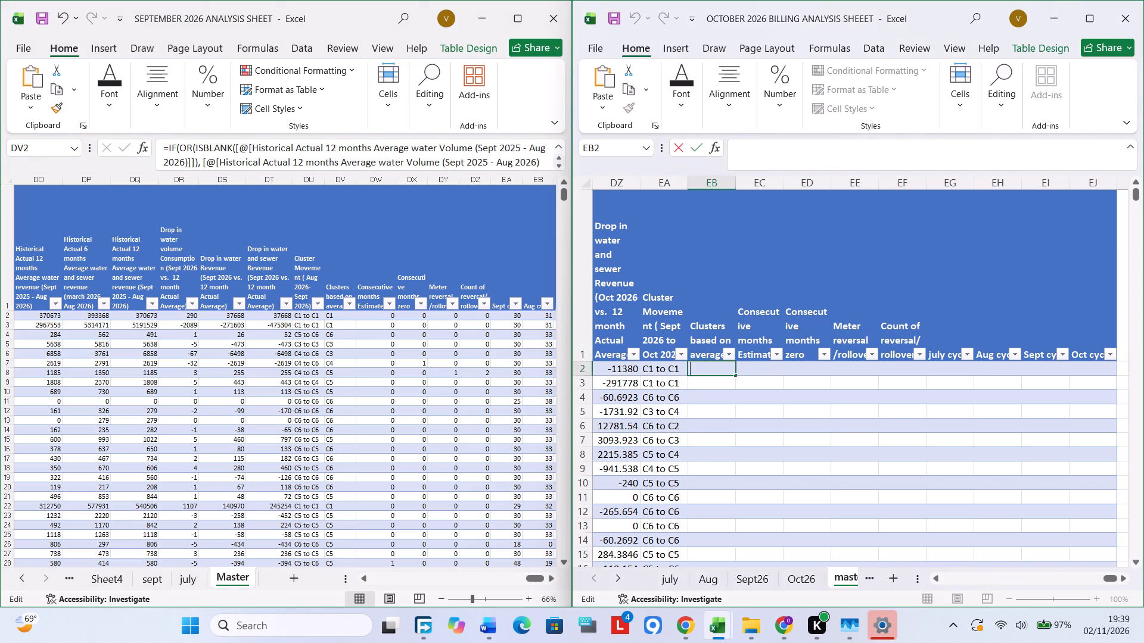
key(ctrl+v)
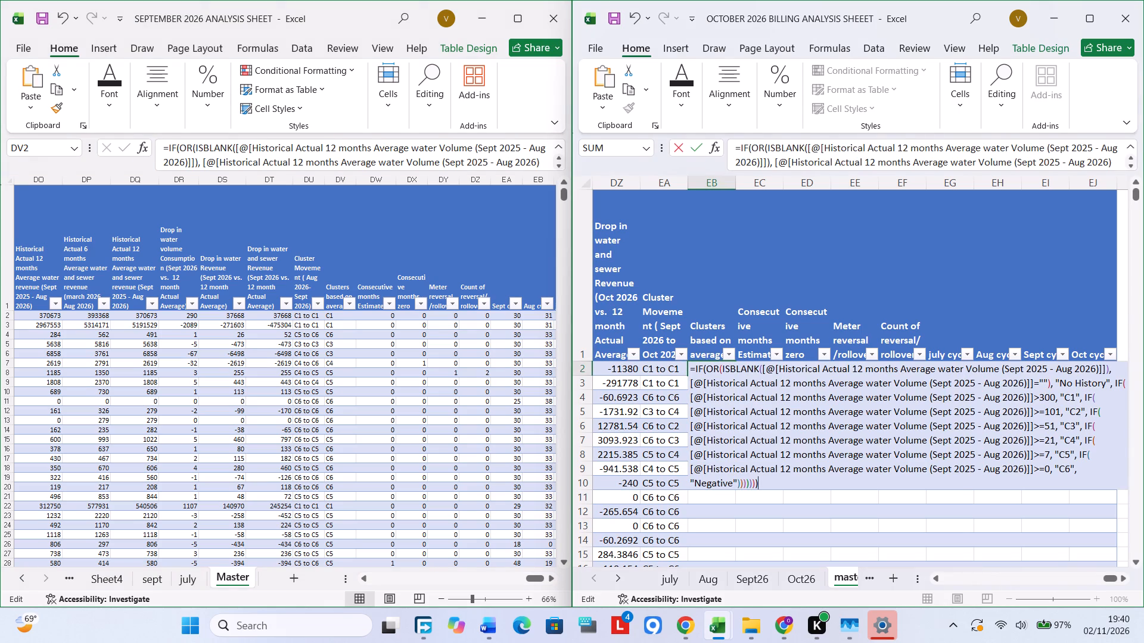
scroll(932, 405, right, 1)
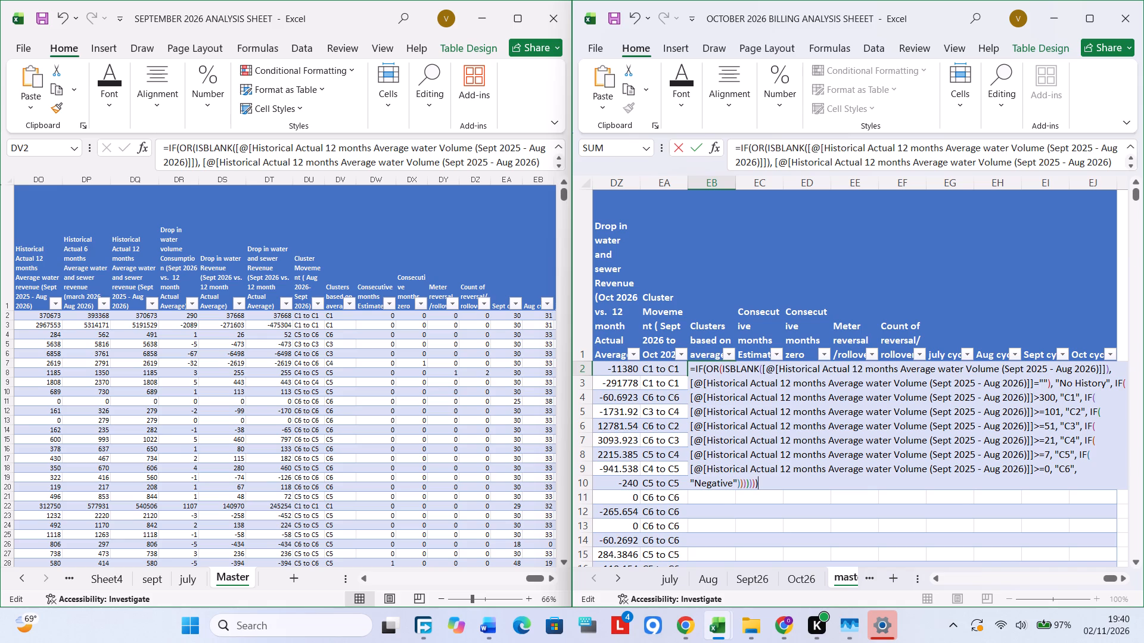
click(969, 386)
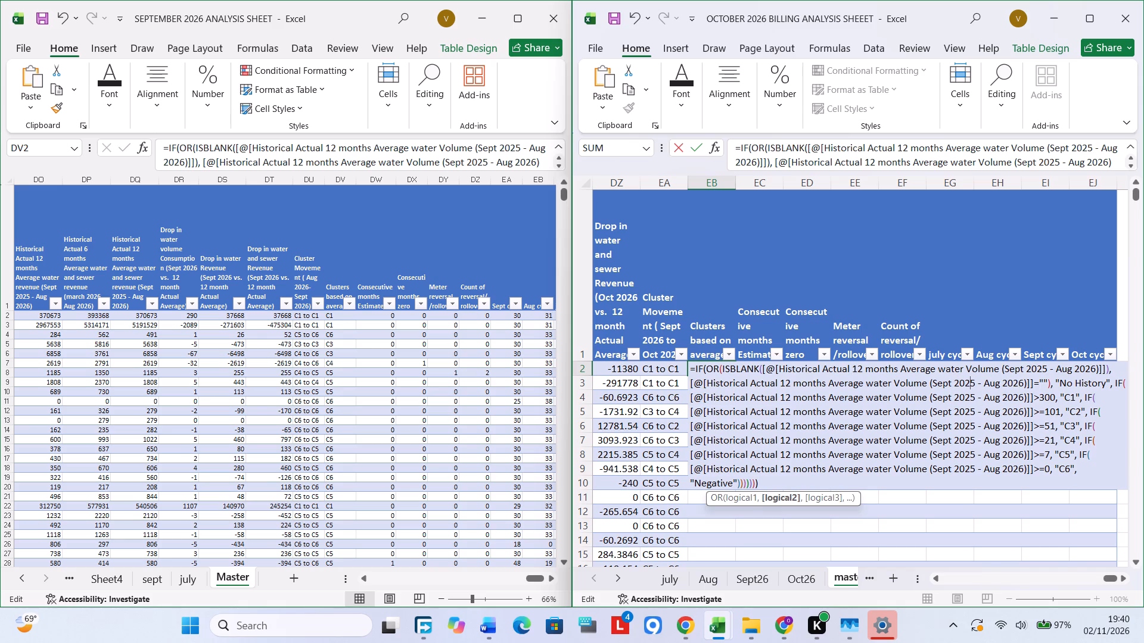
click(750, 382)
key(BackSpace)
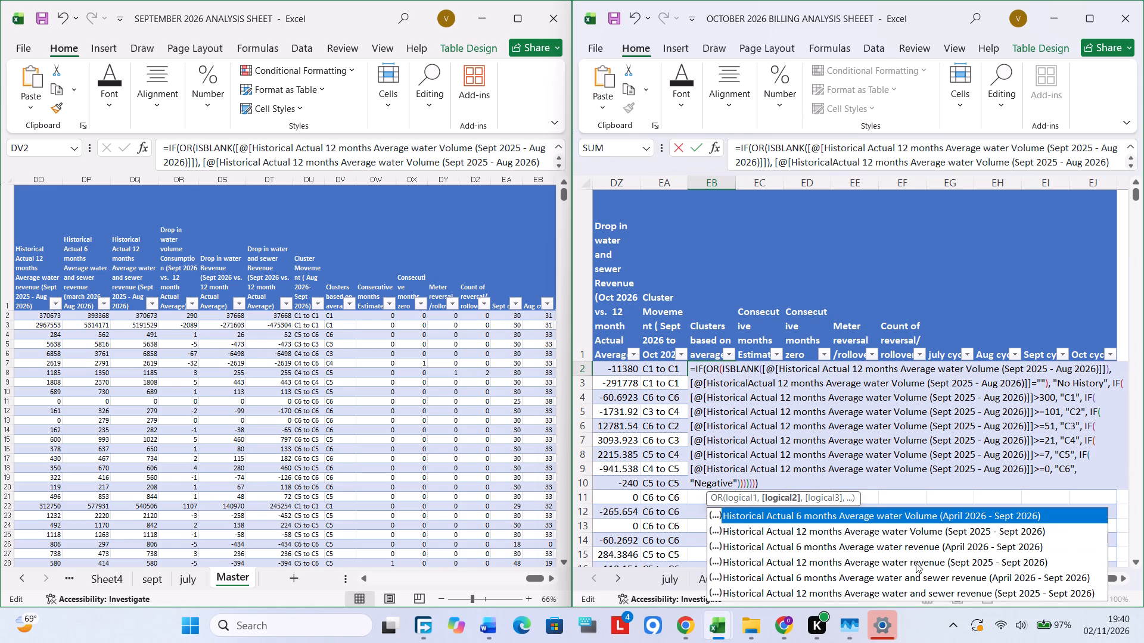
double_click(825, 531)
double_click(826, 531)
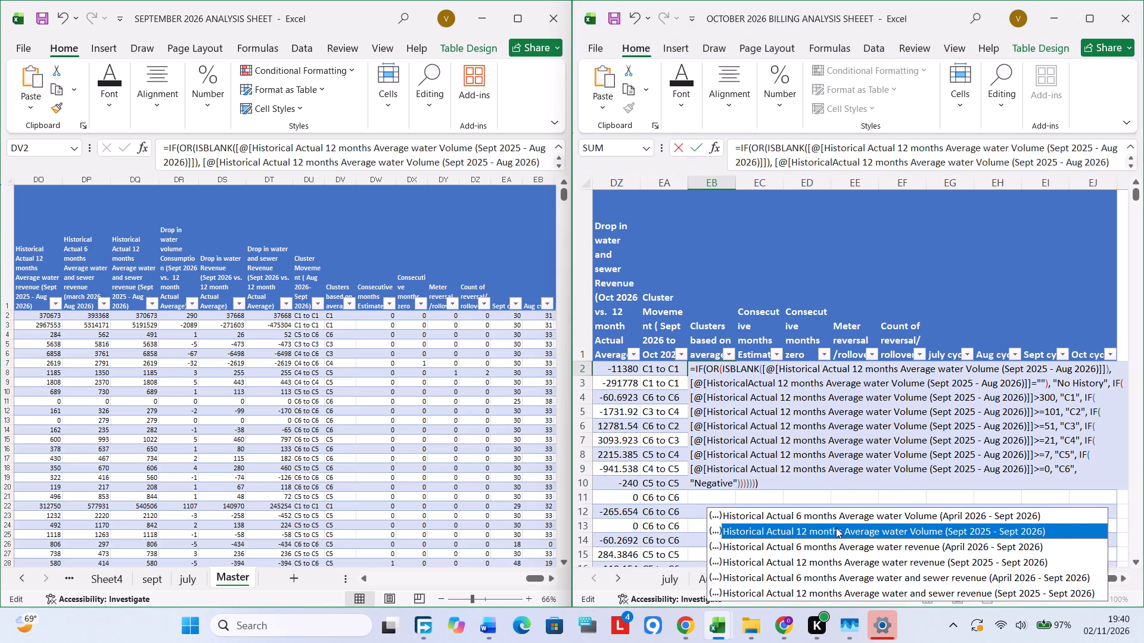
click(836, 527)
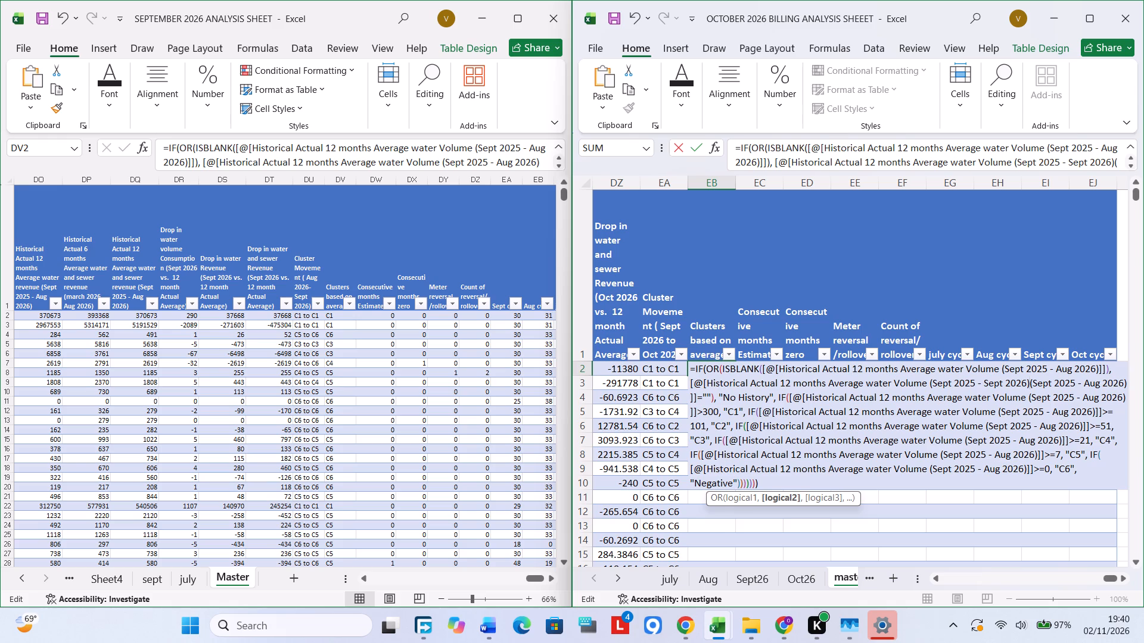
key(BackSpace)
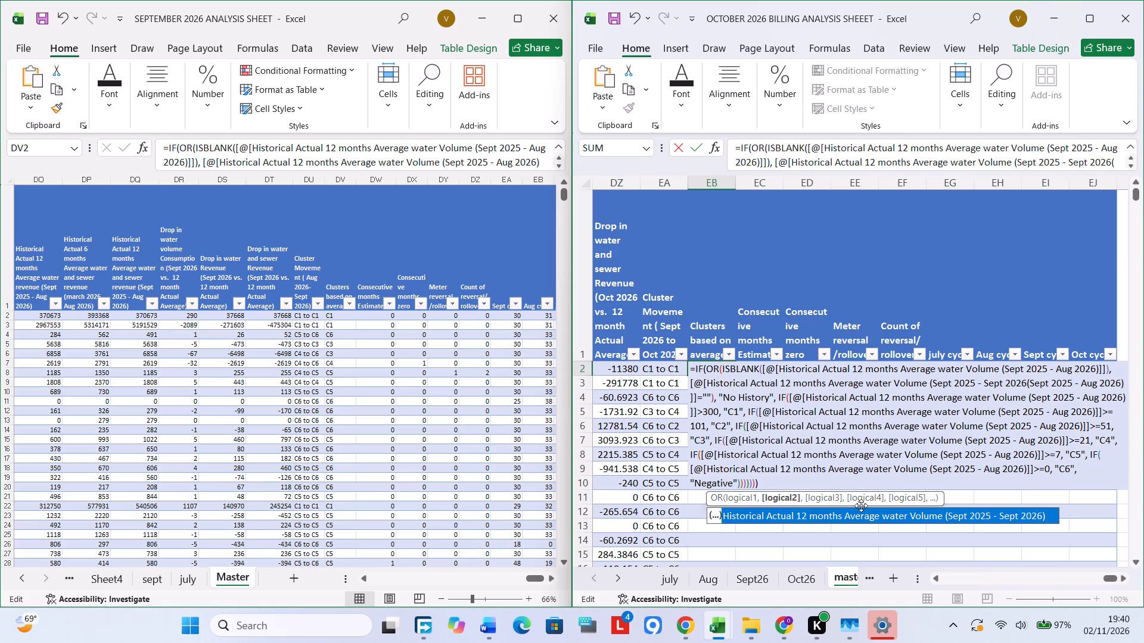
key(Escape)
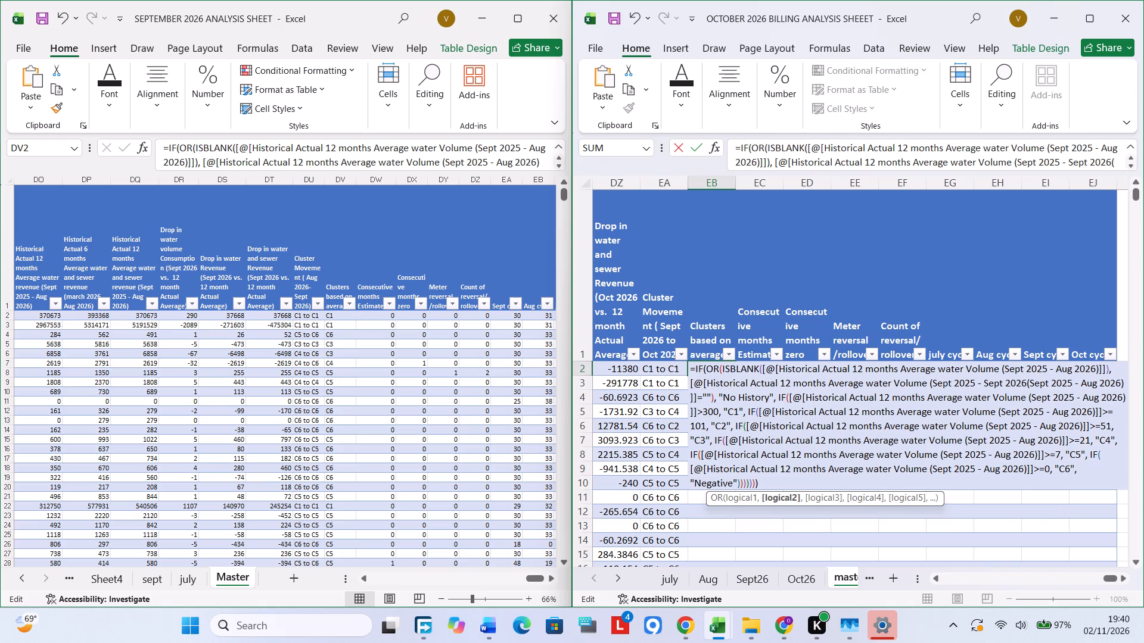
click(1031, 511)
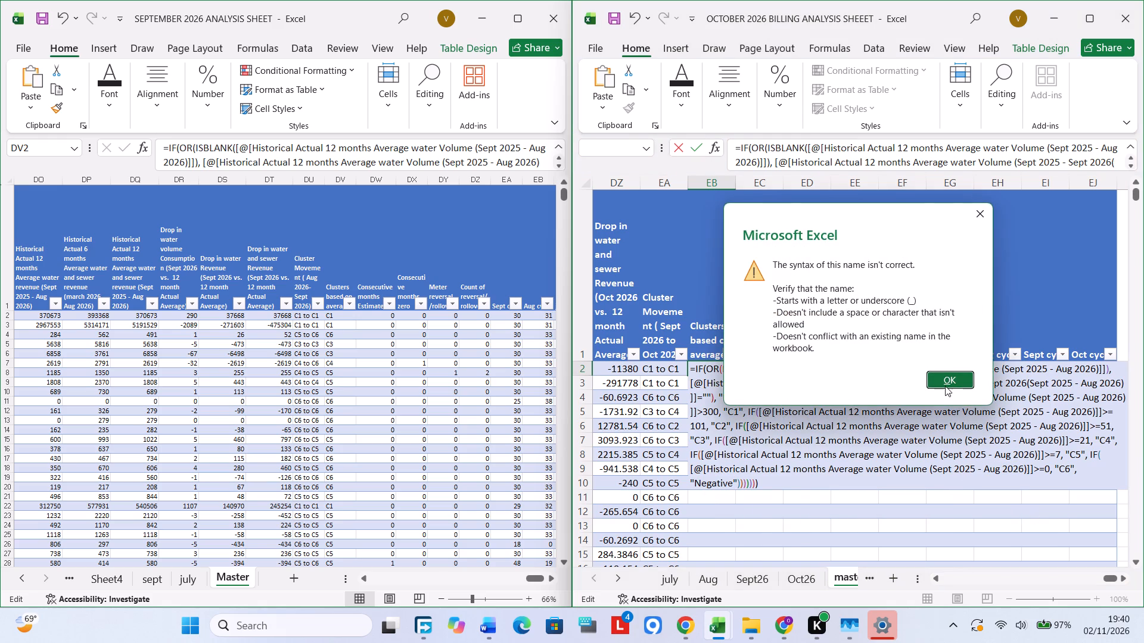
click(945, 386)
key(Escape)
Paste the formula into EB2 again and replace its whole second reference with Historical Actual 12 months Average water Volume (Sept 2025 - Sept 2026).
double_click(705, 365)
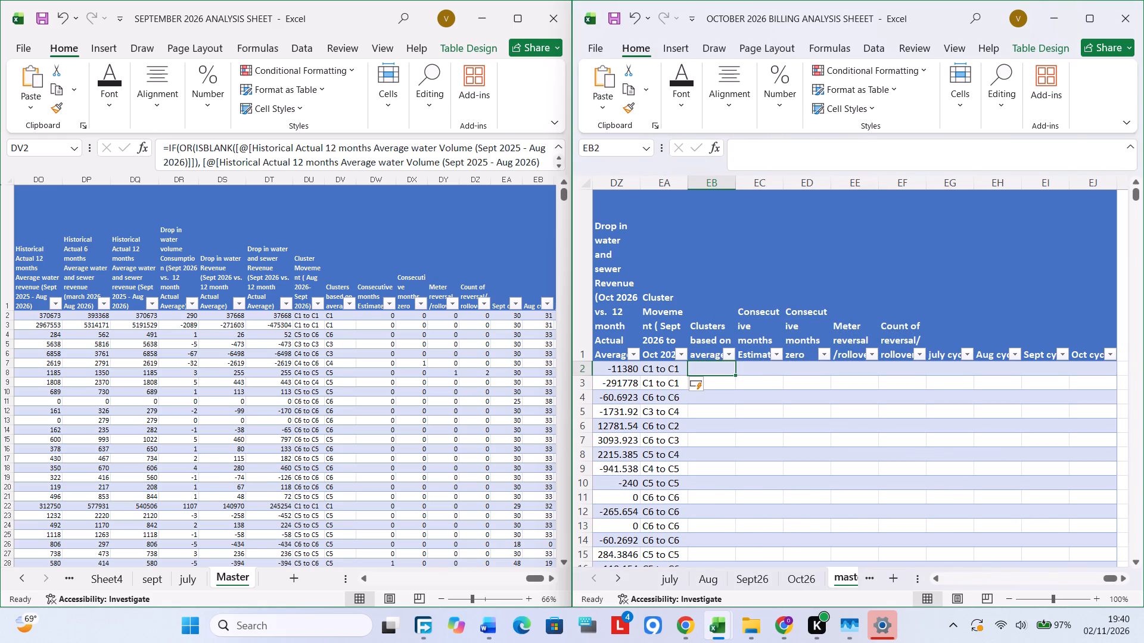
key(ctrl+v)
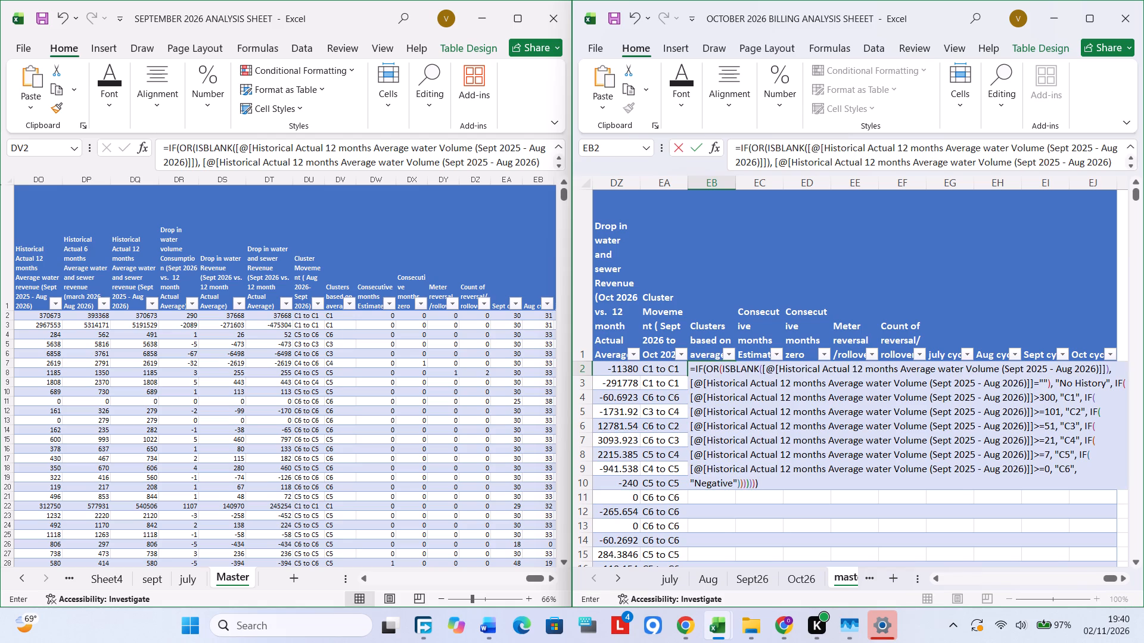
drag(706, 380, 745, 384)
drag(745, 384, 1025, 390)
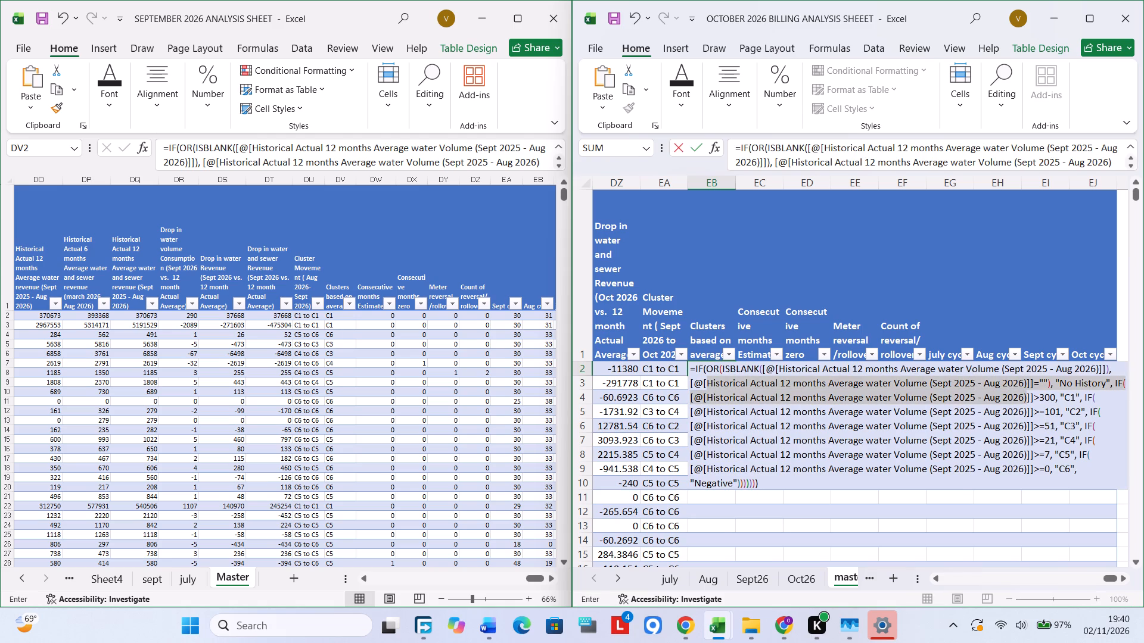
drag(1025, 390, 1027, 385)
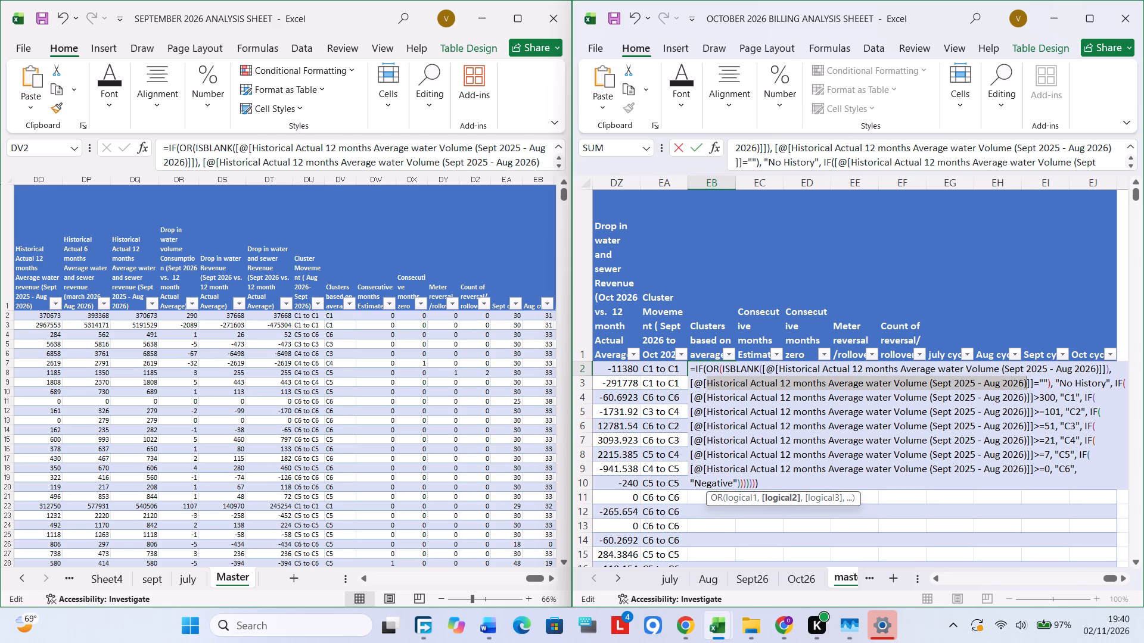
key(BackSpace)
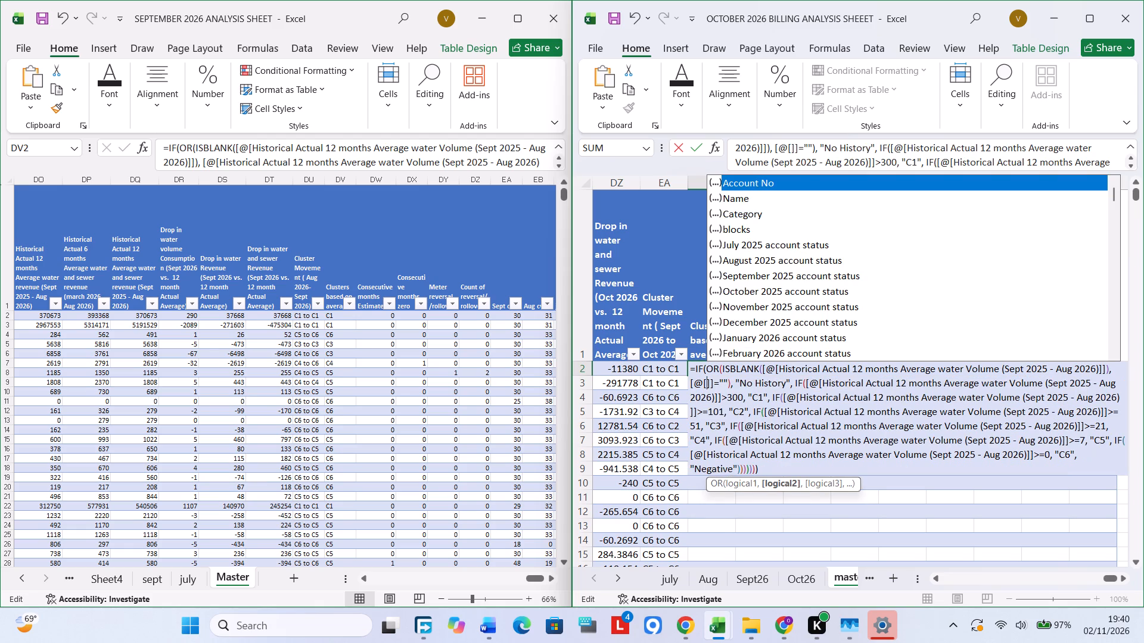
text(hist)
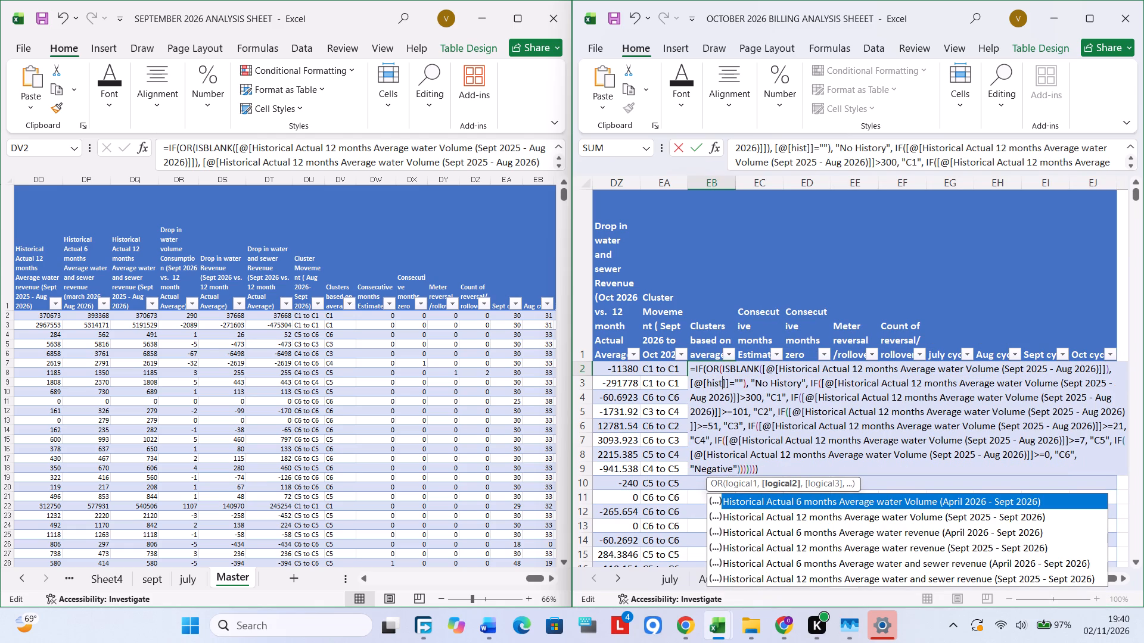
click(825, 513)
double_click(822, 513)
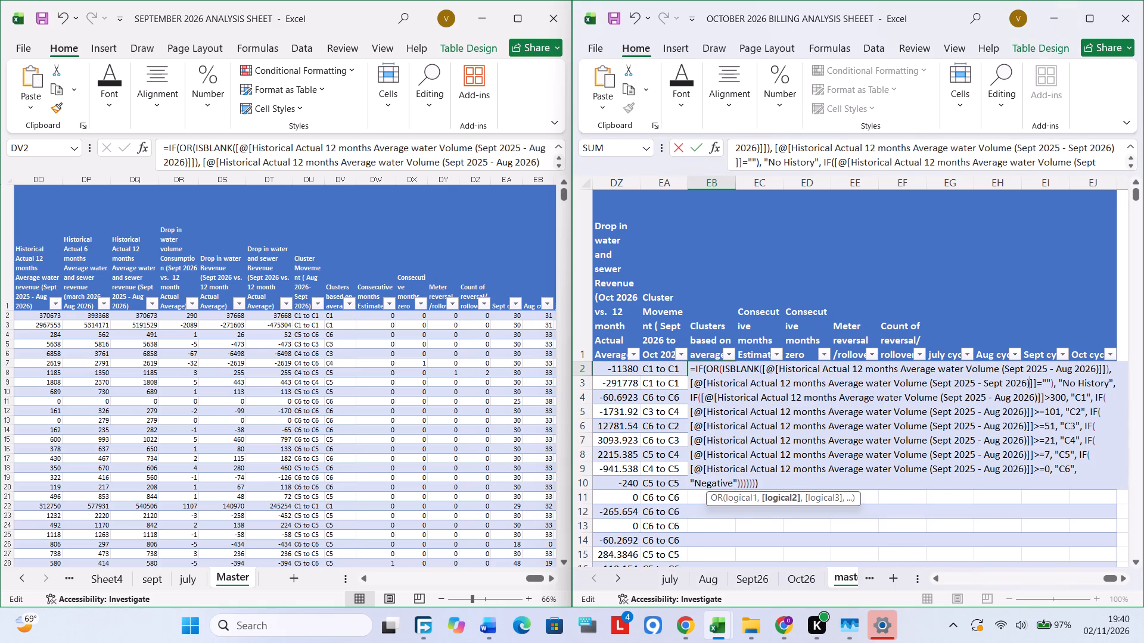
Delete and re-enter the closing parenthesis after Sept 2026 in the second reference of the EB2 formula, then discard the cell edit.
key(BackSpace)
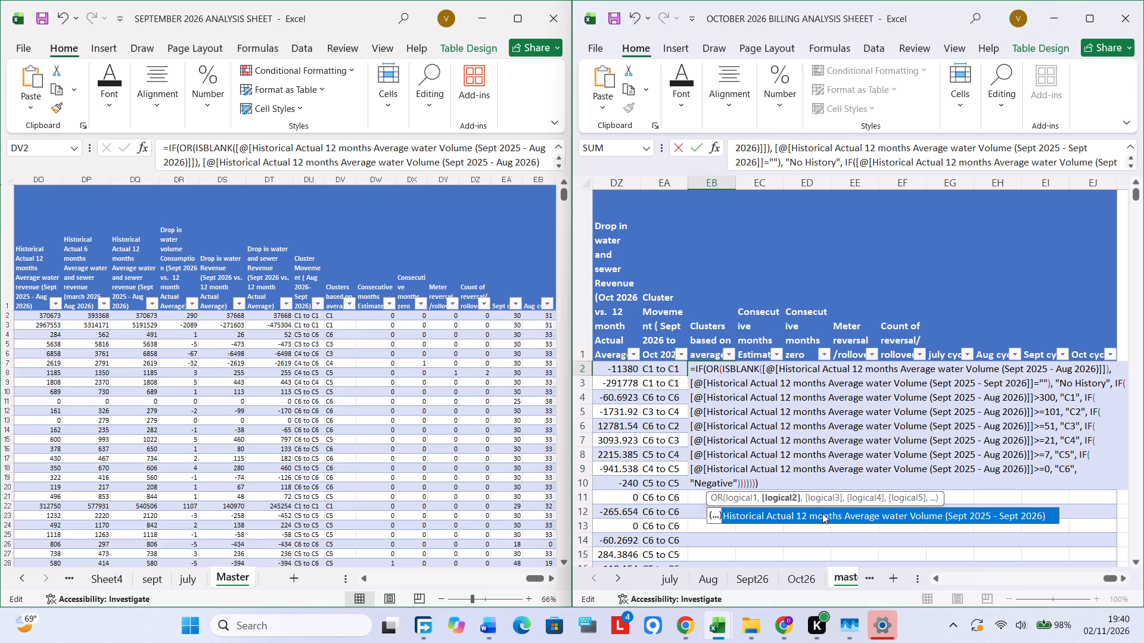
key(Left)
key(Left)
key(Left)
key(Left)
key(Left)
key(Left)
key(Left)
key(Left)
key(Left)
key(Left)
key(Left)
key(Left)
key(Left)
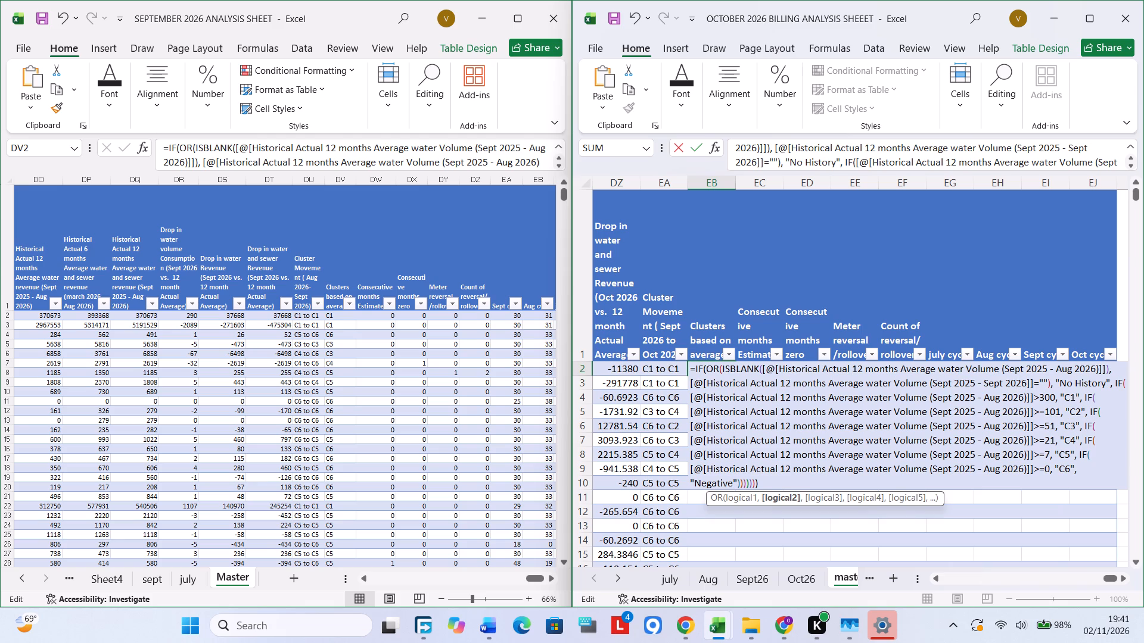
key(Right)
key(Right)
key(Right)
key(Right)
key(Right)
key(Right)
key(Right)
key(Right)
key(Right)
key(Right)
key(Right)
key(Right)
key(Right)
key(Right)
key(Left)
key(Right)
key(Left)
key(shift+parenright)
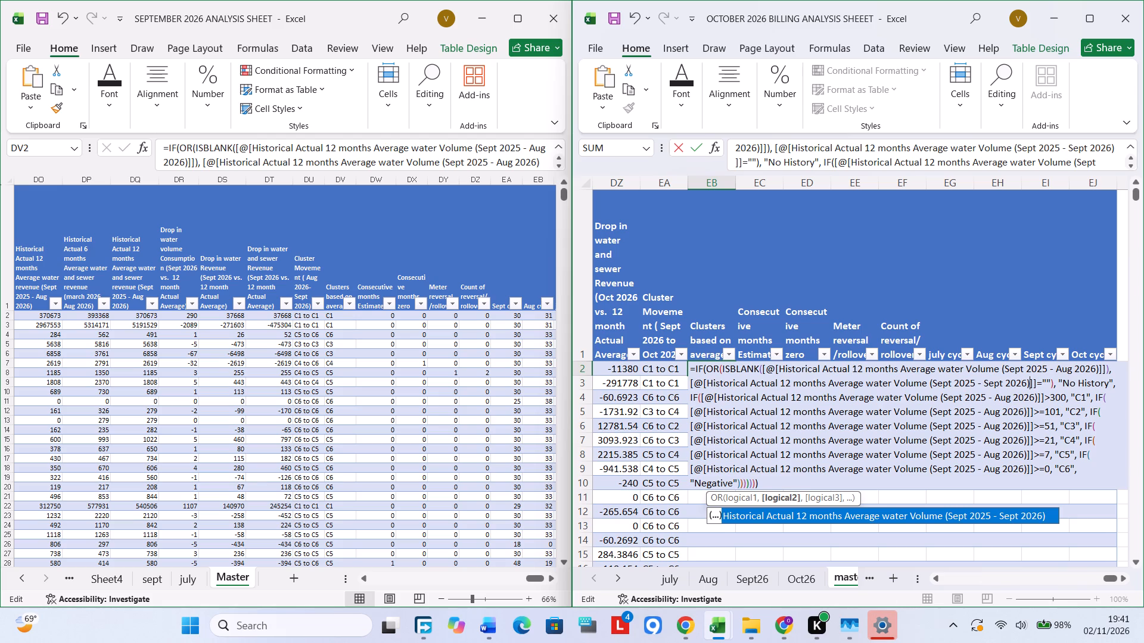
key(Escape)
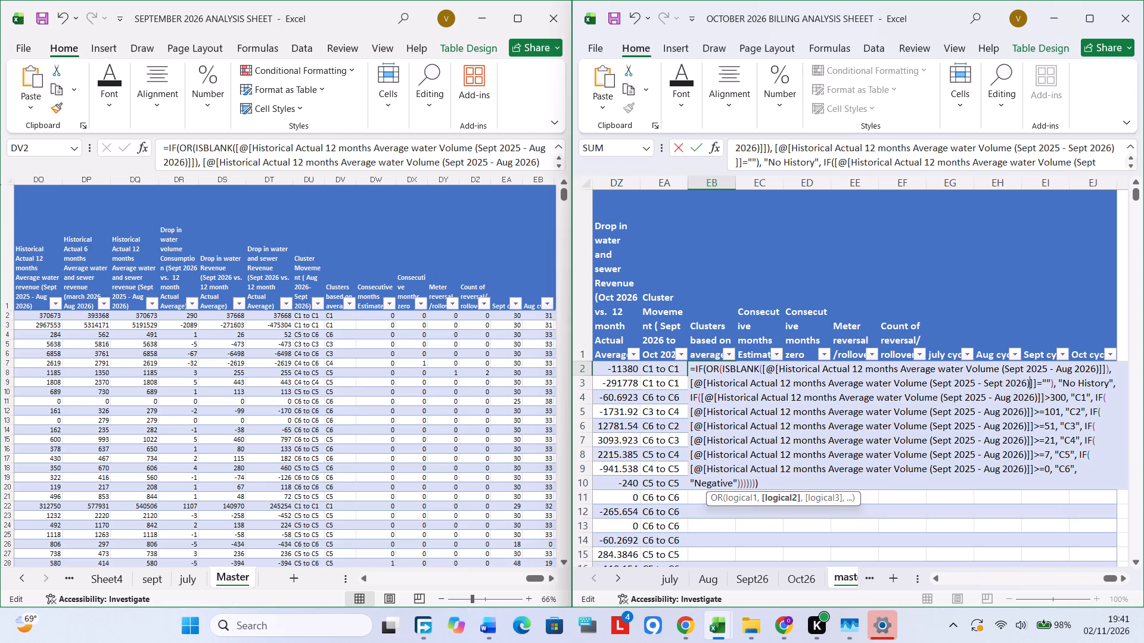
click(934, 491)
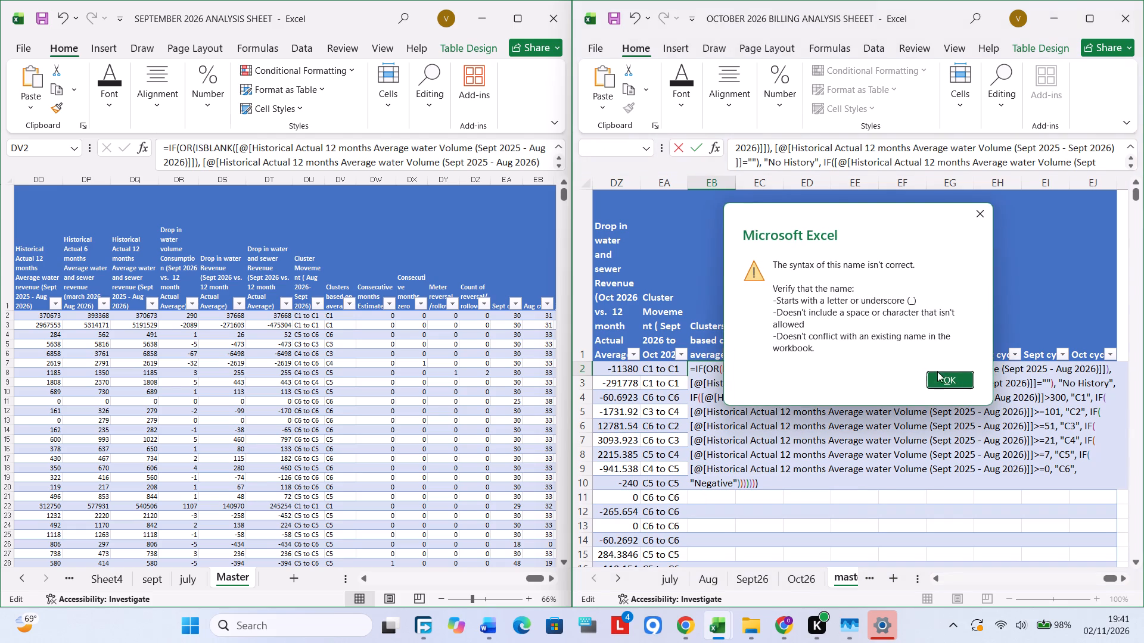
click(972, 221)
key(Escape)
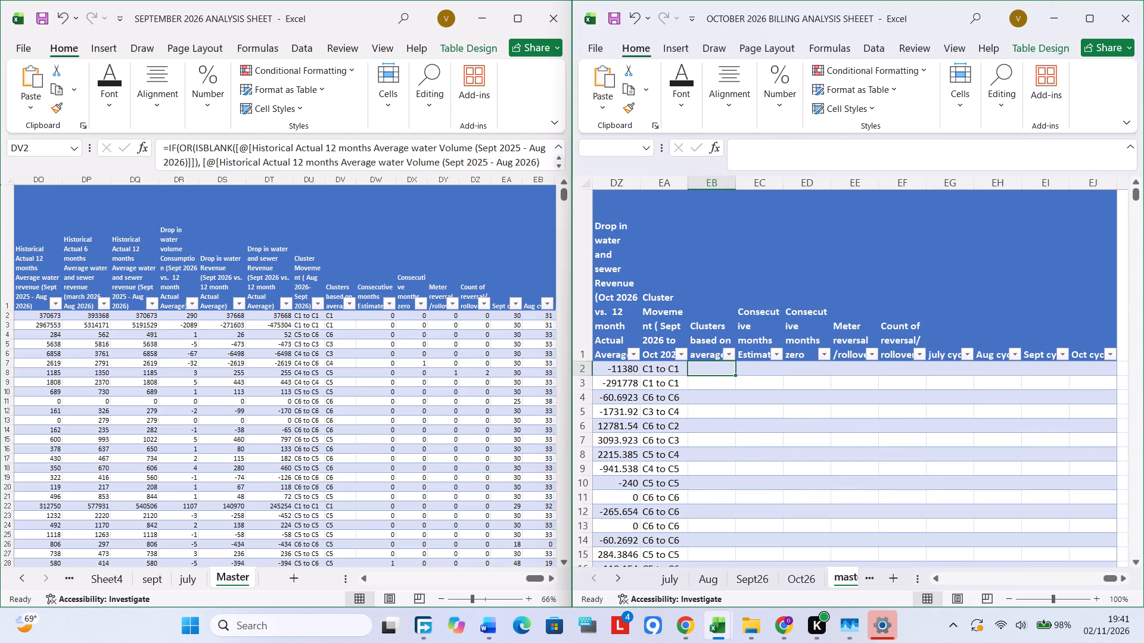
Copy the whole Clusters based on average formula text from DV2 of the September workbook's Master sheet.
double_click(710, 369)
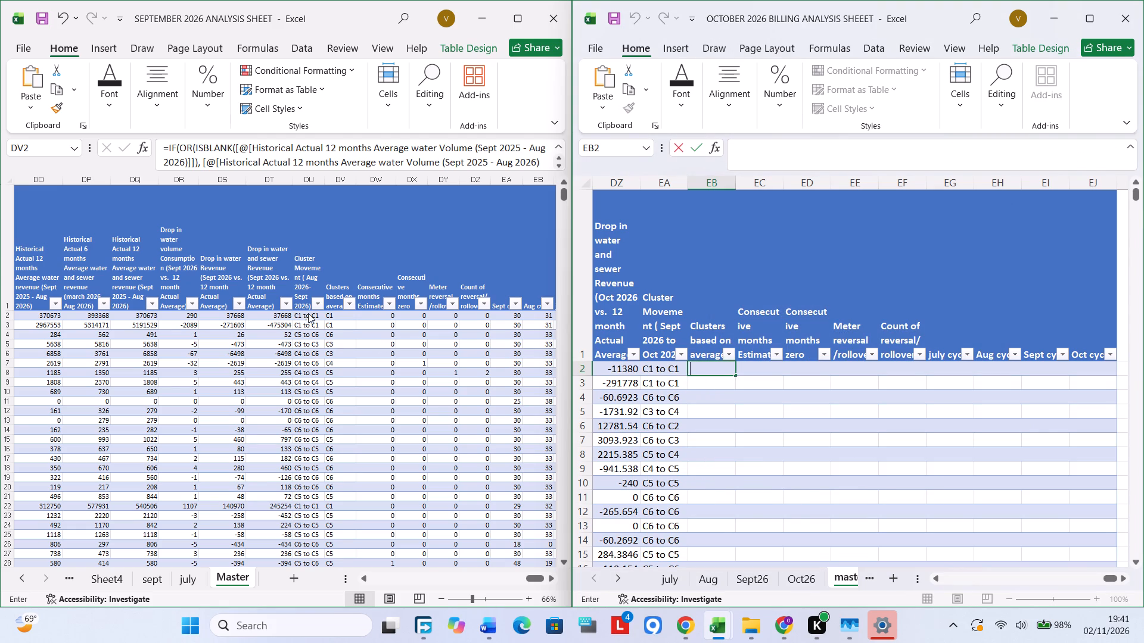
click(306, 309)
click(296, 333)
click(312, 317)
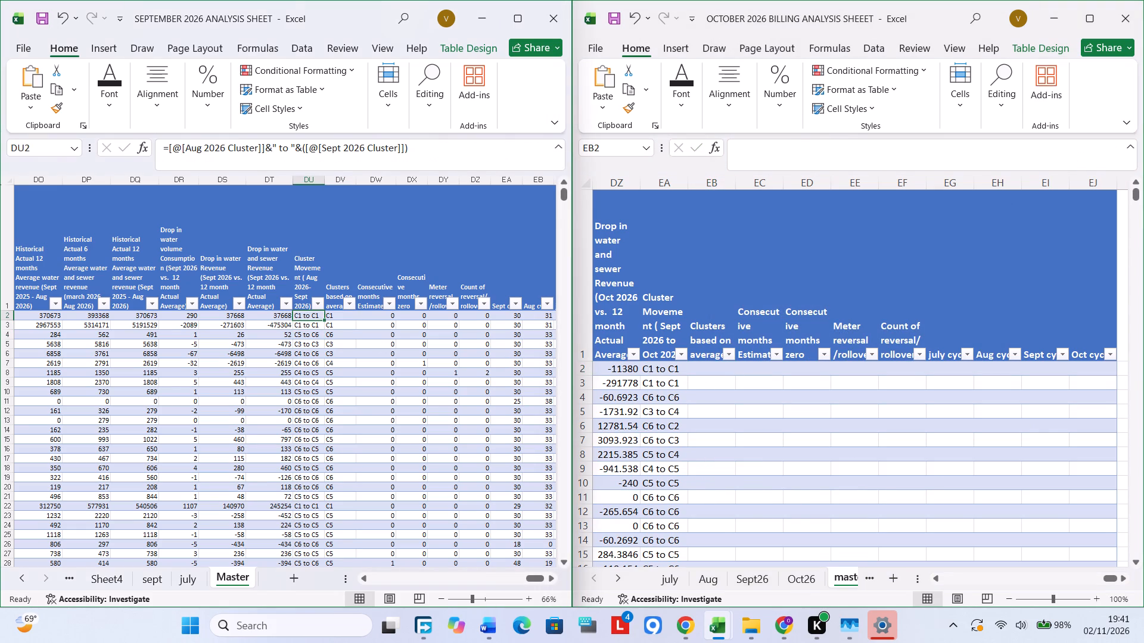
click(329, 319)
double_click(342, 313)
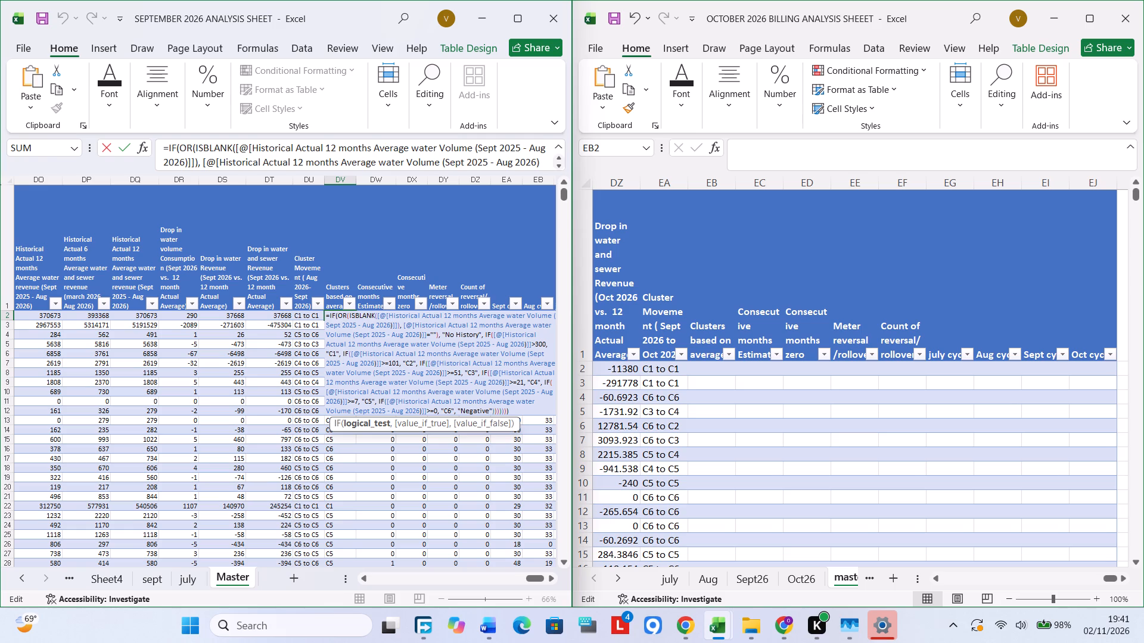
drag(326, 313, 467, 385)
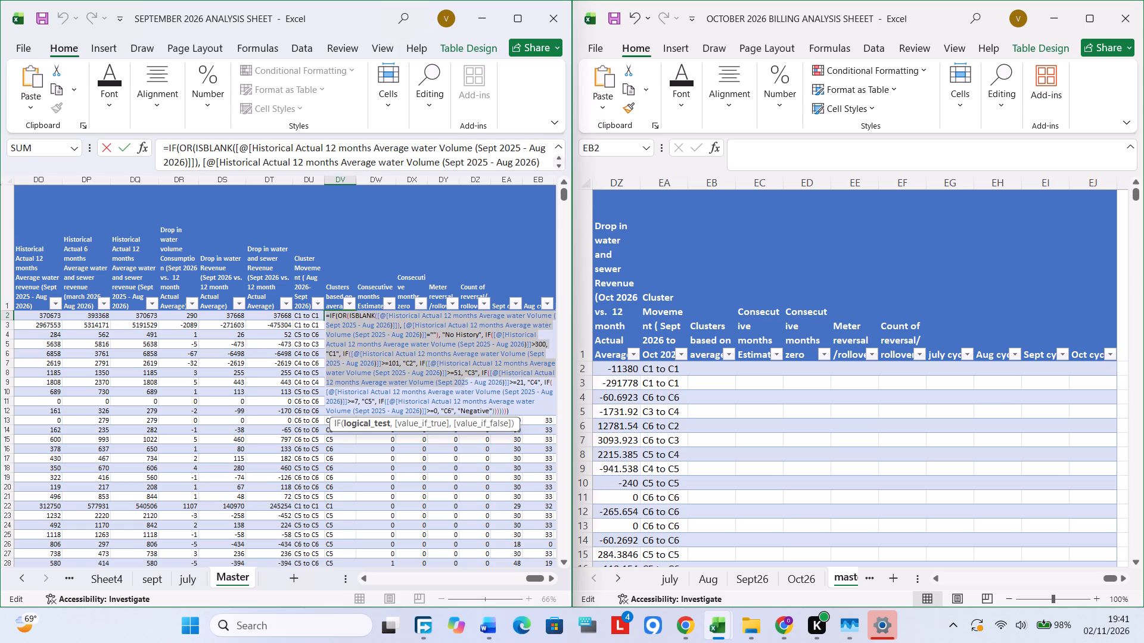
drag(467, 385, 518, 422)
key(ctrl+c)
key(ctrl+c)
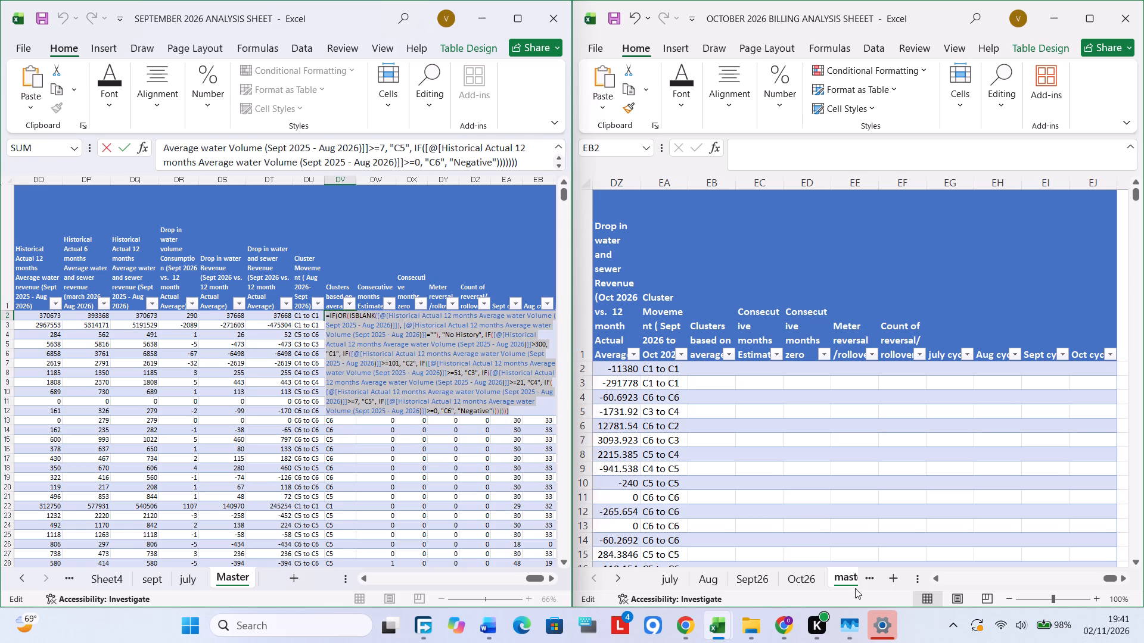
In Chrome, search Google for "convert this formula" followed by the copied formula, and open the query in AI Mode.
click(789, 617)
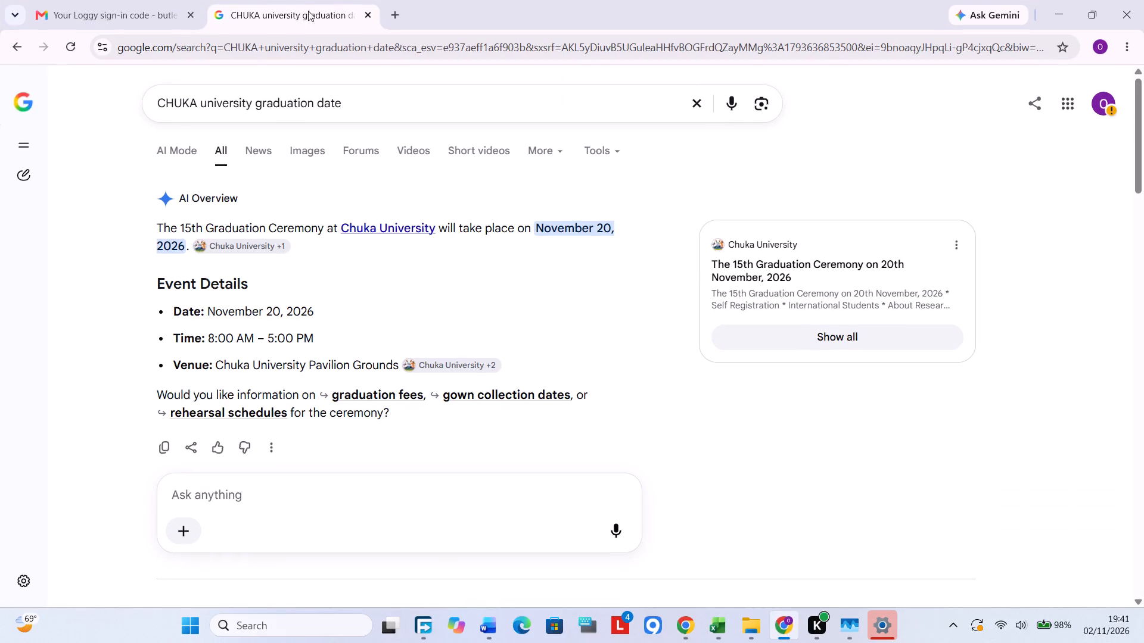
click(393, 10)
text(conver)
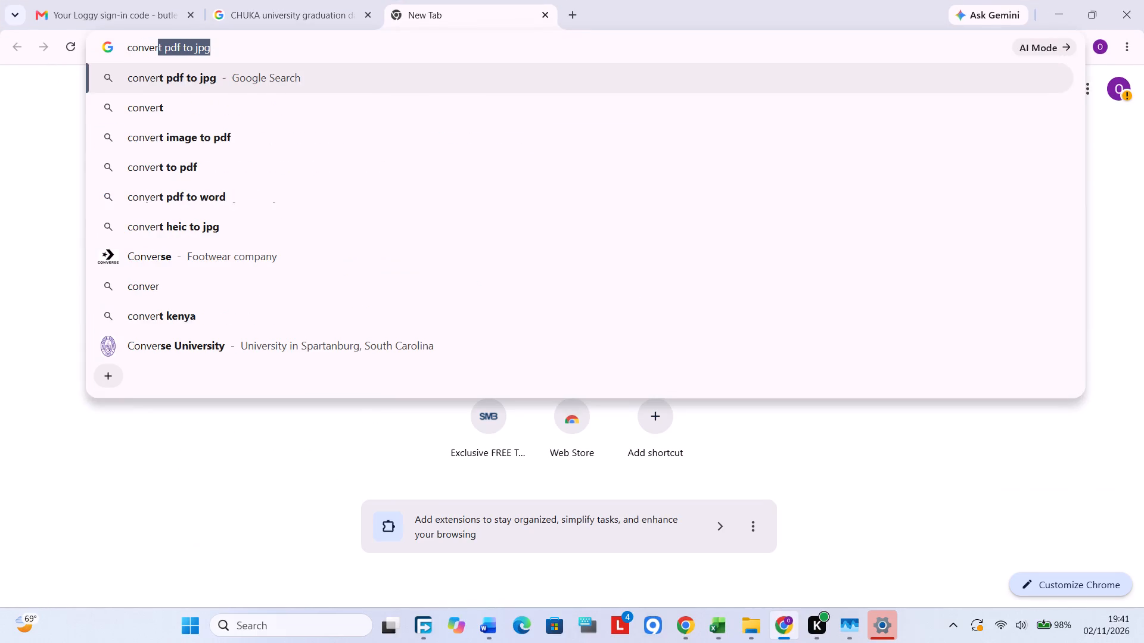
text(t this formula to)
key(space)
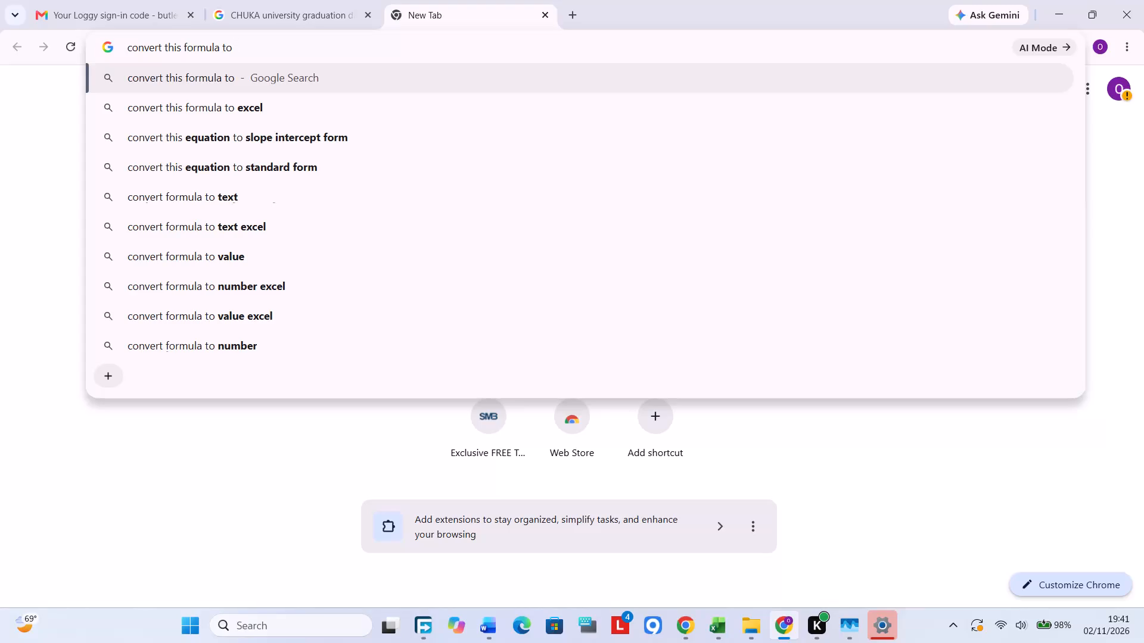
key(BackSpace)
key(BackSpace)
key(BackSpace)
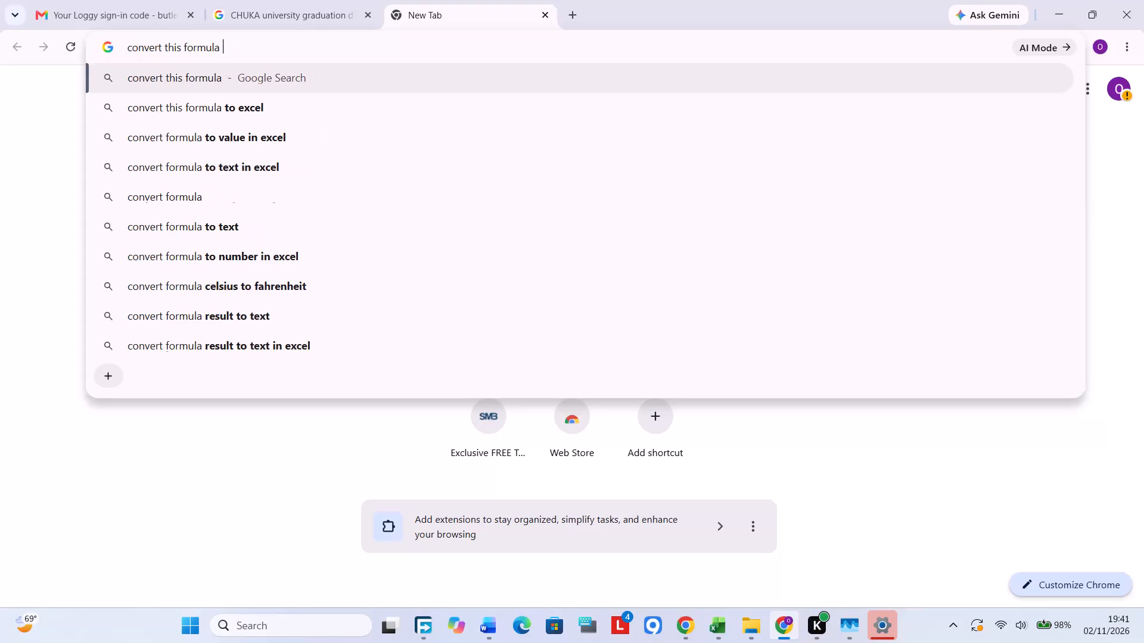
key(ctrl+v)
key(shift+Return)
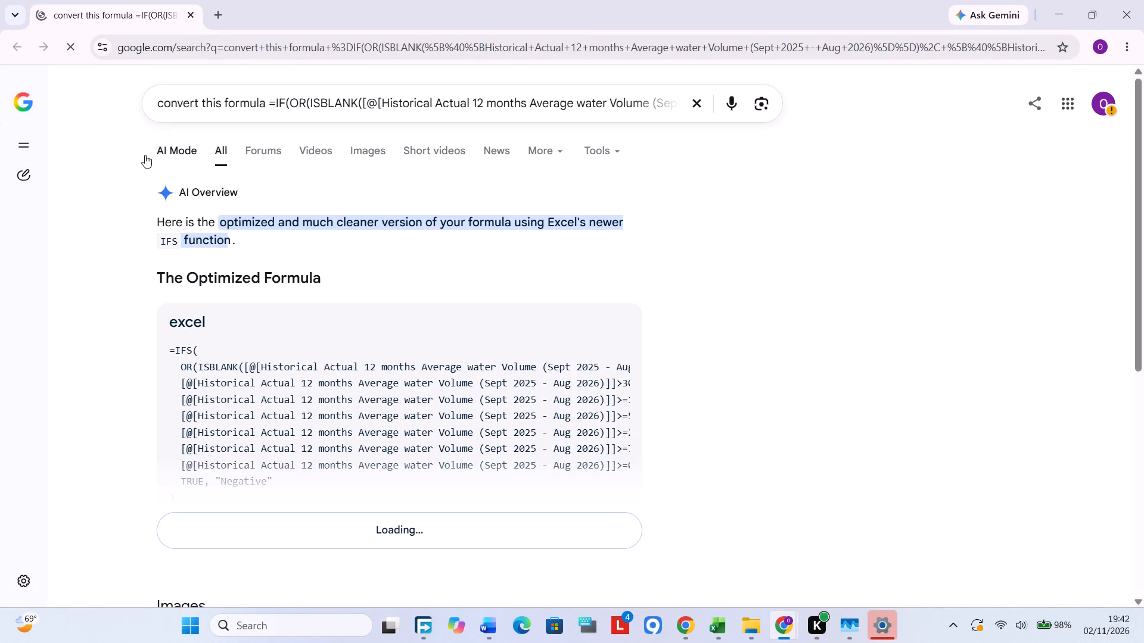
click(160, 150)
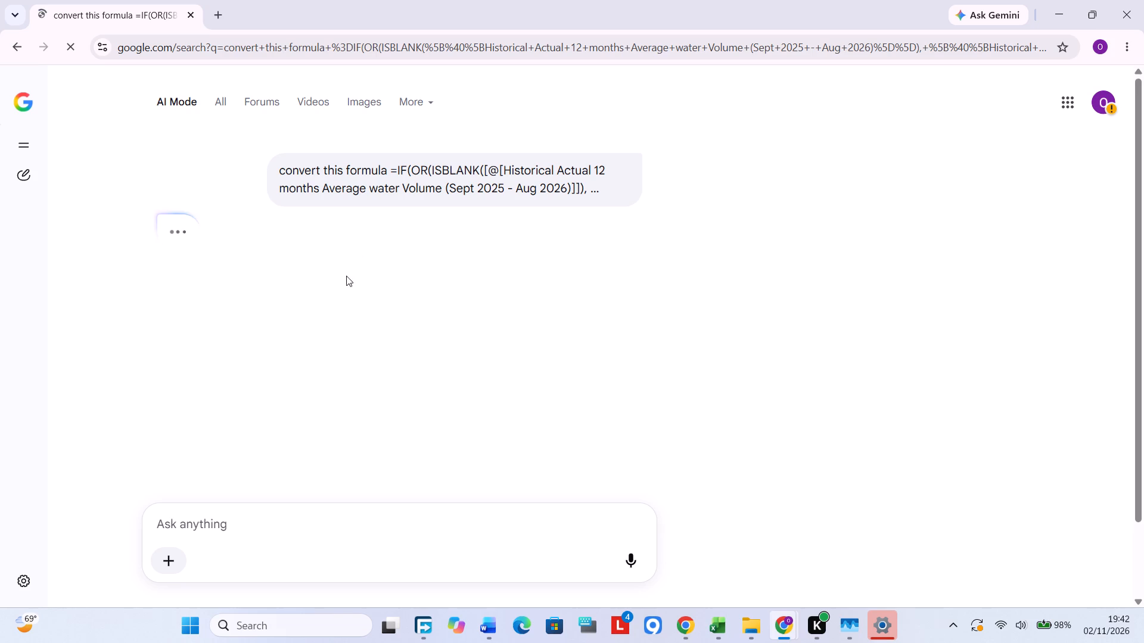
Begin a follow-up prompt in the AI Mode conversation with the word "to".
click(222, 533)
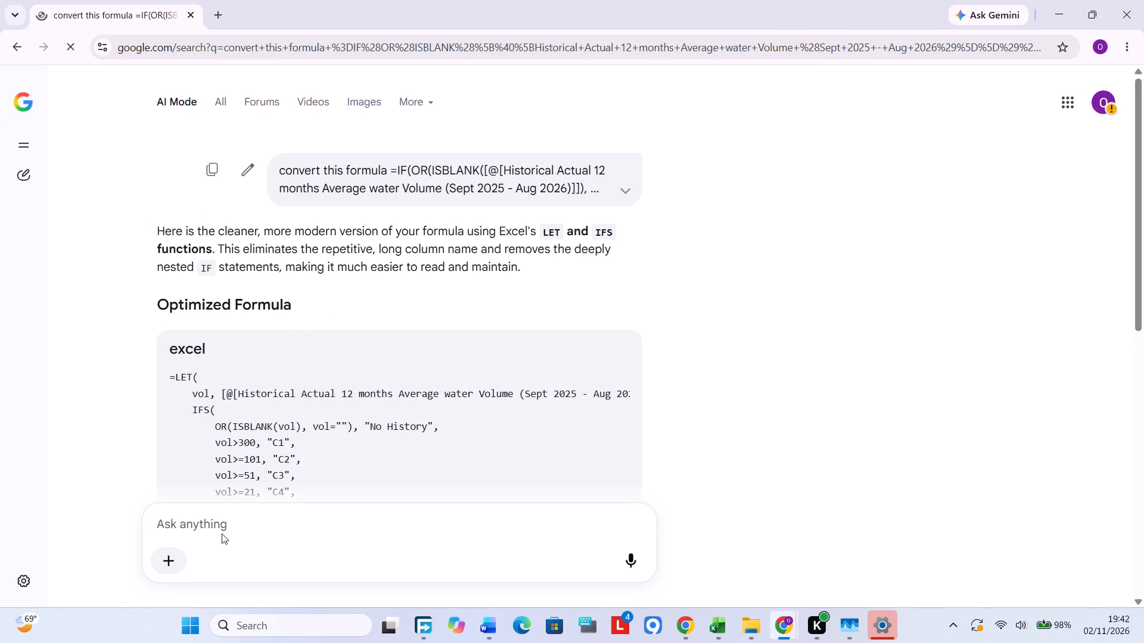
click(217, 529)
text(to)
key(space)
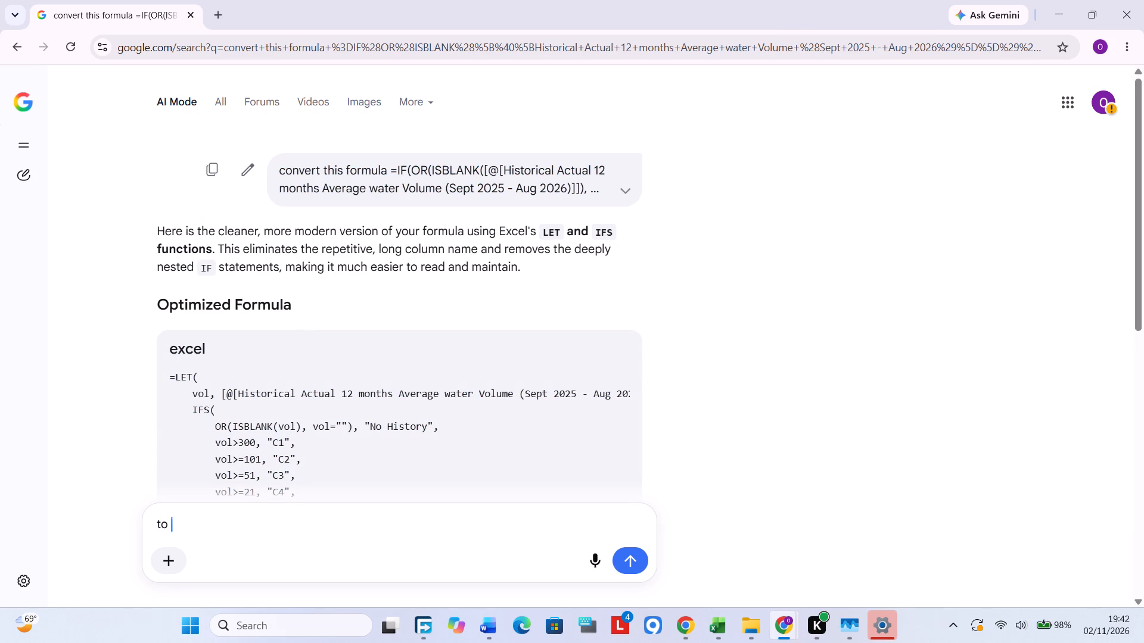
Copy the header text Historical Actual 12 months Average water Volume (Sept 2025 - Sept 2026) from DS1 of the October workbook's master table.
click(717, 622)
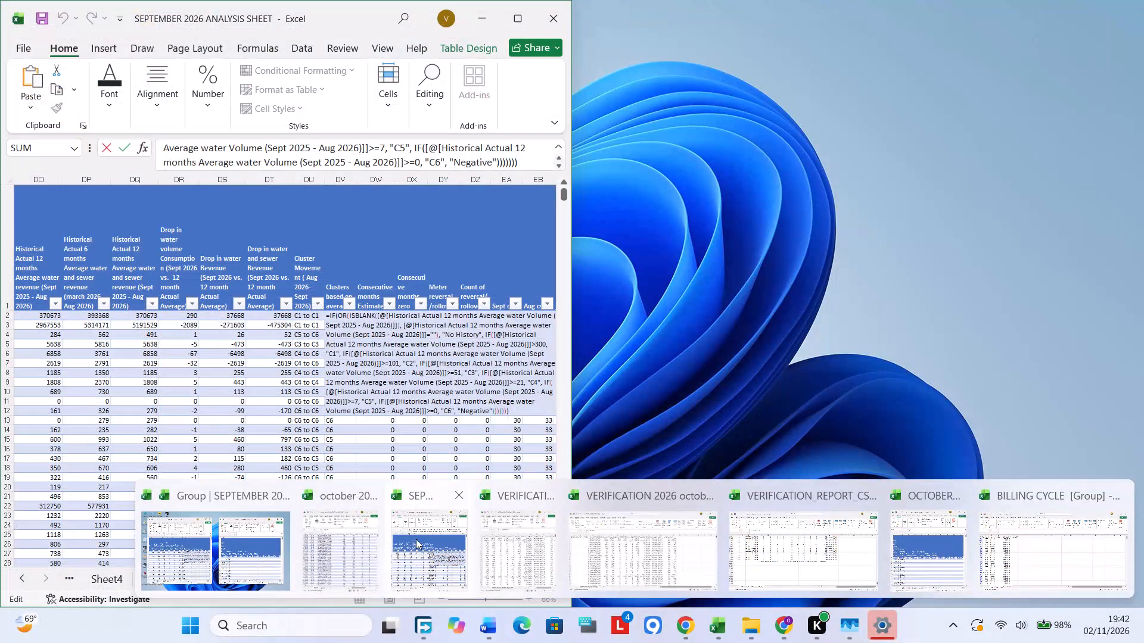
click(907, 572)
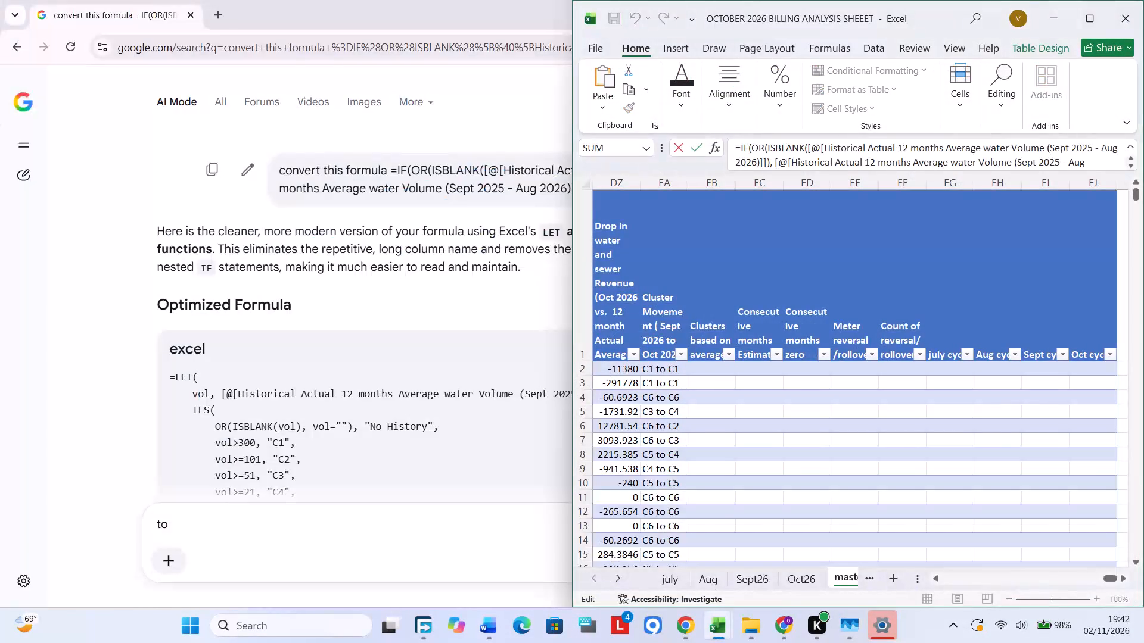
scroll(701, 298, right, 3)
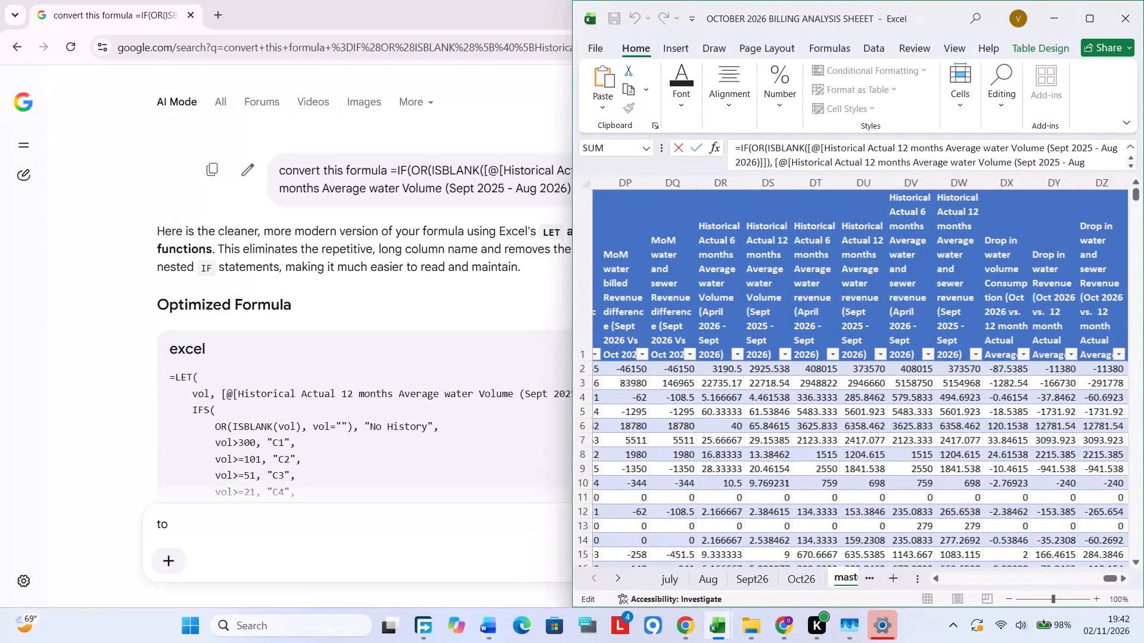
double_click(712, 304)
key(Escape)
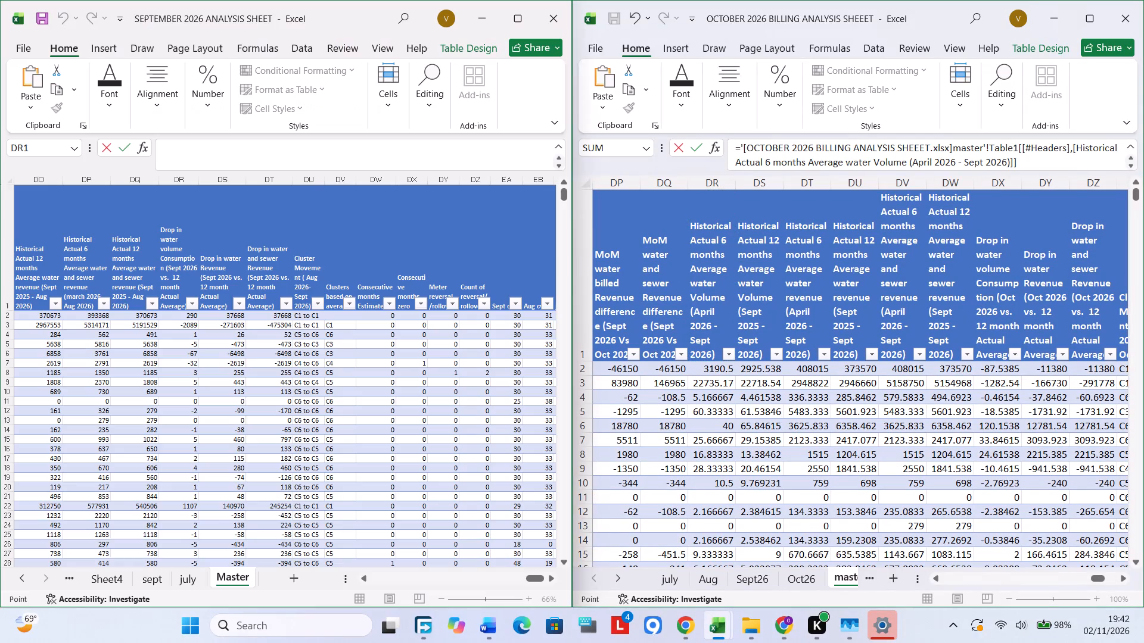
triple_click(713, 302)
triple_click(715, 302)
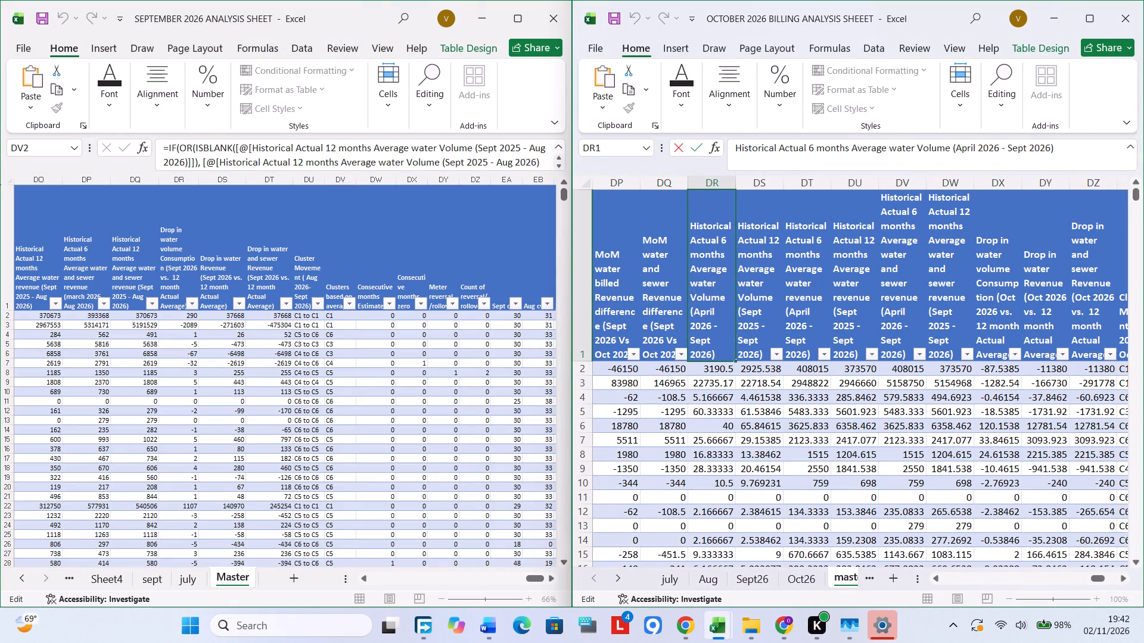
click(757, 319)
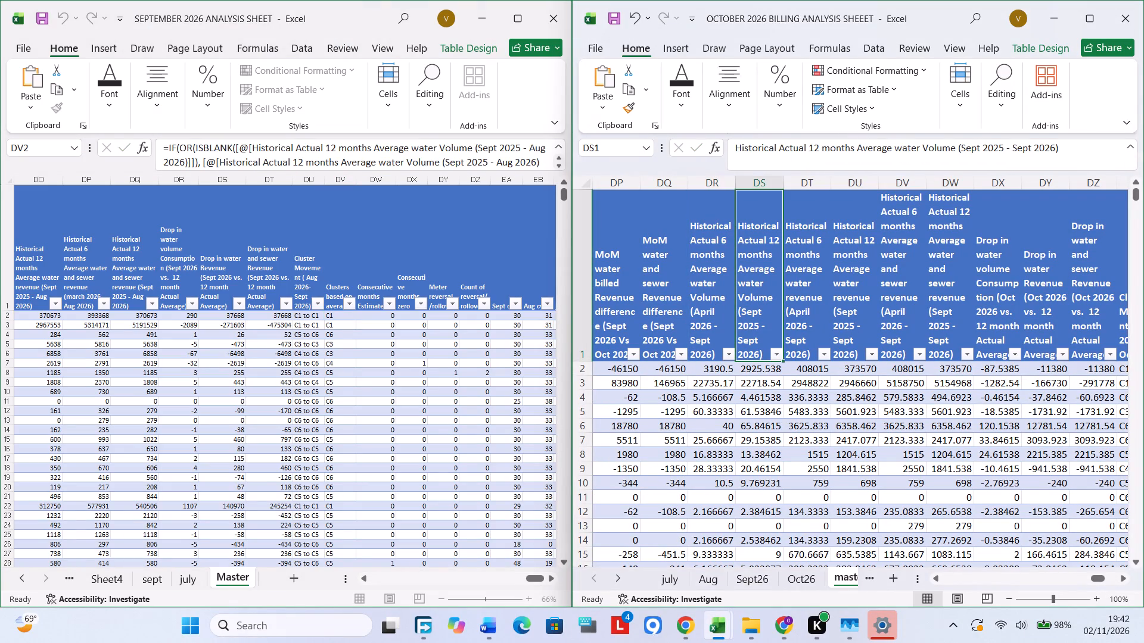
triple_click(757, 319)
click(757, 317)
key(ctrl+a)
key(ctrl+c)
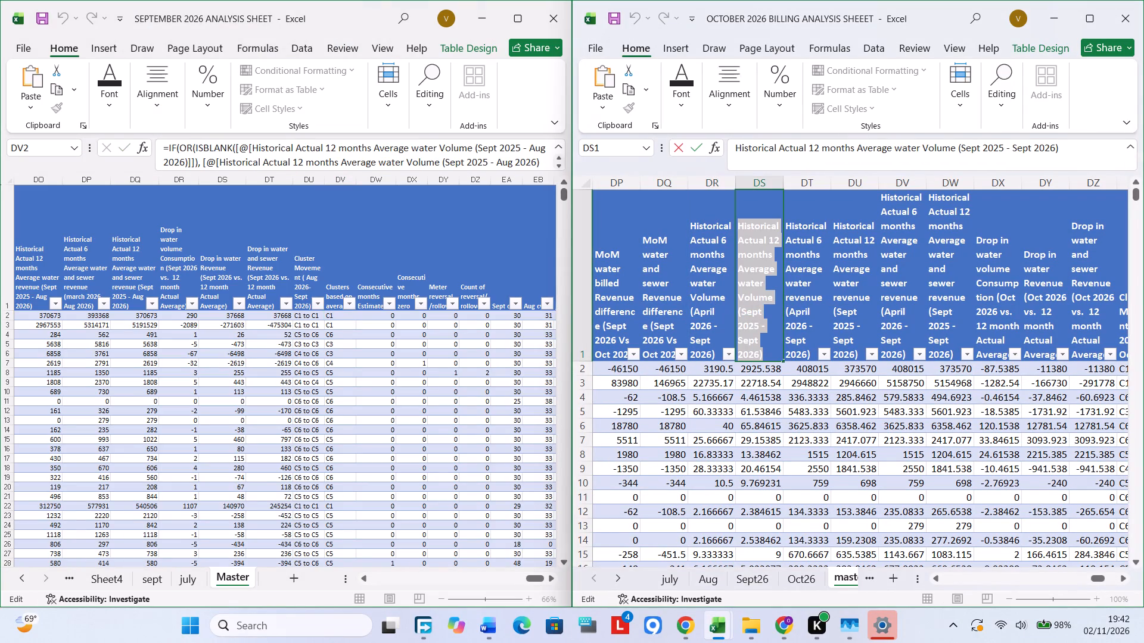
key(ctrl+c)
Return to Chrome, complete the follow-up prompt with the copied October header text, and submit it.
click(773, 620)
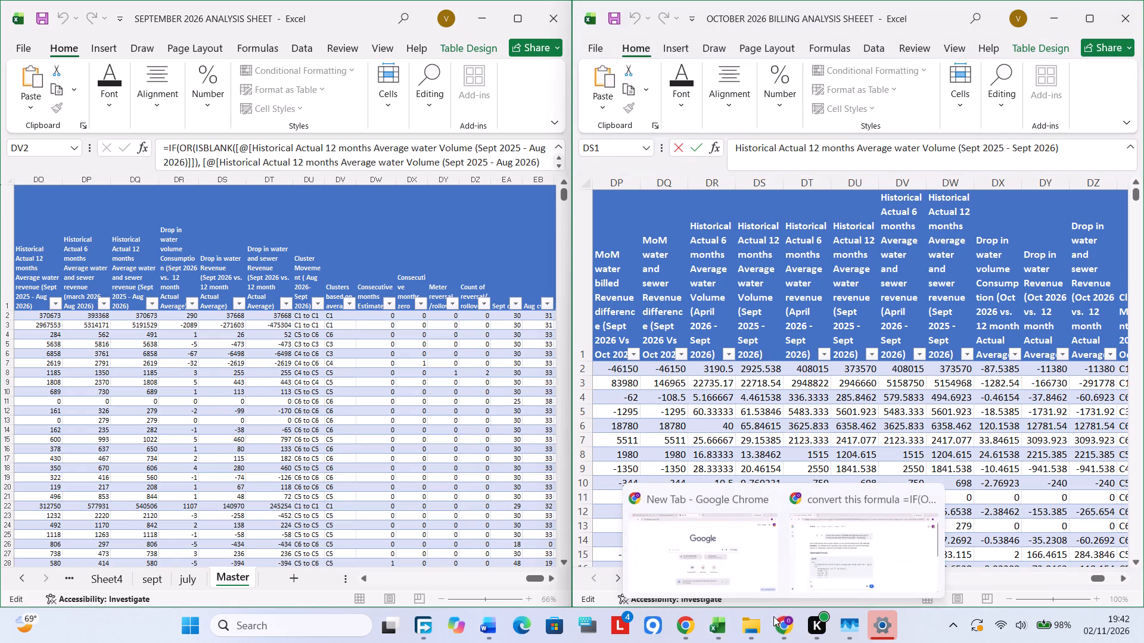
click(819, 544)
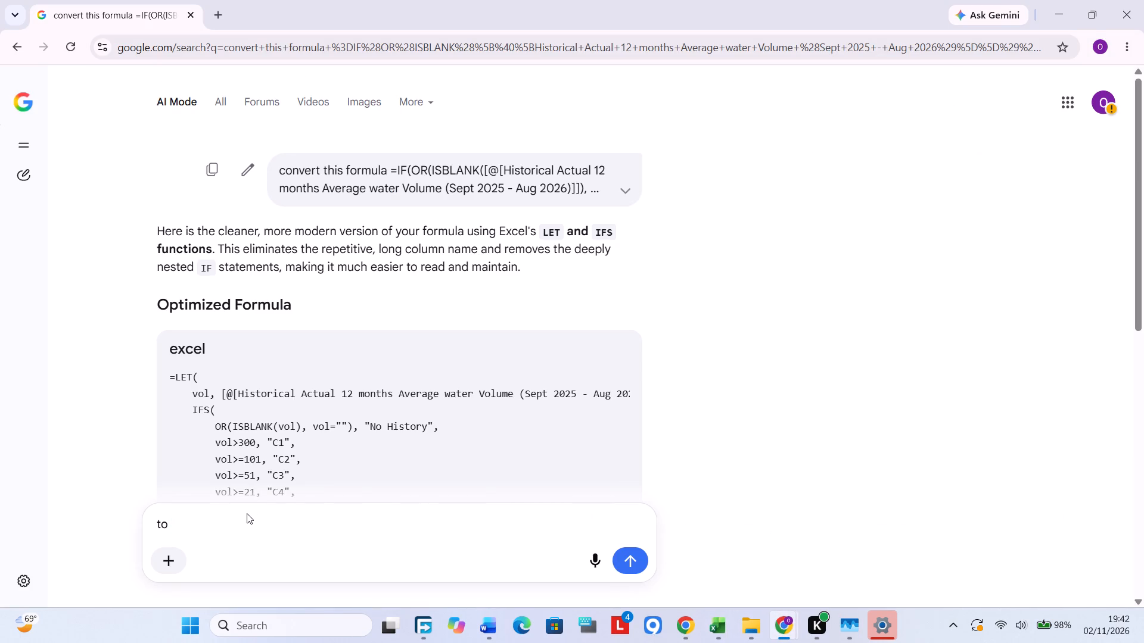
key(ctrl+v)
key(Return)
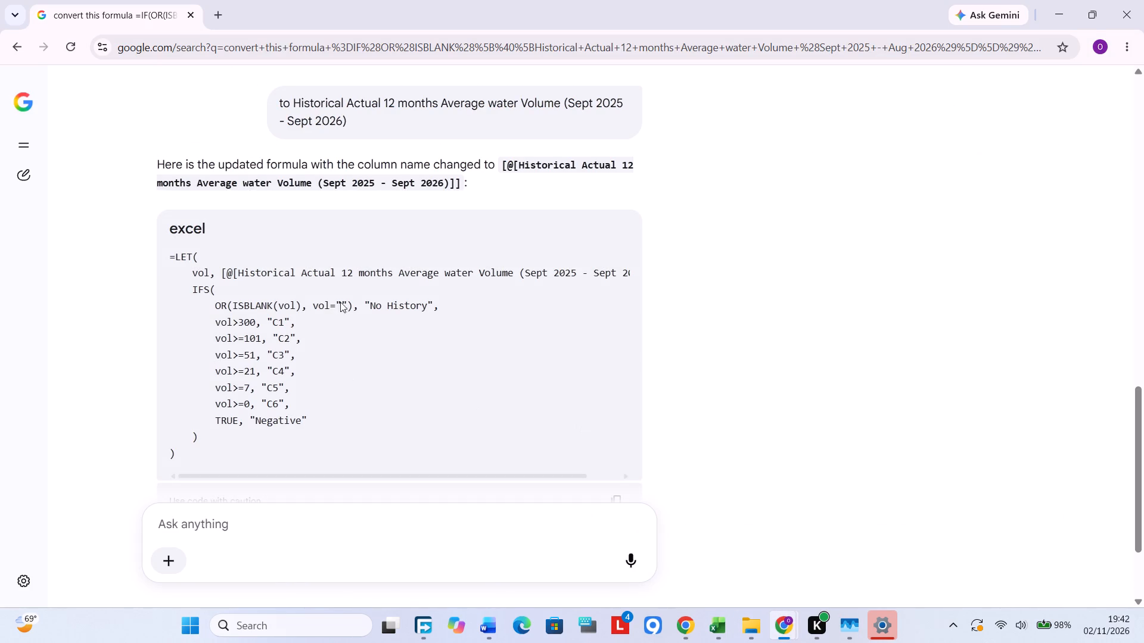
Review the AI reply's two formula versions and copy the LET/IFS version that uses the Sept 2025 - Sept 2026 column.
scroll(393, 321, down, 3)
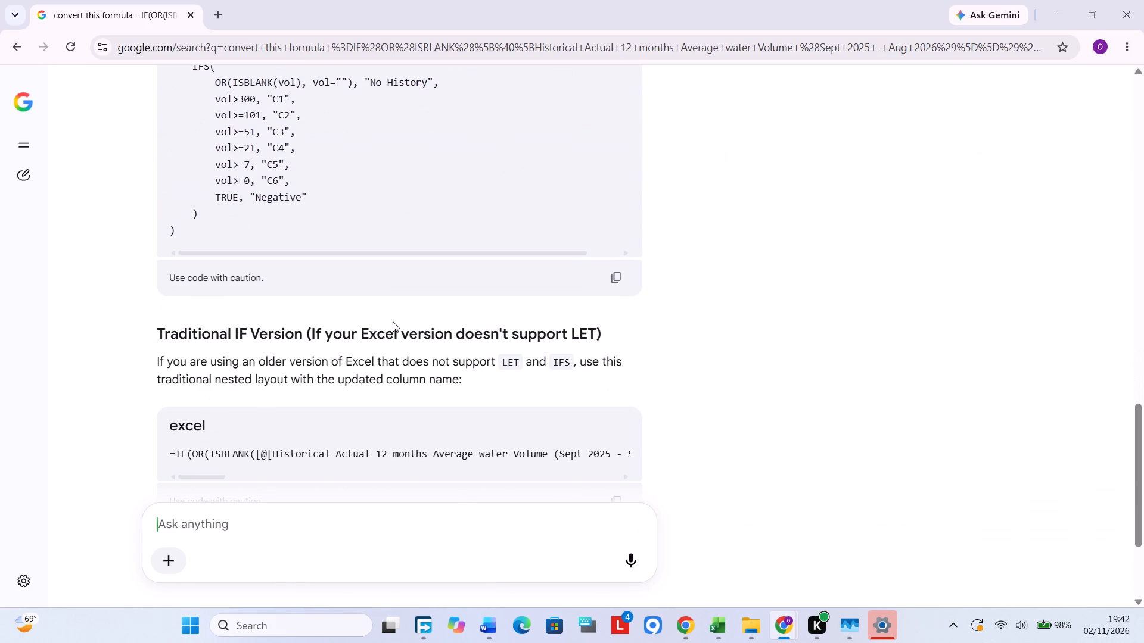
scroll(393, 321, down, 2)
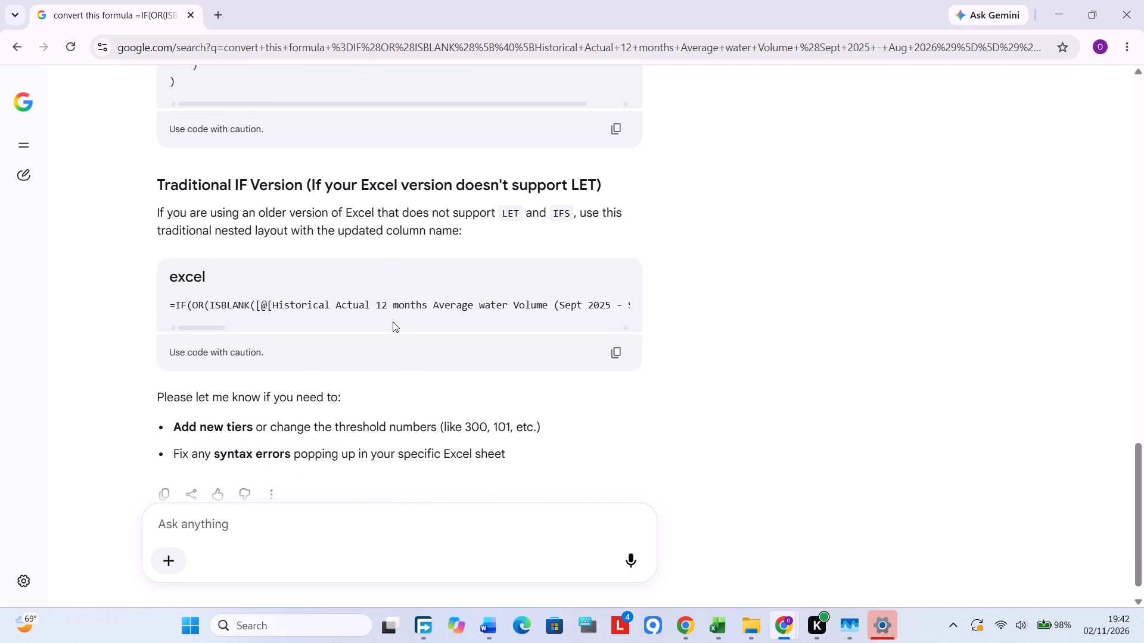
scroll(393, 321, up, 5)
scroll(393, 321, down, 1)
scroll(393, 321, up, 1)
scroll(397, 332, down, 1)
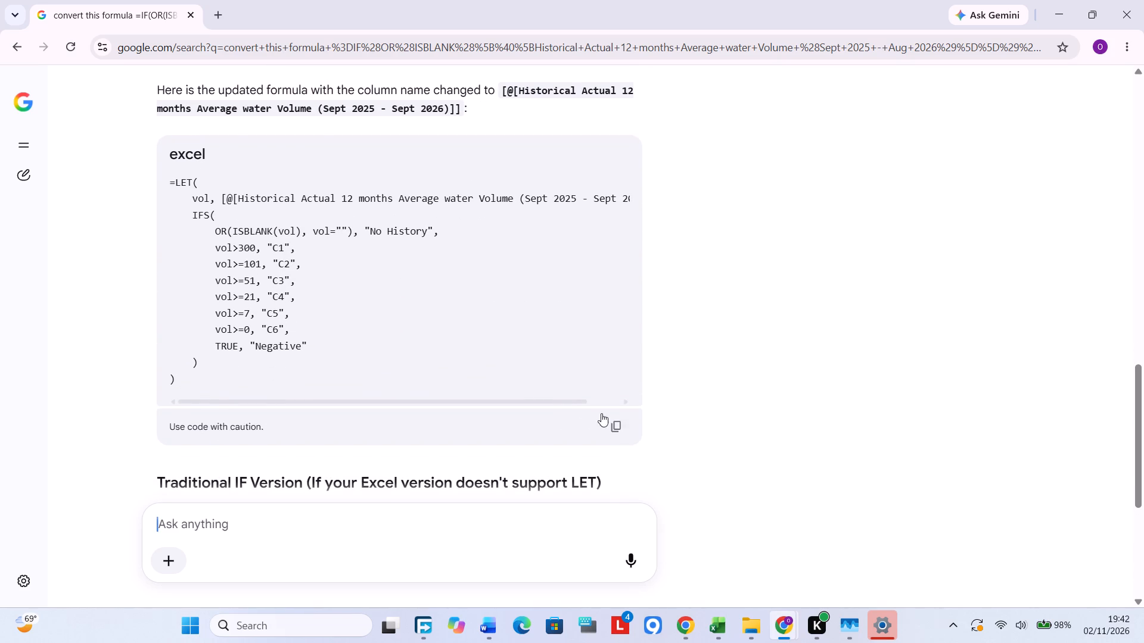
click(615, 423)
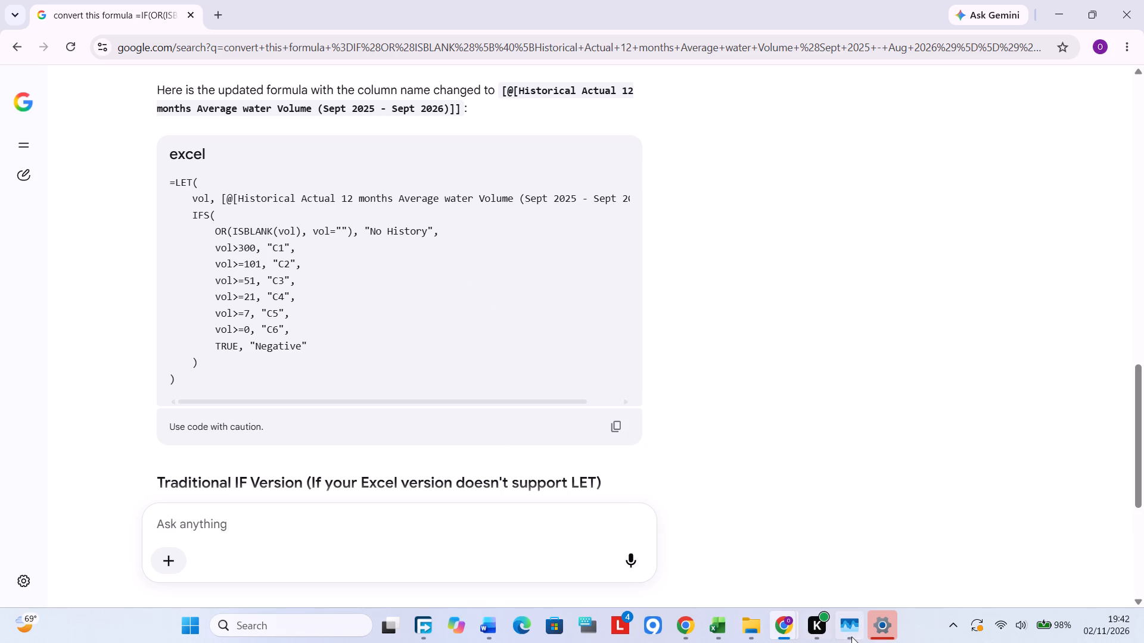
Enter the copied LET/IFS formula in EB2 of the October master table to fill the Clusters based on average column.
click(724, 628)
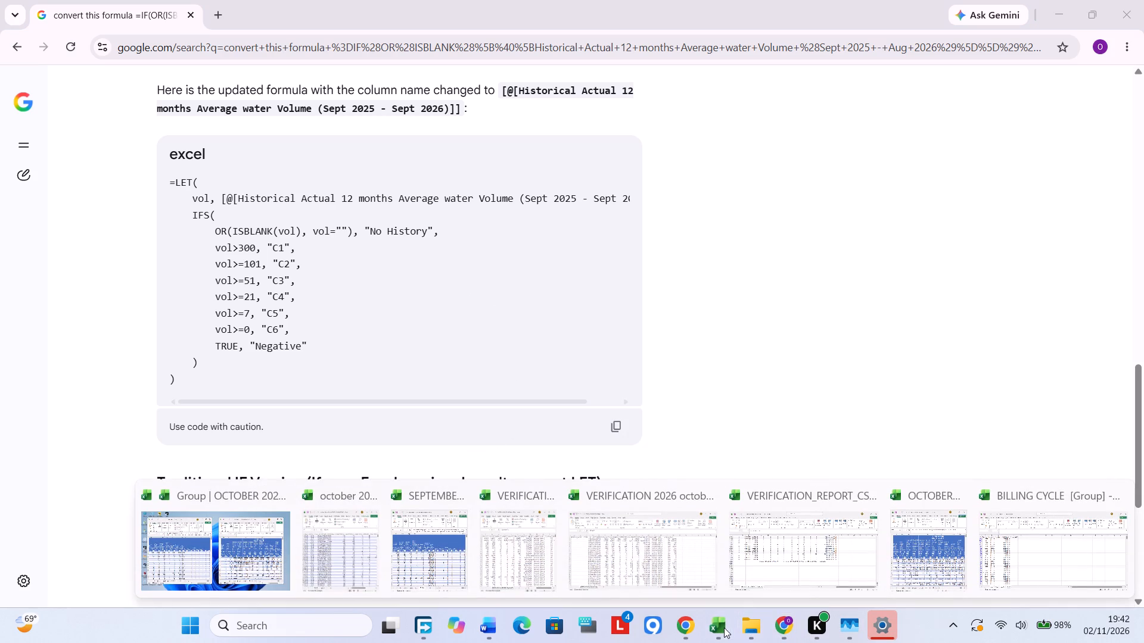
click(947, 527)
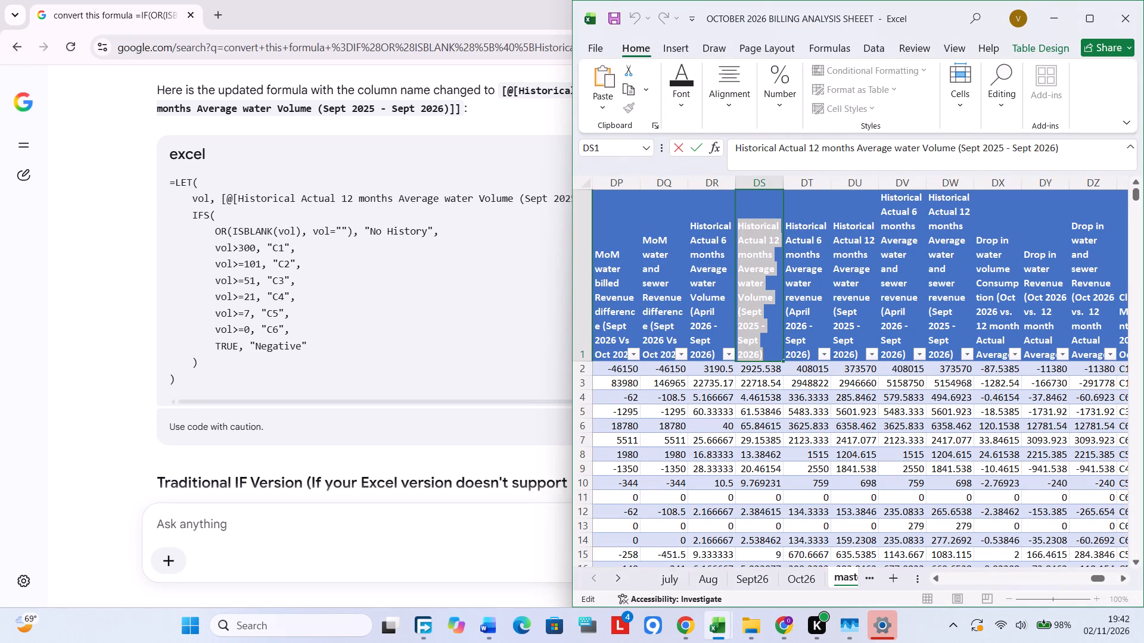
click(775, 378)
click(760, 371)
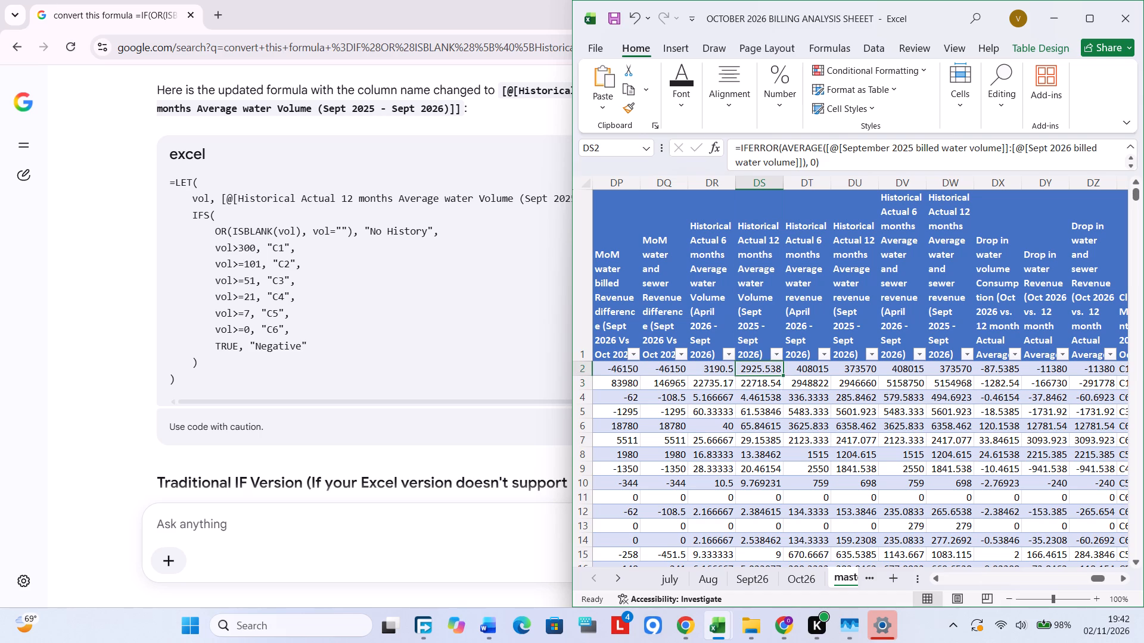
scroll(1014, 402, left, 4)
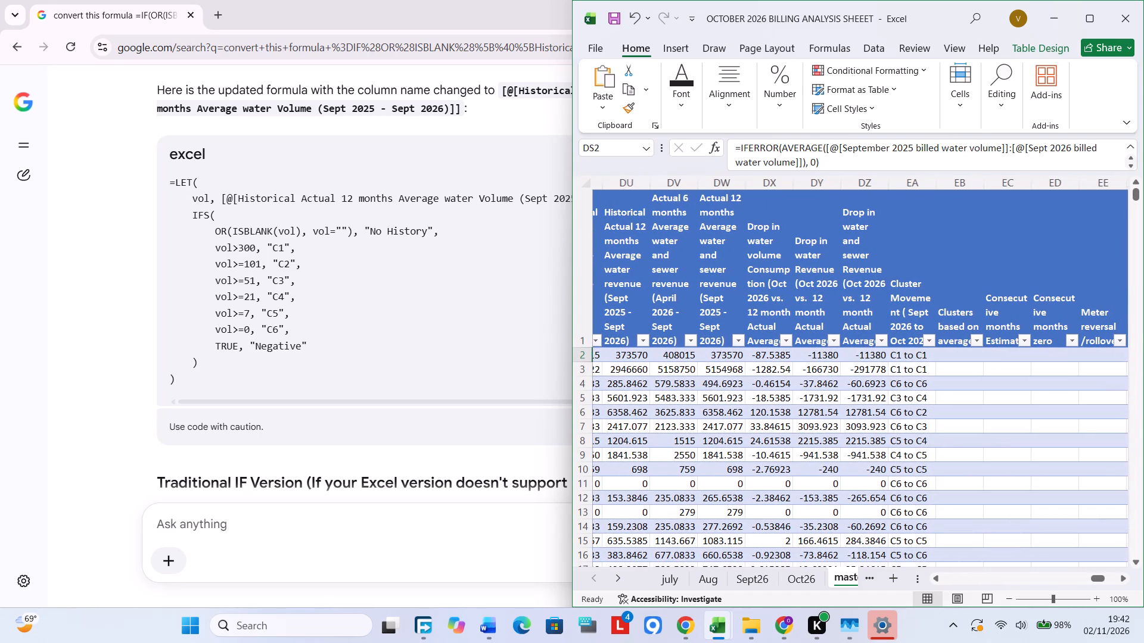
scroll(1015, 399, left, 1)
triple_click(937, 369)
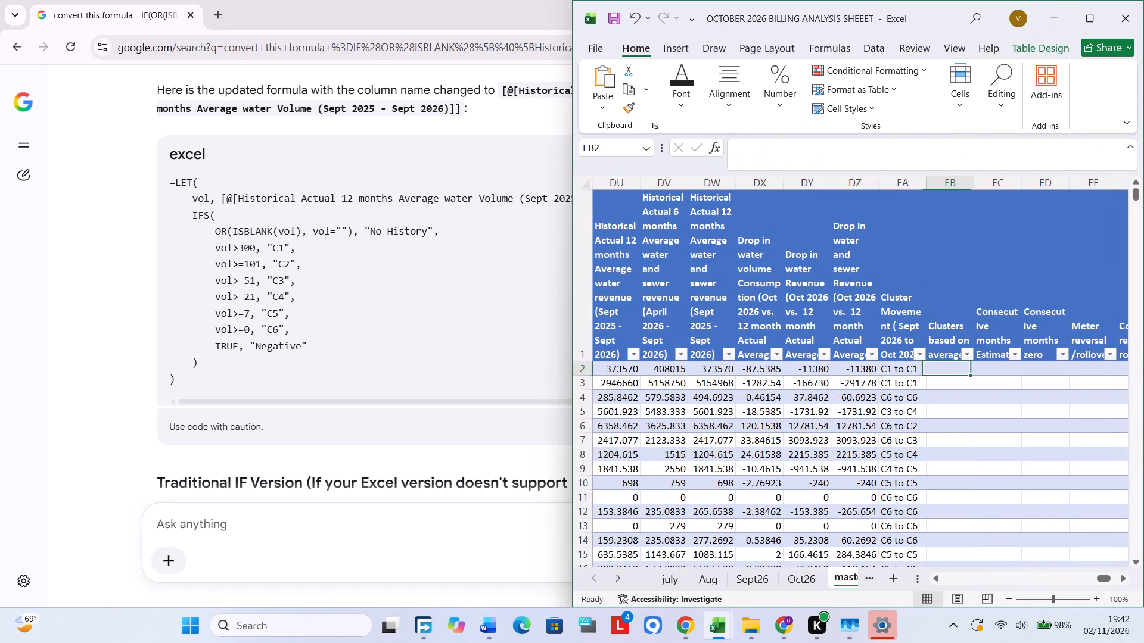
key(ctrl+v)
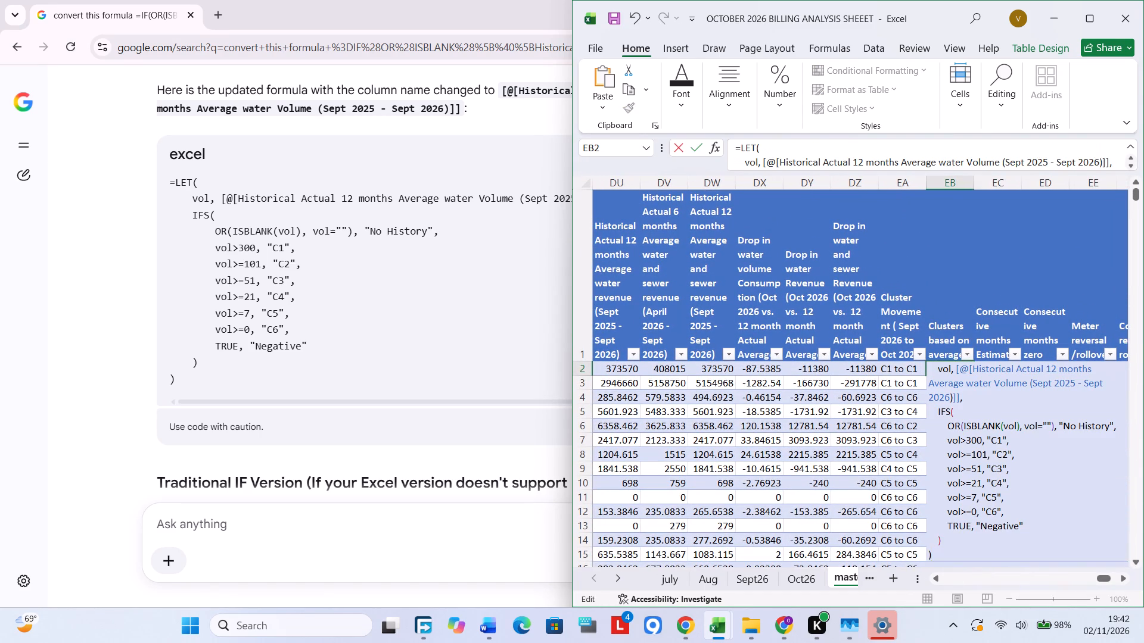
key(Return)
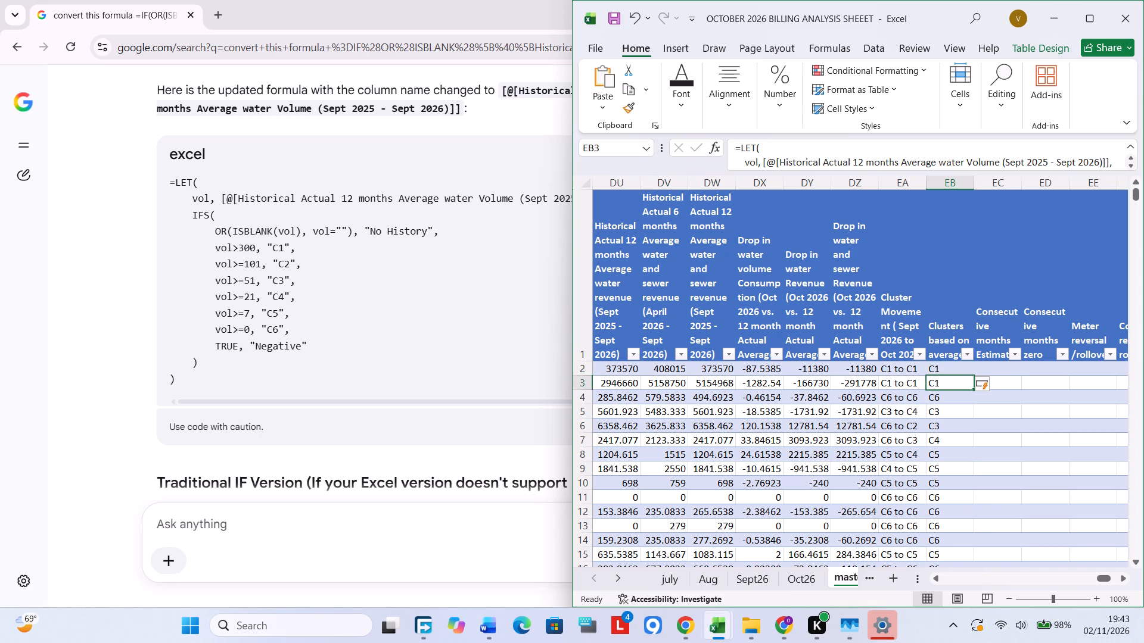
click(943, 367)
click(947, 417)
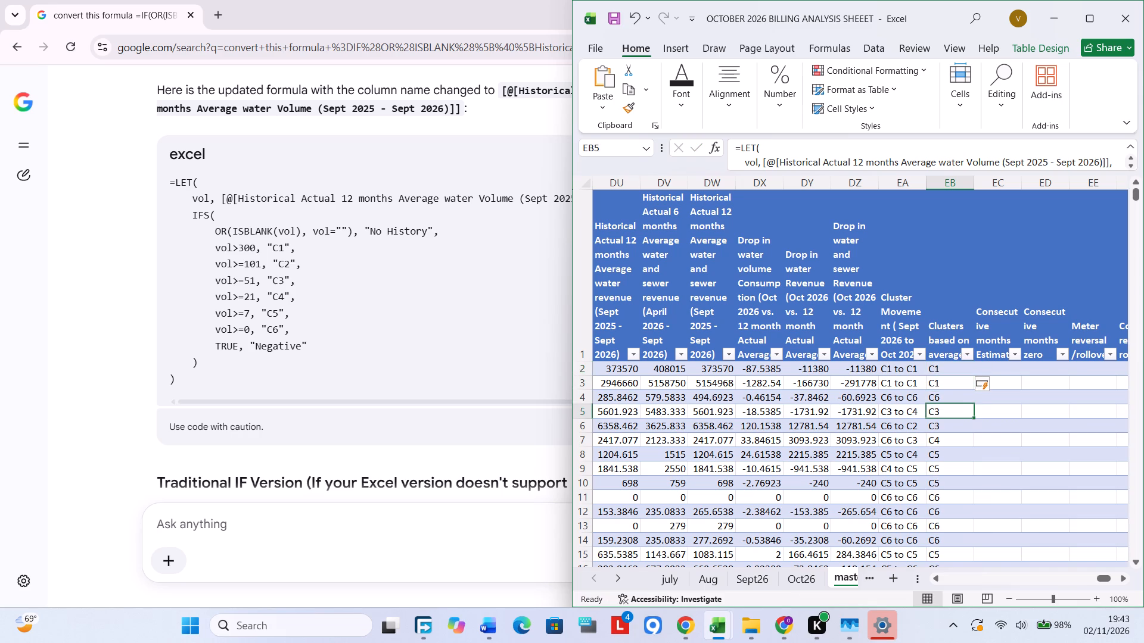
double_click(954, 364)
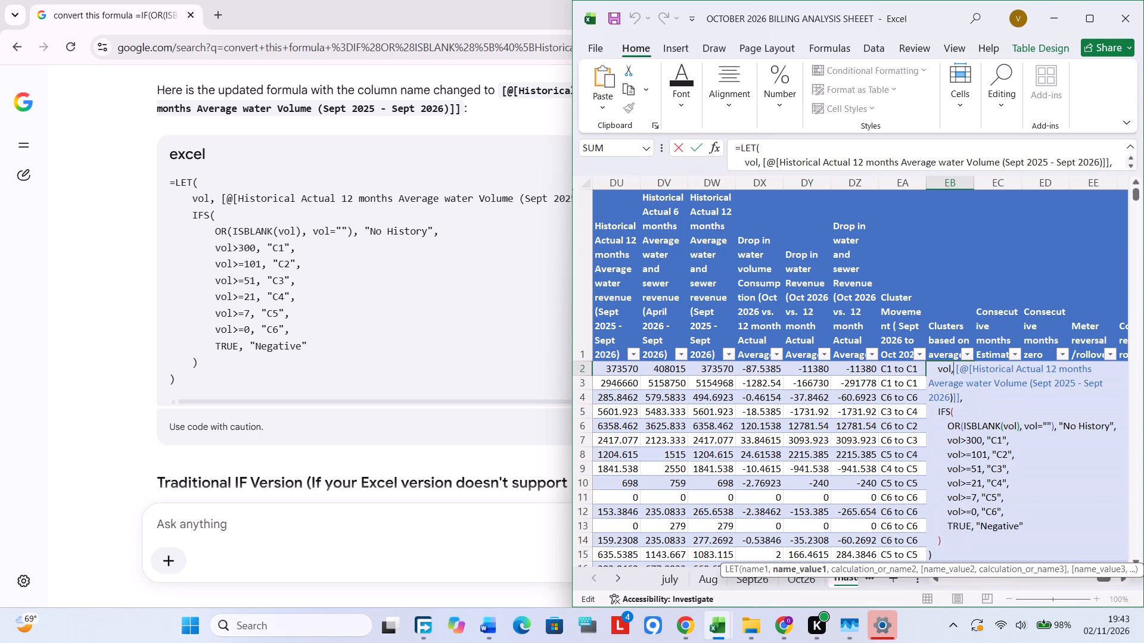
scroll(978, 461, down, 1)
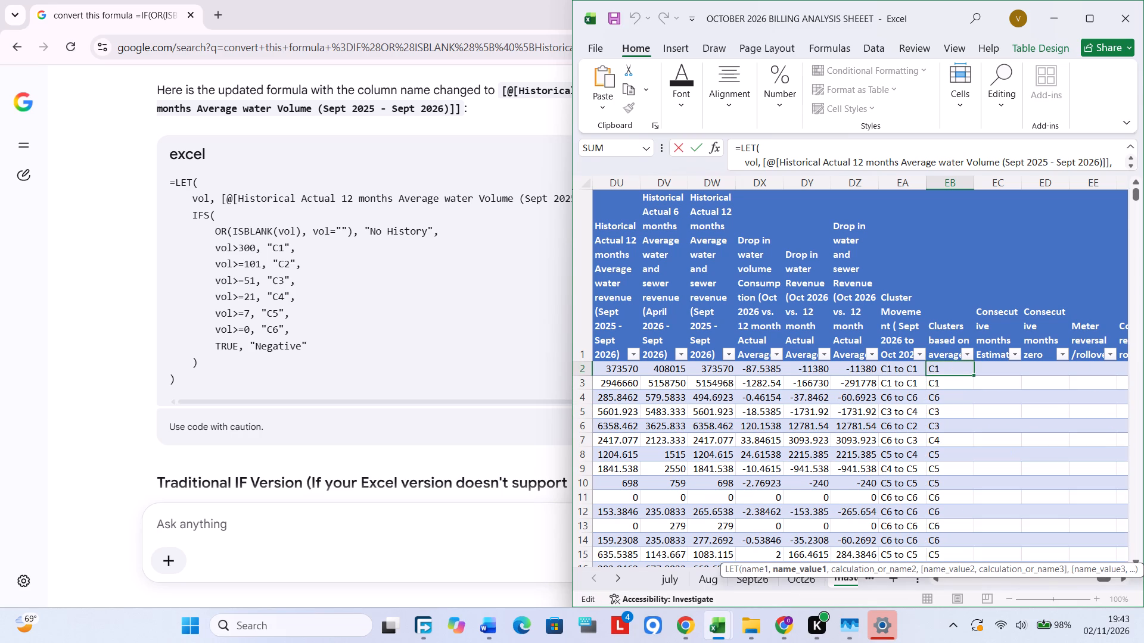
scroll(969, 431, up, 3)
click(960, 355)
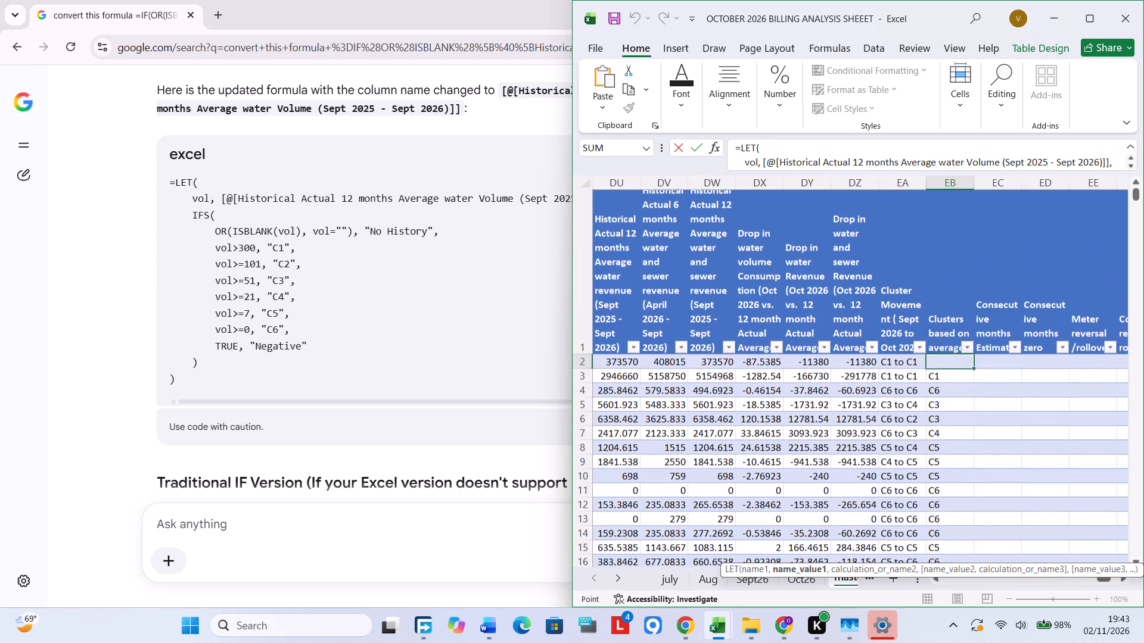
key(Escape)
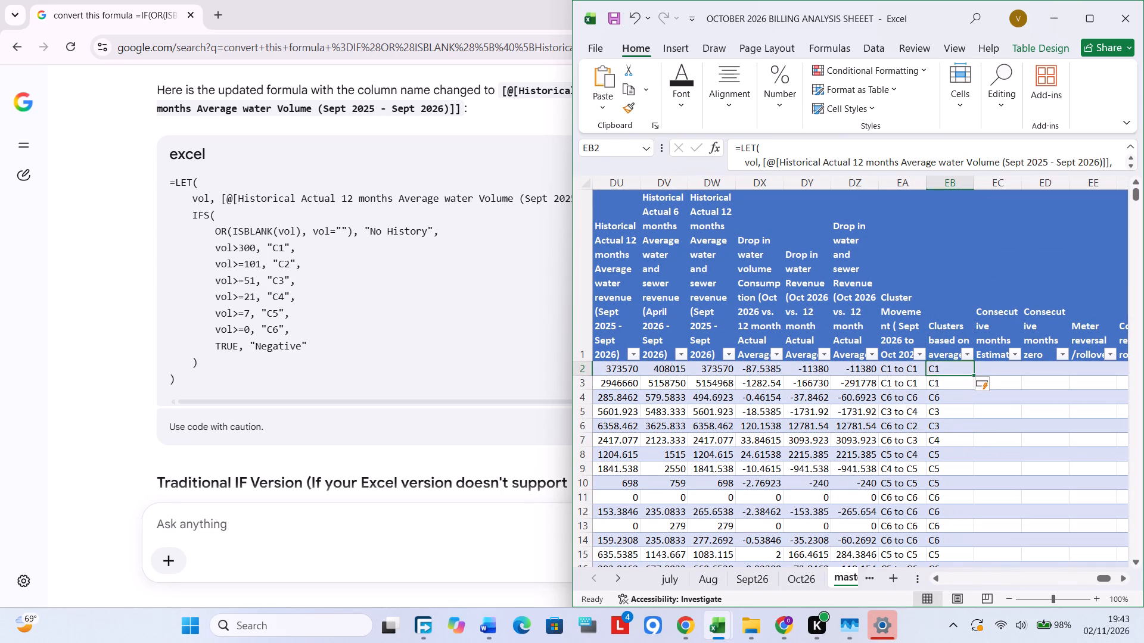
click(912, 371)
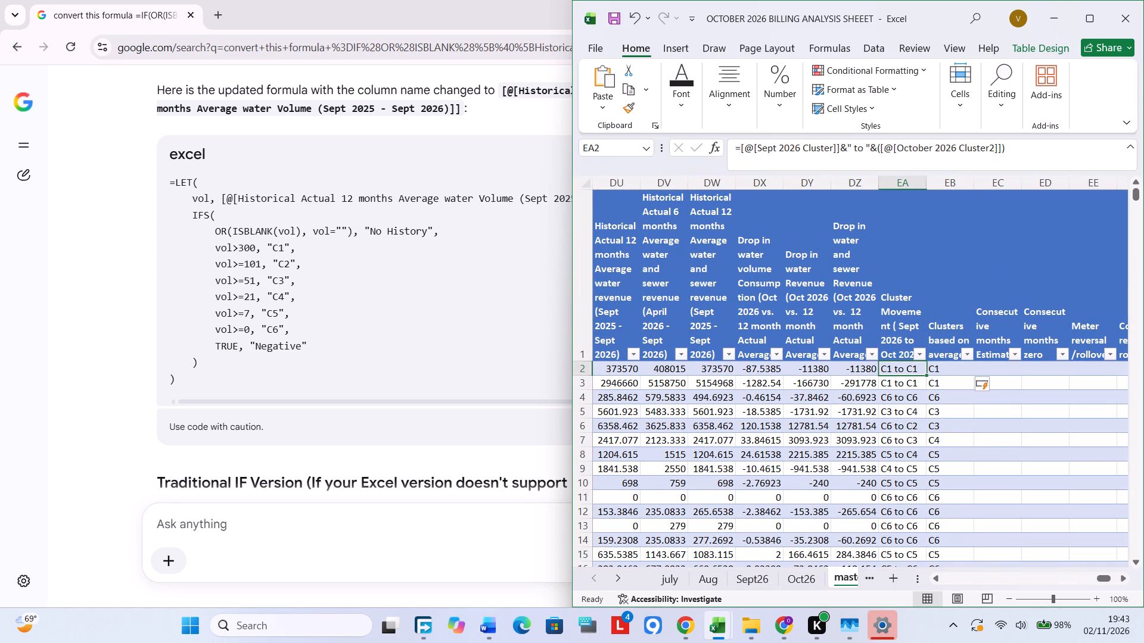
Switch to the September analysis workbook and copy the complete LET formula from DW2, the consecutive months estimate column of its Master table.
click(985, 368)
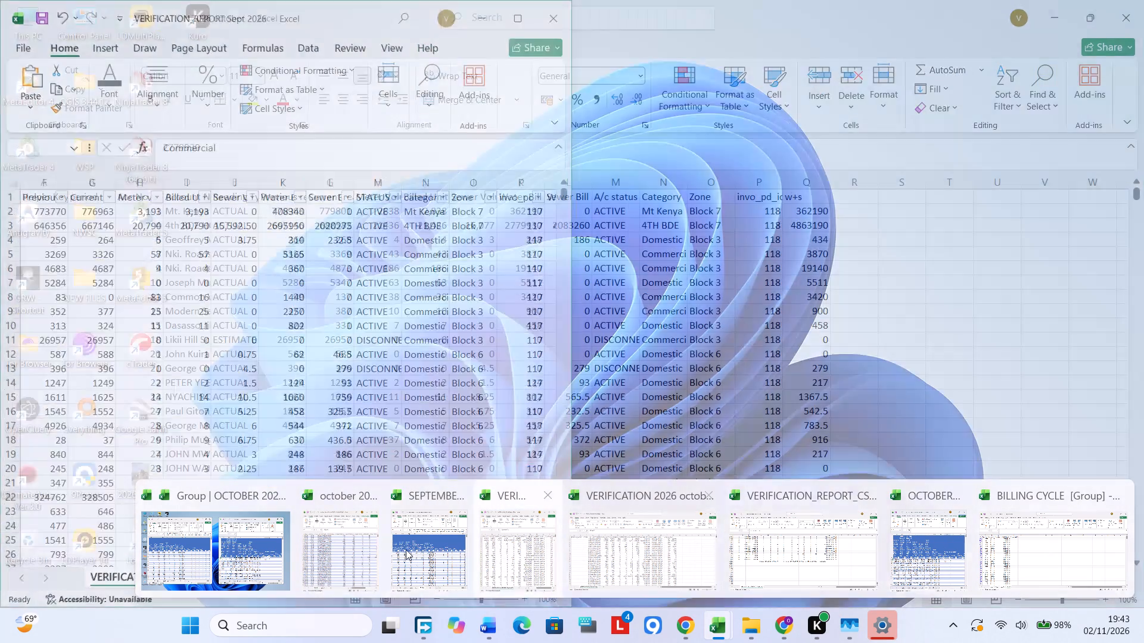
click(404, 551)
scroll(383, 347, left, 1)
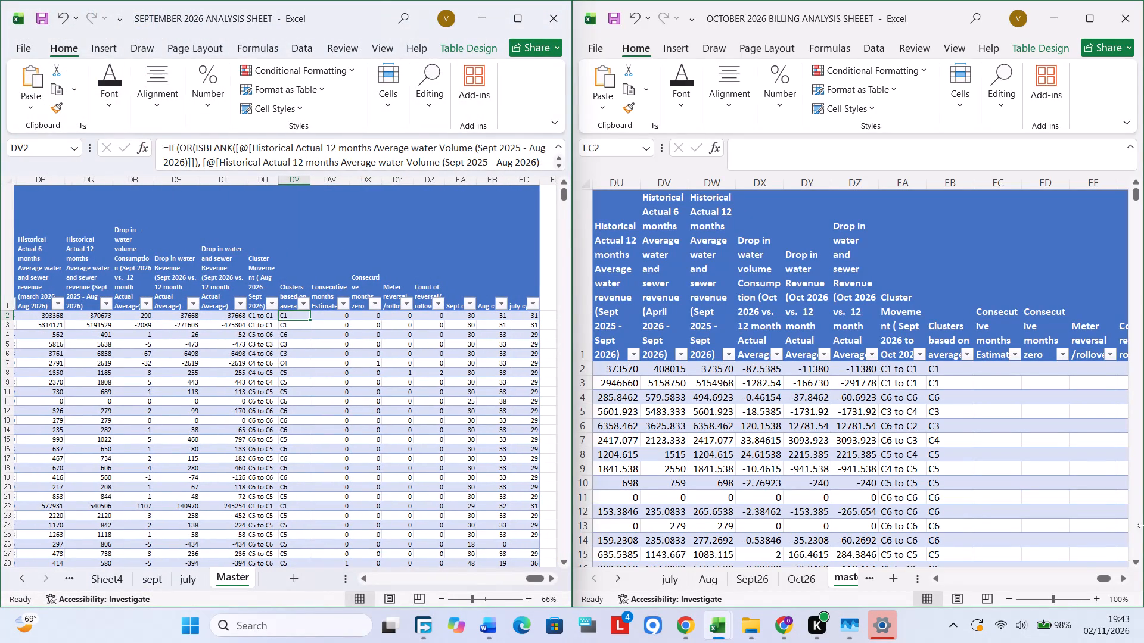
scroll(981, 447, left, 5)
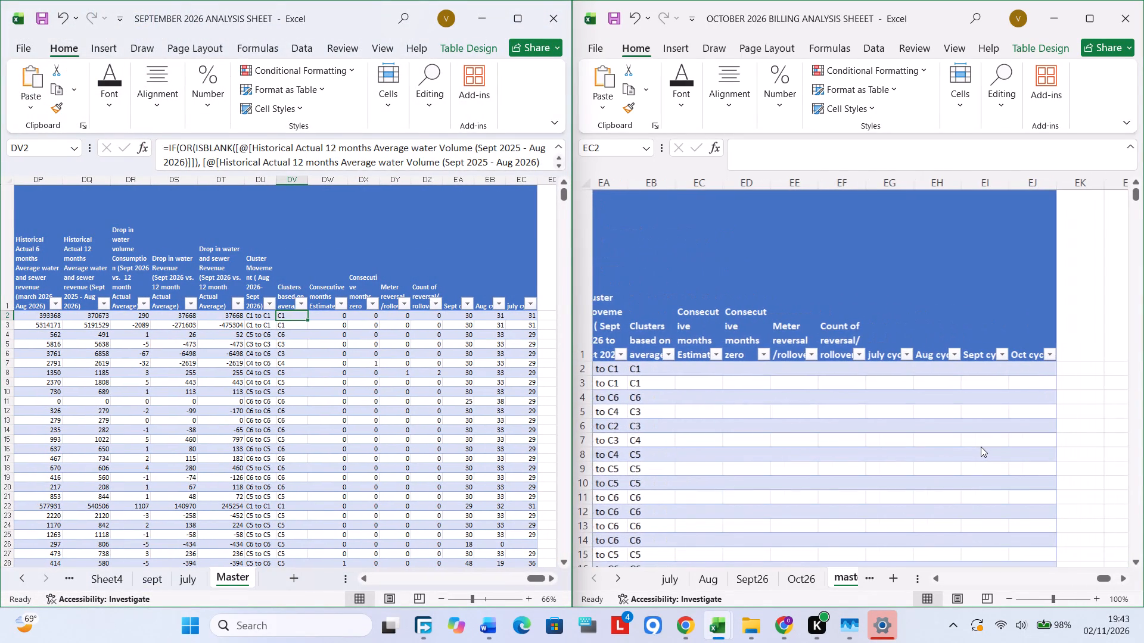
scroll(981, 447, left, 1)
click(324, 330)
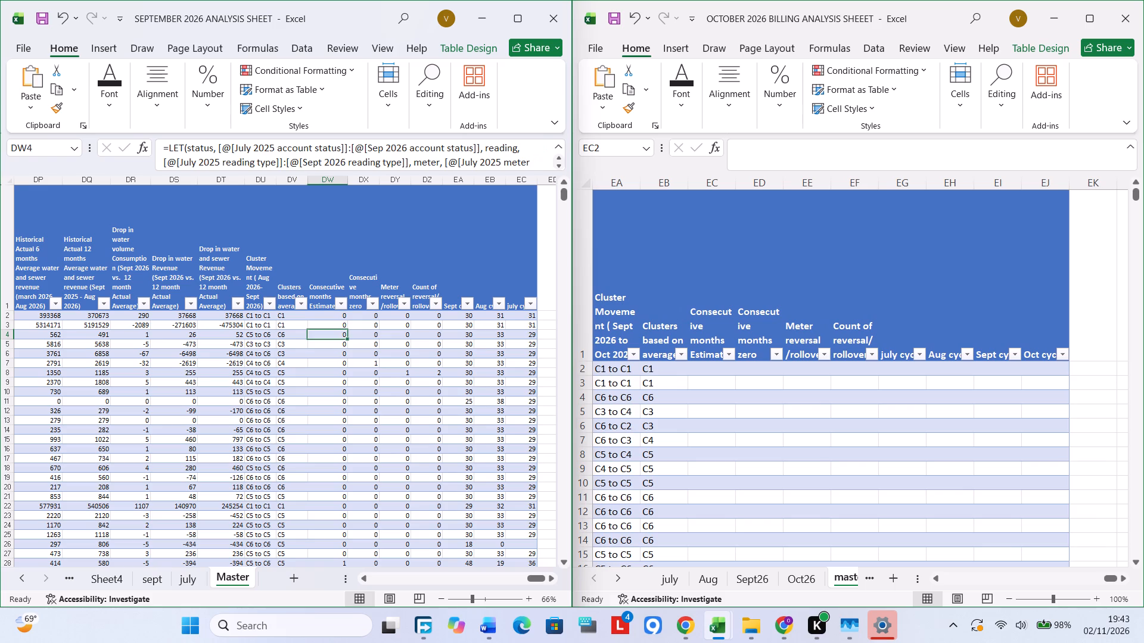
triple_click(329, 314)
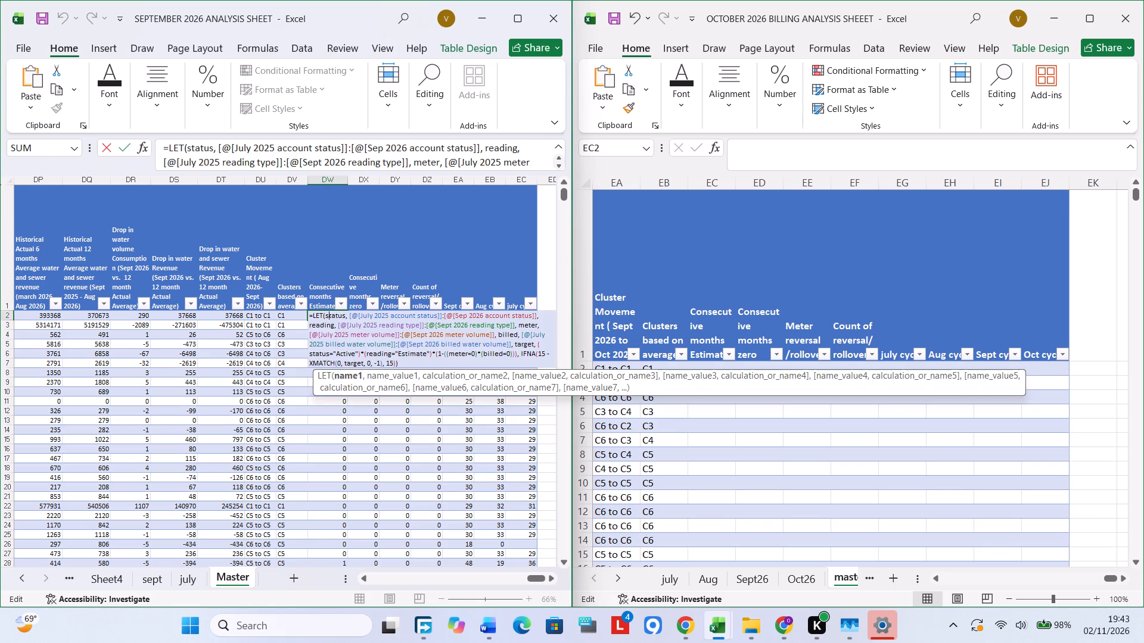
key(ctrl+a)
key(ctrl+c)
key(ctrl+c)
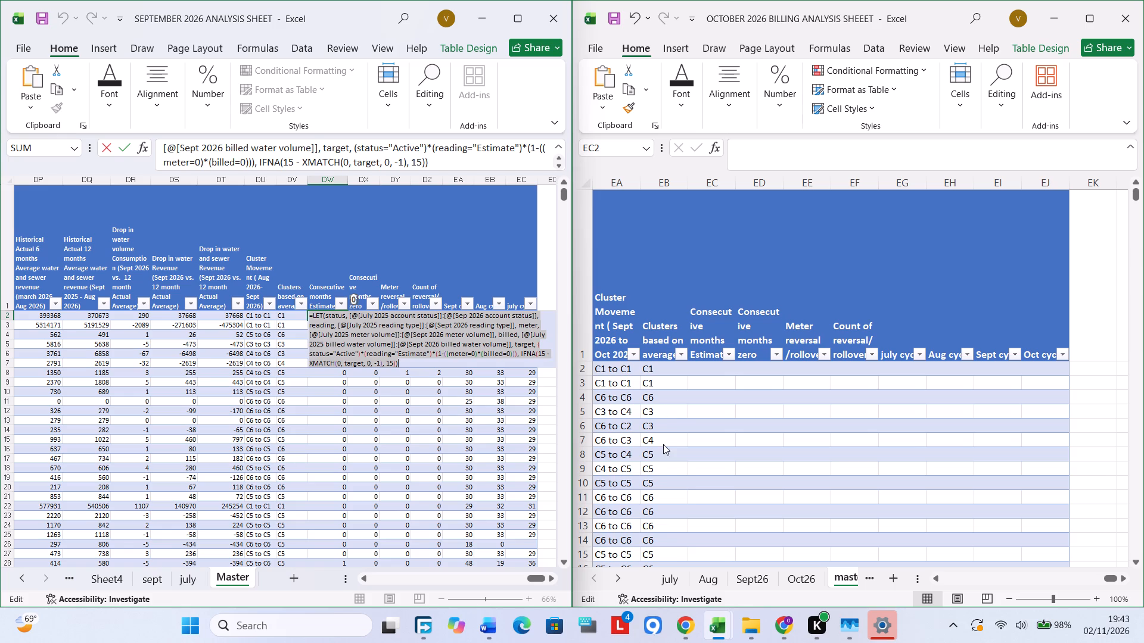
Paste the copied LET formula into EC2, the consecutive months estimate column of the October master table.
click(711, 386)
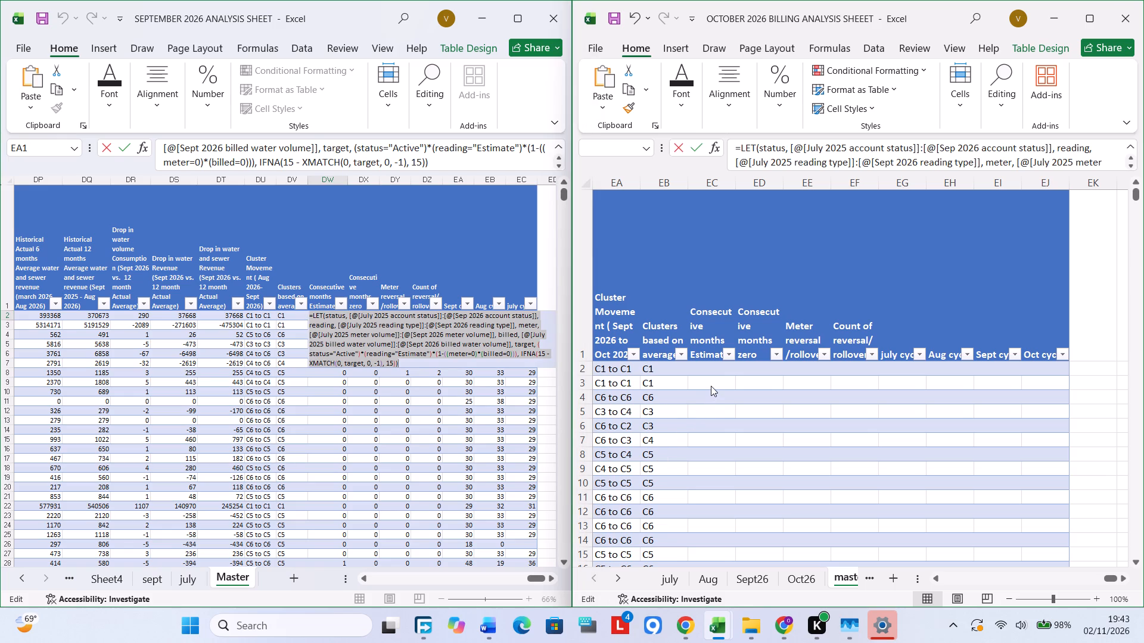
key(Escape)
click(711, 370)
double_click(711, 369)
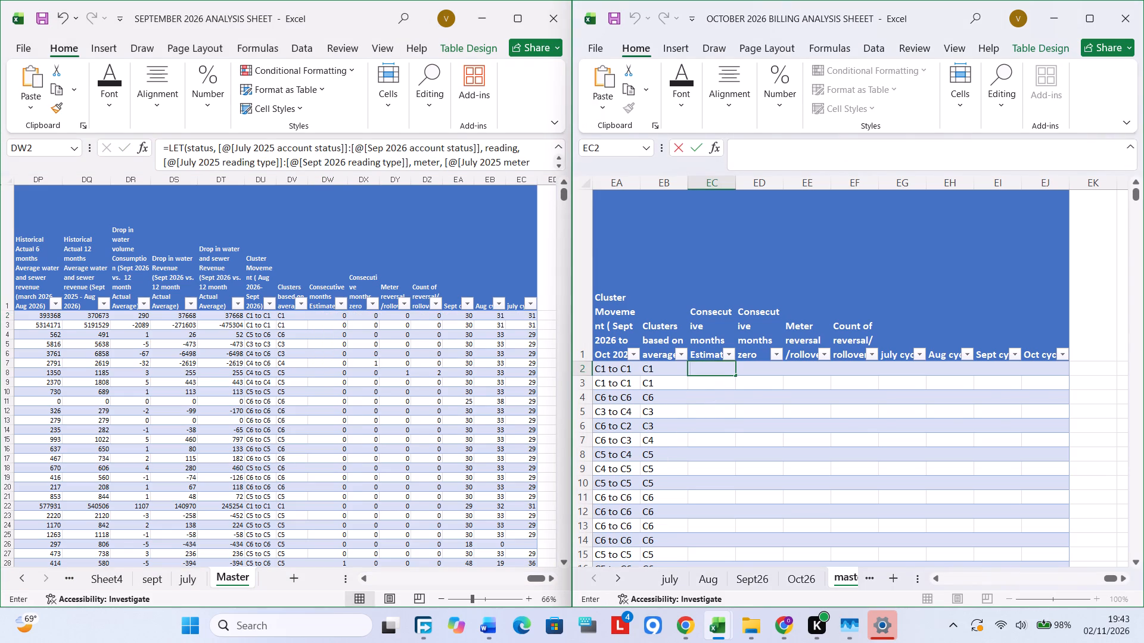
key(ctrl+v)
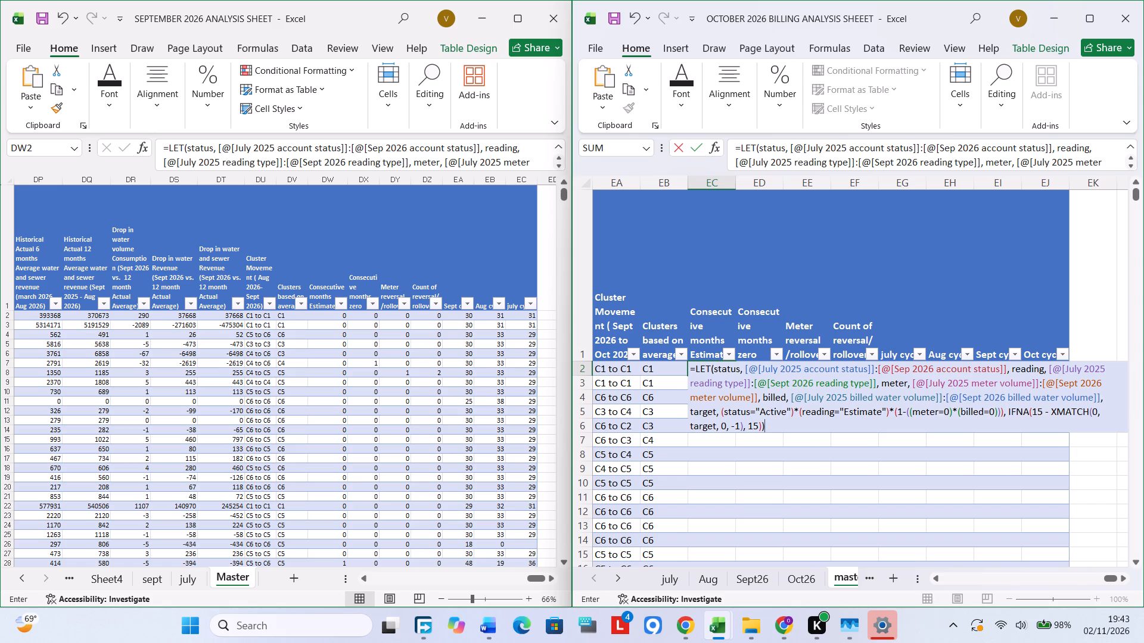
In the EC2 formula, change the end column of the status range to Oct 2026 account status.
click(907, 369)
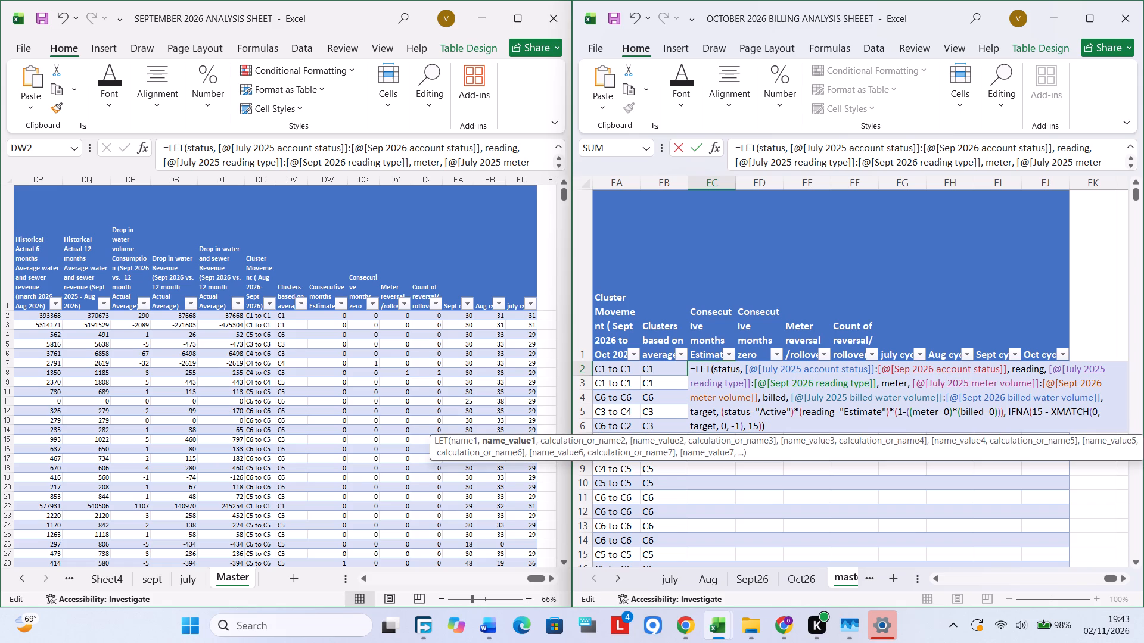
key(BackSpace)
key(BackSpace)
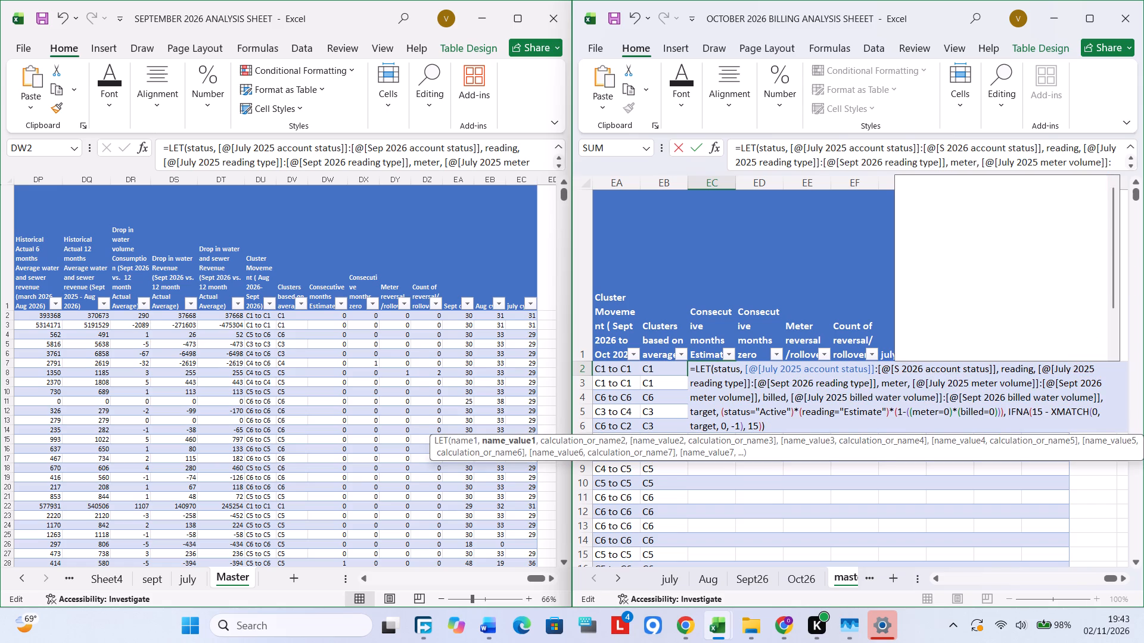
key(BackSpace)
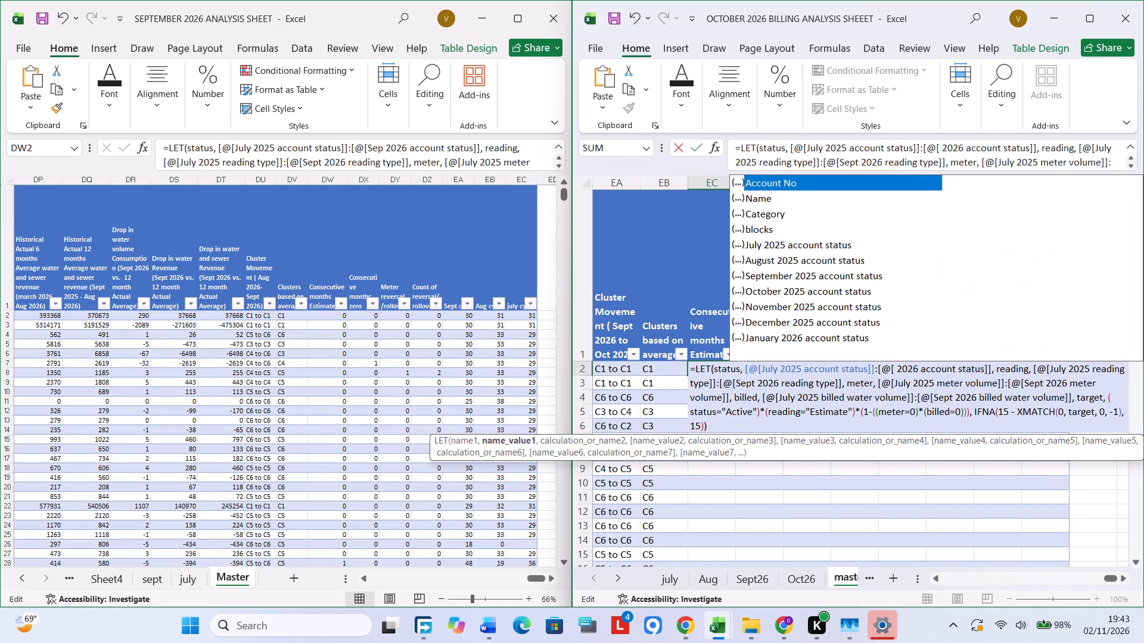
text(oct)
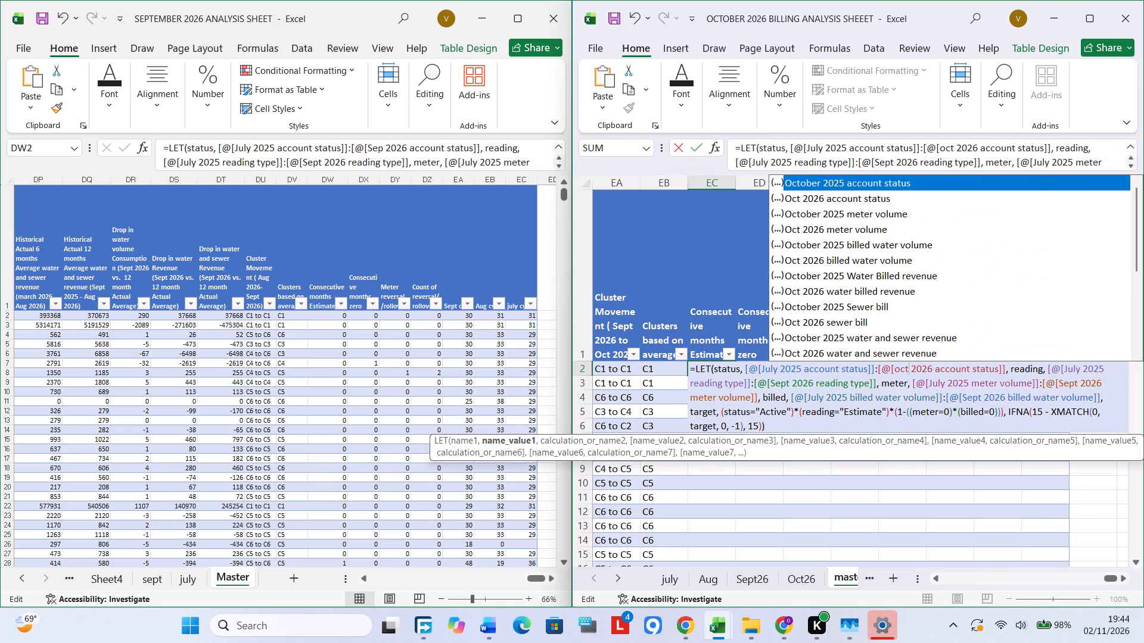
double_click(835, 196)
double_click(841, 199)
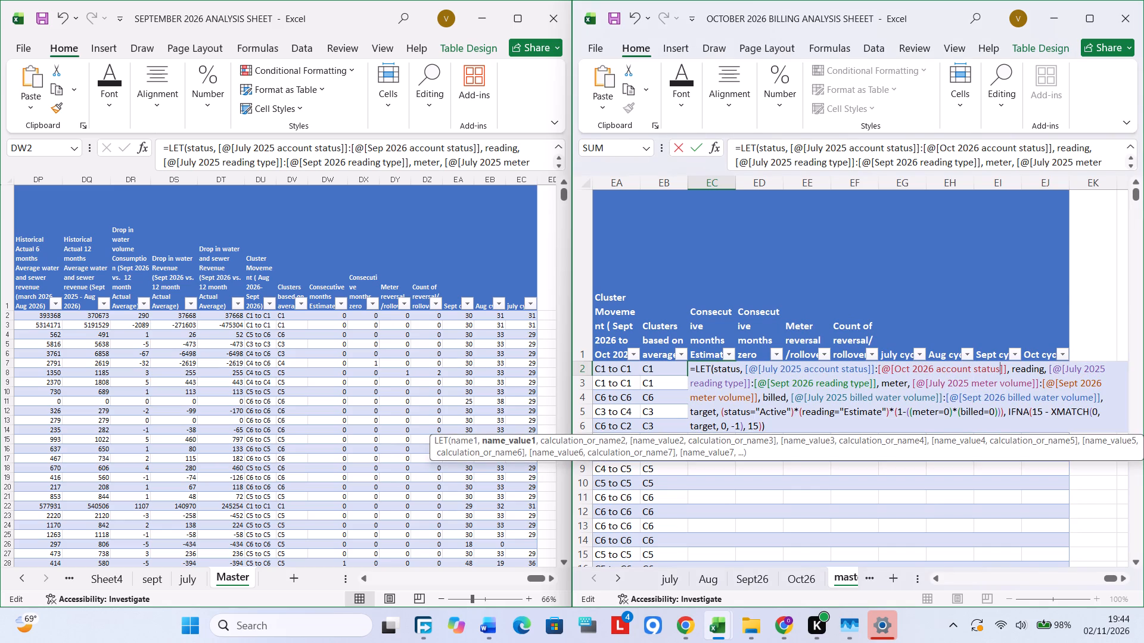
drag(999, 370, 920, 370)
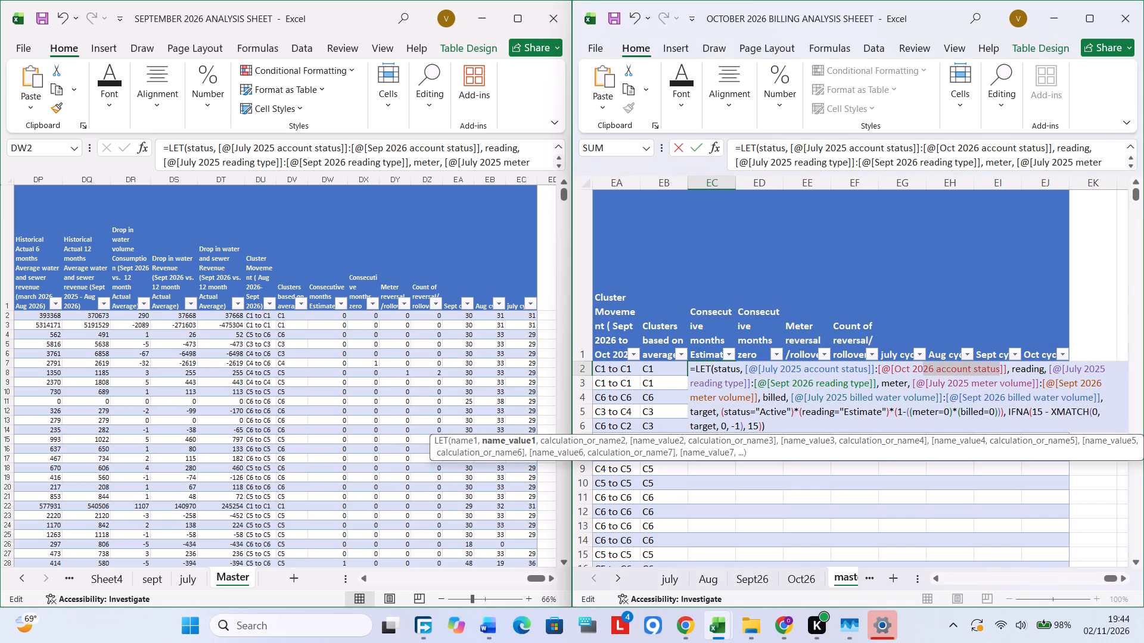
drag(920, 370, 901, 373)
In the EC2 formula, change the end column of the reading range to Oct 2026 reading type.
click(822, 378)
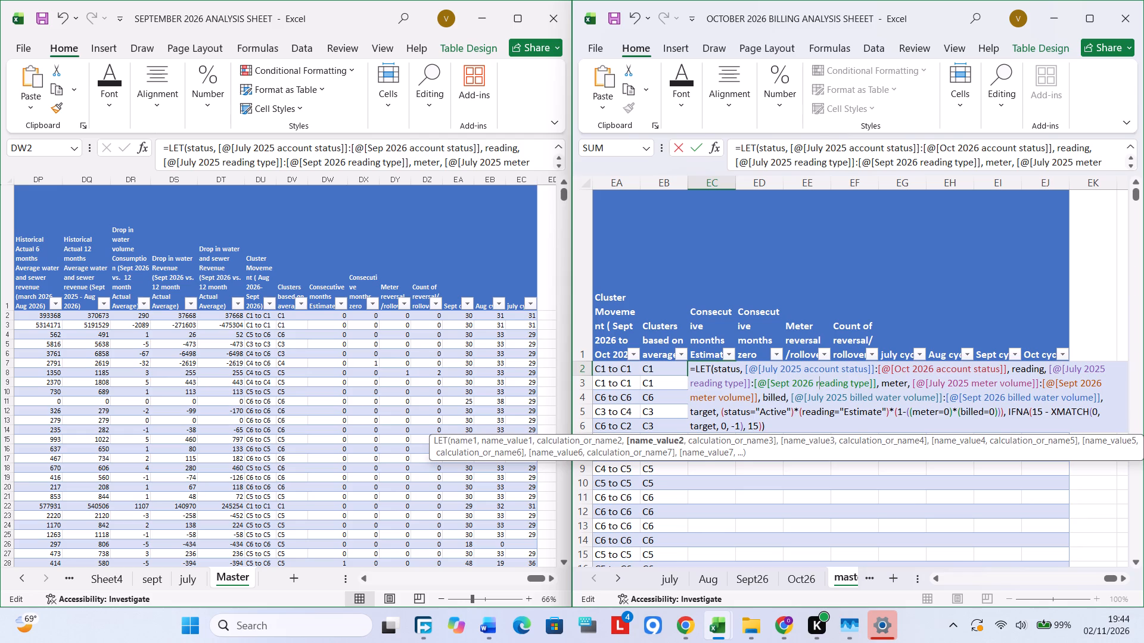
click(789, 387)
key(BackSpace)
key(BackSpace)
key(BackSpace)
key(BackSpace)
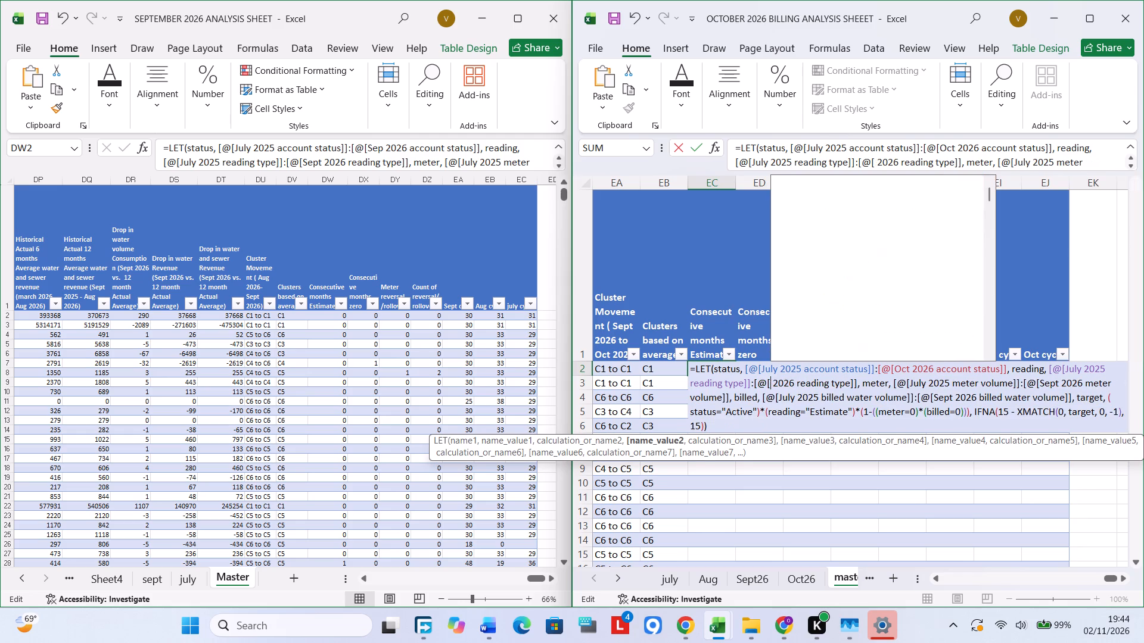
key(o)
text(ct)
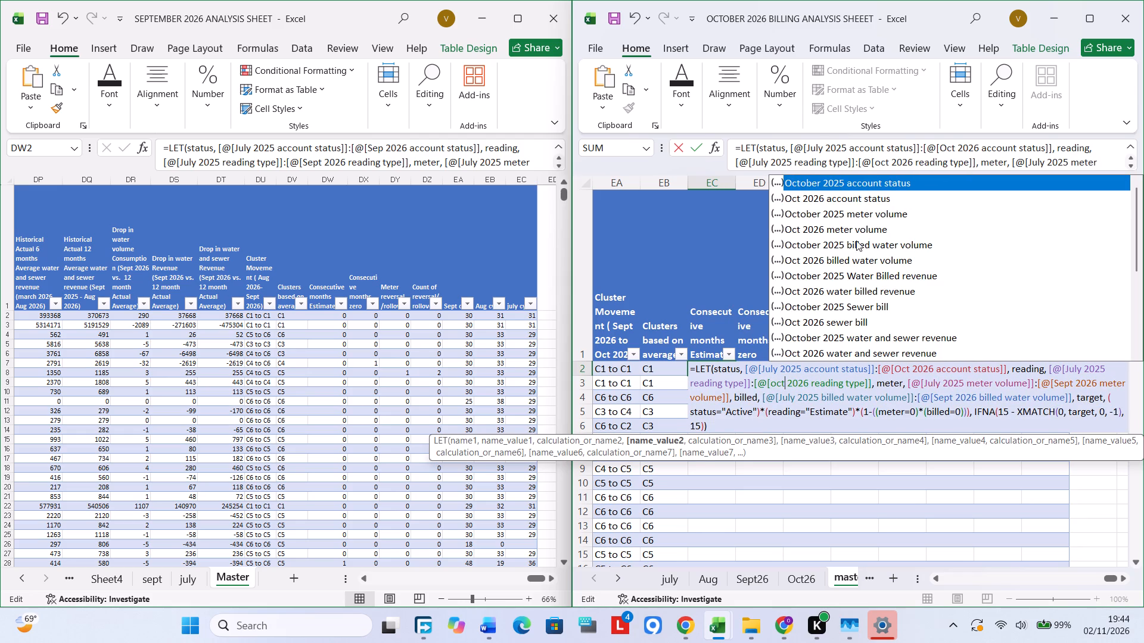
scroll(854, 314, down, 1)
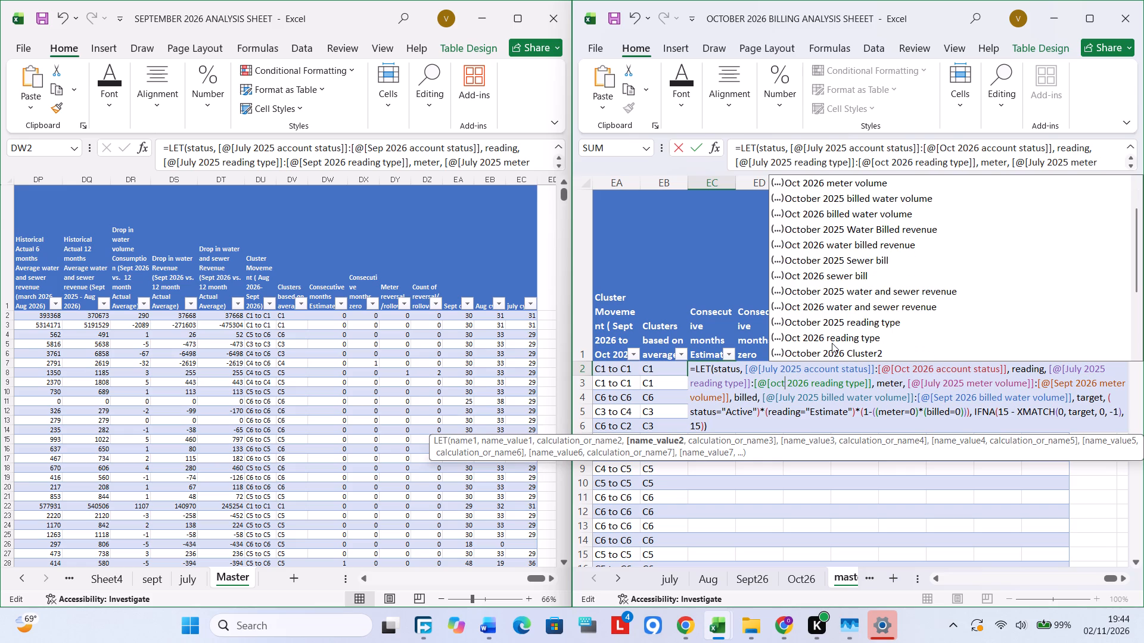
double_click(830, 334)
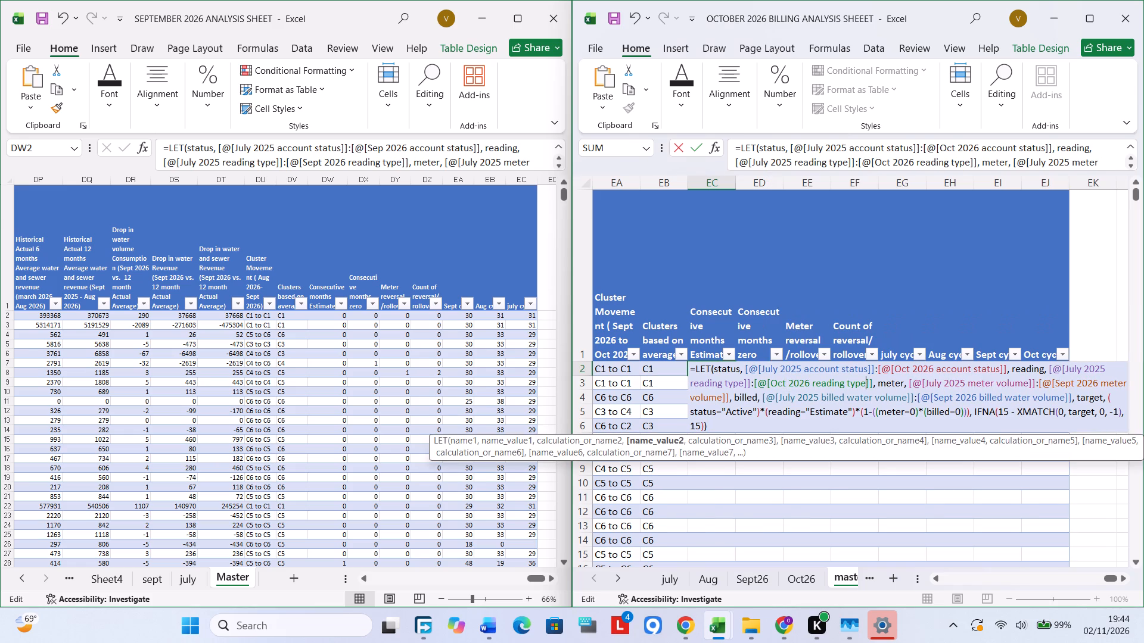
In the EC2 formula, change the end column of the meter range to October 2025 meter volume.
click(947, 389)
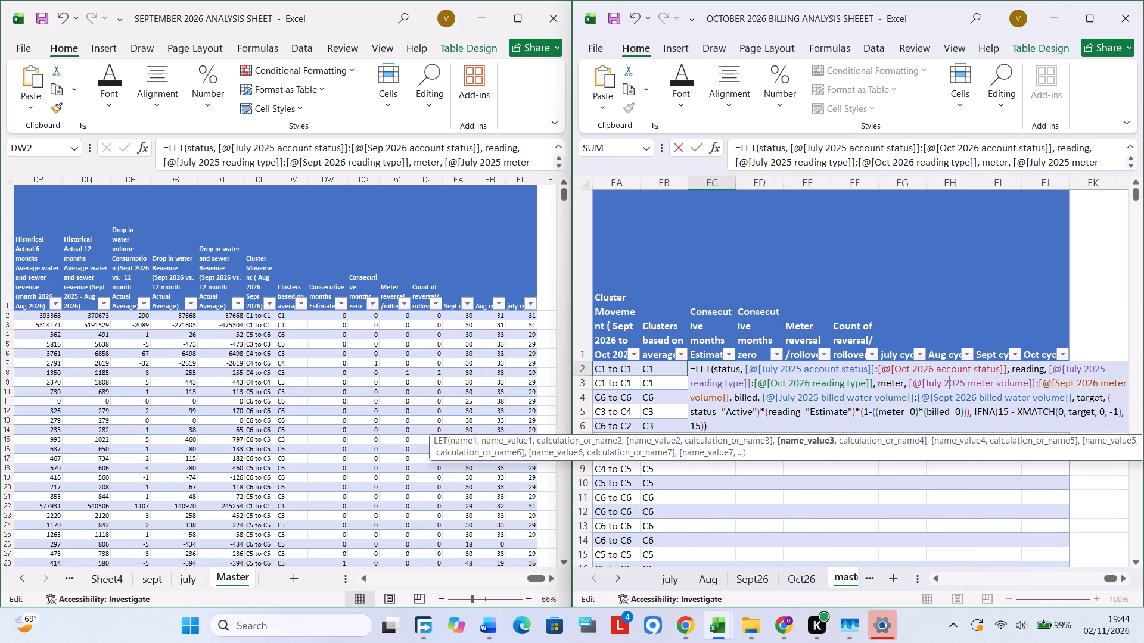
click(1074, 382)
key(BackSpace)
key(BackSpace)
key(BackSpace)
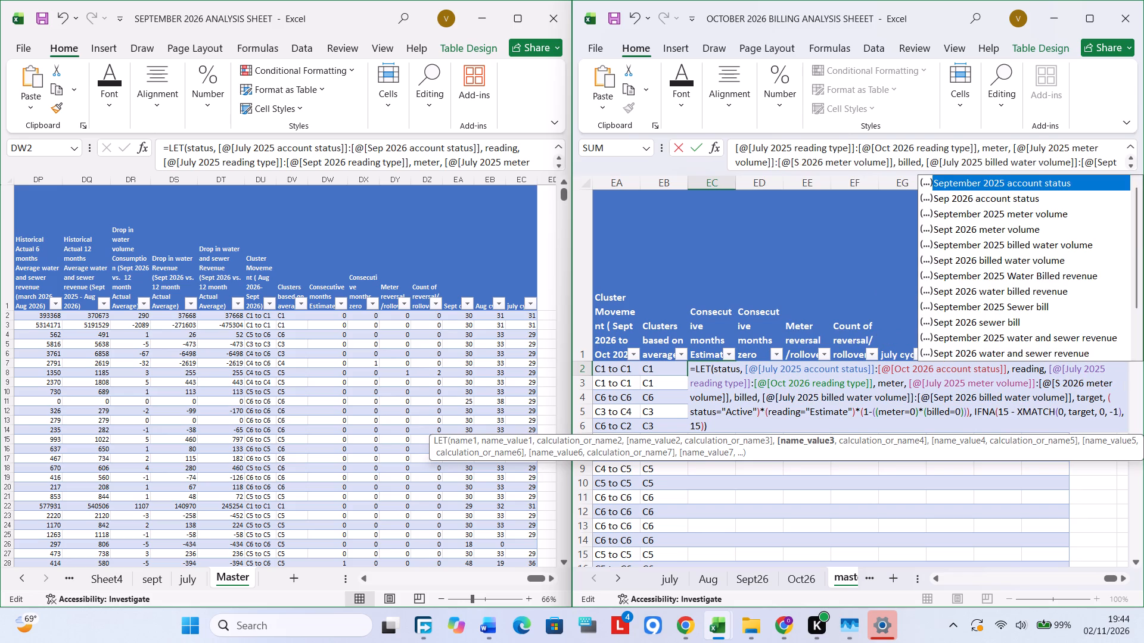
key(BackSpace)
text(ct)
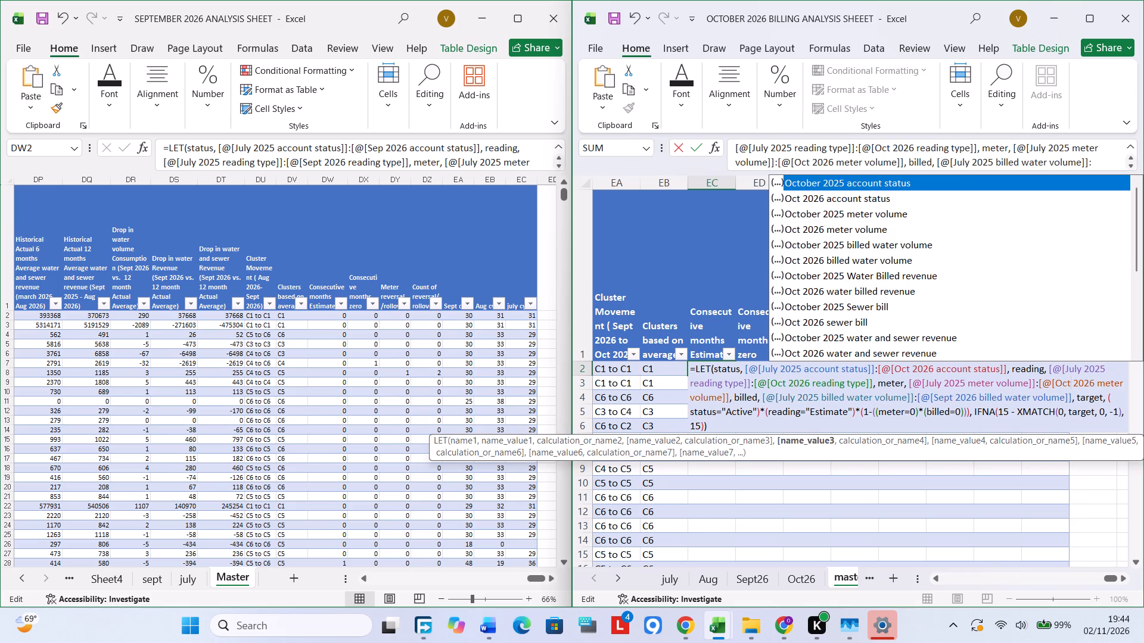
double_click(882, 213)
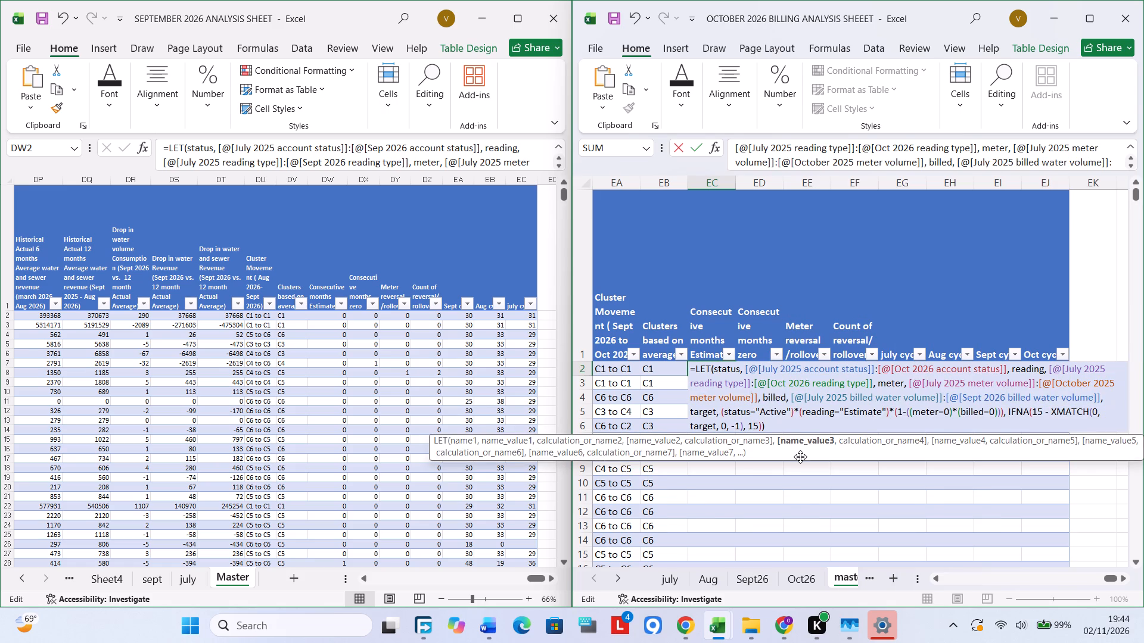
In the EC2 formula, change the end column of the billed range to Oct 2026 billed water volume and commit the formula.
click(980, 402)
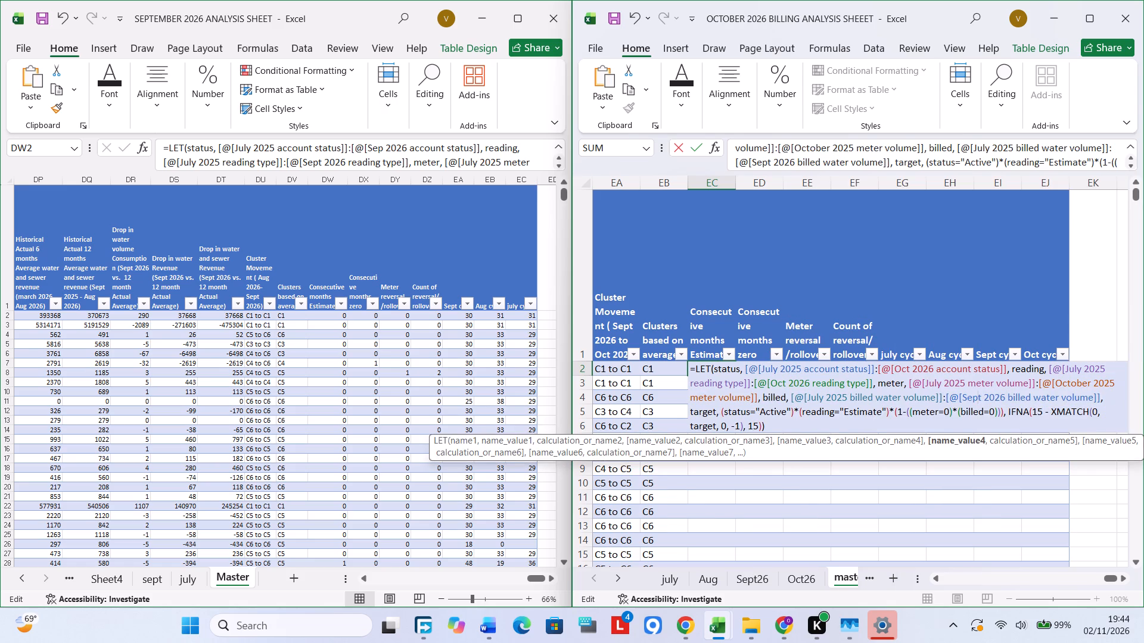
key(Right)
key(BackSpace)
key(BackSpace)
key(BackSpace)
key(BackSpace)
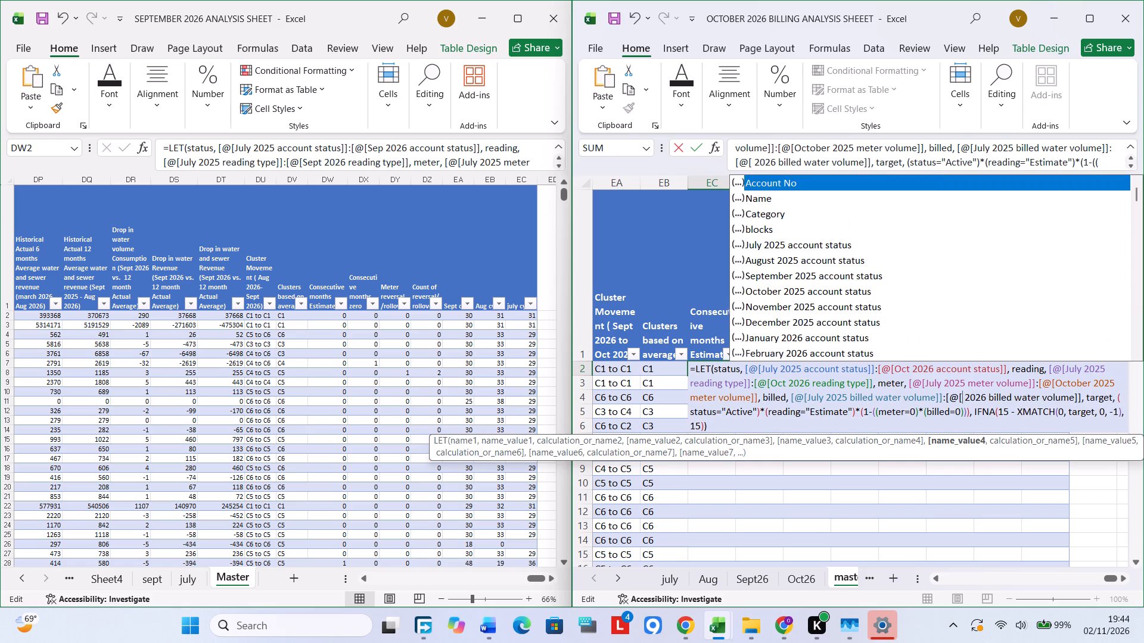
text(ct)
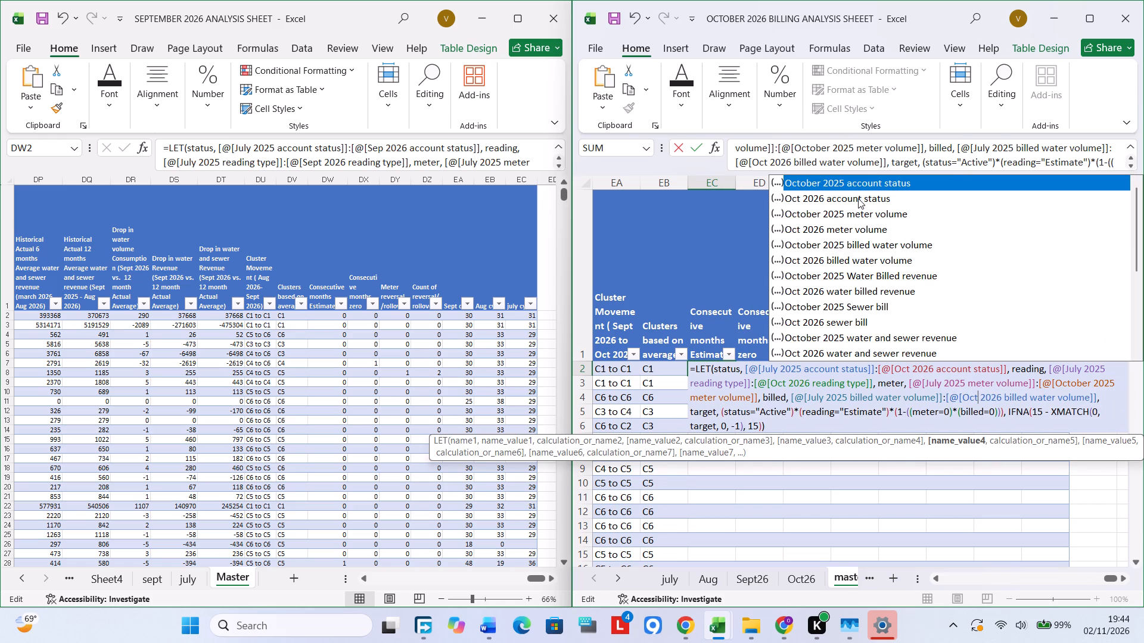
double_click(839, 258)
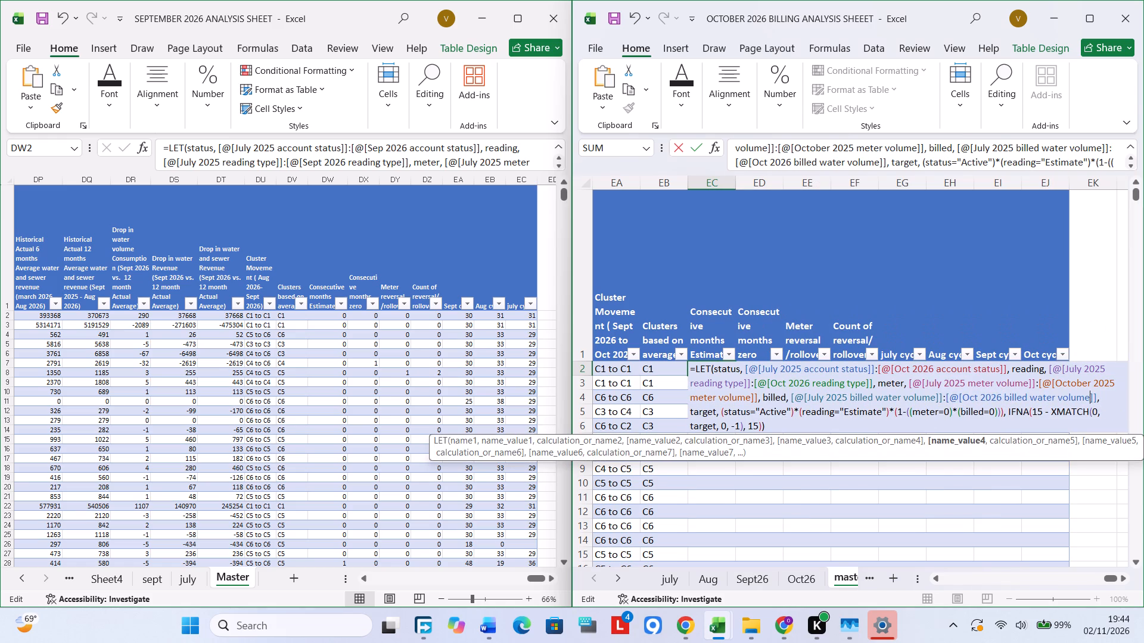
key(Return)
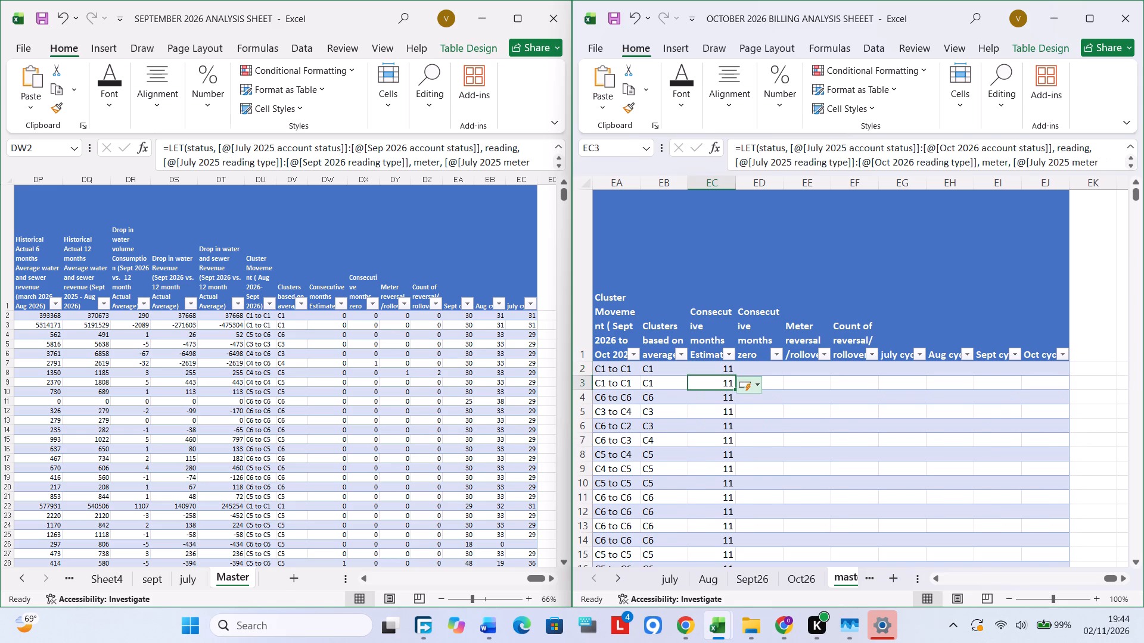
Check the EC2 formula's ranges and look through the monthly reading type columns of the October master table.
click(707, 369)
double_click(707, 369)
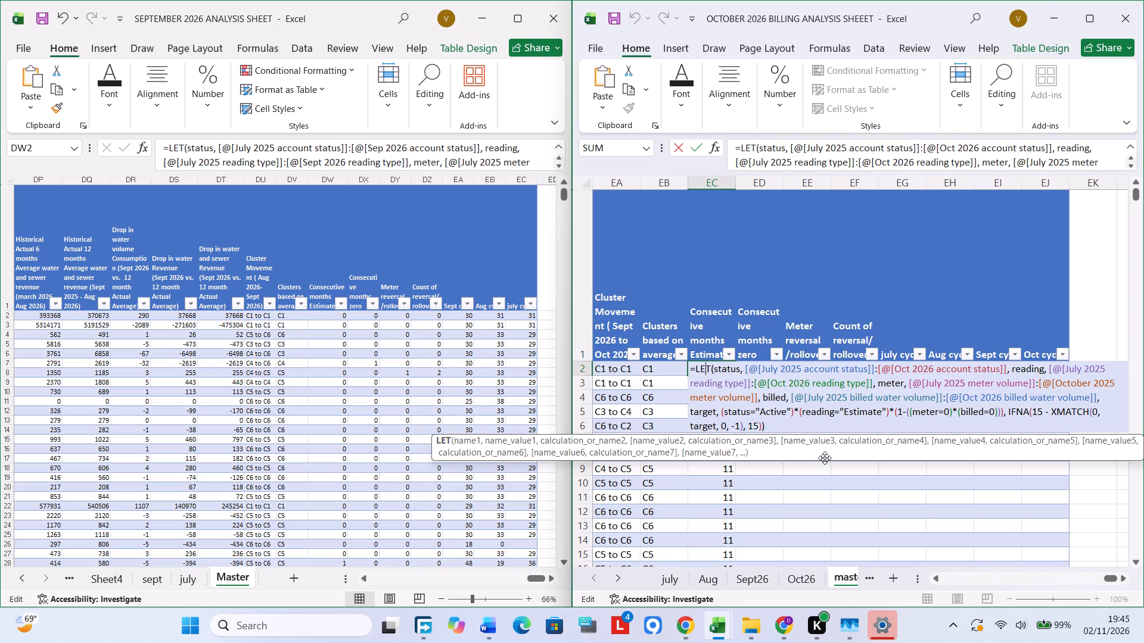
click(779, 492)
scroll(779, 492, right, 4)
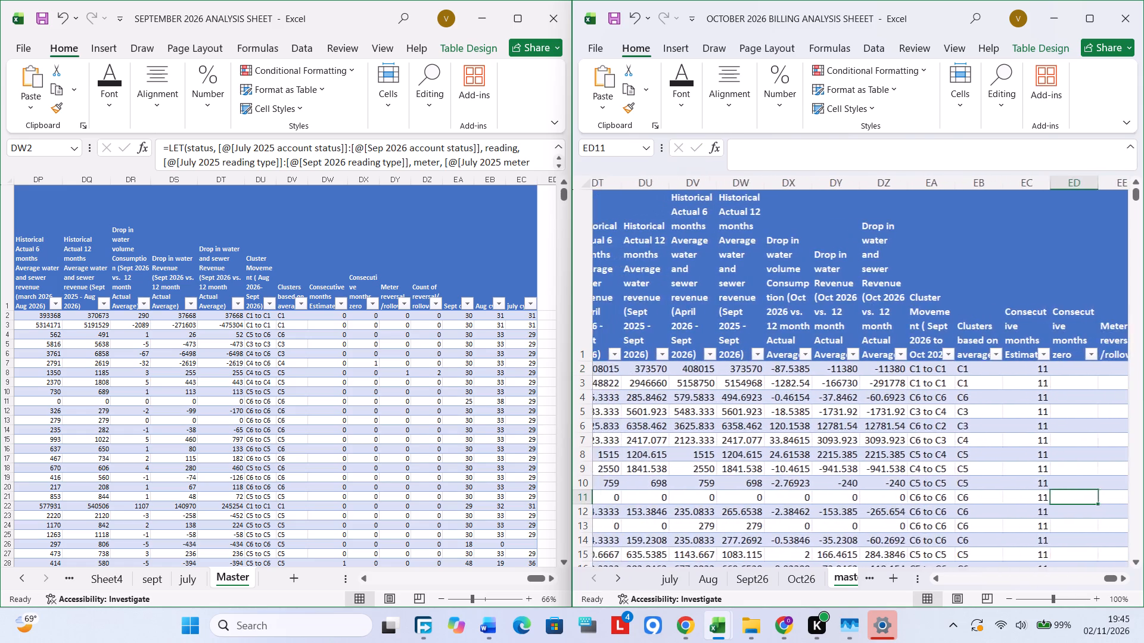
scroll(779, 492, right, 6)
scroll(779, 492, left, 2)
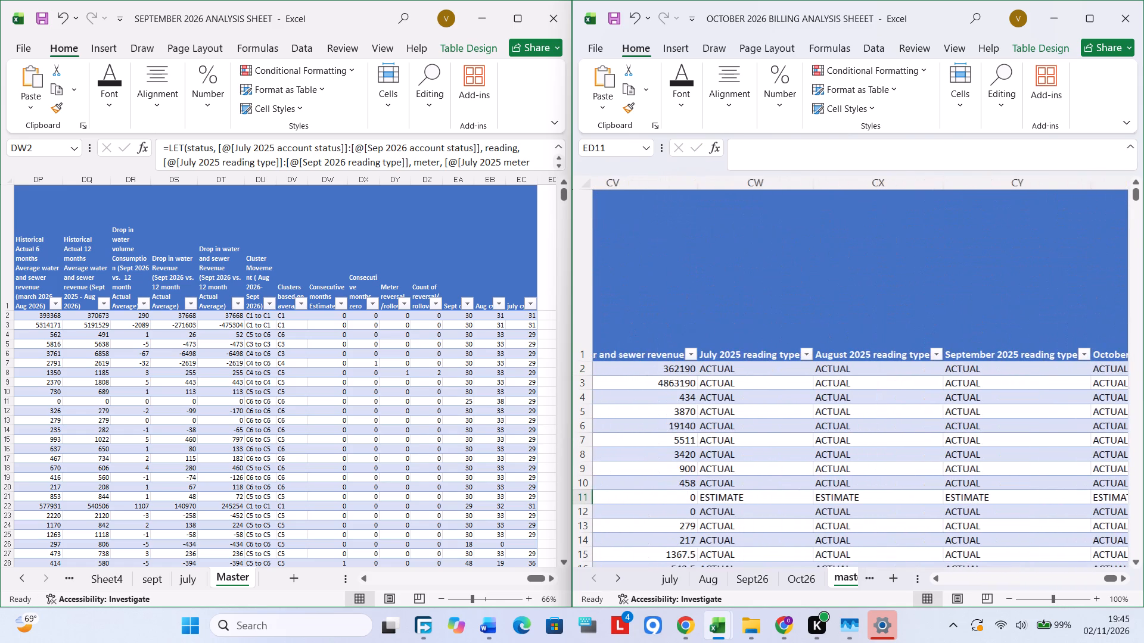
scroll(779, 492, left, 8)
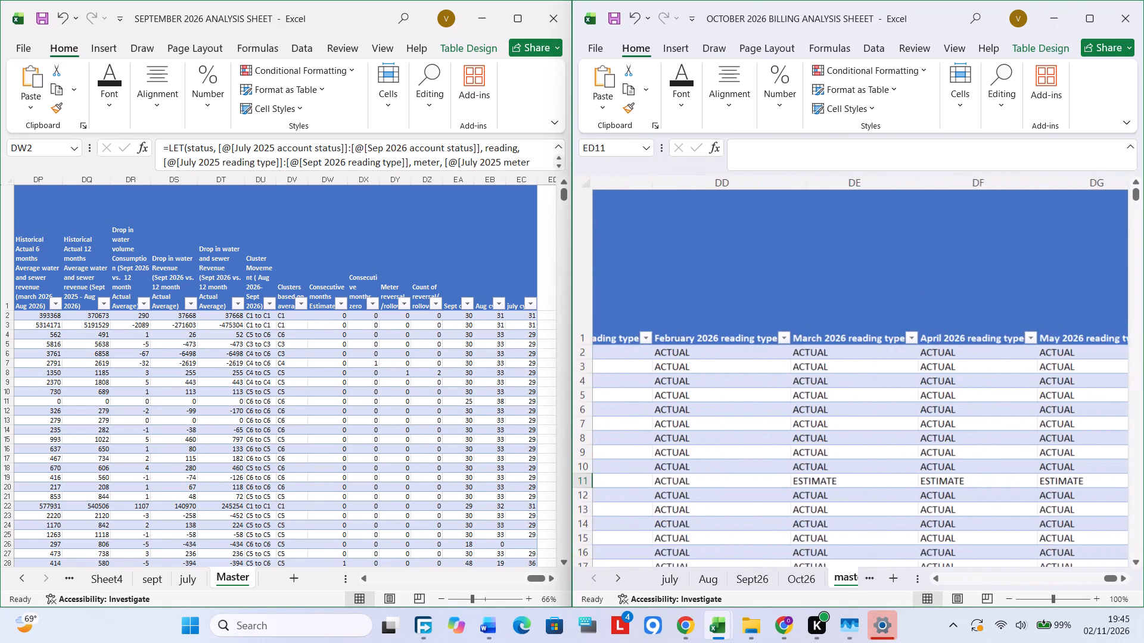
scroll(779, 492, left, 6)
scroll(779, 492, right, 1)
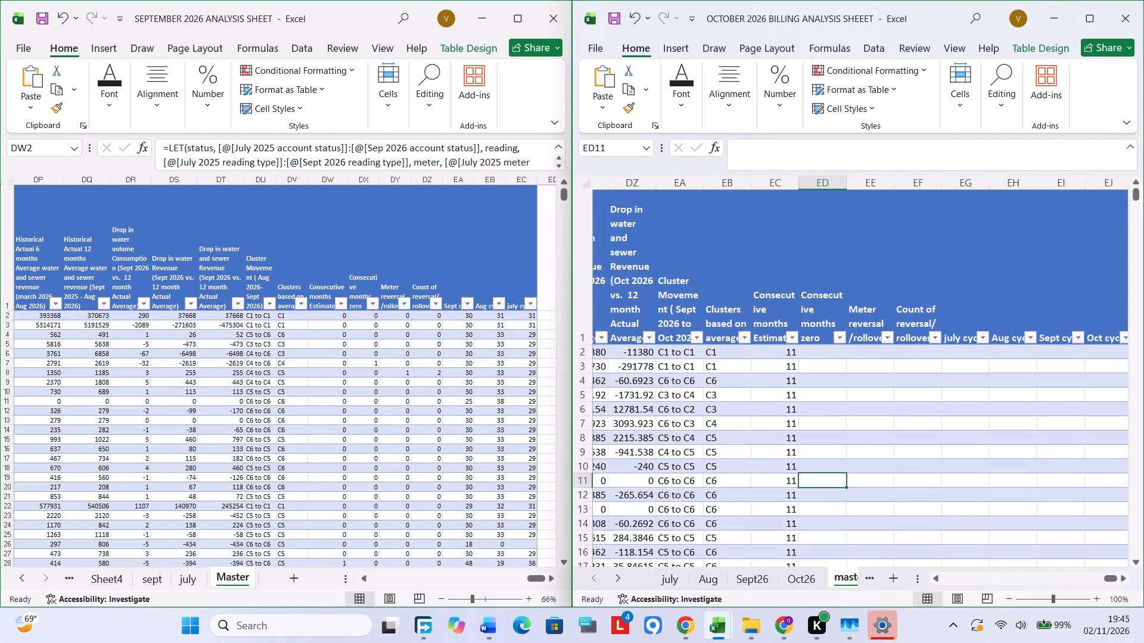
In the EC2 formula, replace the meter range's end column with Oct 2026 meter volume and commit the formula.
click(773, 364)
double_click(766, 366)
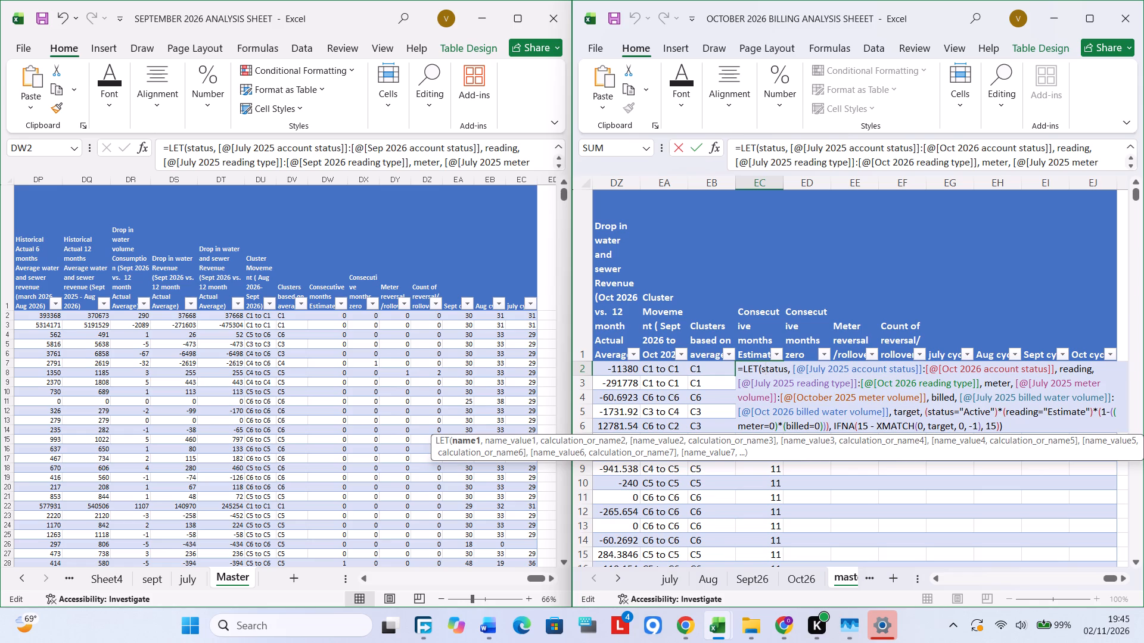
click(918, 395)
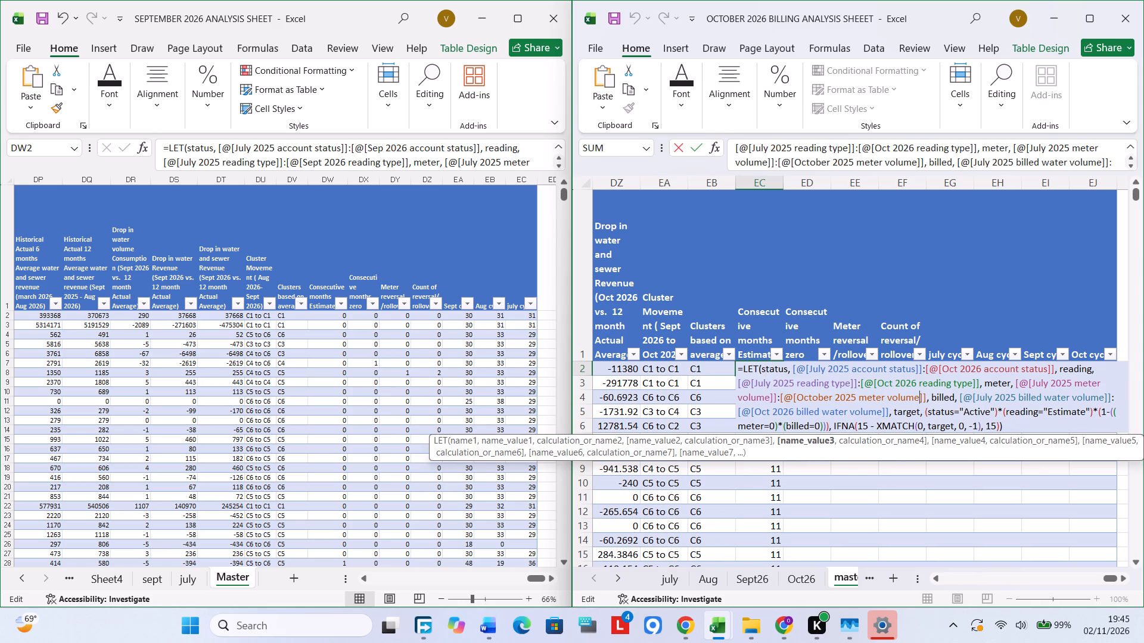
key(Left)
key(Left)
key(Left)
key(Left)
key(Left)
key(Left)
key(Left)
key(Left)
key(Left)
key(Left)
key(Left)
key(Left)
key(Left)
key(Left)
key(Left)
key(Left)
key(Left)
key(Left)
key(Left)
key(Right)
key(Right)
key(Left)
key(BackSpace)
key(BackSpace)
key(BackSpace)
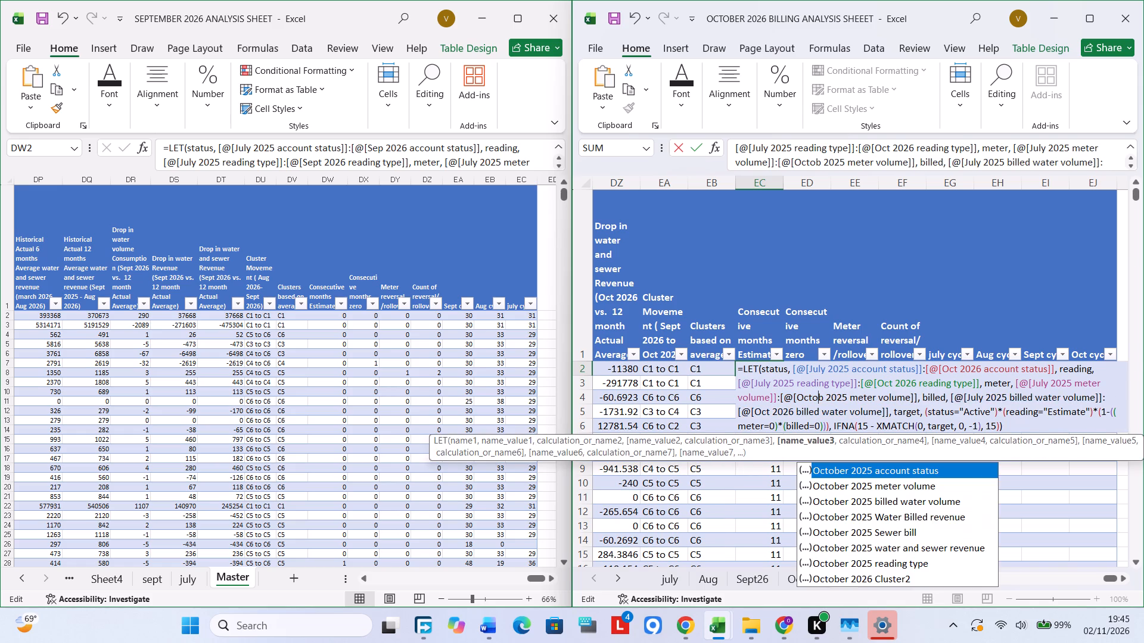
key(BackSpace)
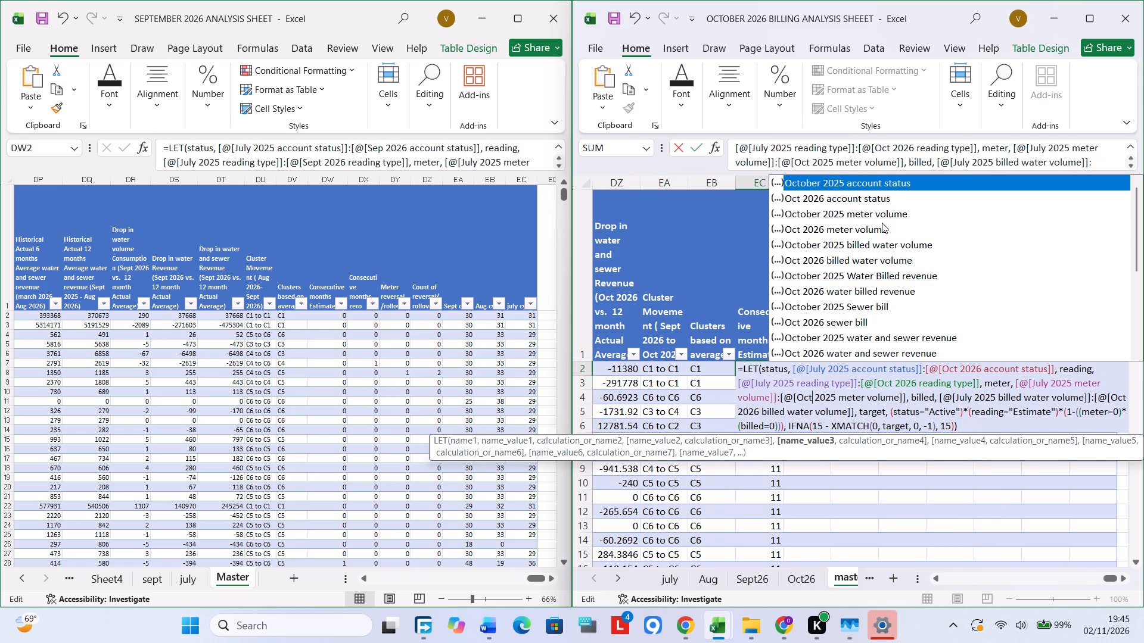
click(831, 229)
double_click(831, 229)
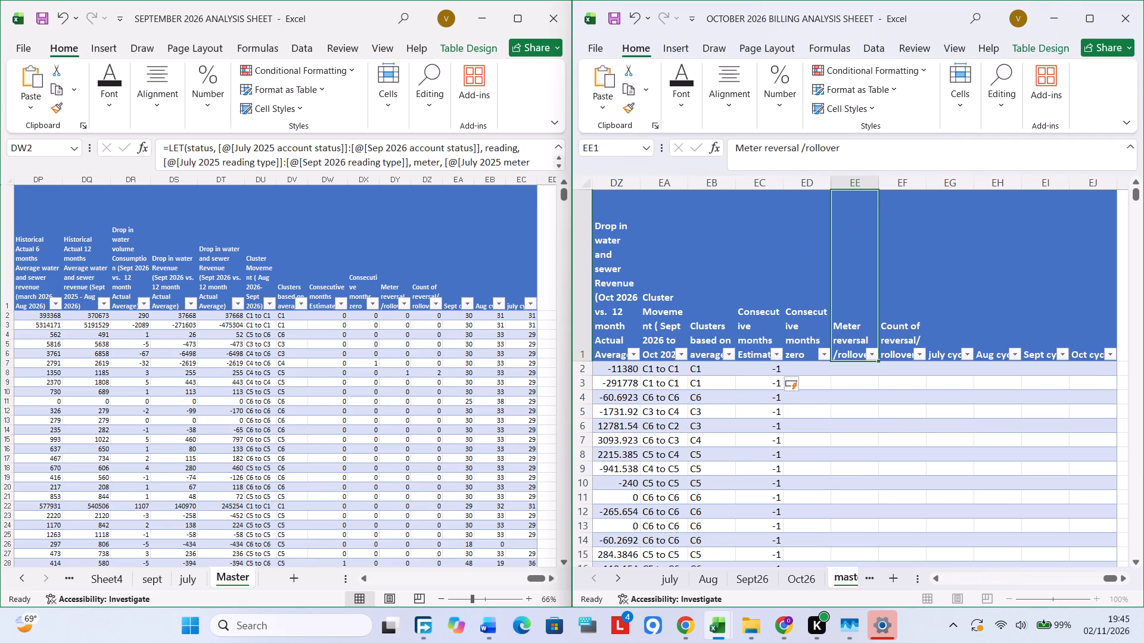
Review the EC2 formula and the distinct filter values of the consecutive months estimate column.
click(755, 379)
click(763, 371)
double_click(763, 369)
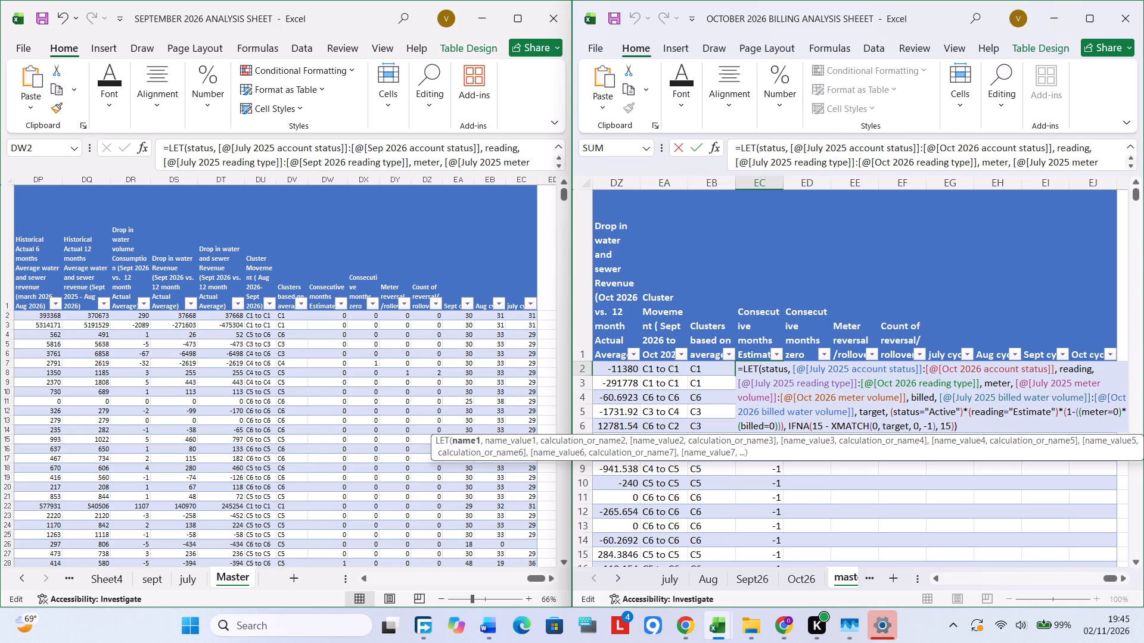
key(Escape)
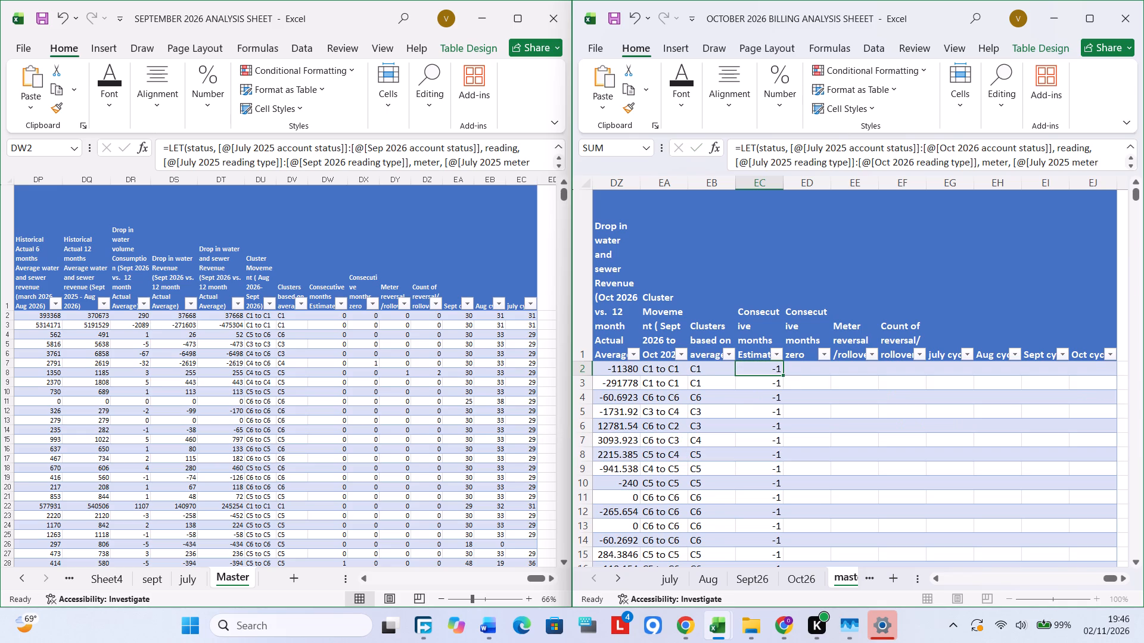
click(773, 395)
click(771, 357)
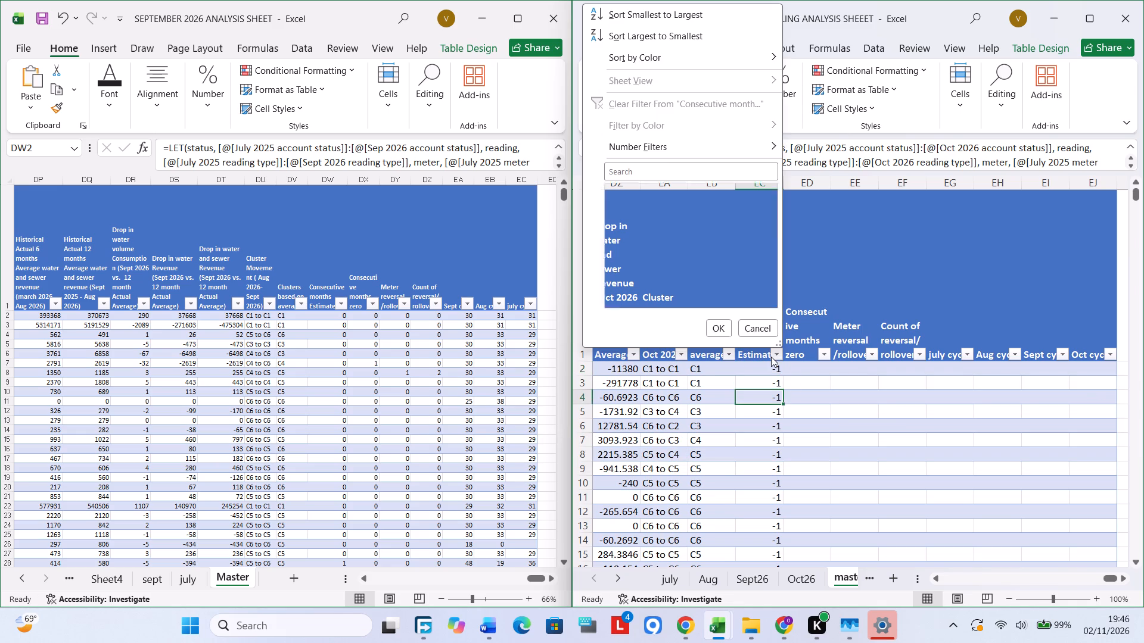
scroll(656, 267, down, 3)
scroll(654, 267, up, 2)
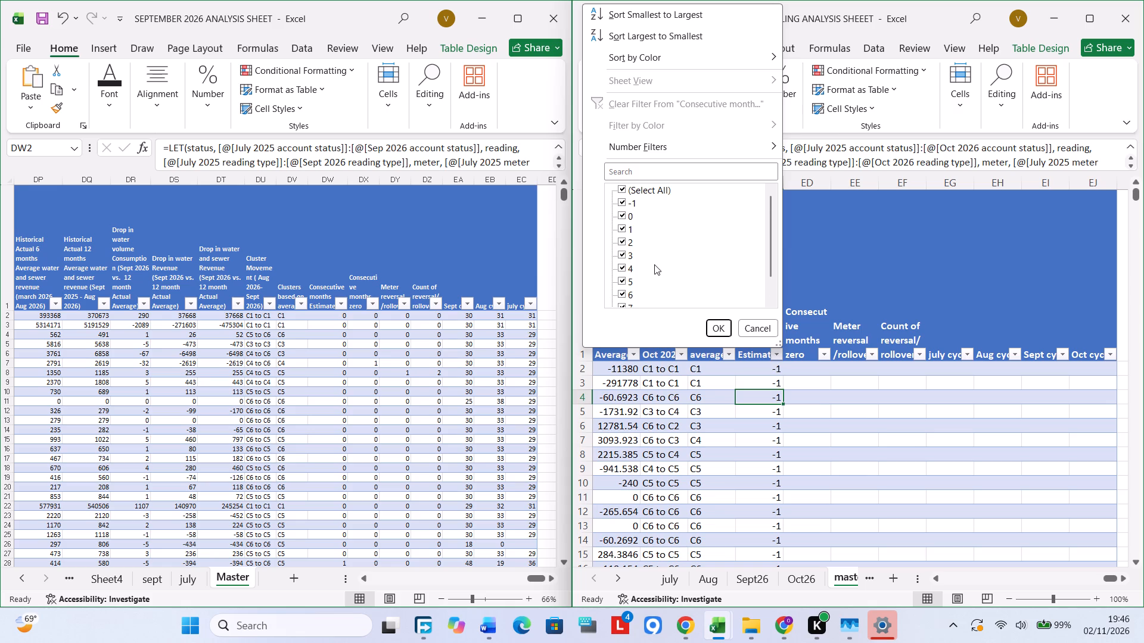
key(Escape)
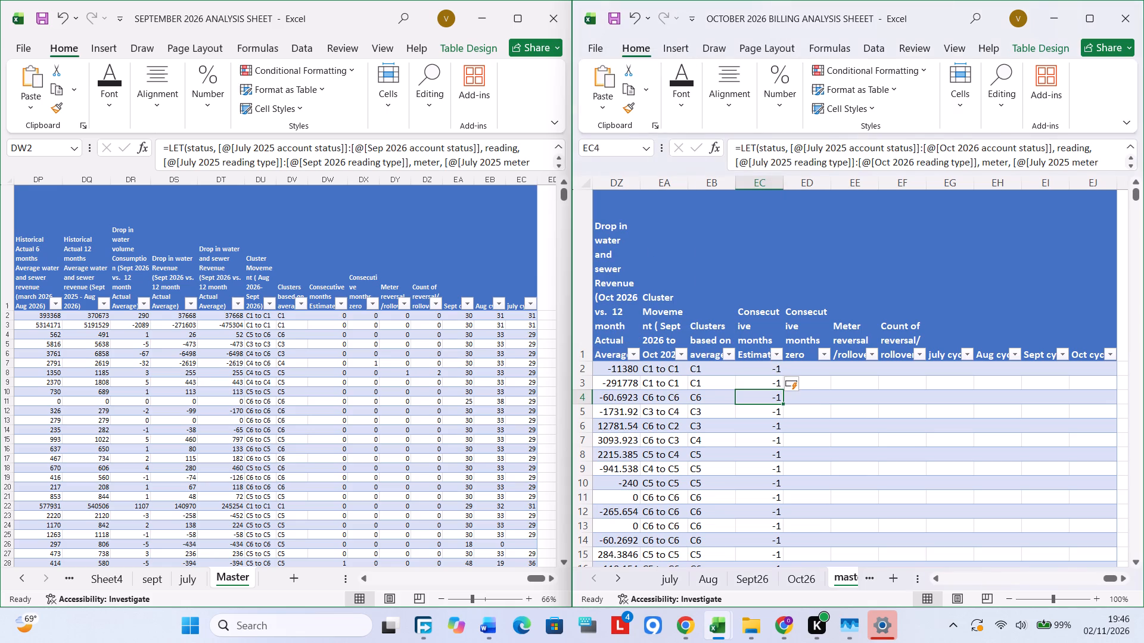
double_click(770, 367)
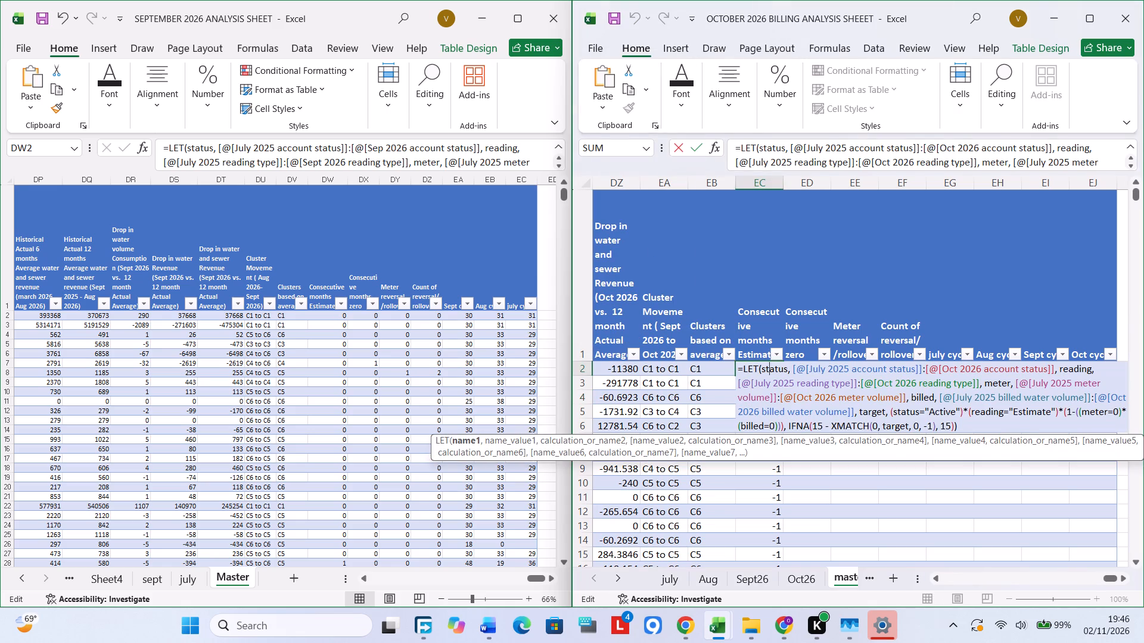
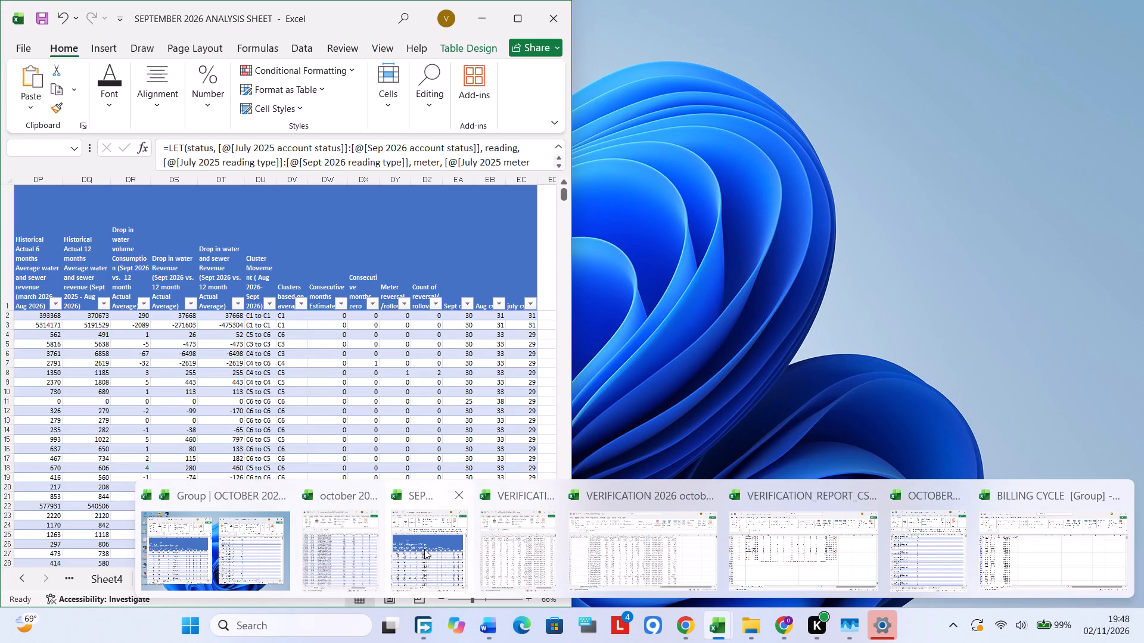
click(424, 549)
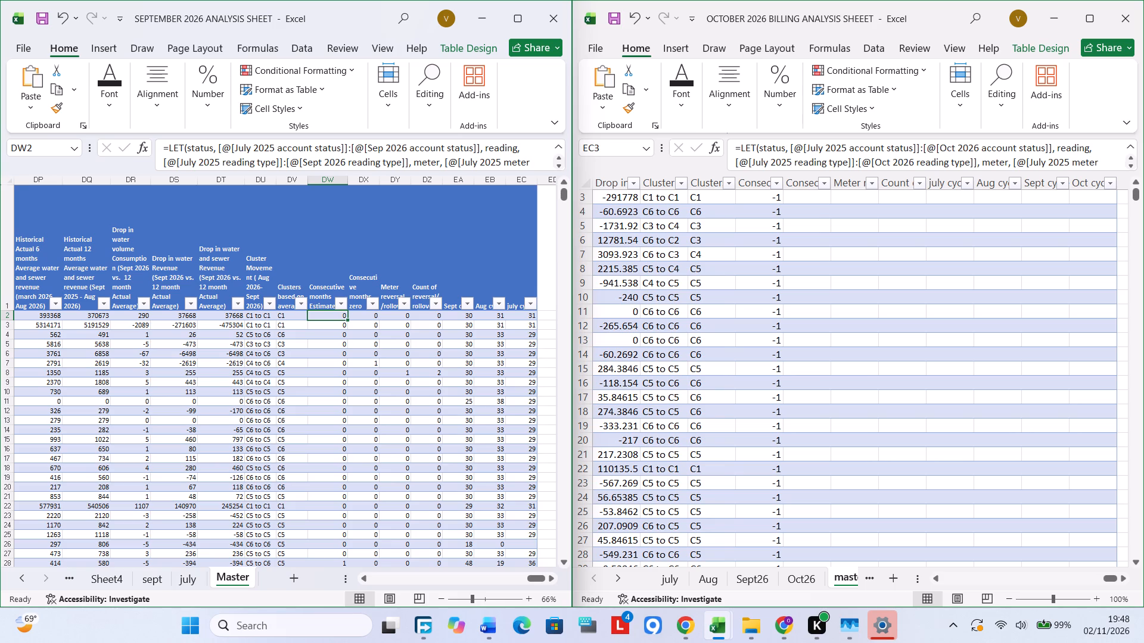
double_click(329, 316)
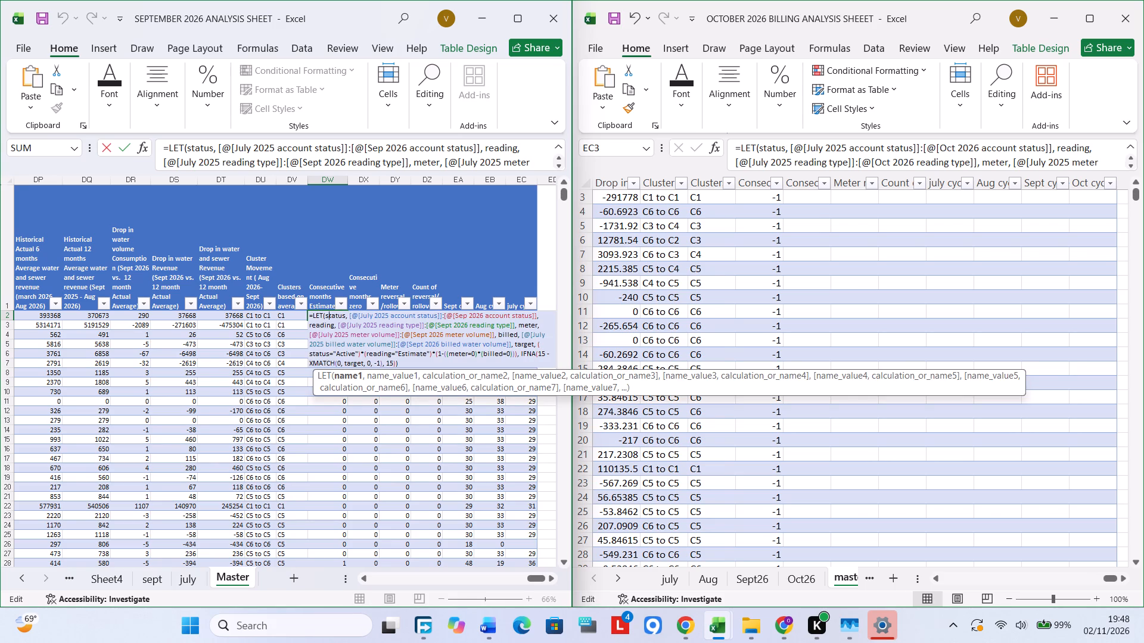
click(412, 365)
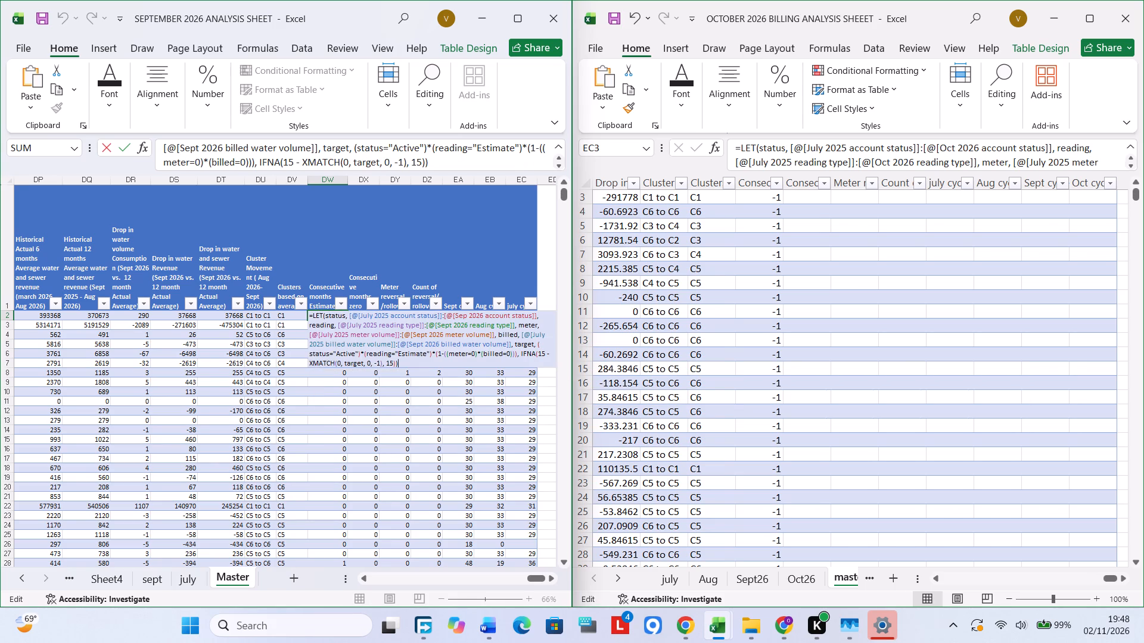
key(ctrl+a)
key(ctrl+c)
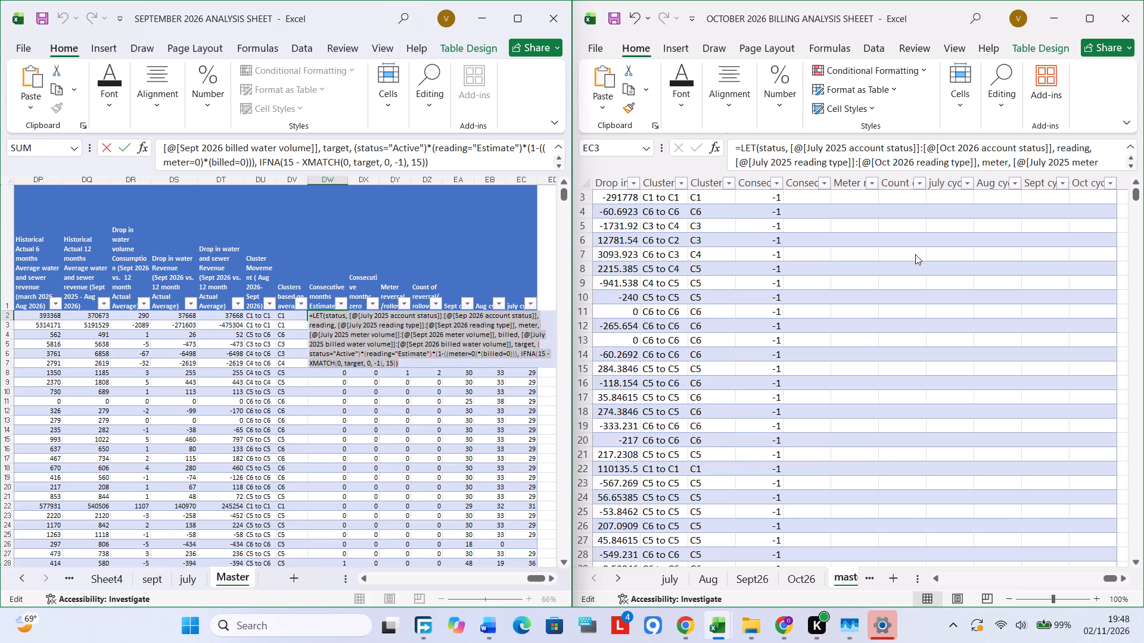
key(Escape)
Replace the Consecutive months Estimate content in cell EC2 of the October workbook's master sheet with the copied September formula.
scroll(956, 235, up, 3)
scroll(786, 345, down, 1)
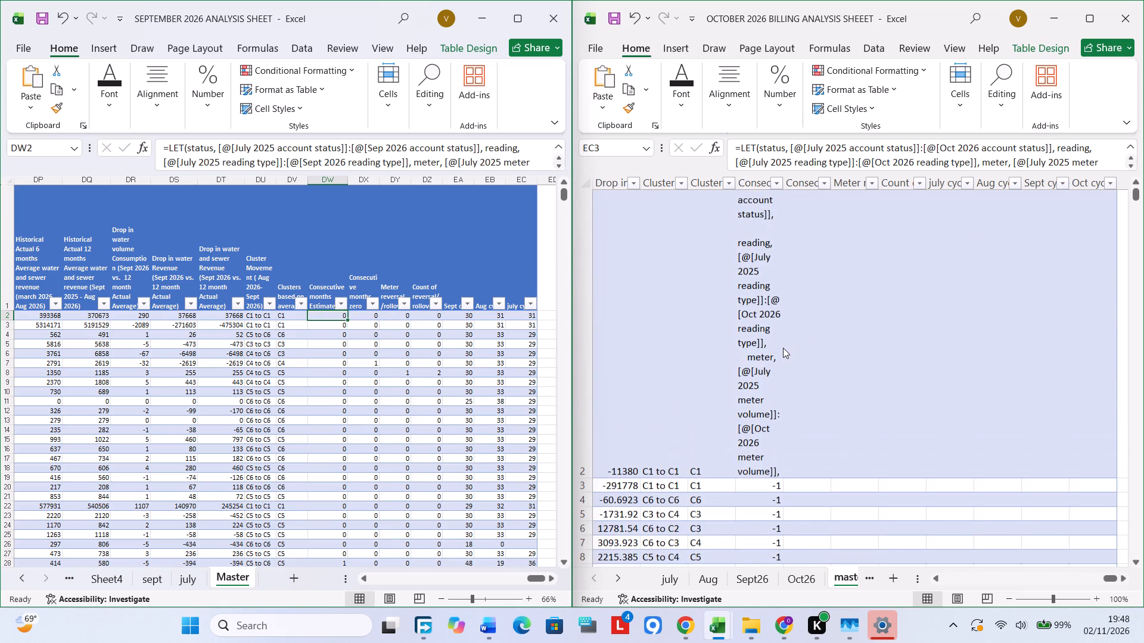
click(741, 348)
scroll(753, 339, up, 1)
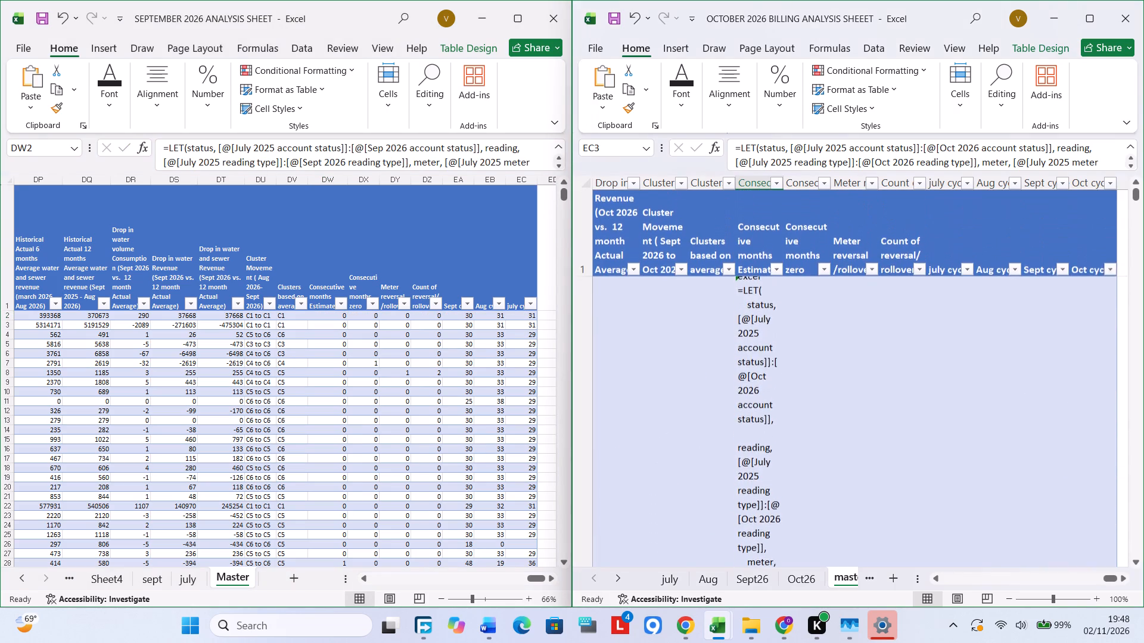
scroll(753, 337, down, 1)
click(753, 337)
double_click(753, 337)
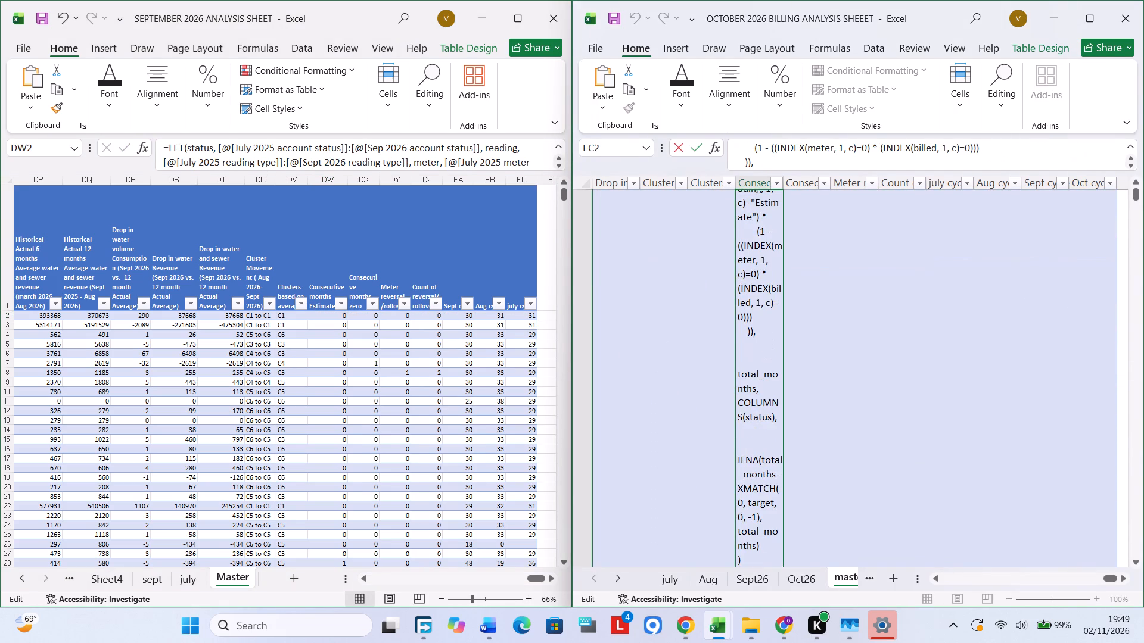
scroll(753, 337, down, 5)
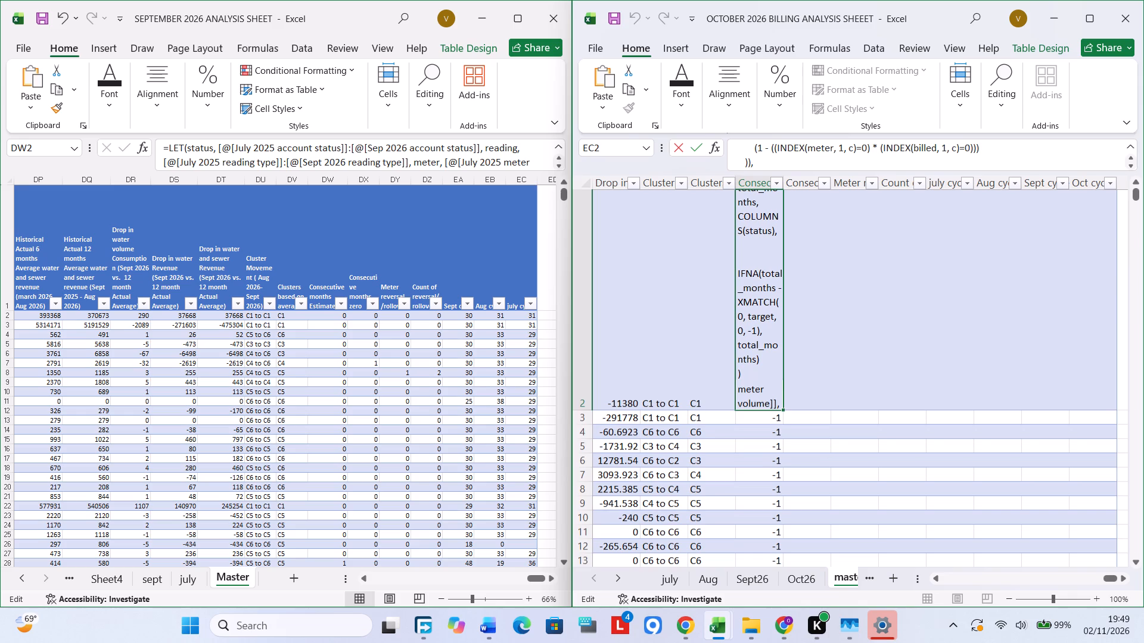
key(ctrl+a)
key(ctrl+v)
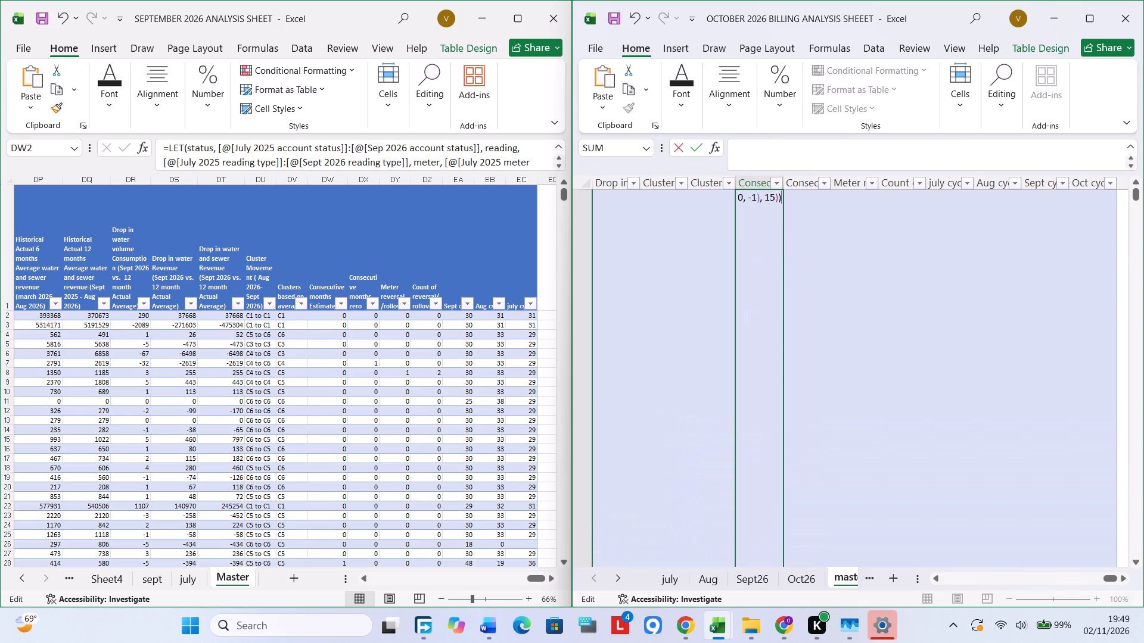
key(Return)
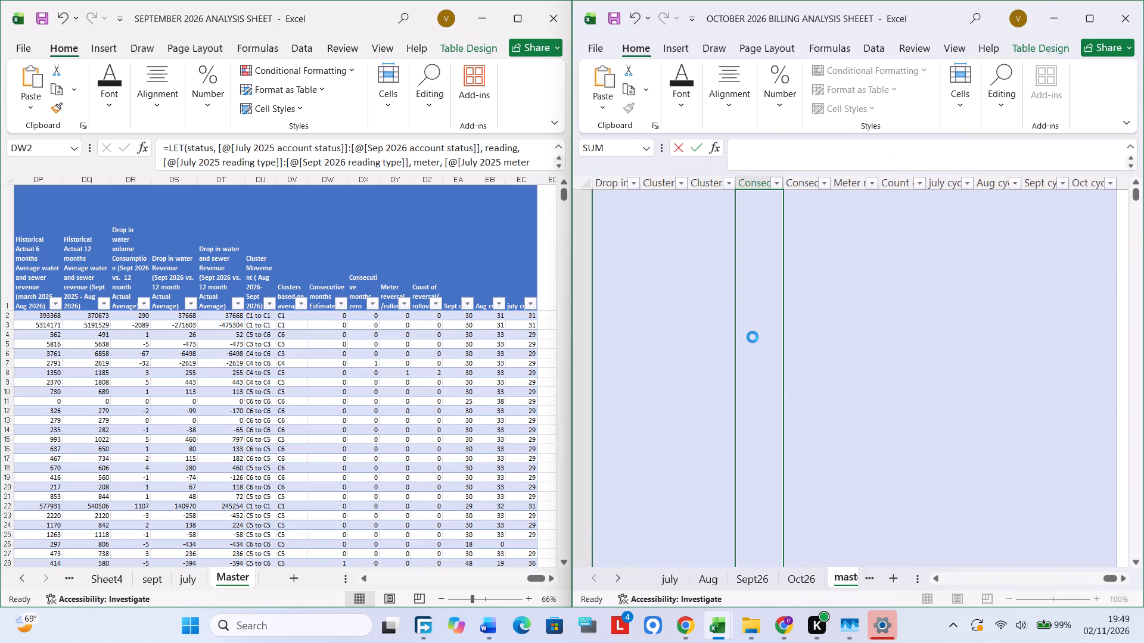
Maximize the October workbook and examine the Consecutive months Estimate values down column EC and the neighbouring columns.
scroll(776, 329, up, 3)
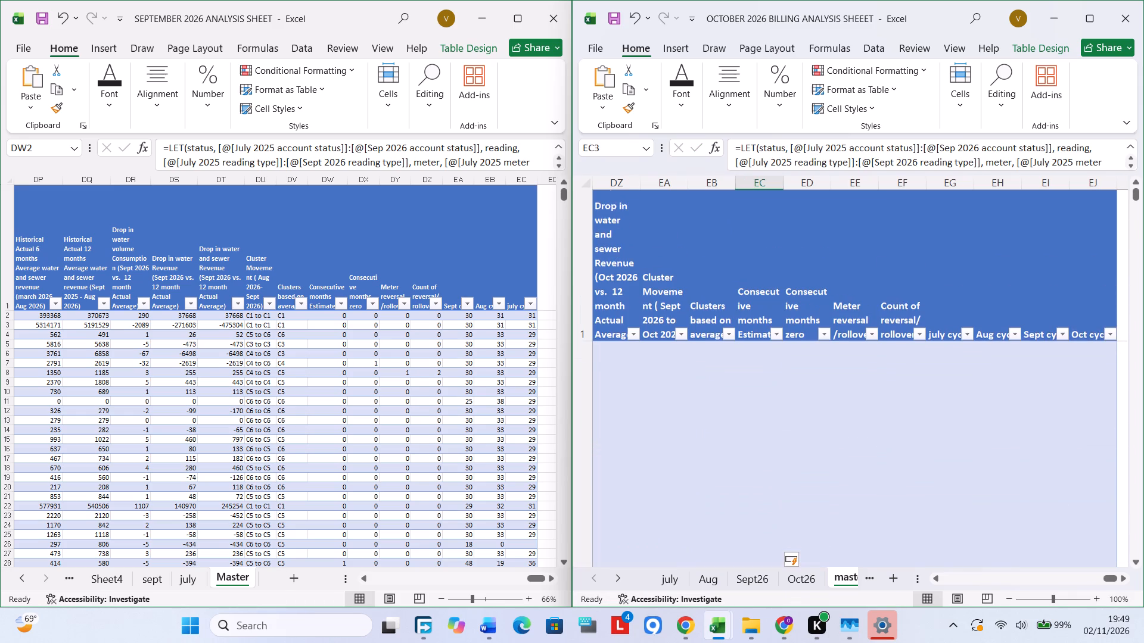
click(786, 405)
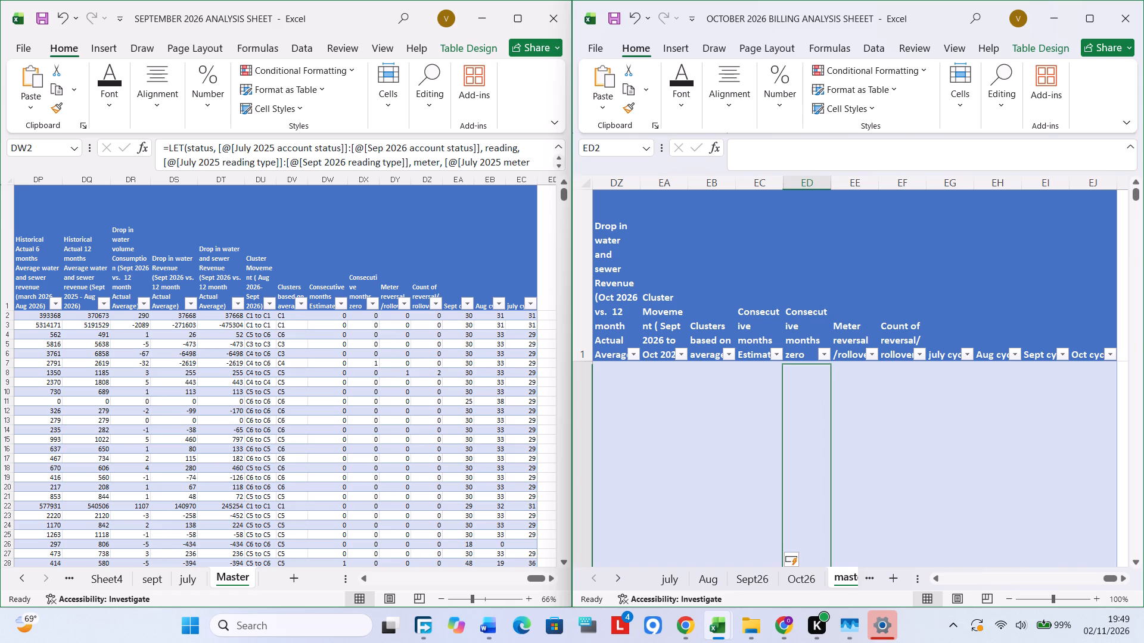
click(771, 398)
scroll(792, 397, down, 3)
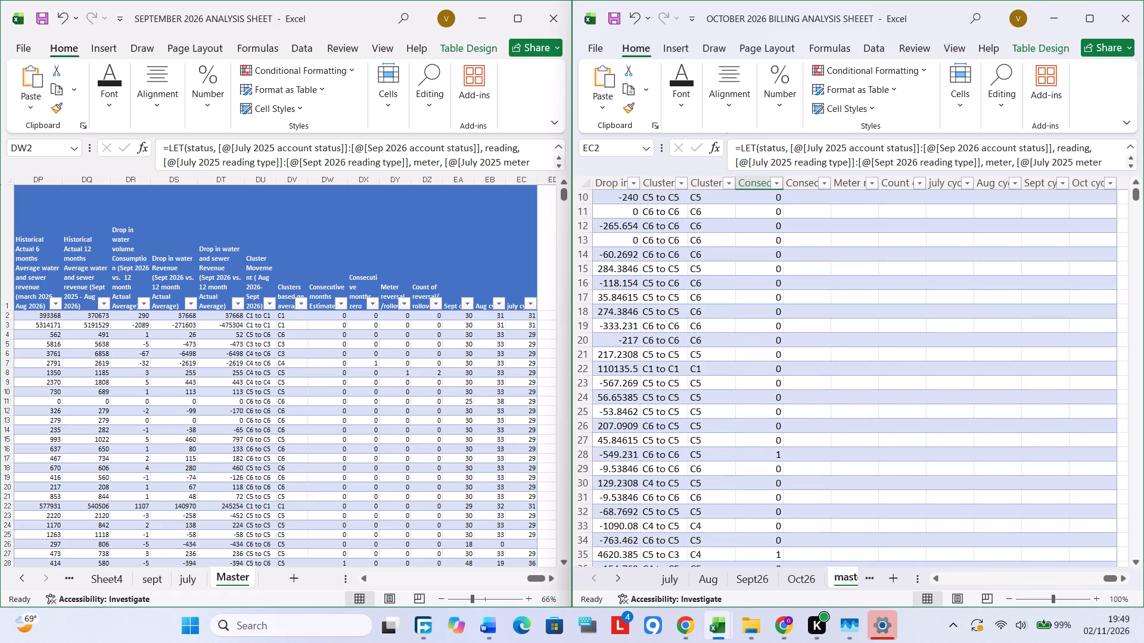
click(1103, 18)
scroll(496, 333, up, 2)
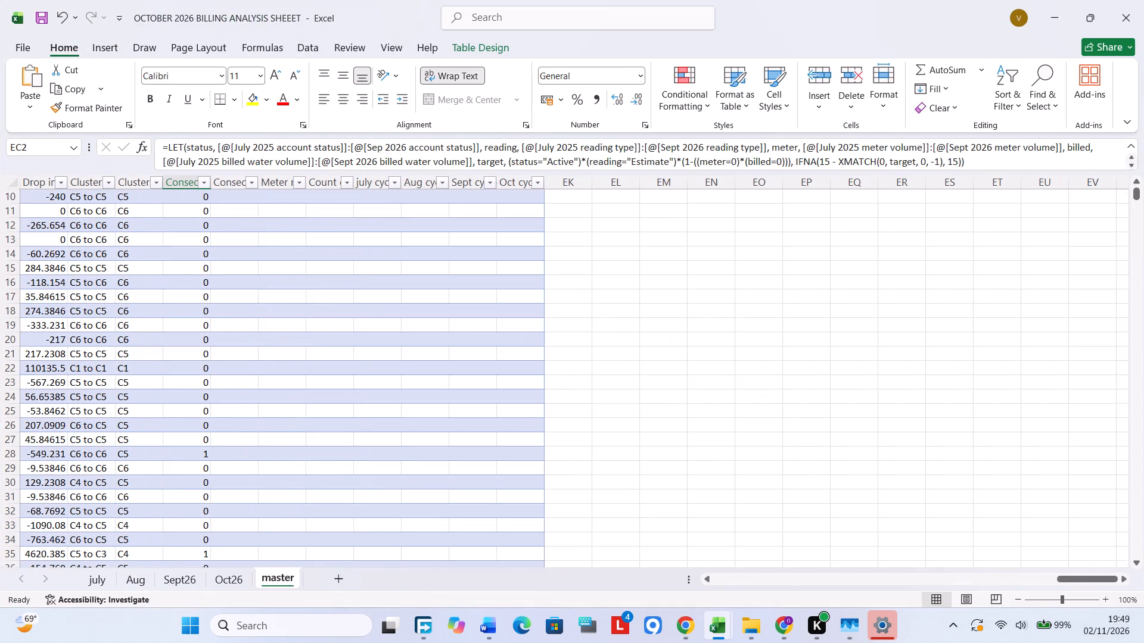
scroll(496, 333, up, 9)
scroll(283, 369, down, 1)
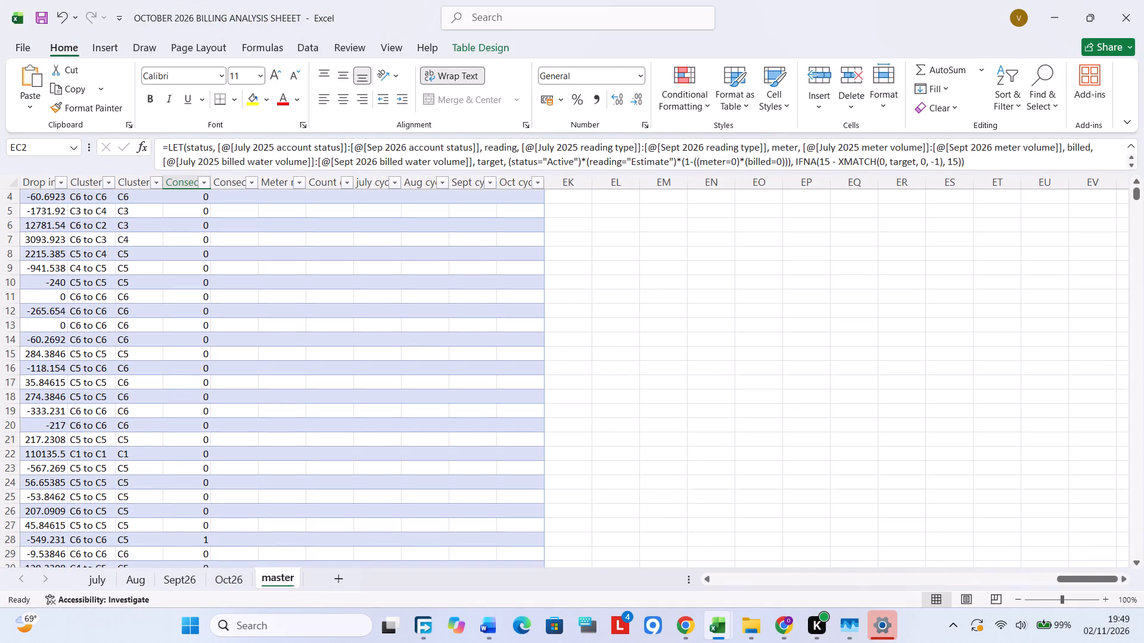
drag(1136, 198, 1136, 185)
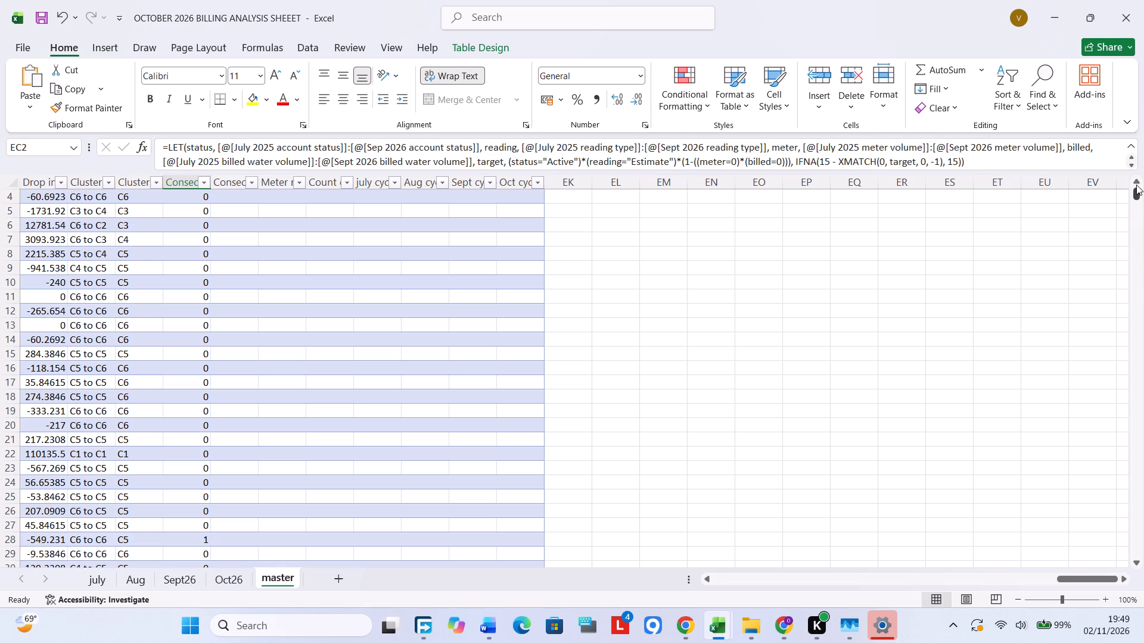
drag(1136, 185, 1136, 183)
click(309, 420)
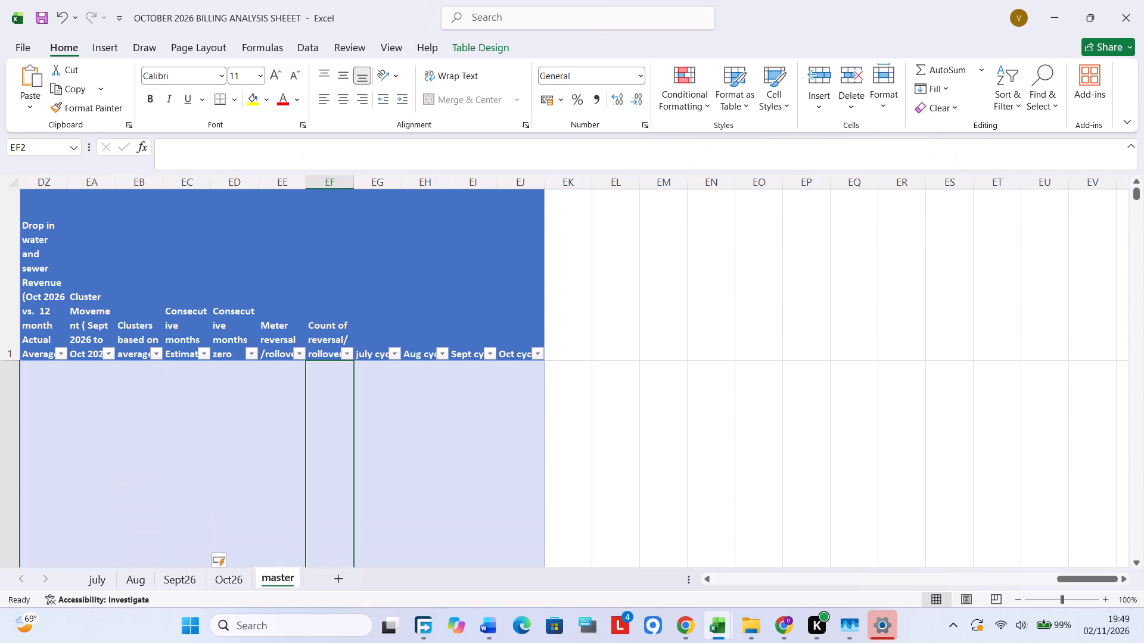
click(265, 386)
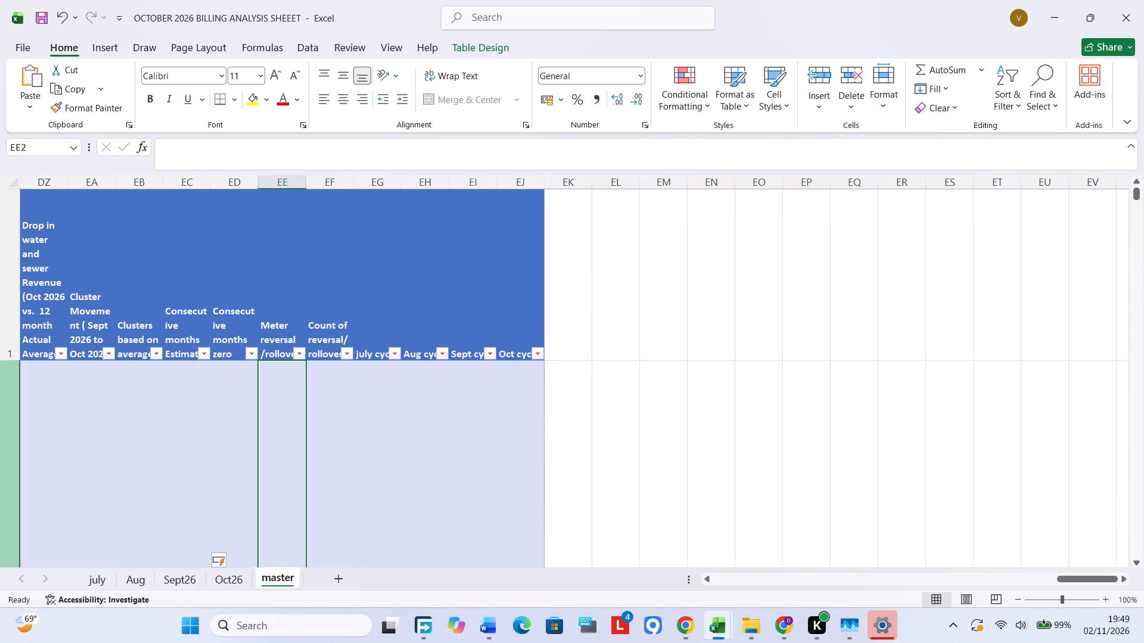
scroll(17, 455, down, 1)
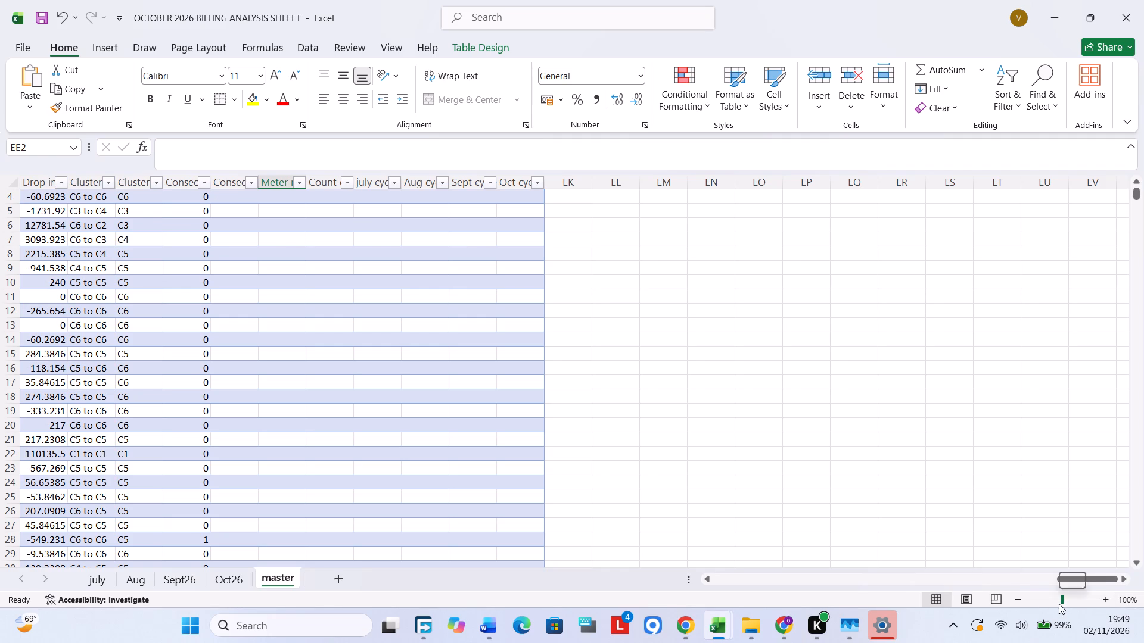
Reduce the height of row 2 on the October master sheet to about 18.6.
drag(1059, 604, 1047, 603)
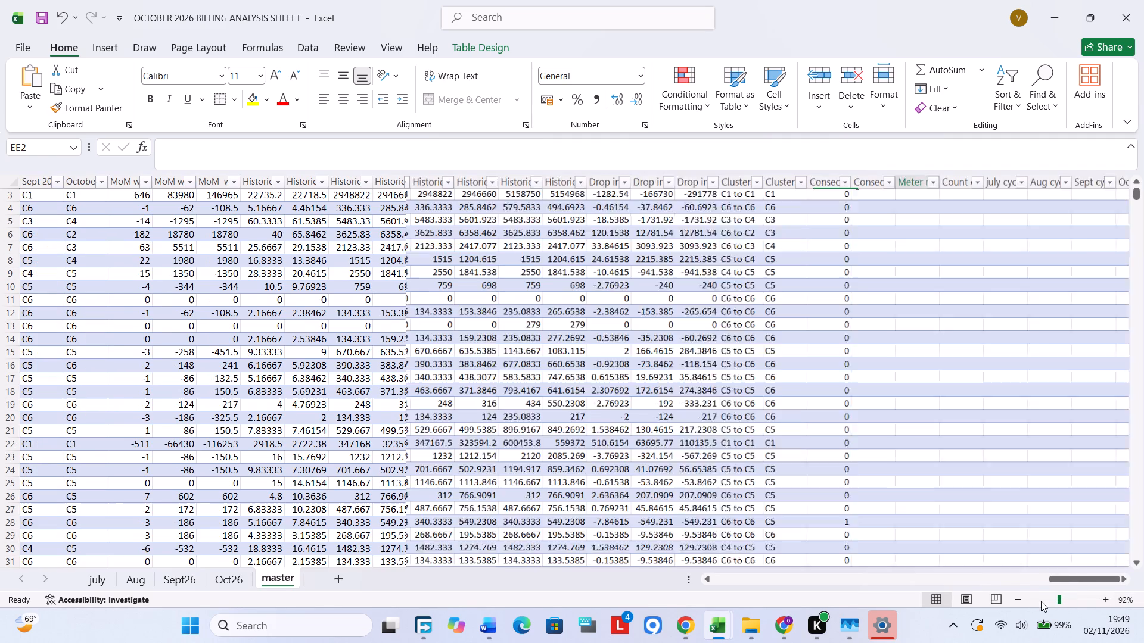
click(1041, 601)
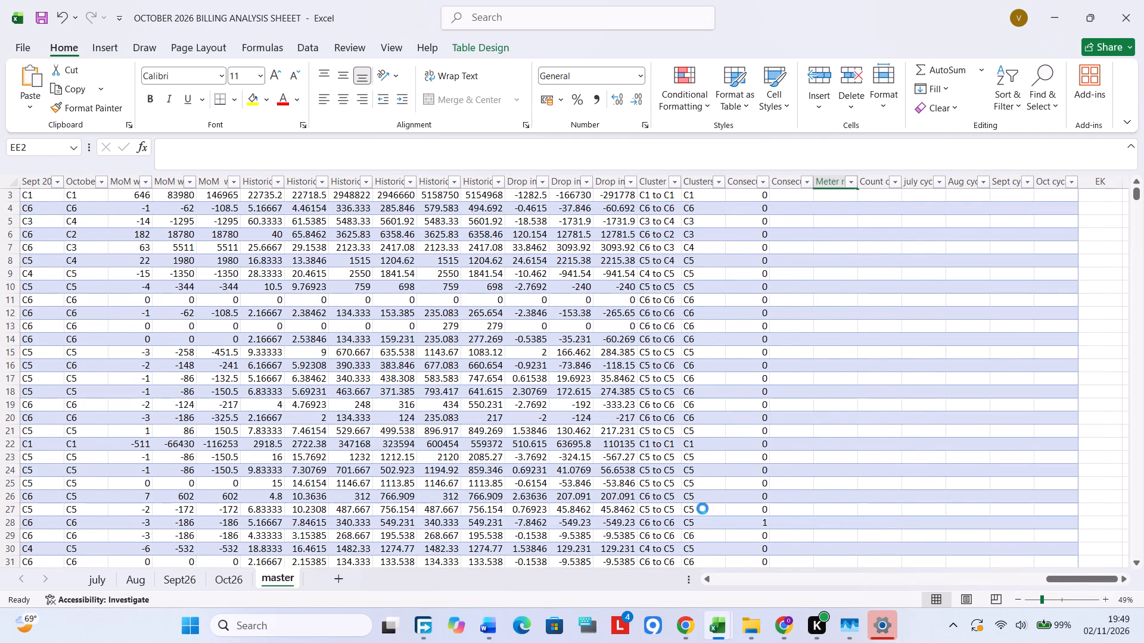
scroll(398, 405, up, 6)
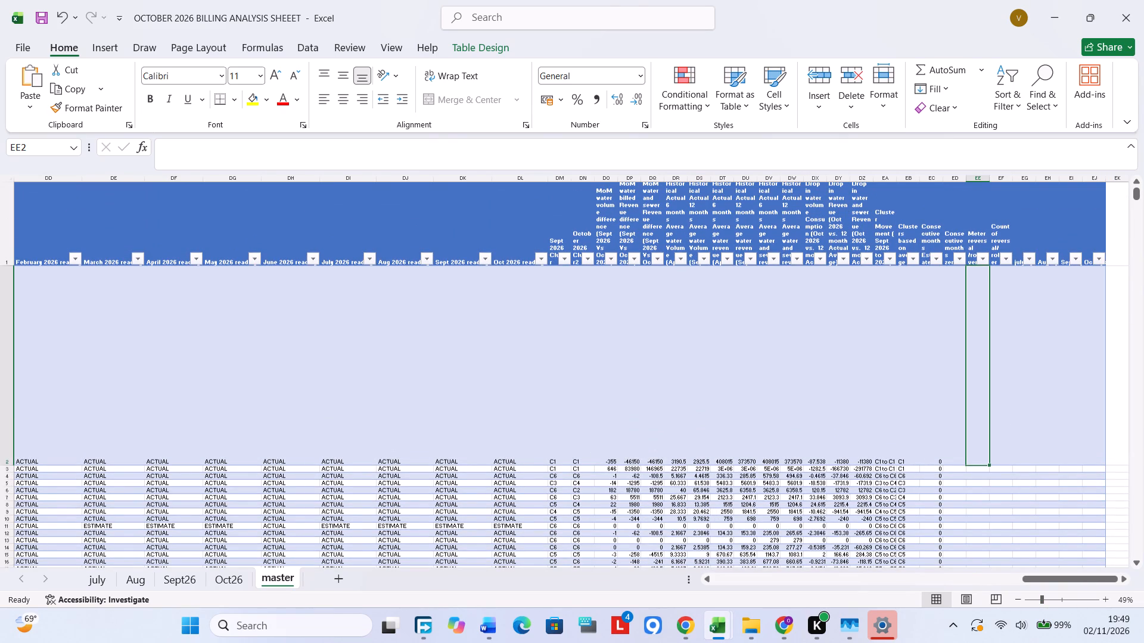
drag(5, 465, 15, 321)
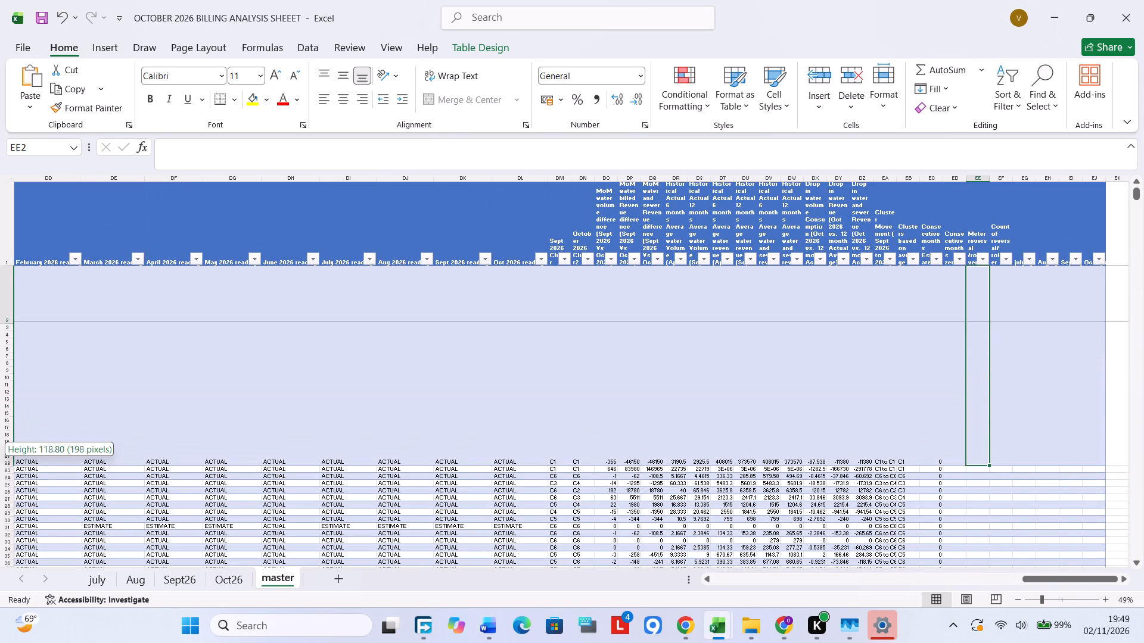
drag(15, 321, 15, 274)
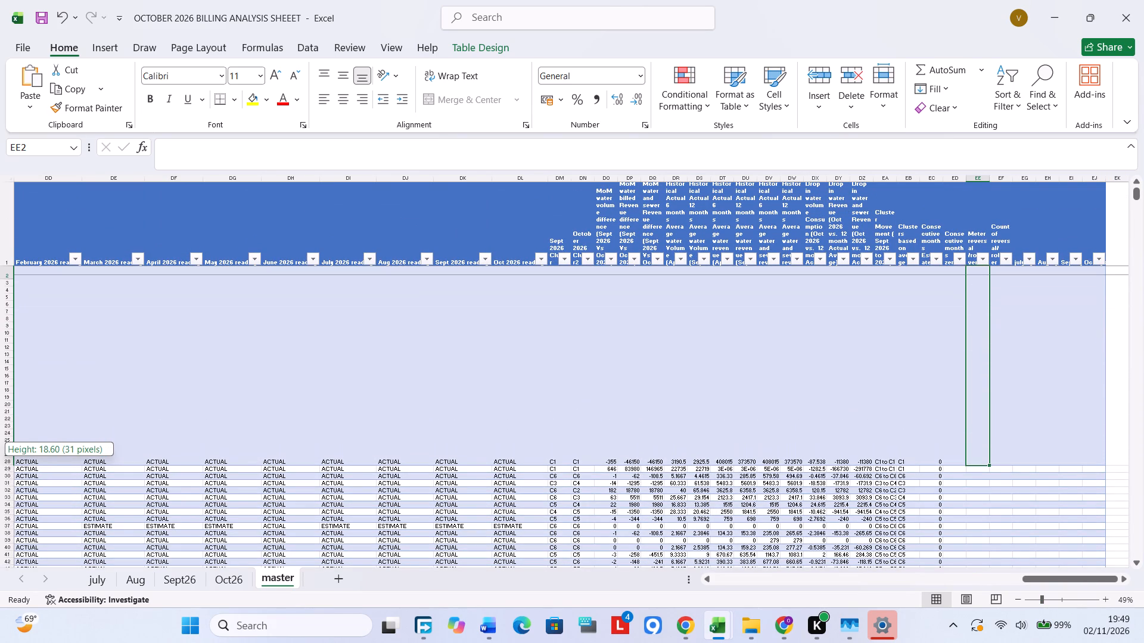
drag(15, 274, 16, 273)
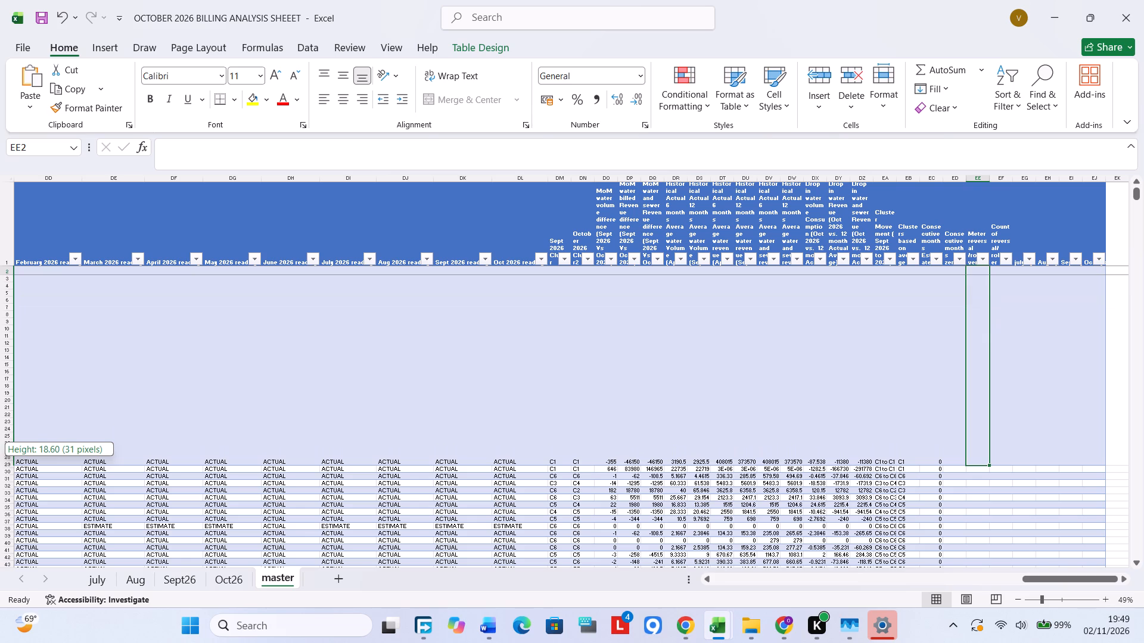
drag(16, 273, 16, 274)
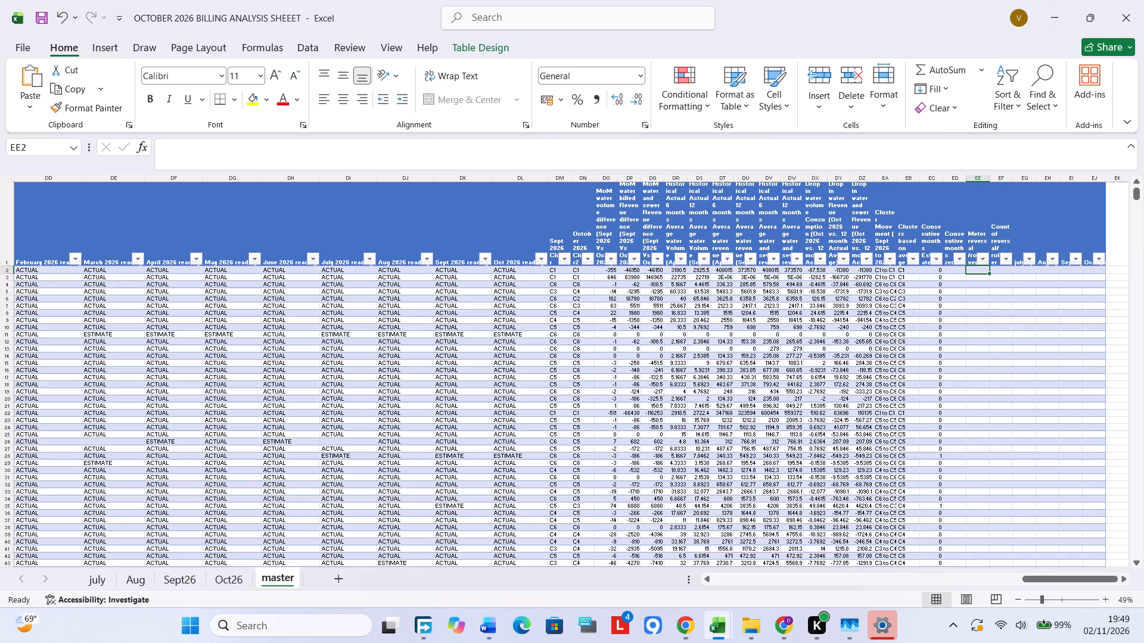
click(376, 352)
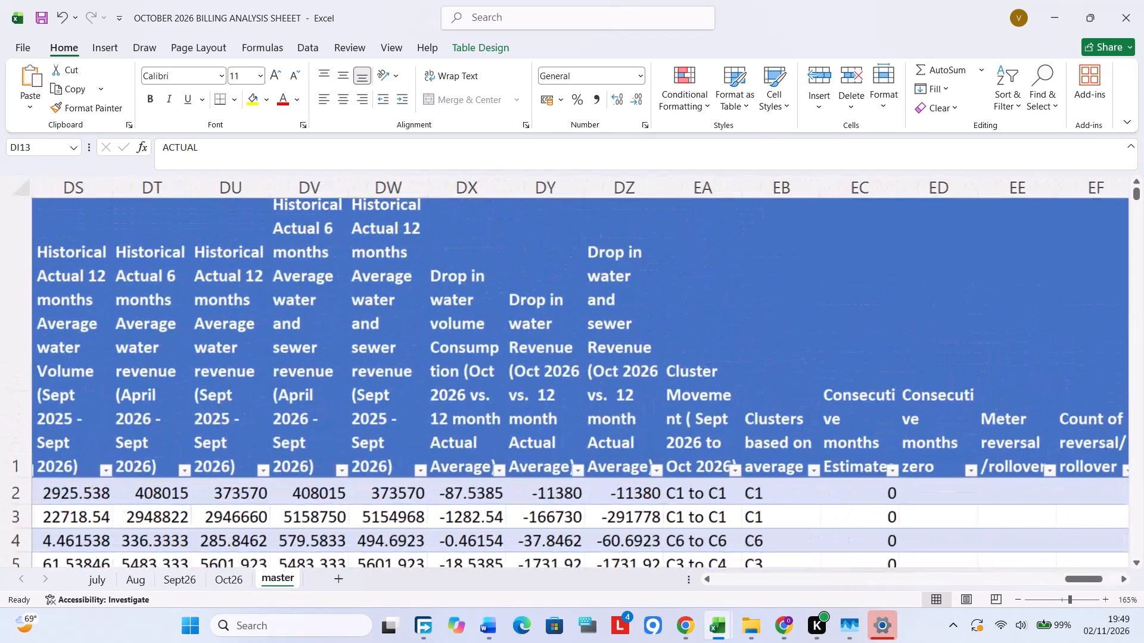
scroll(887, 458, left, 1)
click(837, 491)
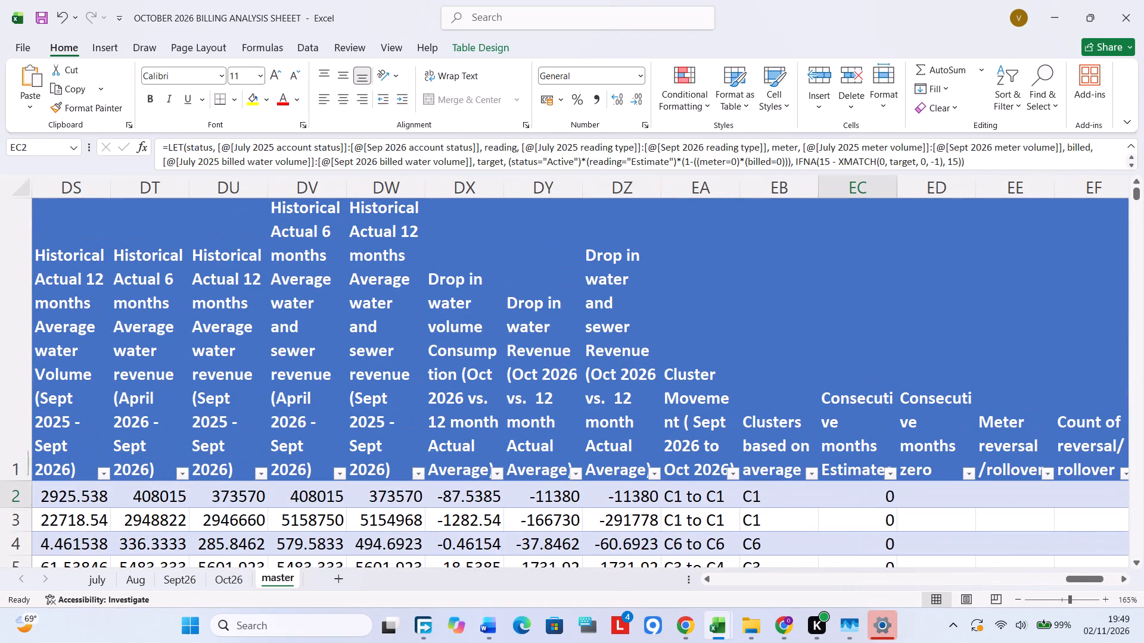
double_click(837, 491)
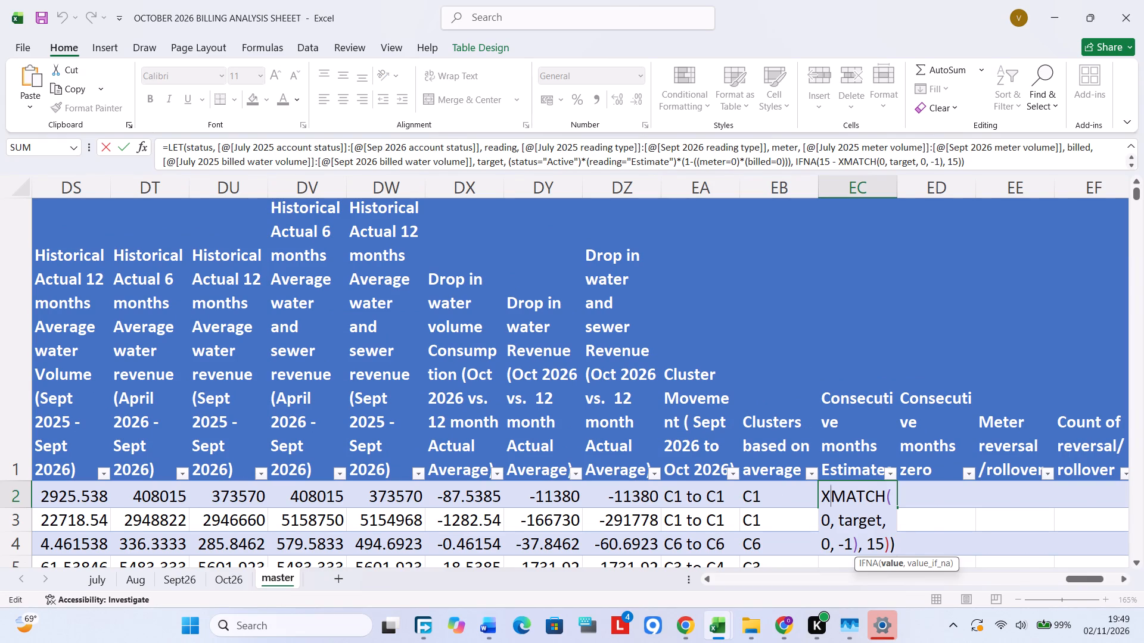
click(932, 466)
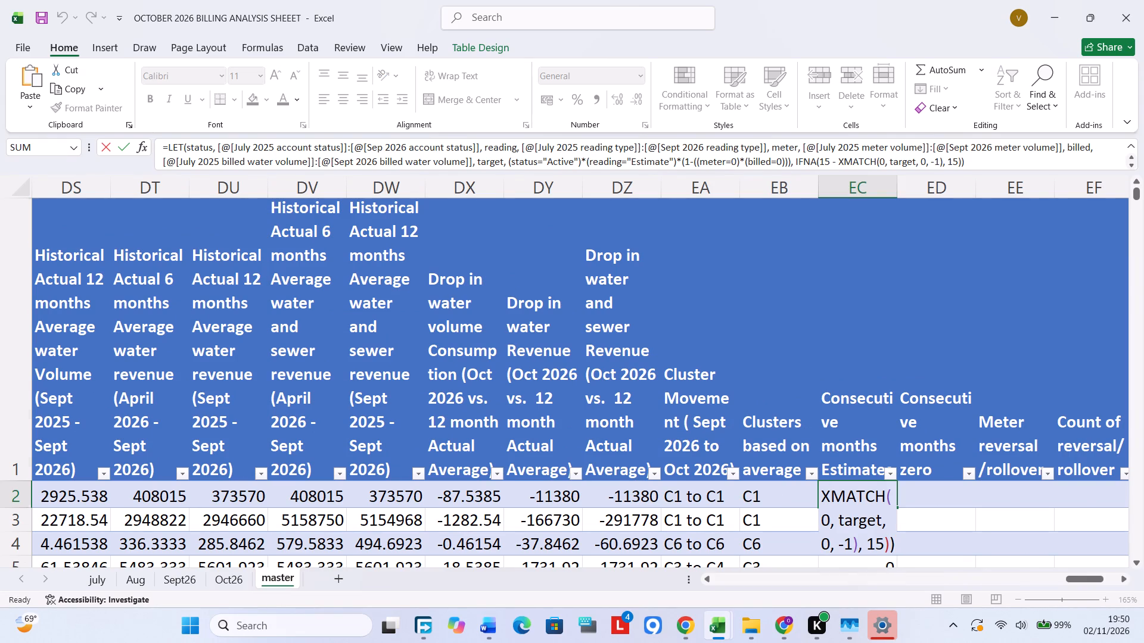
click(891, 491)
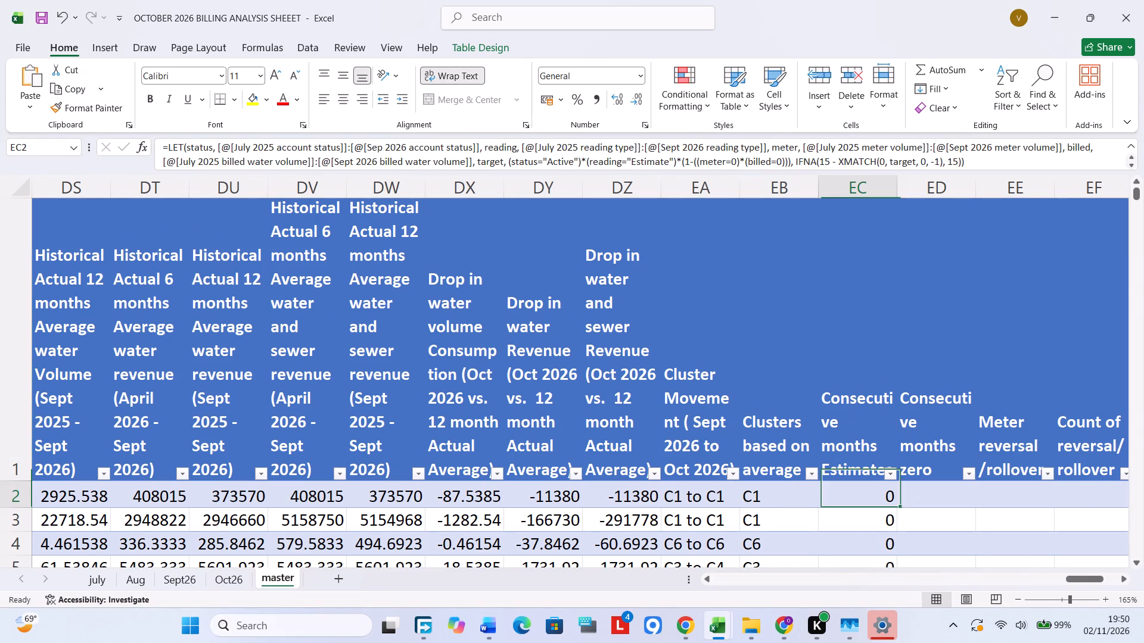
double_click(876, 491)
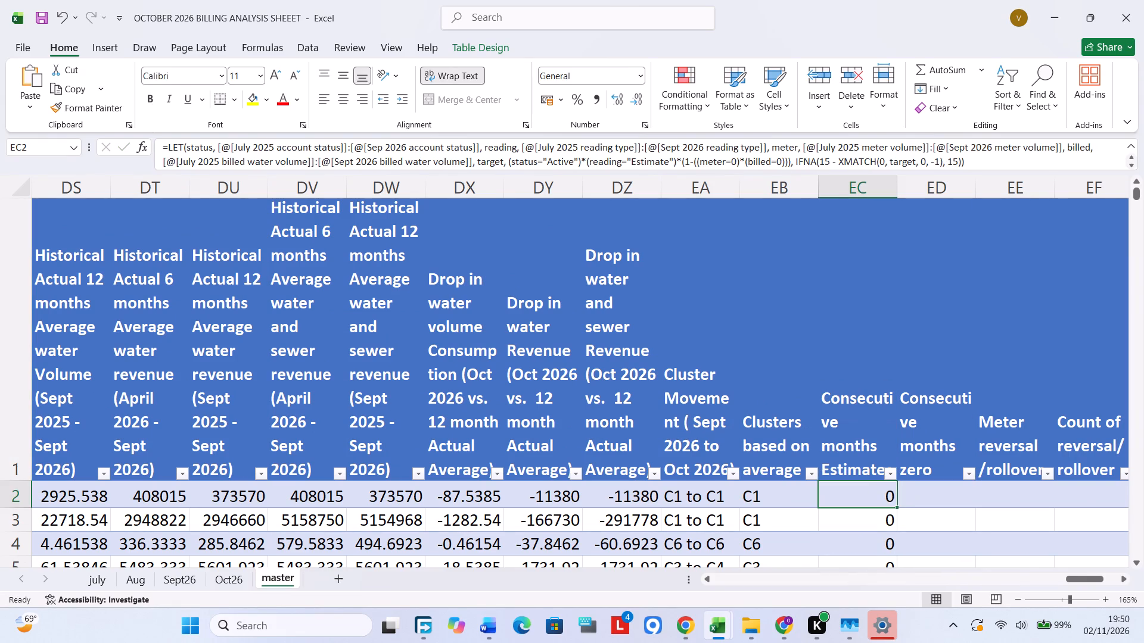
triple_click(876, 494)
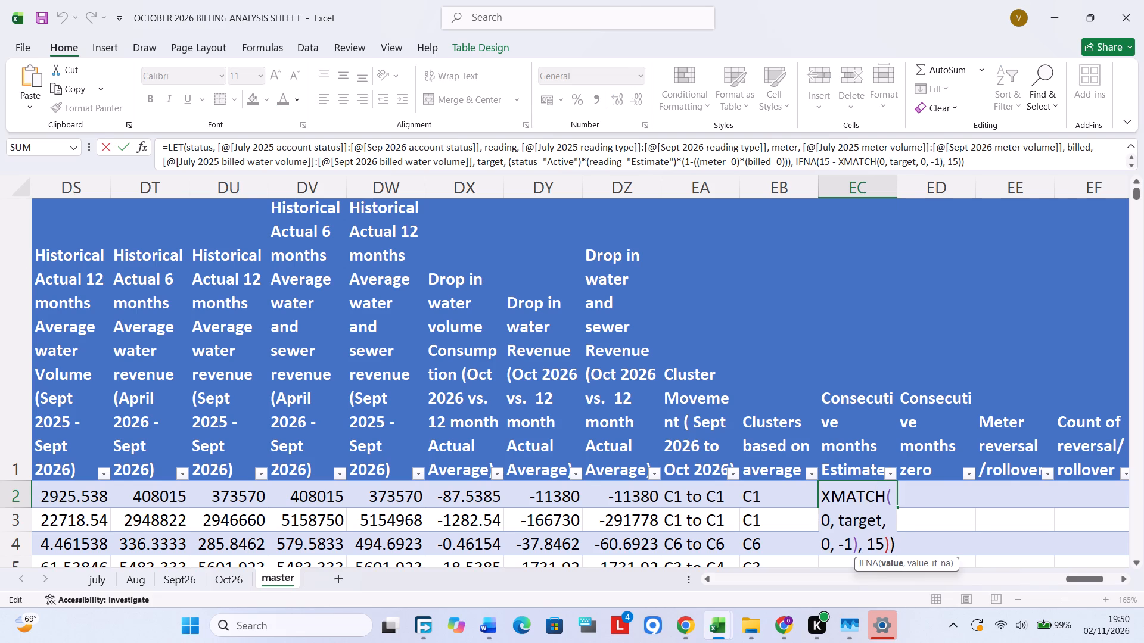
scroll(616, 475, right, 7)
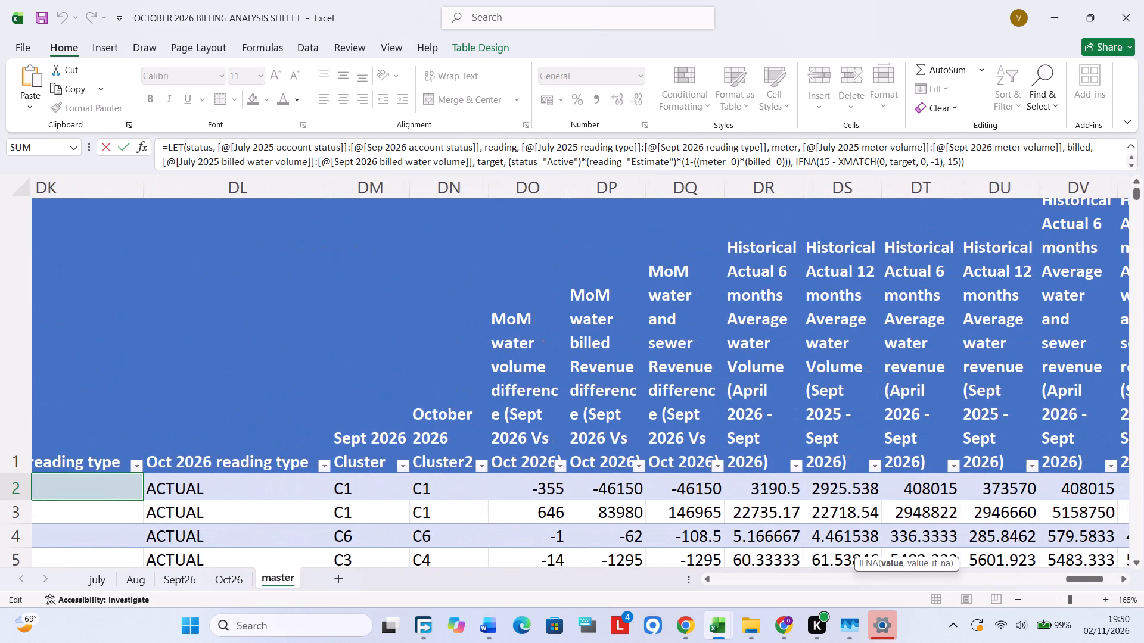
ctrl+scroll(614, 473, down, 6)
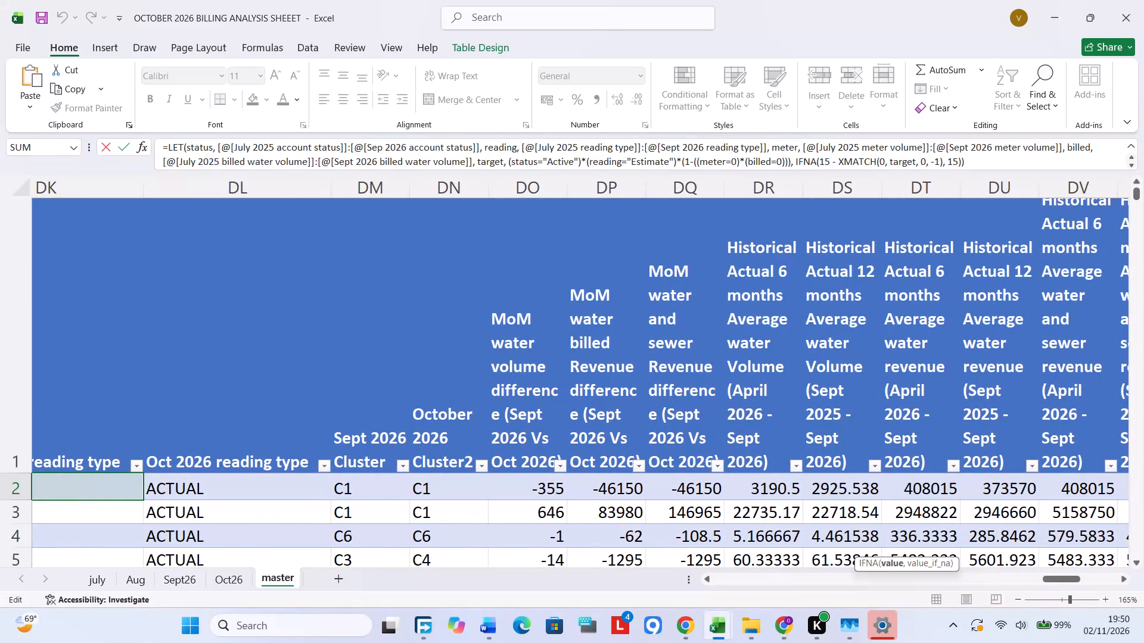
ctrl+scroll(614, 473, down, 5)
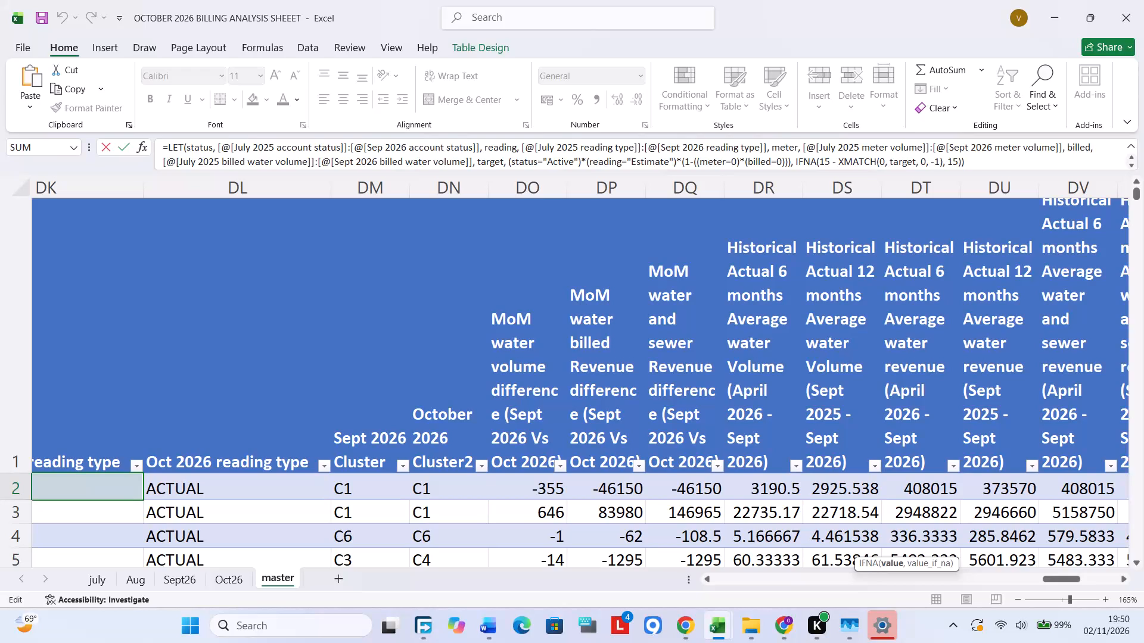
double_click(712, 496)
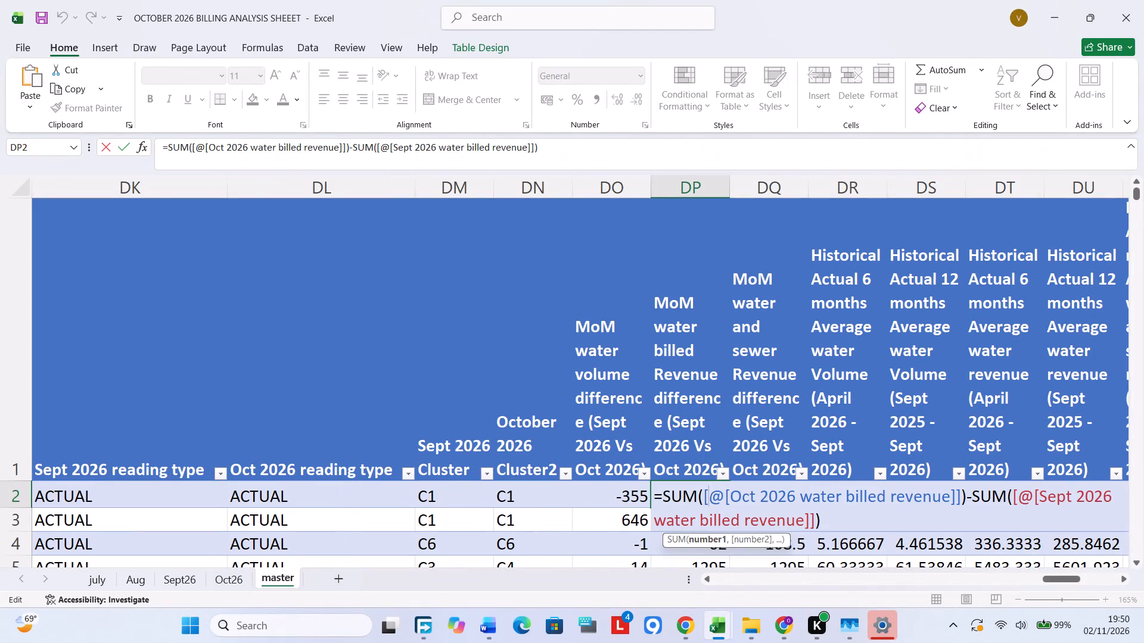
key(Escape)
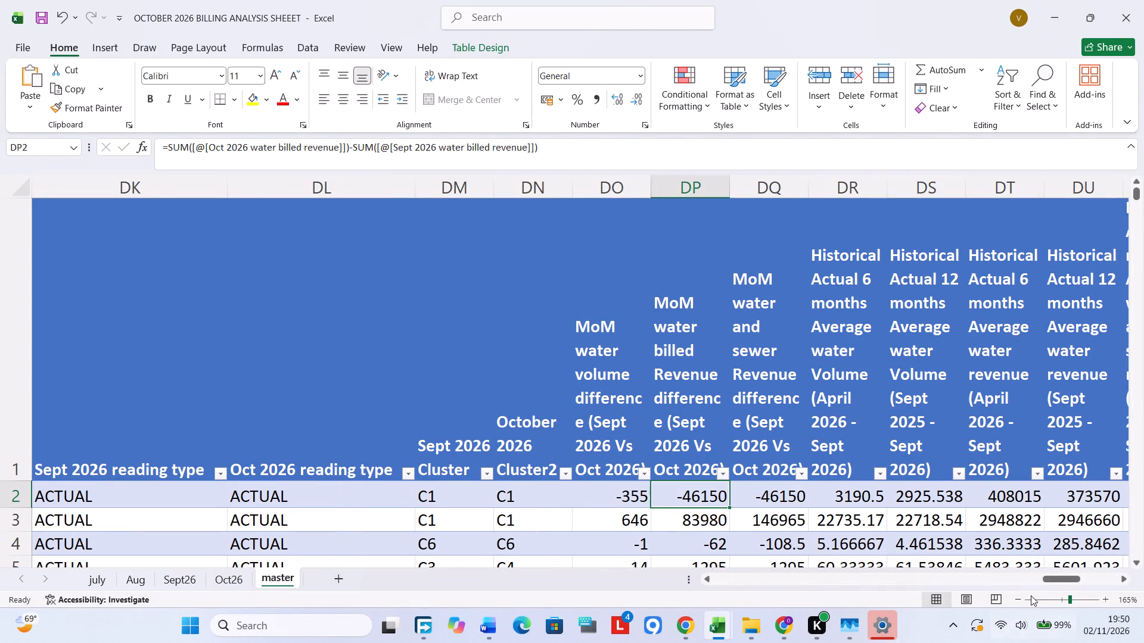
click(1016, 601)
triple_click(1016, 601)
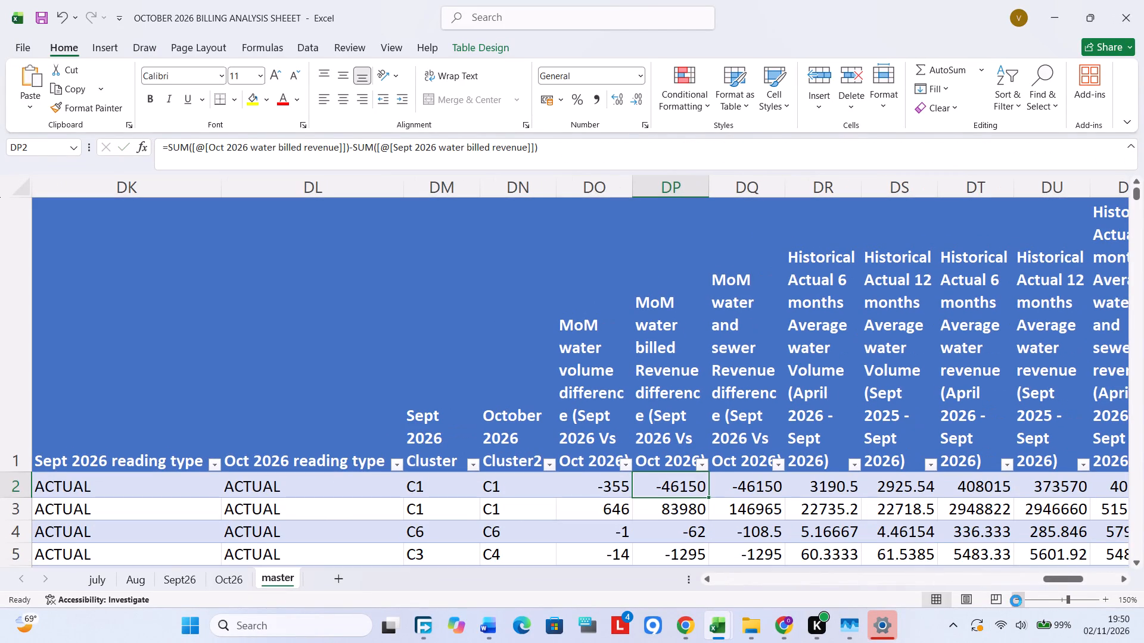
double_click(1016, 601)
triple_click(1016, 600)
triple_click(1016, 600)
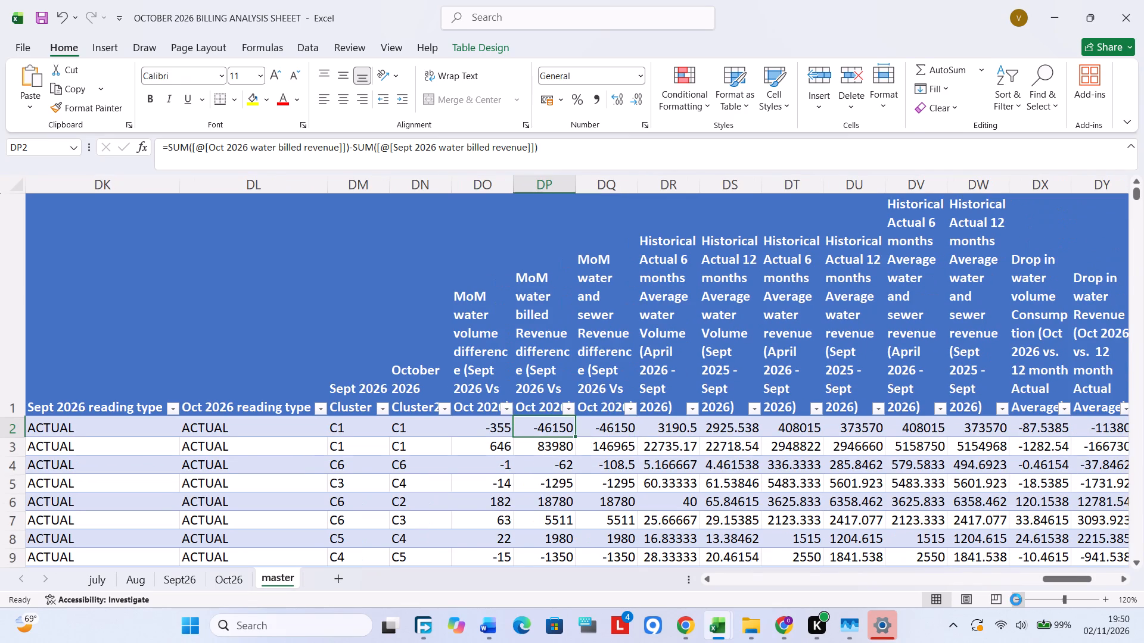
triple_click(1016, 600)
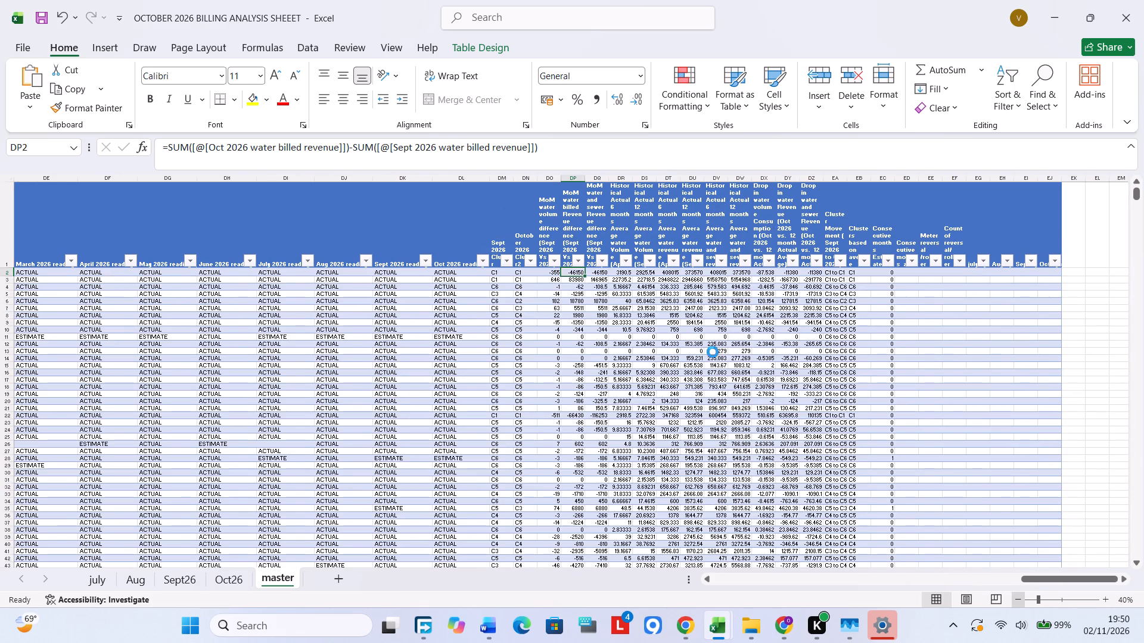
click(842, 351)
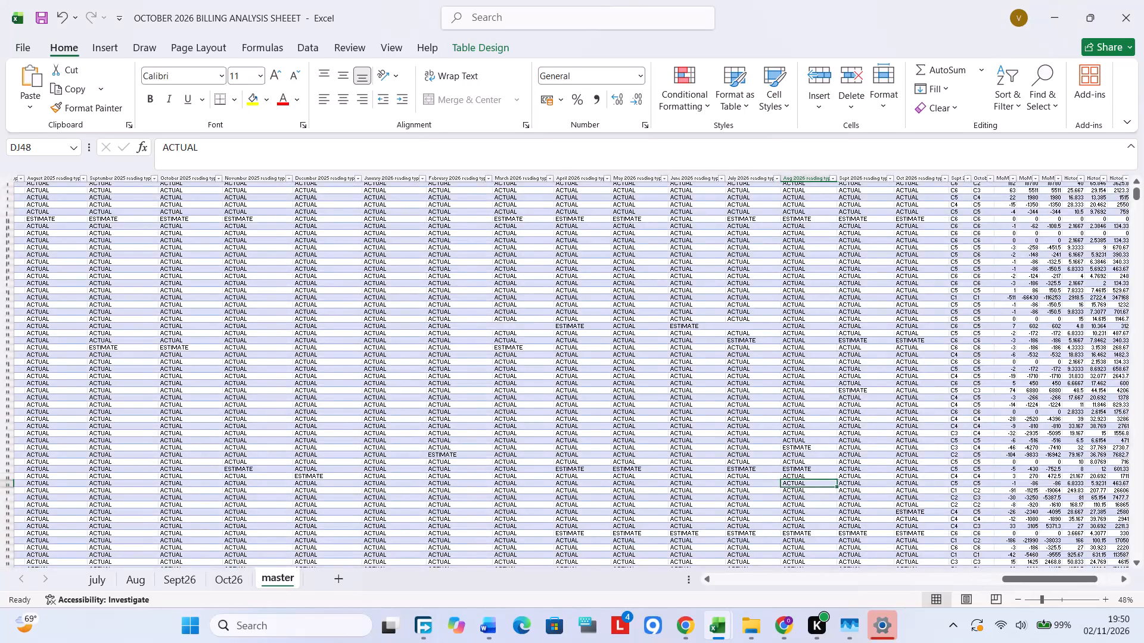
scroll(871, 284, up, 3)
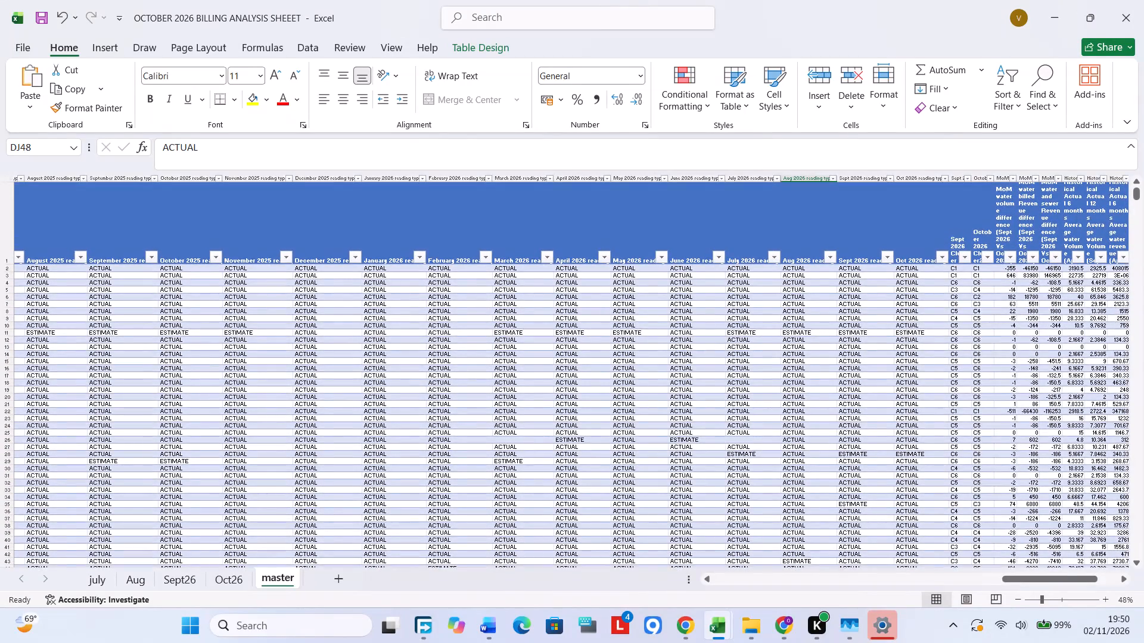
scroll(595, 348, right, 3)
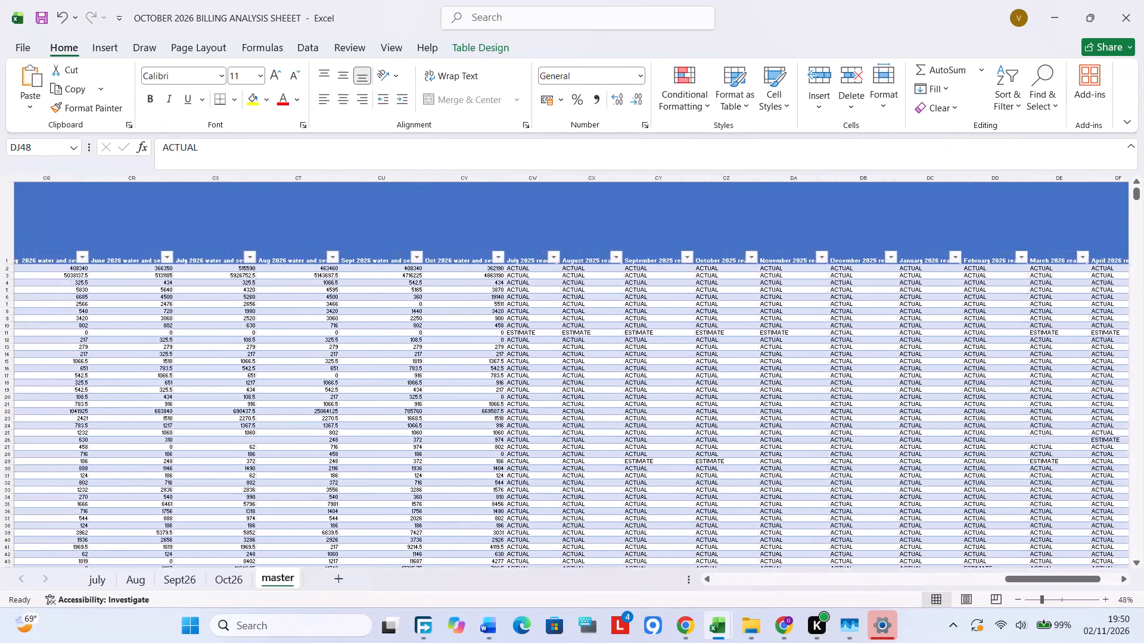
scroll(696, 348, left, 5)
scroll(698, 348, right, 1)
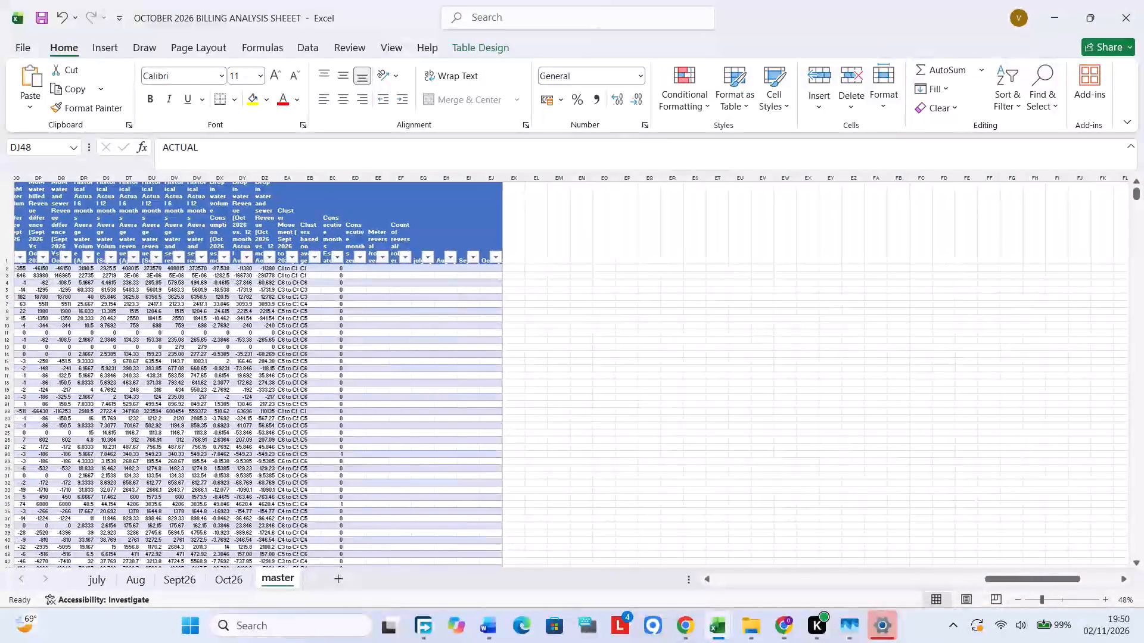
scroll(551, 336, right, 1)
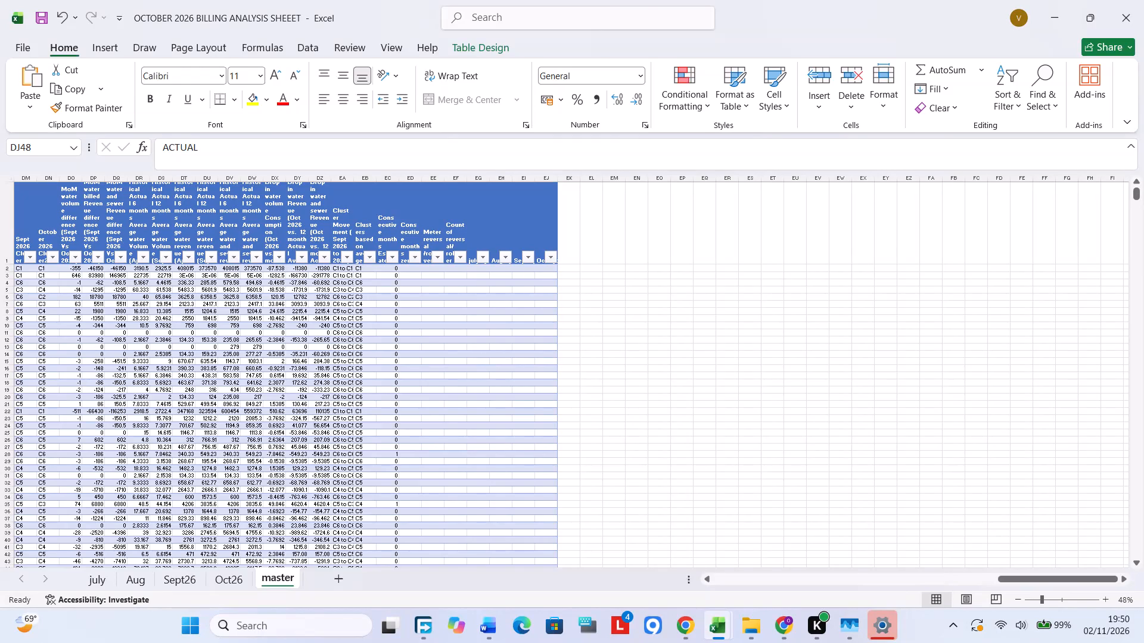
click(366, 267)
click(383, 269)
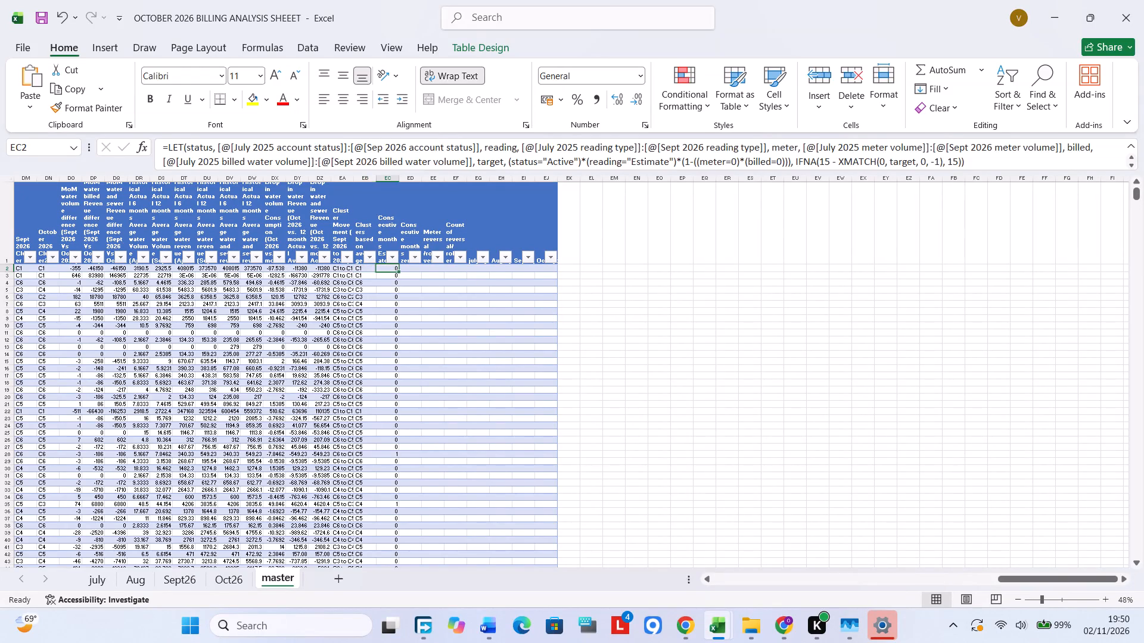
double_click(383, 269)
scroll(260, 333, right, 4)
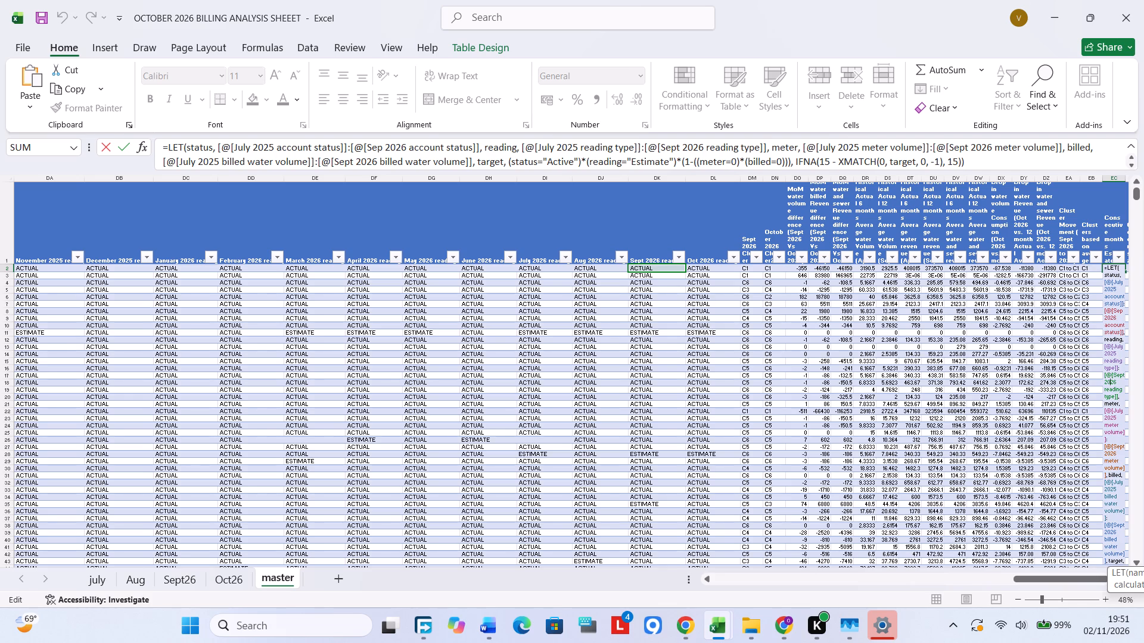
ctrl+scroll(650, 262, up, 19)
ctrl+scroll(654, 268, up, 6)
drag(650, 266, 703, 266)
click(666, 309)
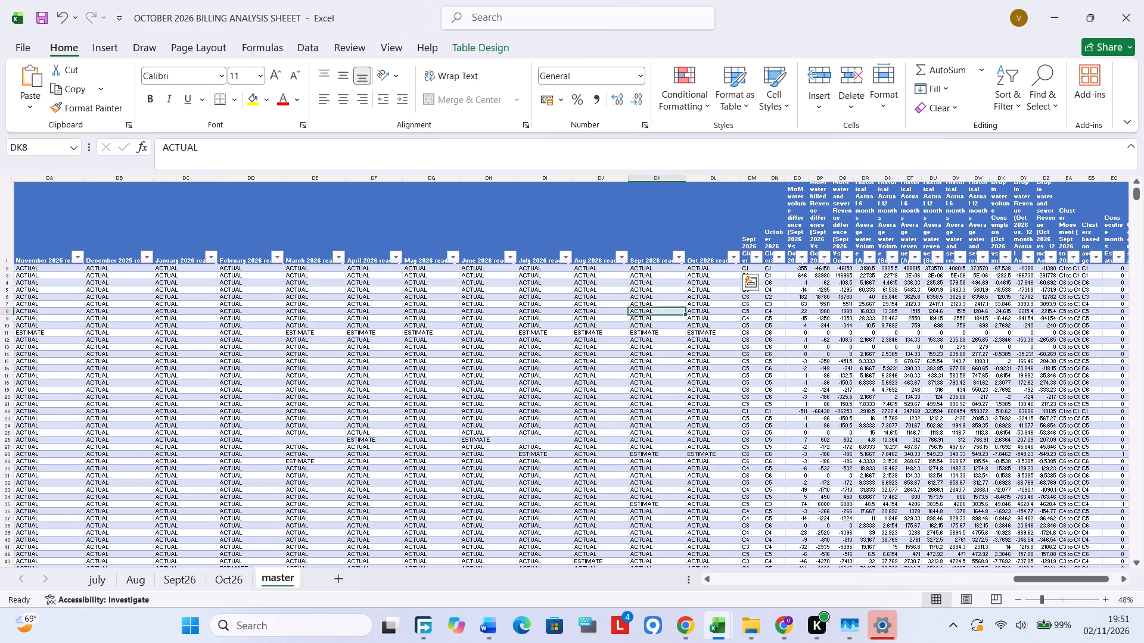
Widen the Consecutive months Estimate column (EC) on the October master sheet to about twice its width.
scroll(853, 288, left, 5)
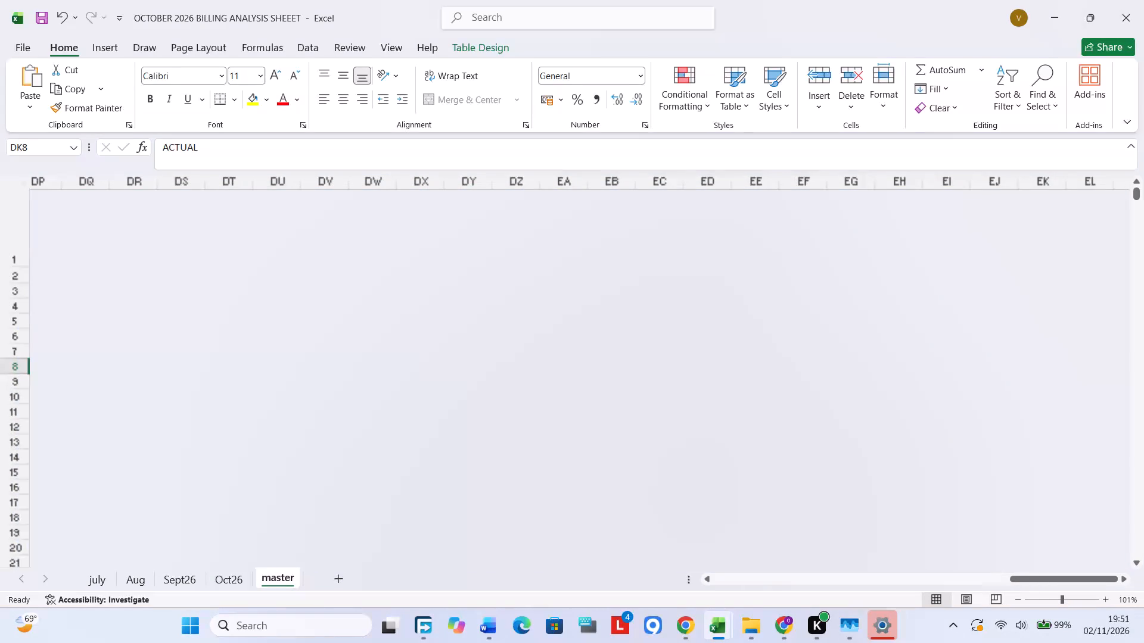
scroll(671, 222, up, 1)
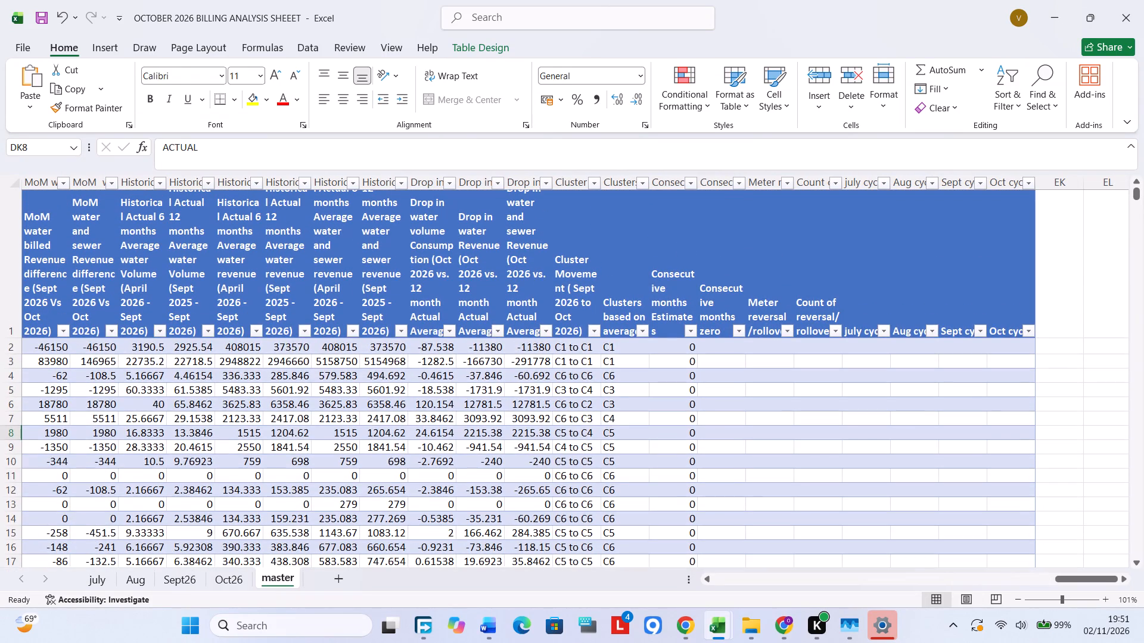
click(674, 362)
click(673, 368)
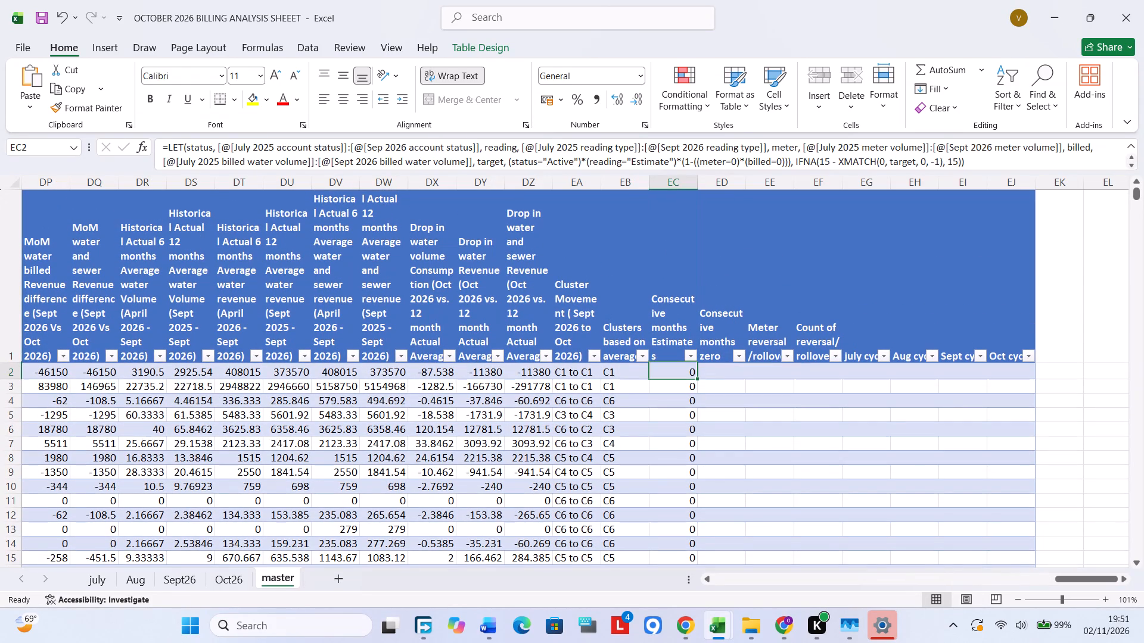
drag(697, 180, 701, 180)
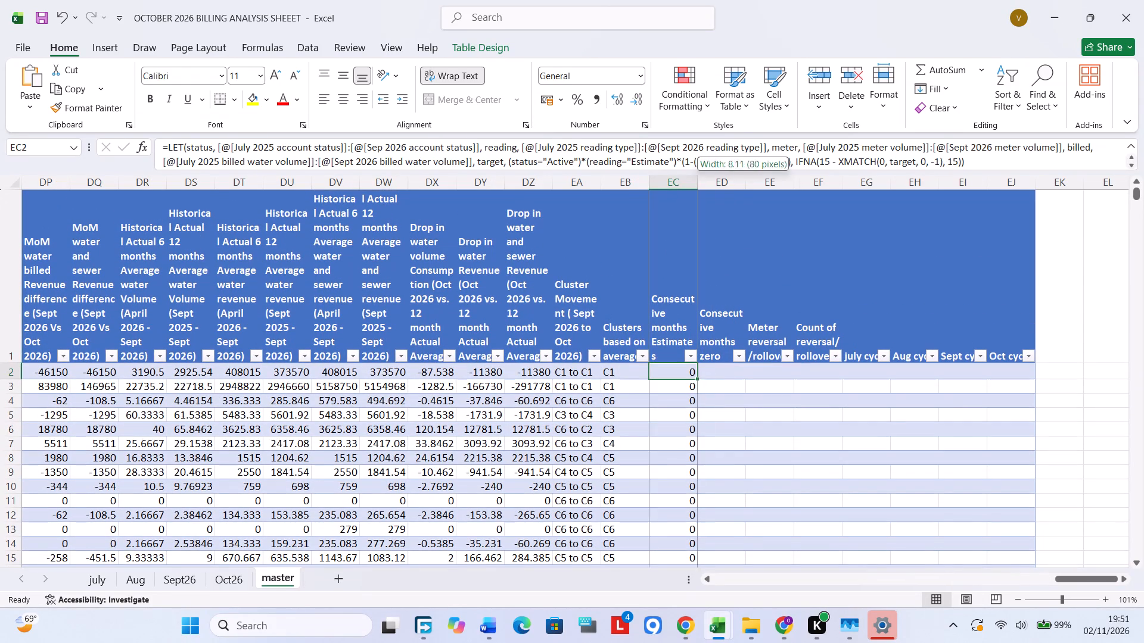
drag(701, 180, 742, 182)
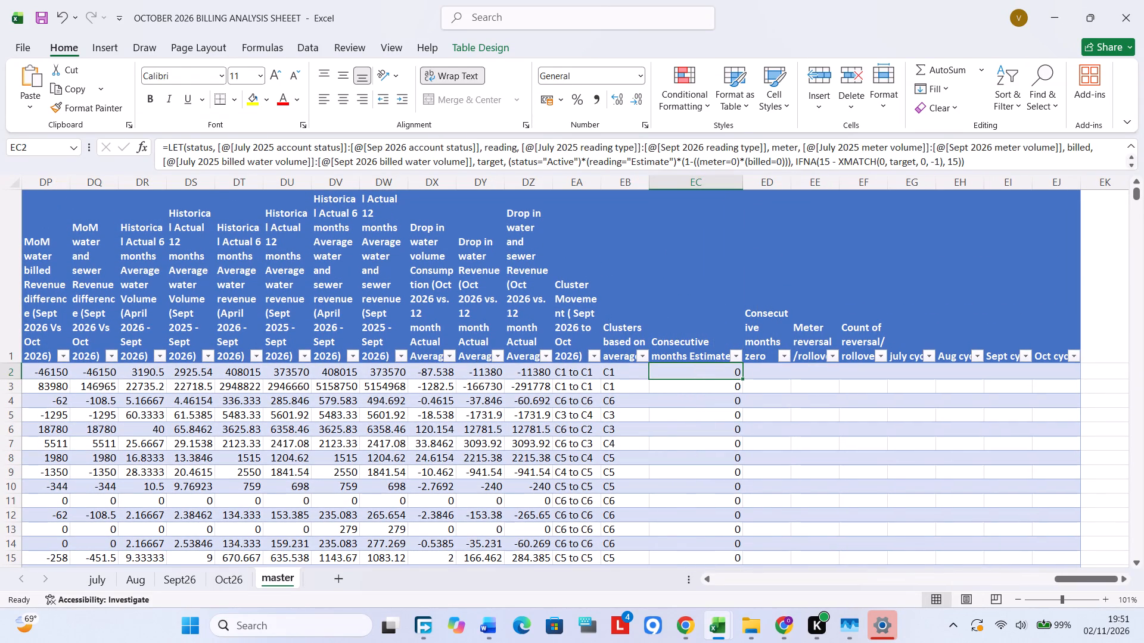
In the EC2 Consecutive months Estimate formula, change the end of the status range to Oct 2026 account status.
double_click(676, 371)
scroll(680, 408, up, 1)
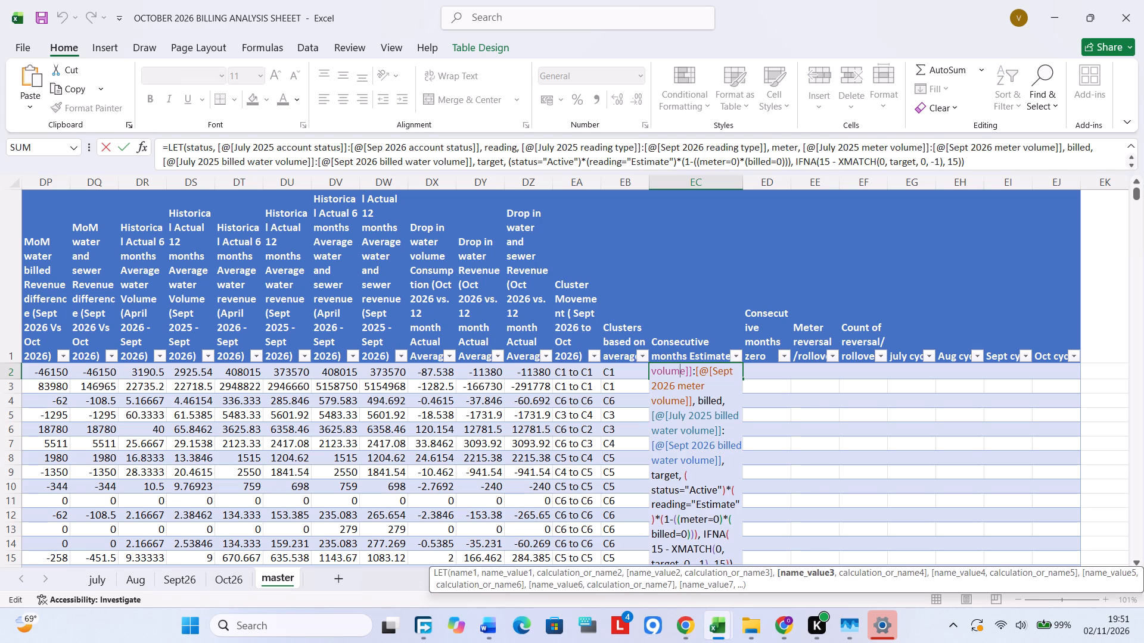
click(700, 393)
key(Up)
key(Up)
key(Up)
key(Up)
key(Up)
key(Up)
key(Up)
key(Up)
key(Up)
key(Up)
key(Up)
key(Up)
key(Up)
key(Up)
key(Up)
key(Up)
key(Up)
key(Up)
key(Up)
key(Up)
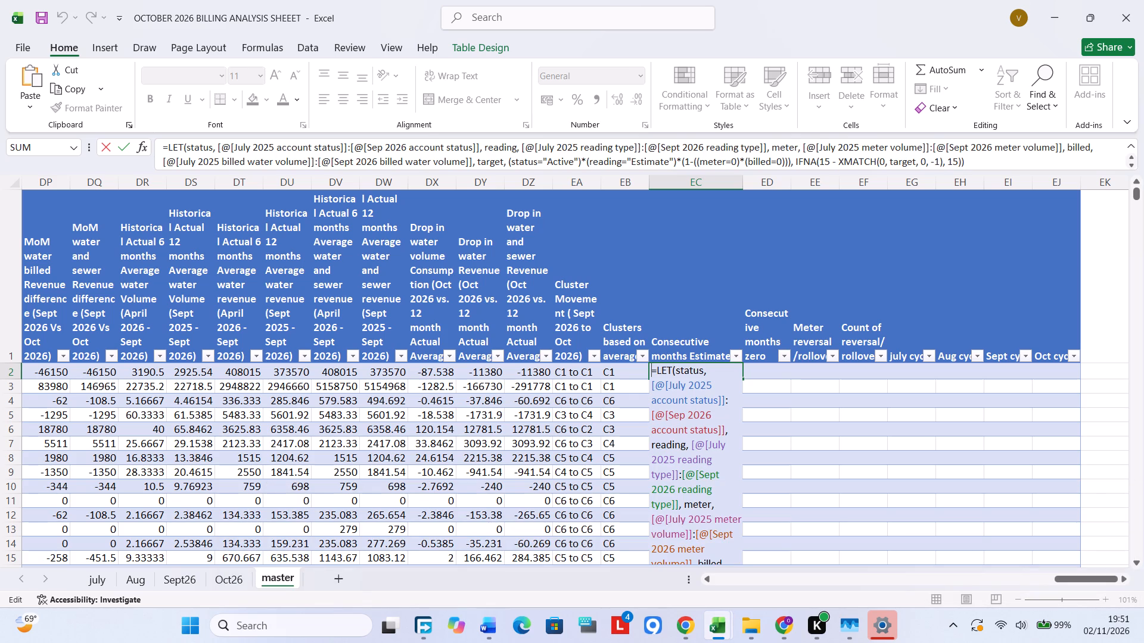
click(685, 419)
key(BackSpace)
key(BackSpace)
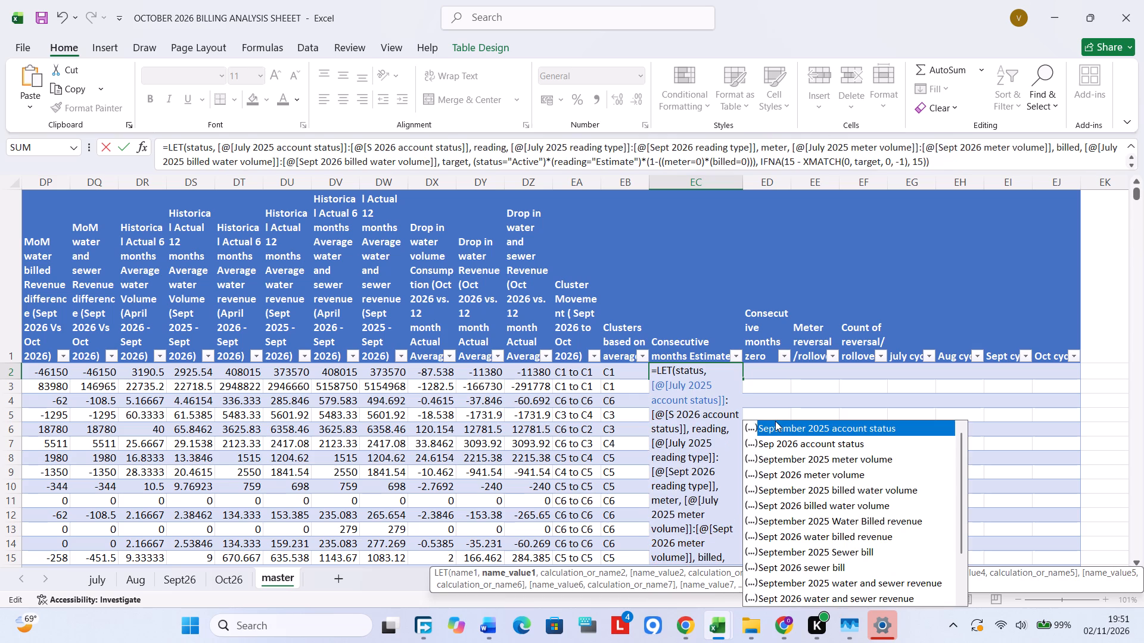
key(BackSpace)
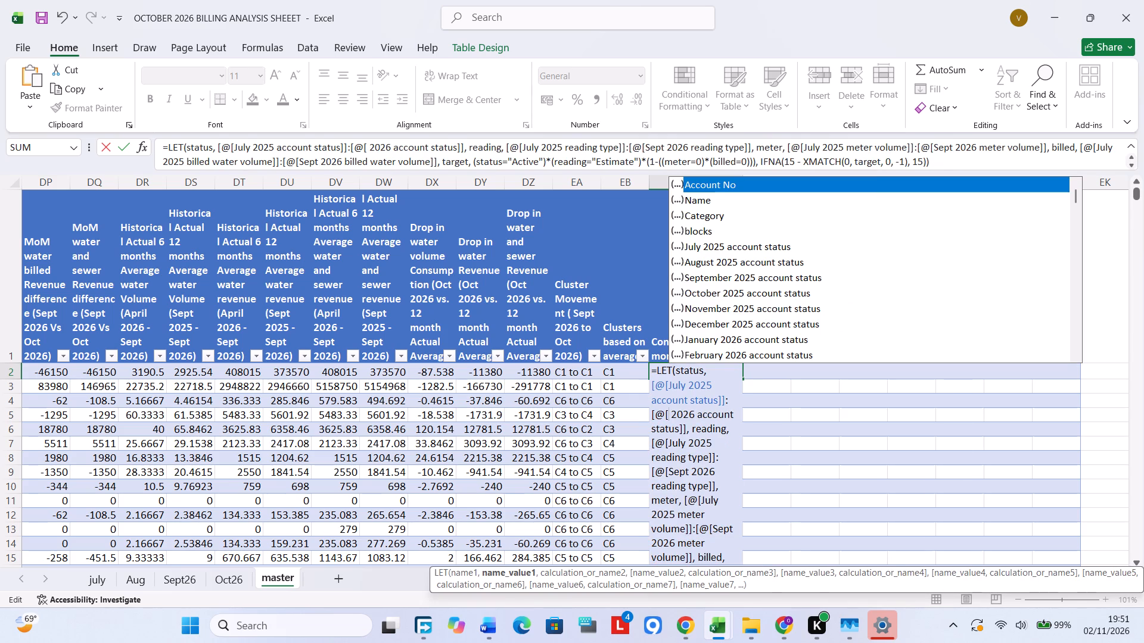
text(octo)
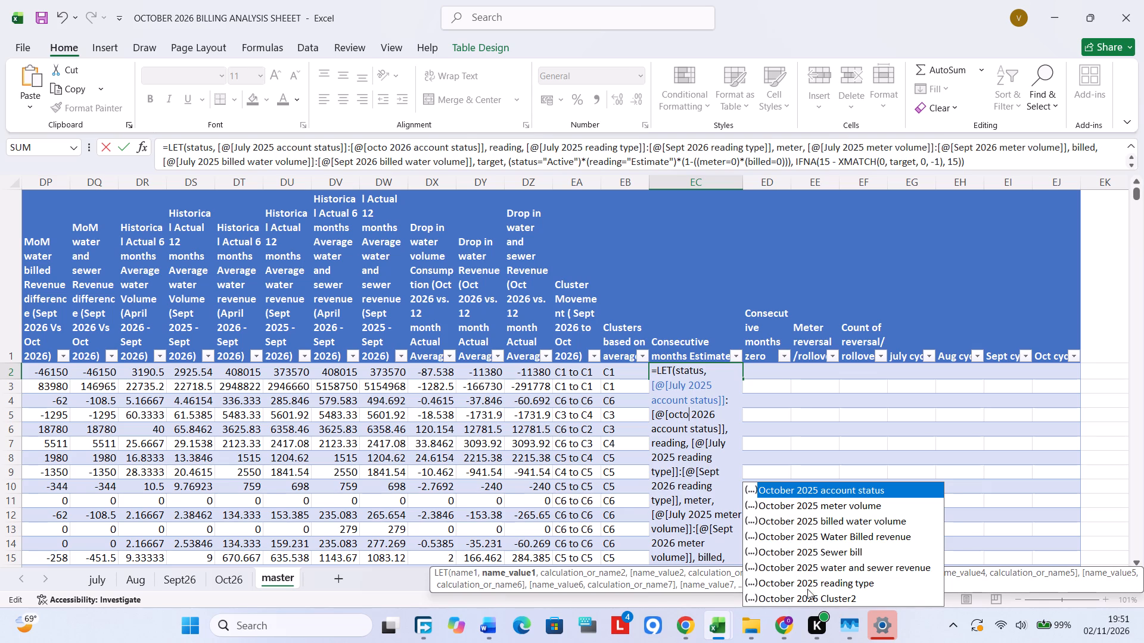
scroll(806, 578, down, 2)
key(BackSpace)
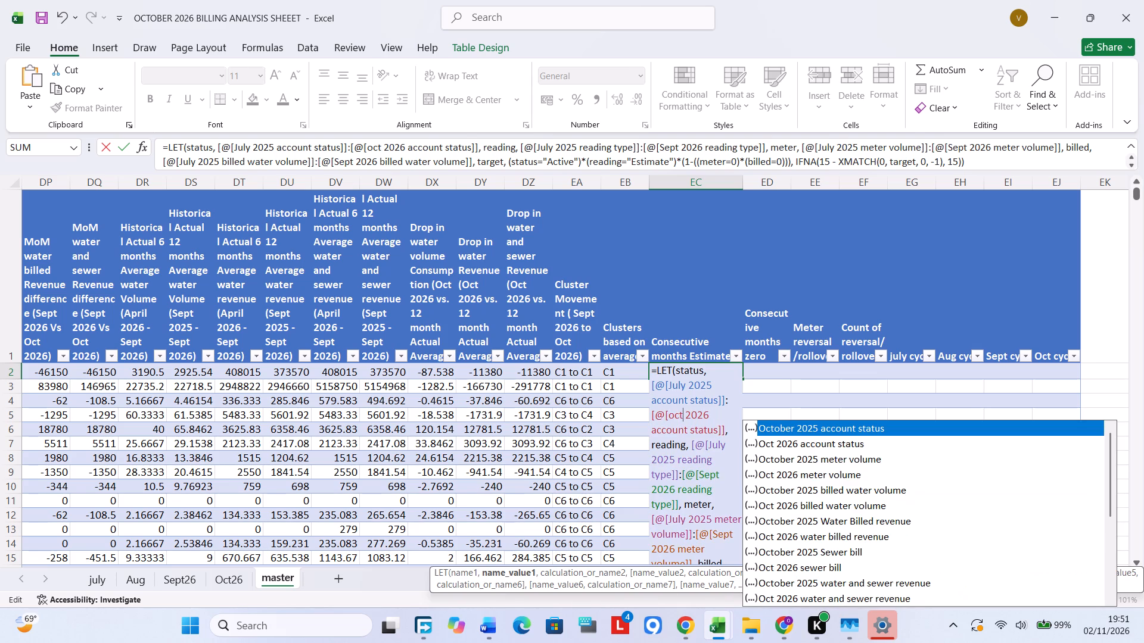
double_click(810, 447)
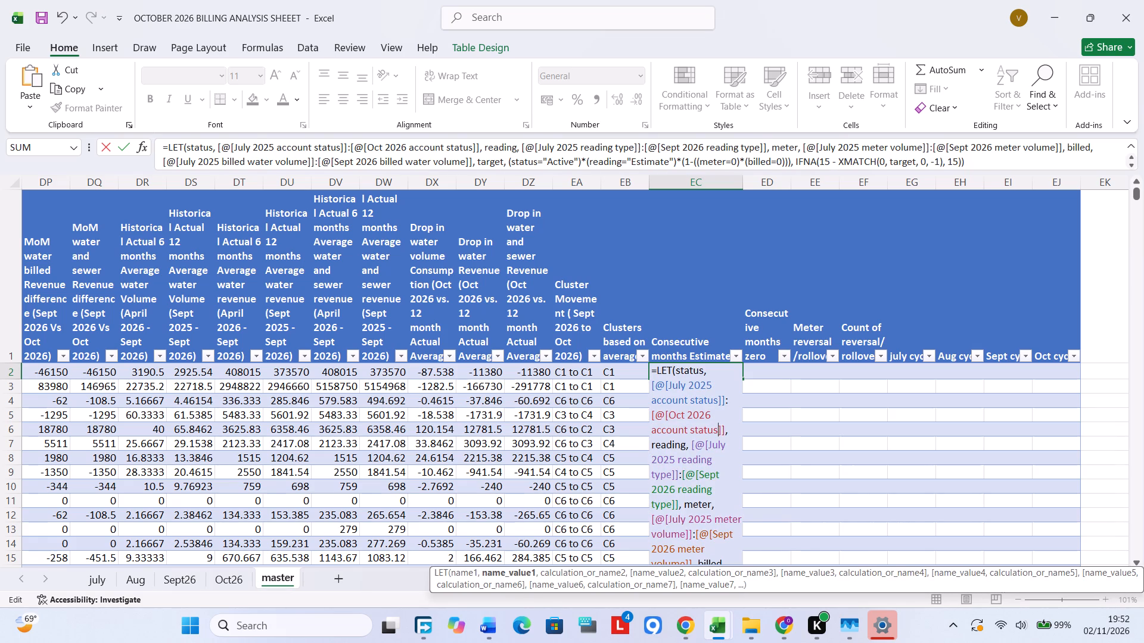
Change the end of the formula's reading range to Oct 2026 reading type.
click(719, 475)
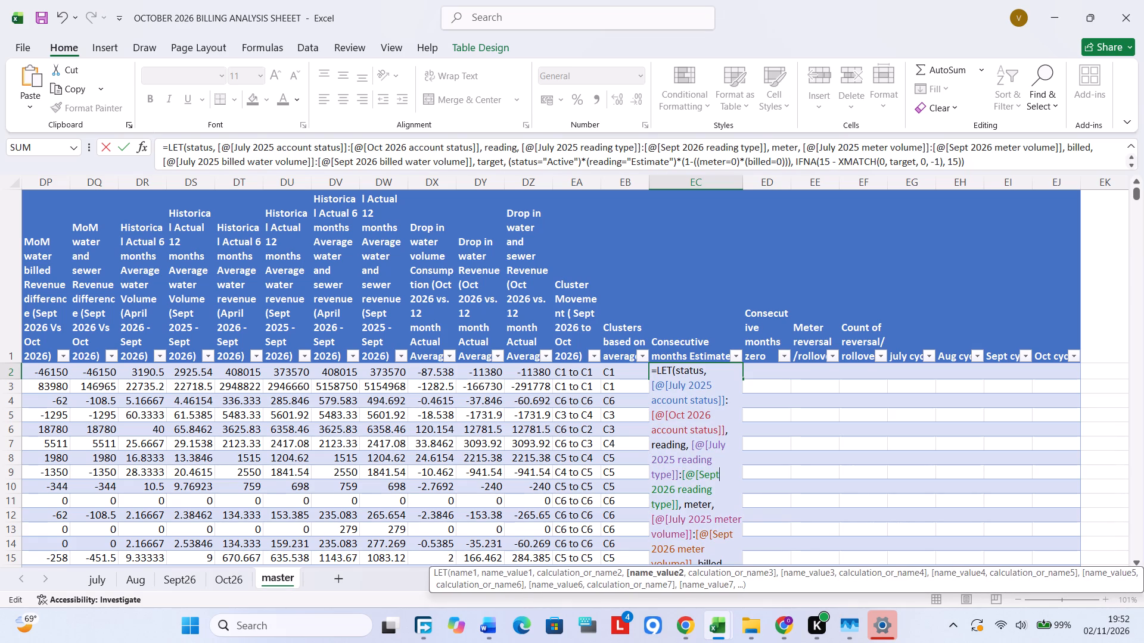
key(BackSpace)
key(BackSpace)
key(BackSpace)
key(BackSpace)
text(oct)
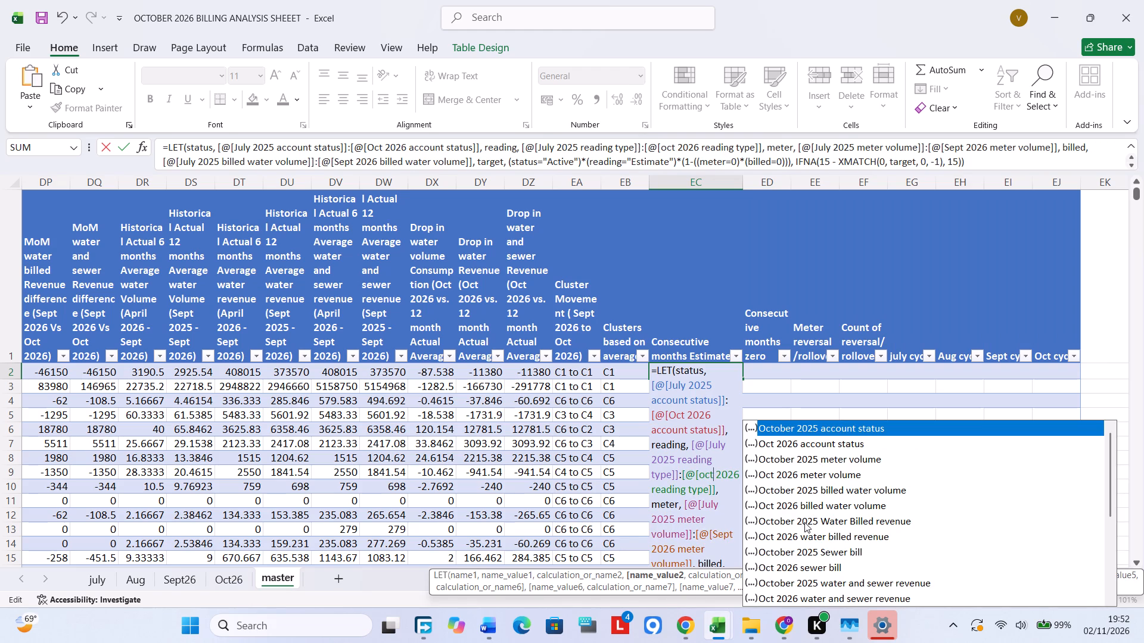
scroll(808, 557, down, 1)
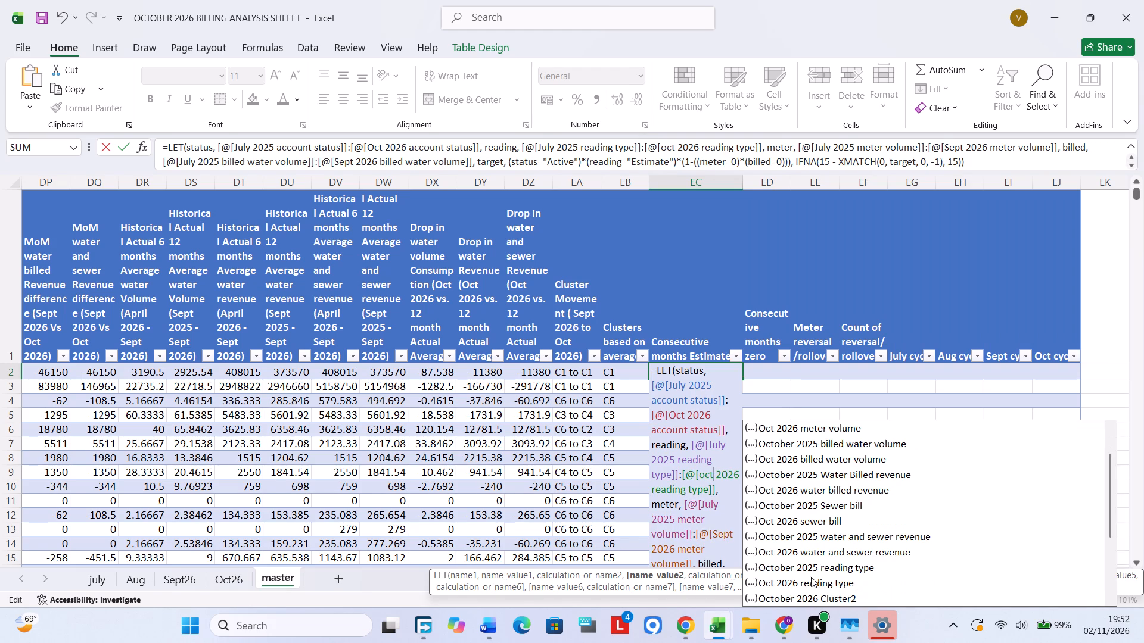
double_click(823, 583)
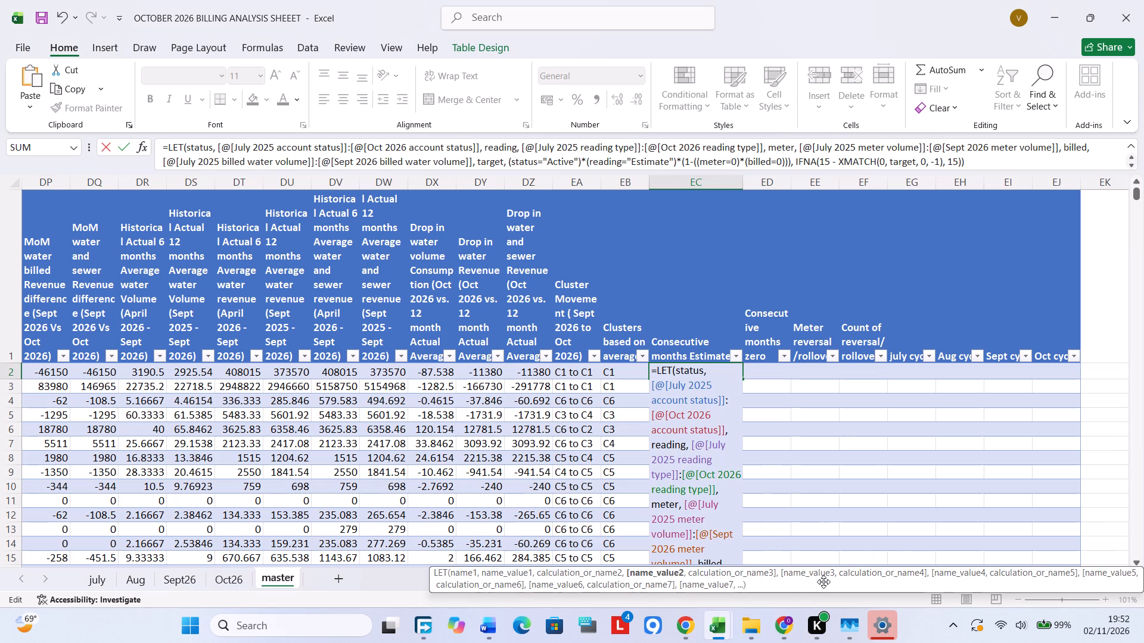
Change the end of the formula's meter range to Oct 2026 meter volume.
click(731, 537)
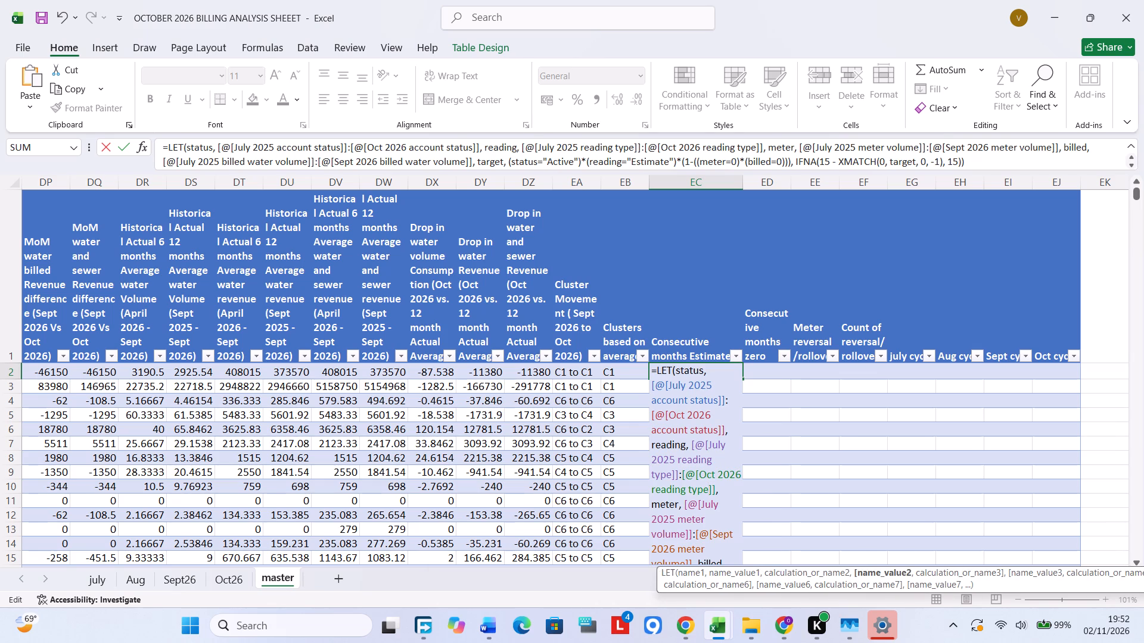
click(736, 533)
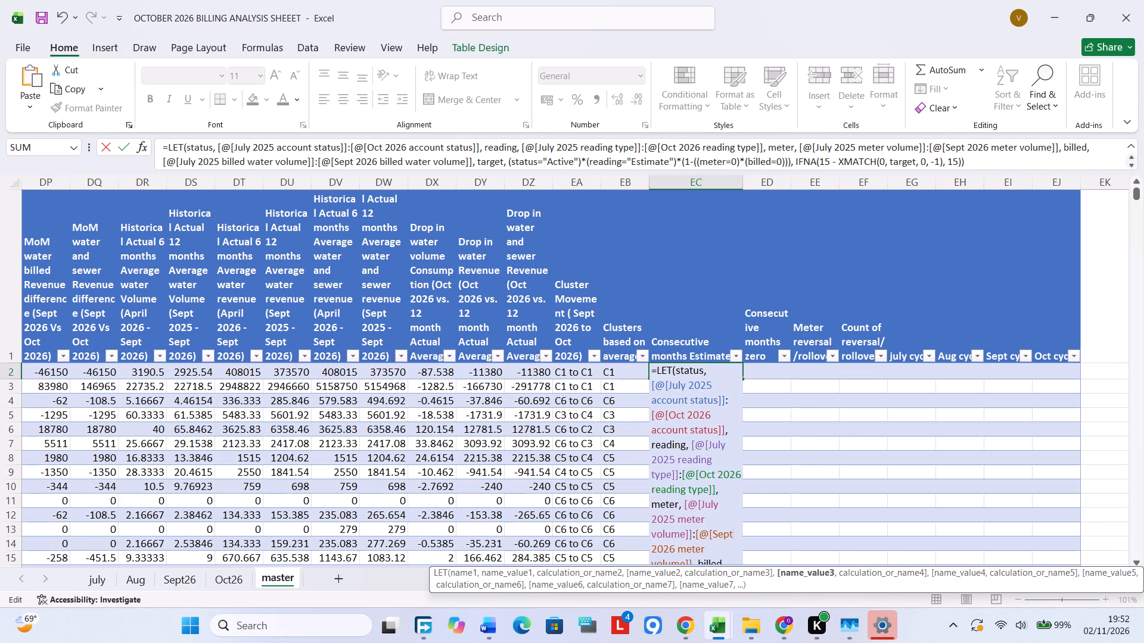
key(BackSpace)
key(BackSpace)
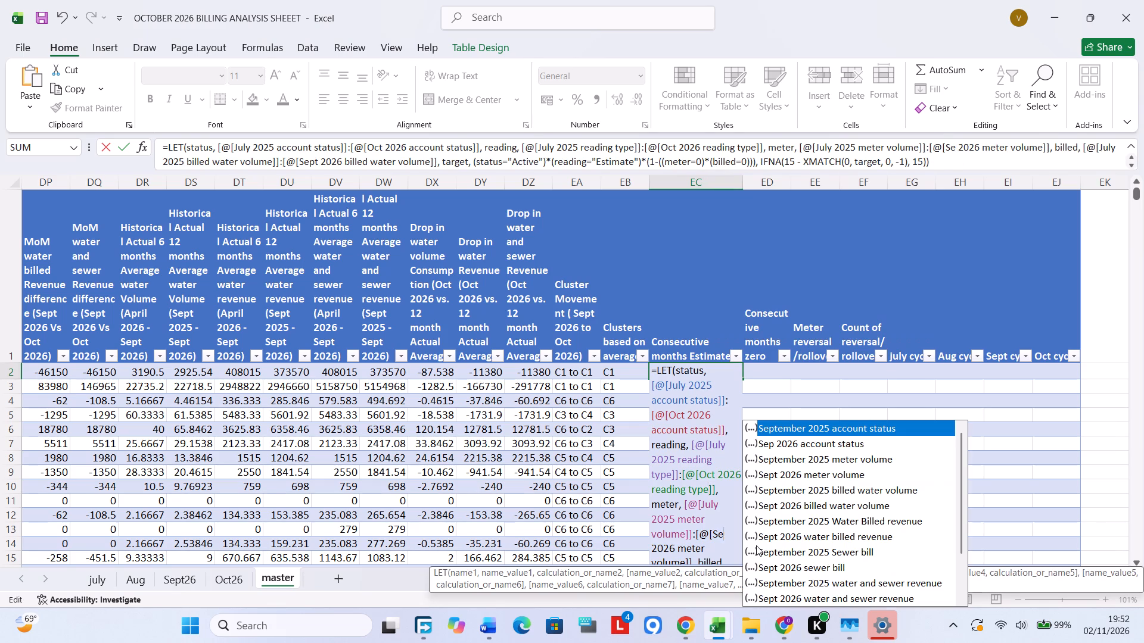
key(BackSpace)
key(BackSpace)
text(oct)
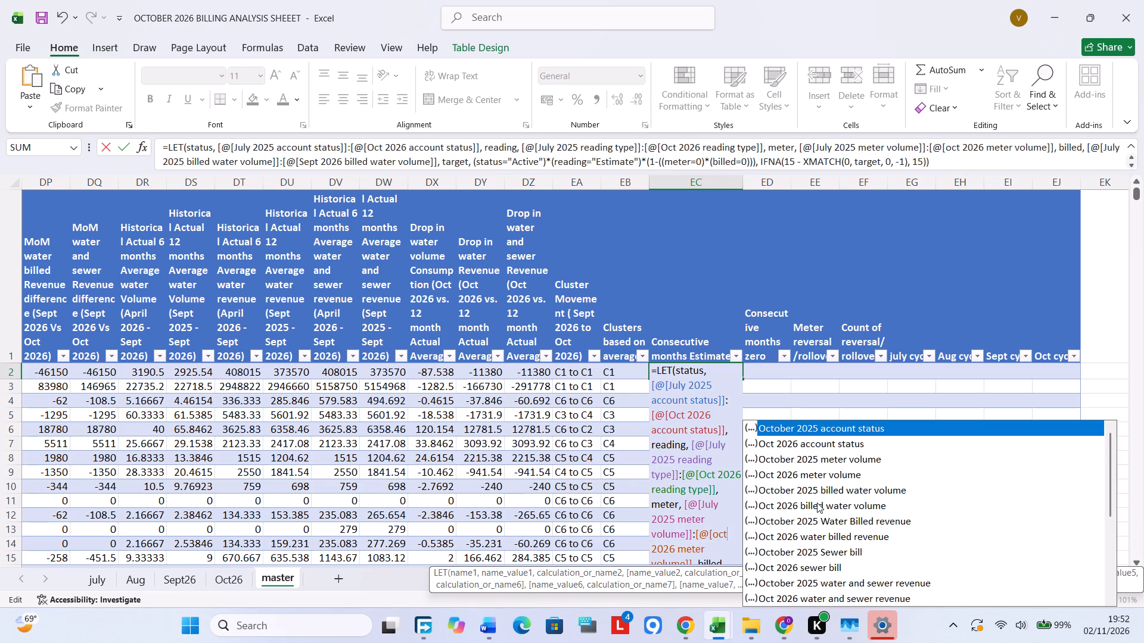
double_click(819, 475)
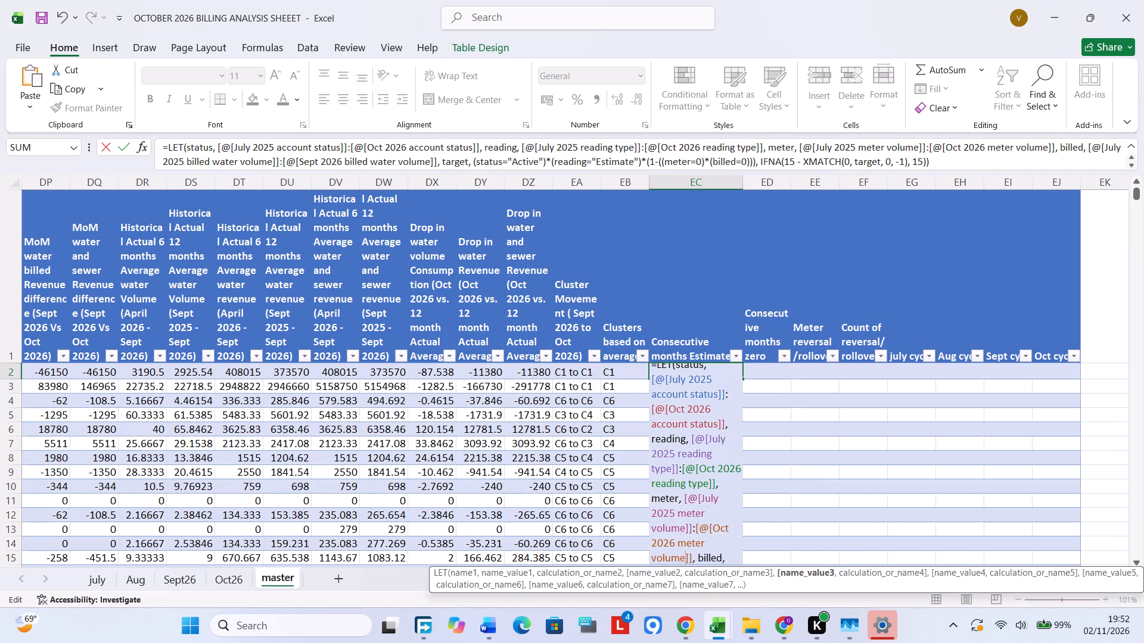
Change the end of the formula's billed range to Oct 2026 billed water volume.
scroll(663, 525, down, 1)
key(Down)
key(Down)
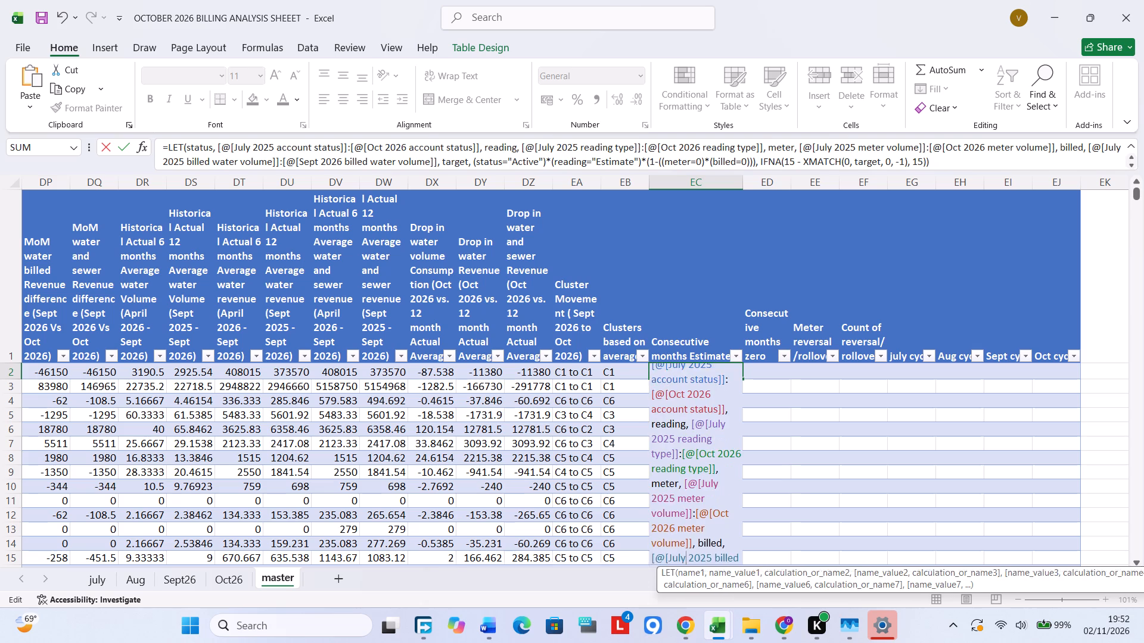
key(Down)
key(Down)
key(Down)
key(Down)
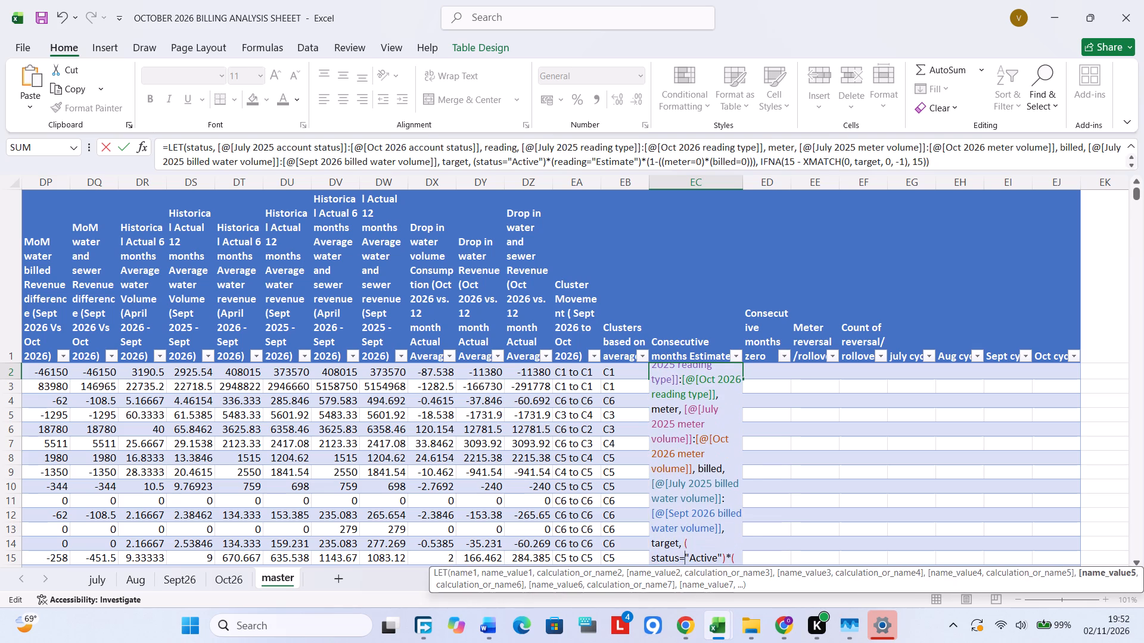
click(691, 516)
key(Left)
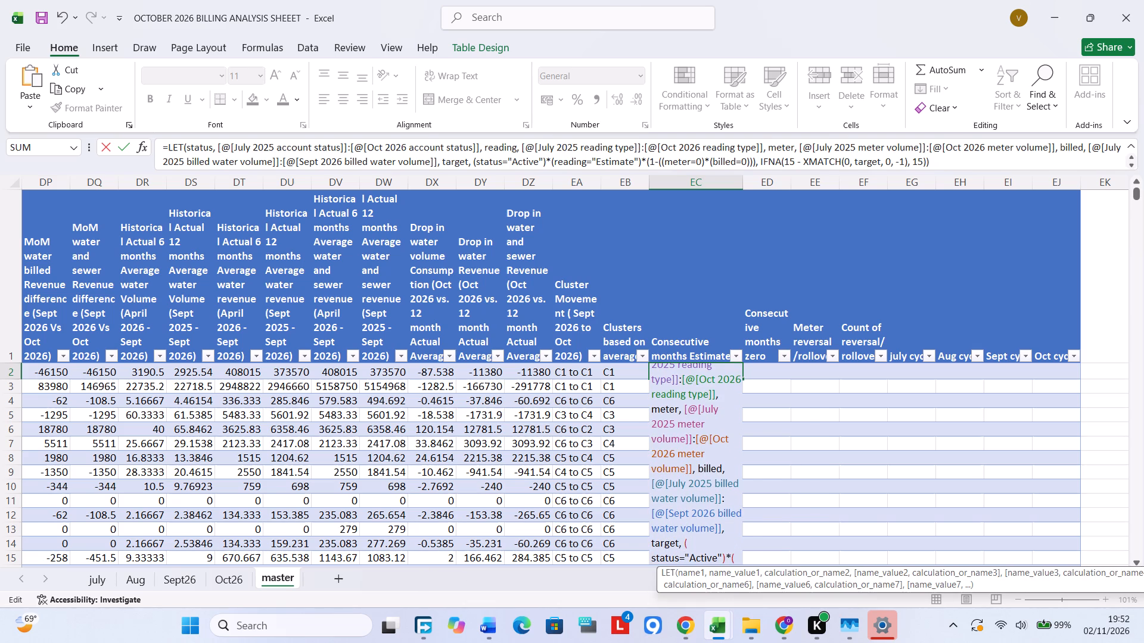
key(BackSpace)
key(BackSpace)
key(BackSpace)
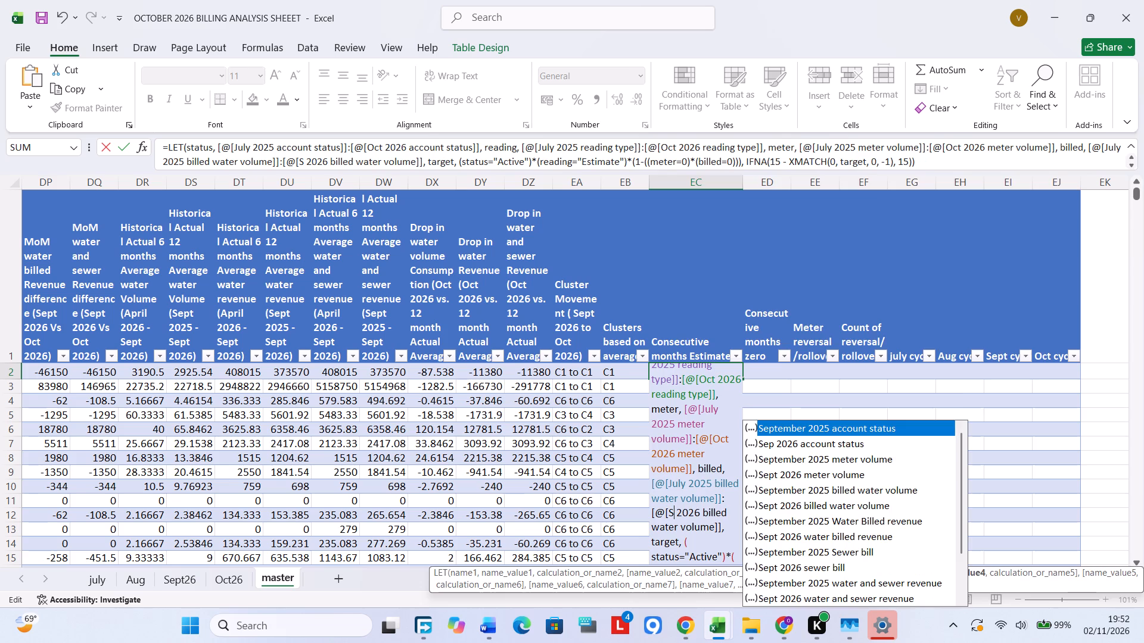
key(BackSpace)
text(oct)
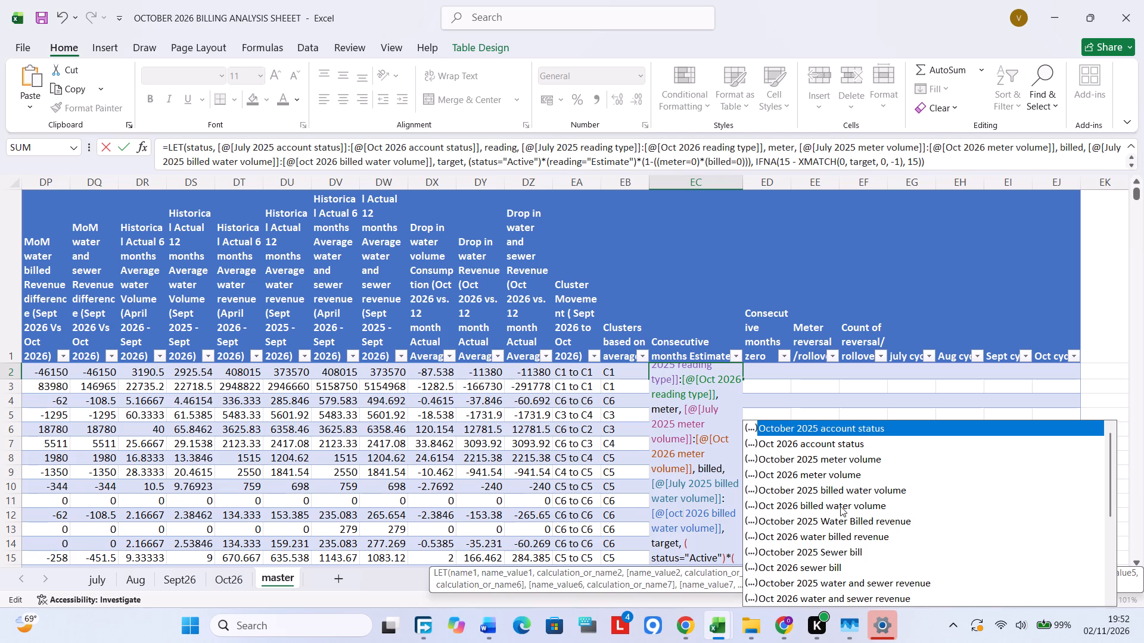
double_click(838, 506)
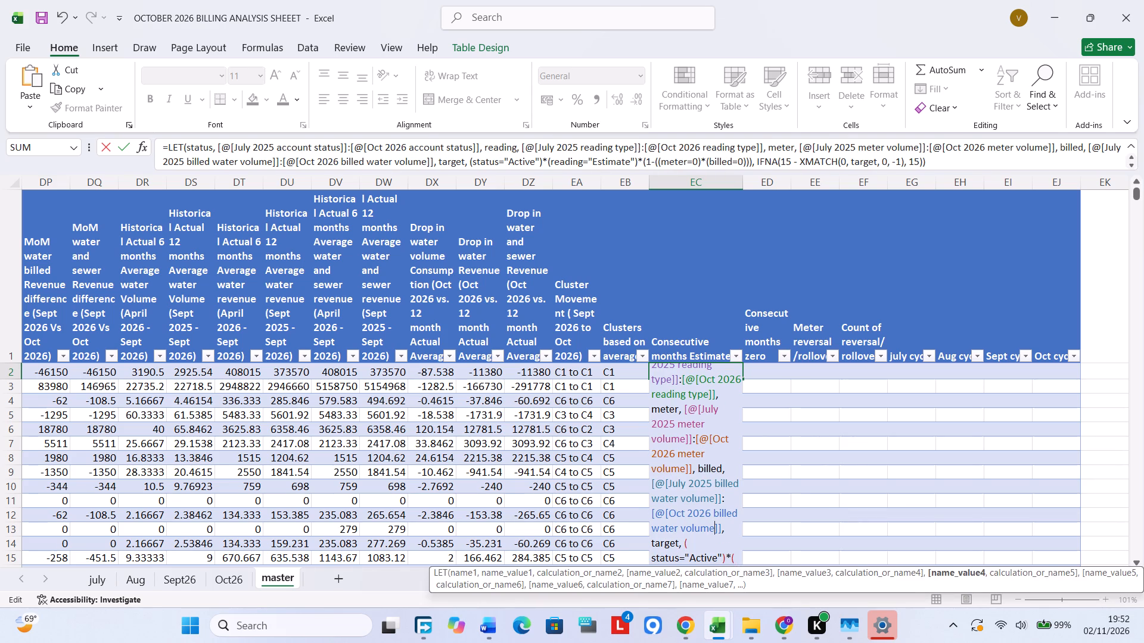
Set the IFNA fallback value at the end of the EC2 formula to 16.
key(Down)
key(Down)
key(Down)
key(Down)
key(Down)
key(Down)
key(Down)
key(Down)
key(Down)
key(Down)
key(Down)
key(Down)
key(Down)
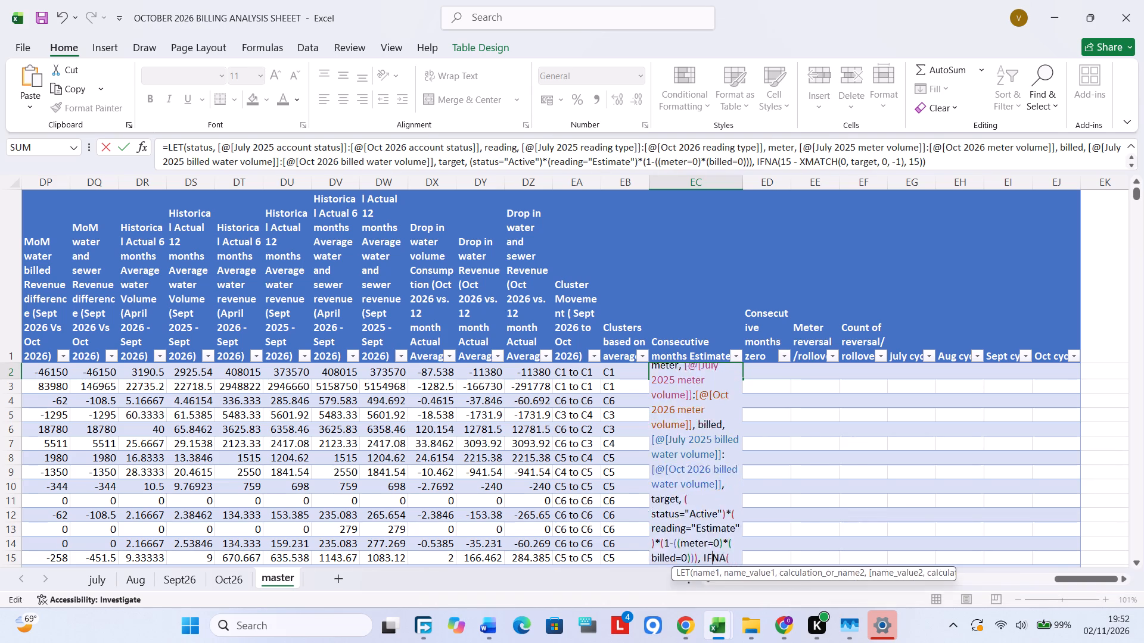
key(Down)
key(Down)
key(Up)
key(Up)
key(Up)
key(Up)
key(Up)
key(Up)
key(Up)
key(Up)
key(Up)
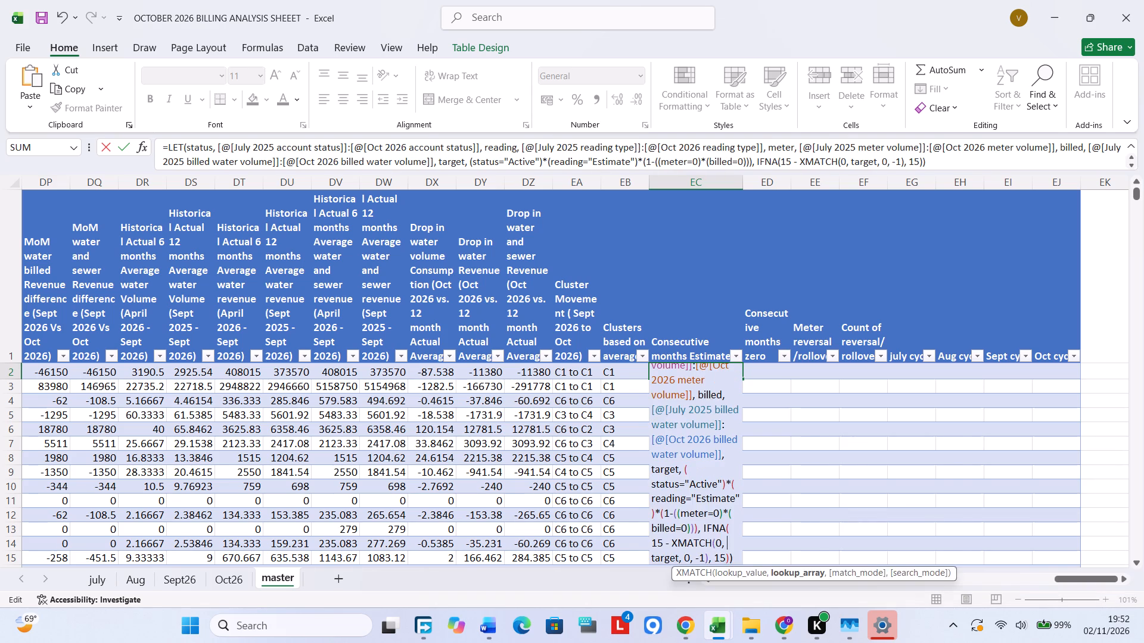
key(Down)
key(Down)
key(Down)
key(Down)
key(Down)
key(Down)
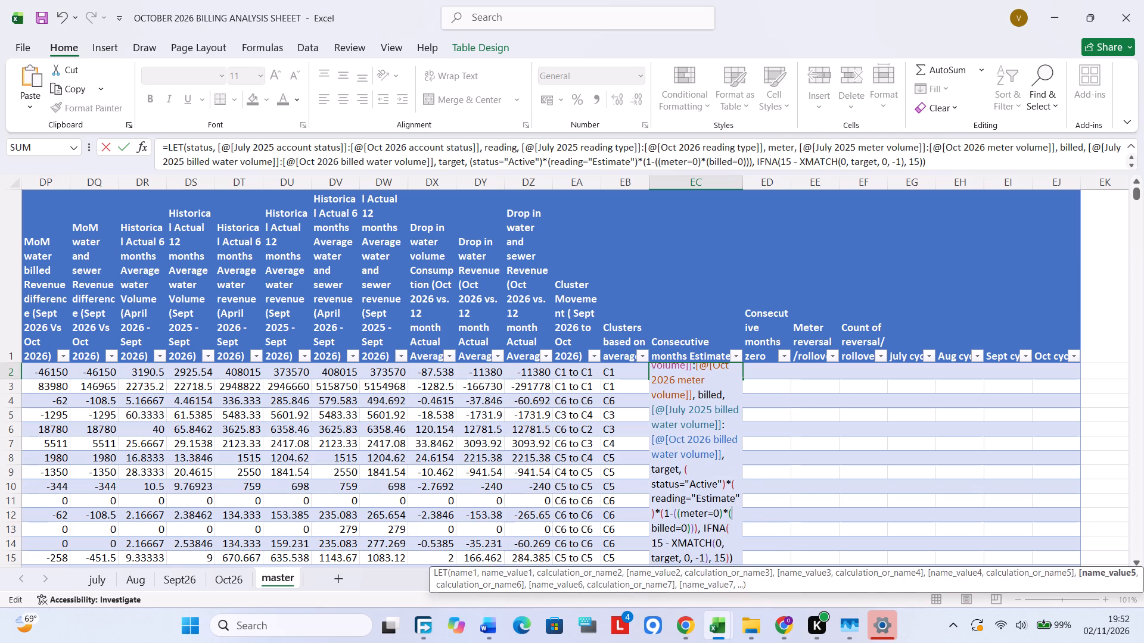
key(Down)
key(Down)
key(Down)
key(Left)
key(Left)
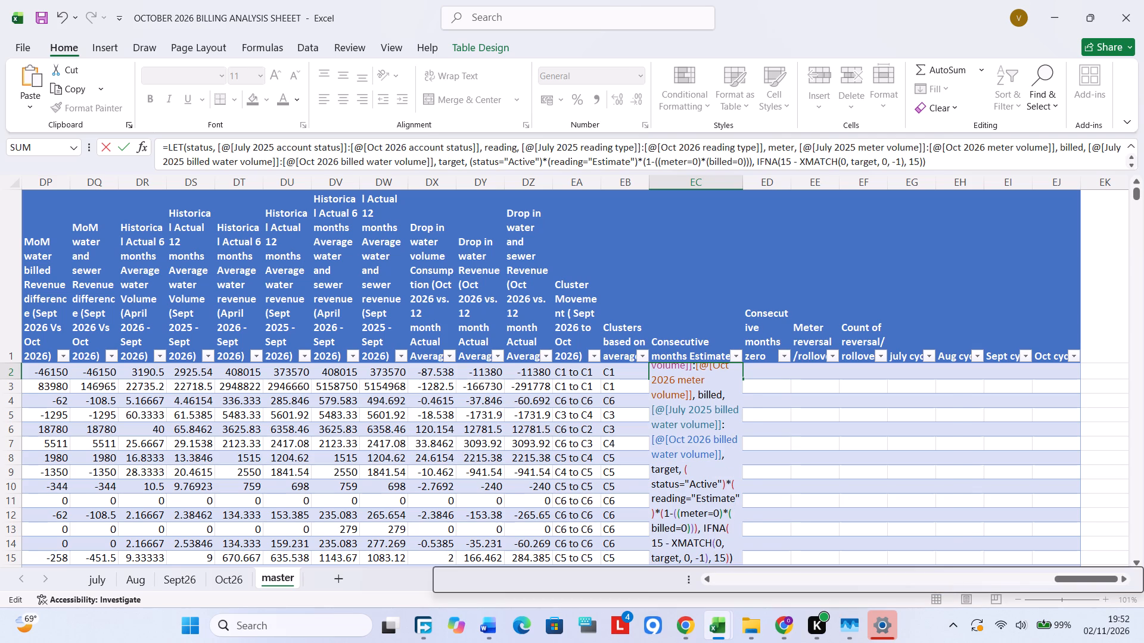
key(BackSpace)
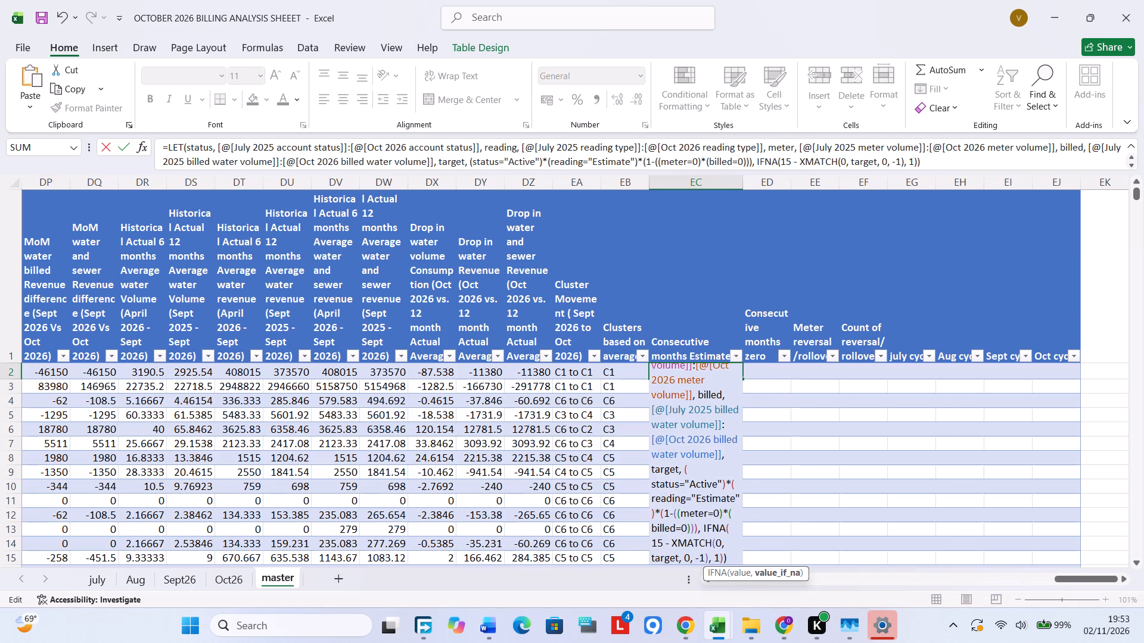
key(6)
Review the edited EC2 formula back to its beginning and commit it to the Consecutive months Estimate column.
key(Up)
key(Up)
key(Up)
key(Up)
key(Up)
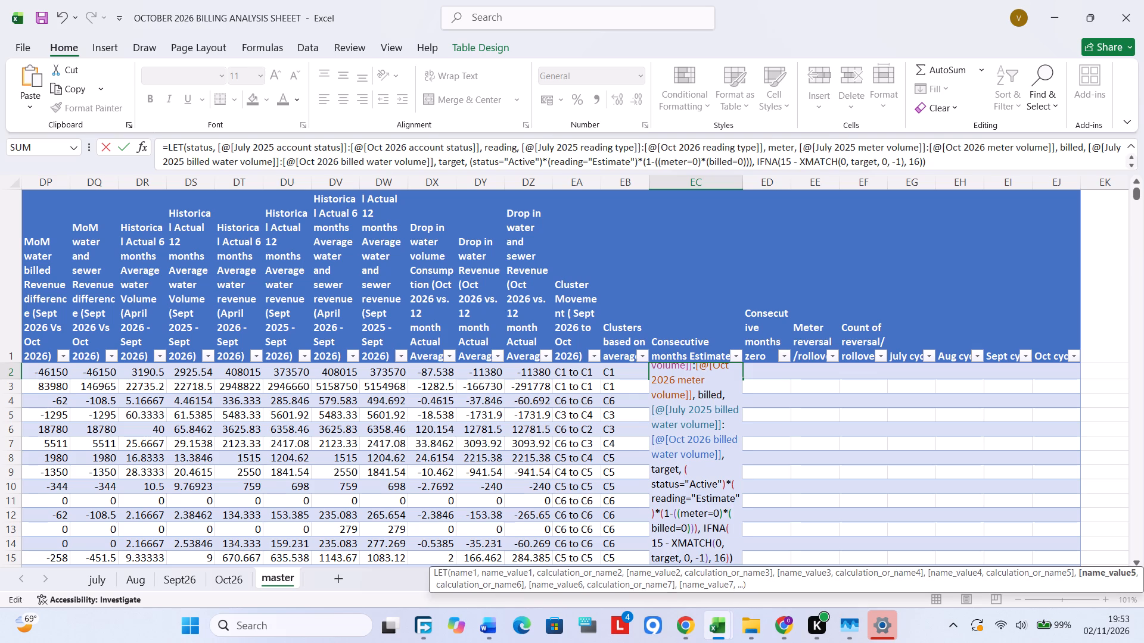
key(Up)
key(Up)
key(Up)
key(Up)
key(Up)
key(Up)
key(Up)
key(Up)
key(Up)
key(Up)
key(Up)
key(Up)
key(Up)
key(Up)
key(Up)
key(Up)
key(Up)
key(Up)
key(Up)
key(Up)
key(Up)
key(Up)
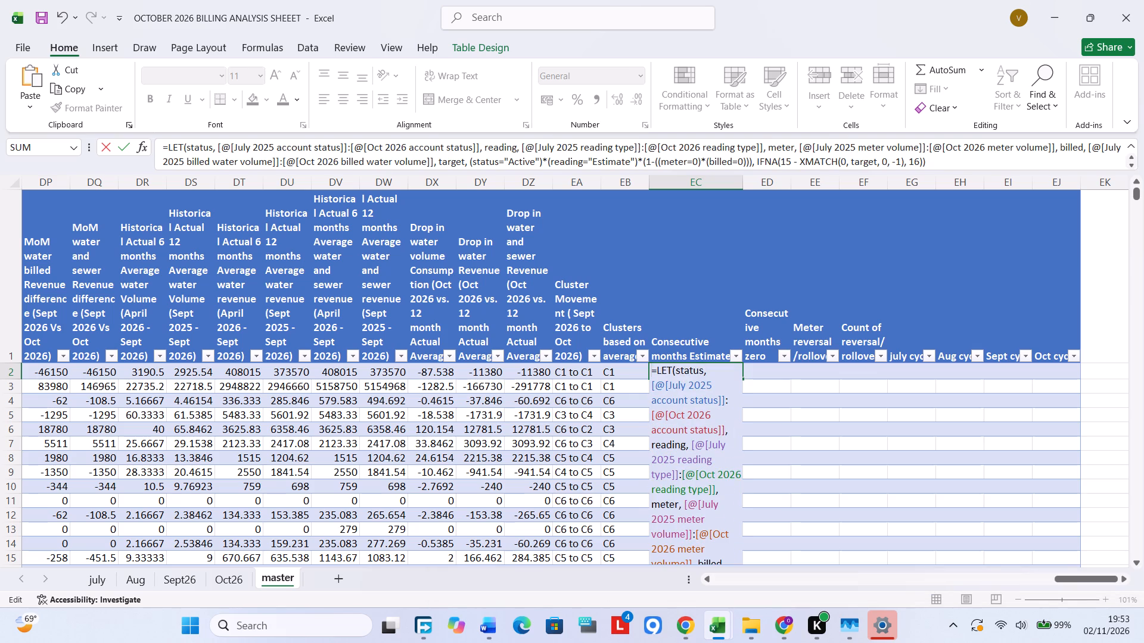
key(Down)
key(Down)
key(Down)
key(Down)
key(Down)
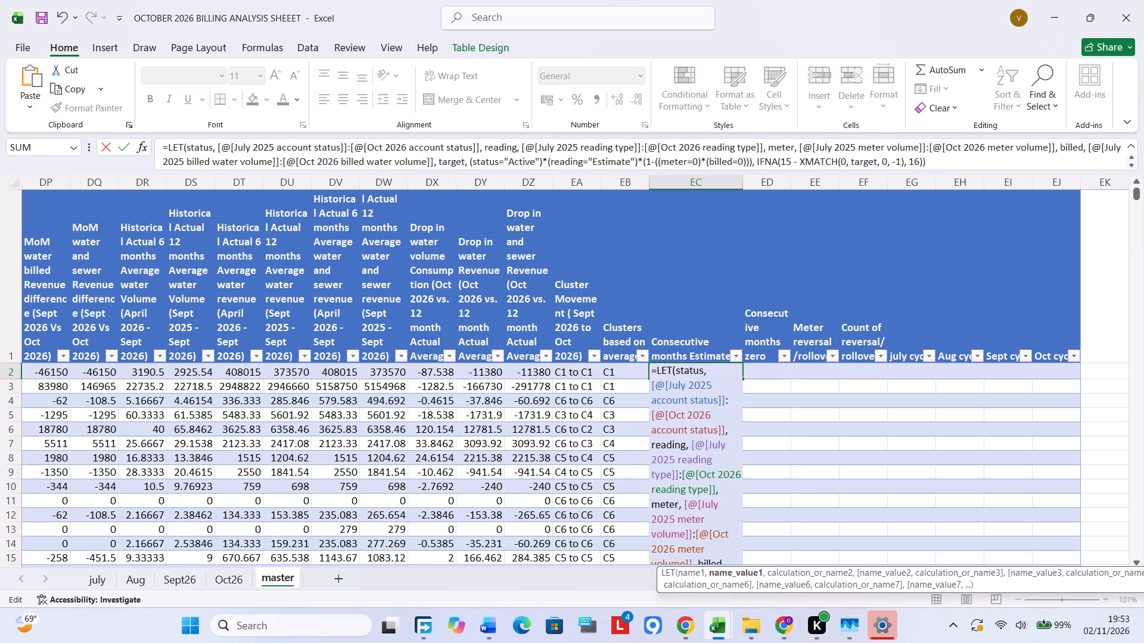
key(Return)
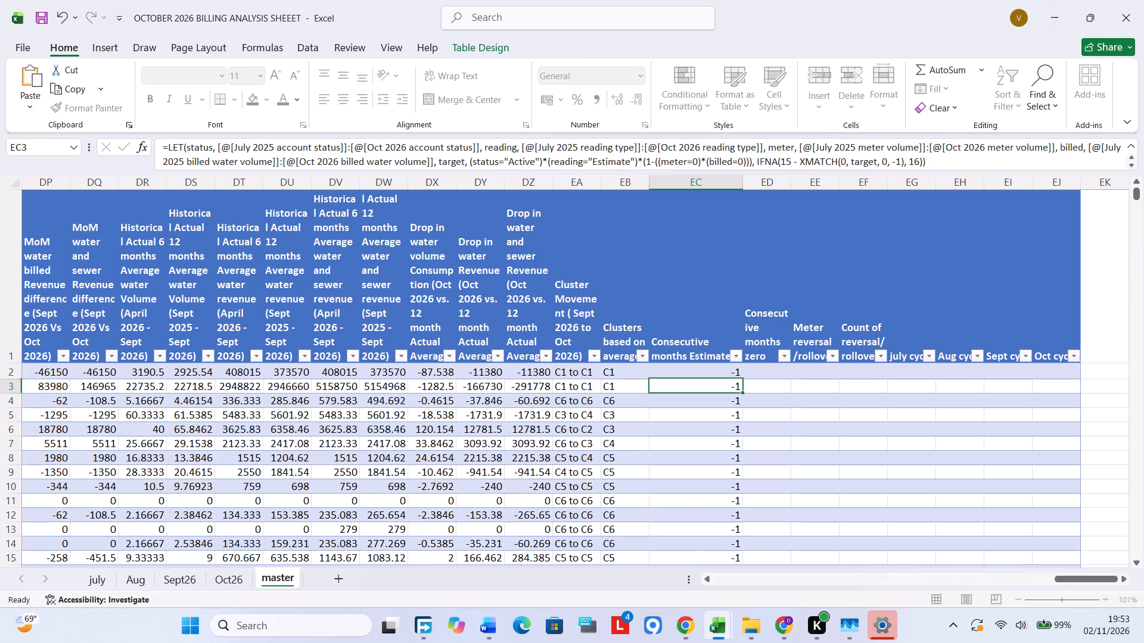
In the EC2 formula of the Consecutive months Estimate column, set the number that XMATCH is subtracted from to 16.
double_click(717, 368)
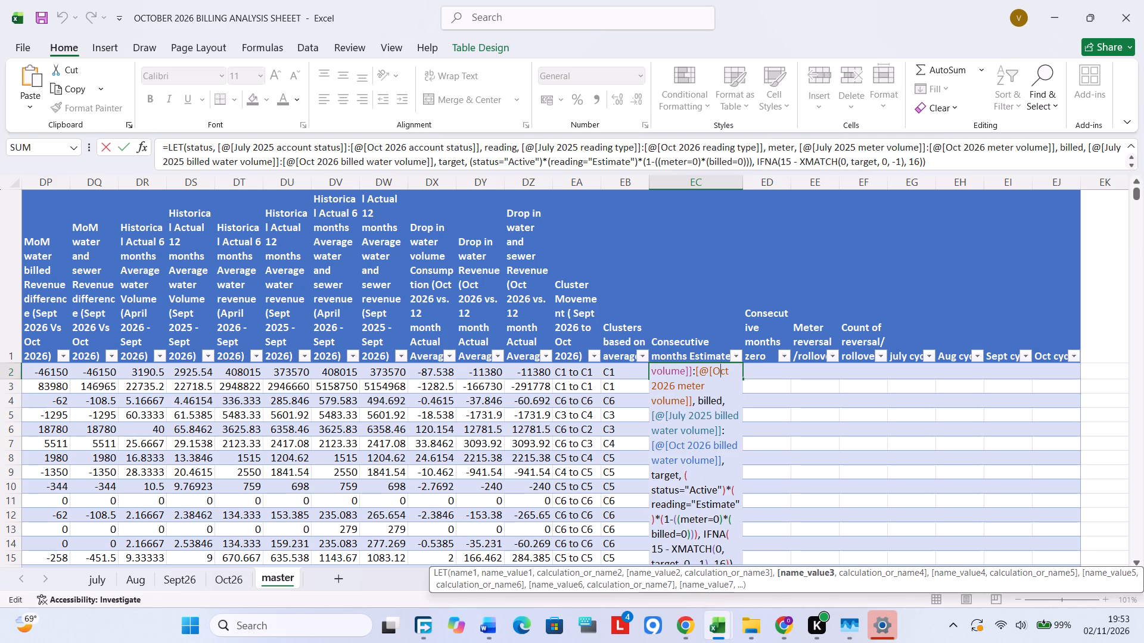
click(691, 468)
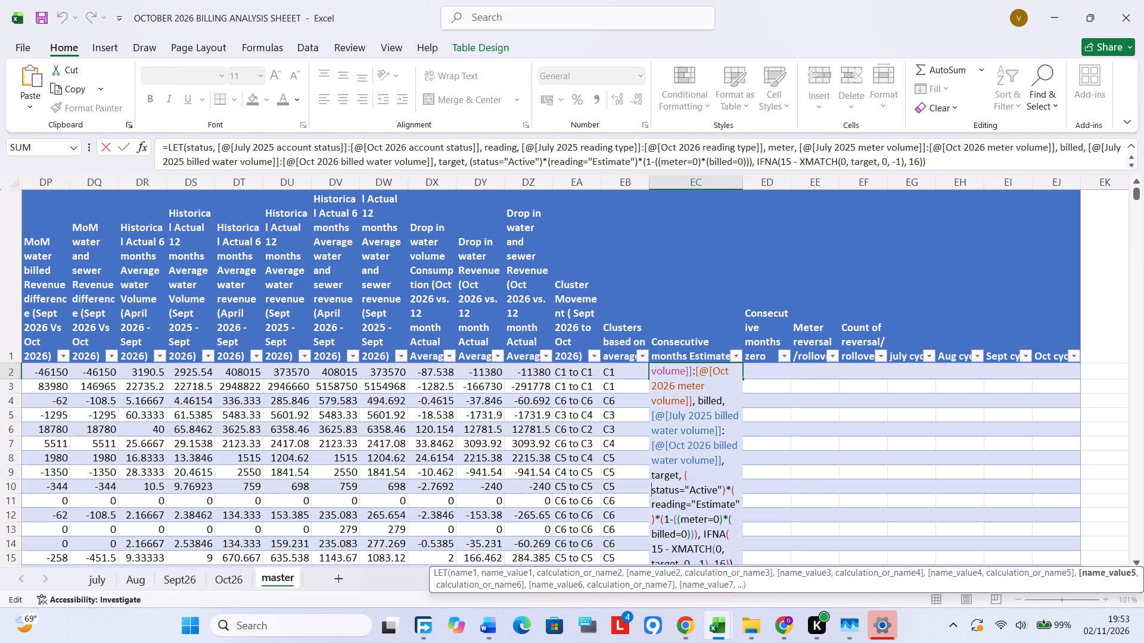
key(Down)
key(Down)
key(Down)
key(Down)
key(Down)
key(Down)
key(Down)
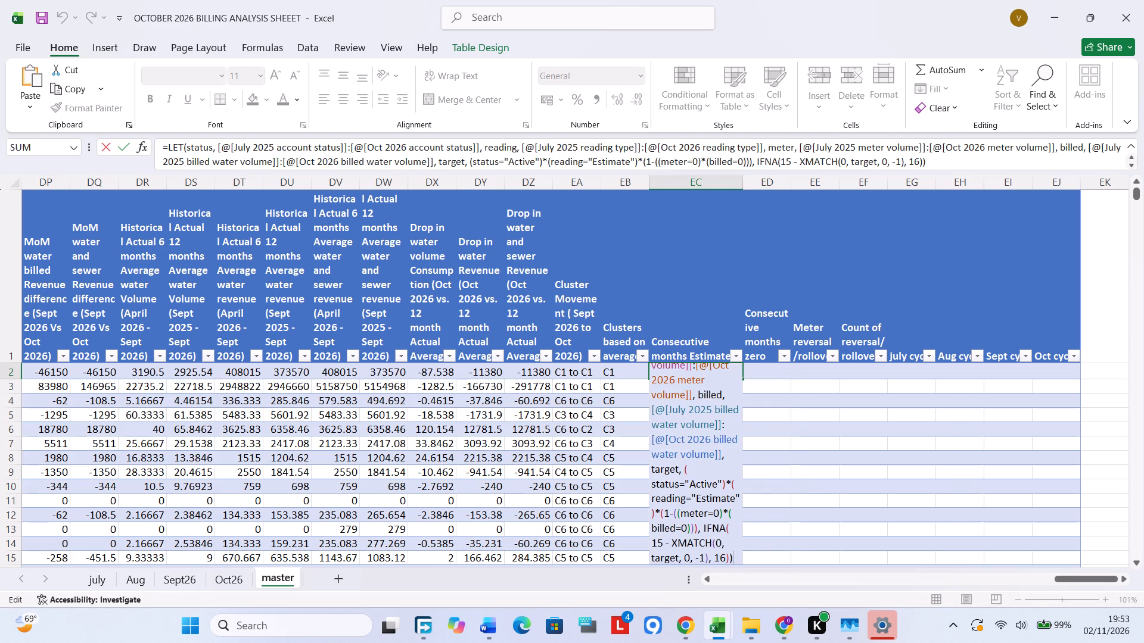
click(683, 494)
click(699, 505)
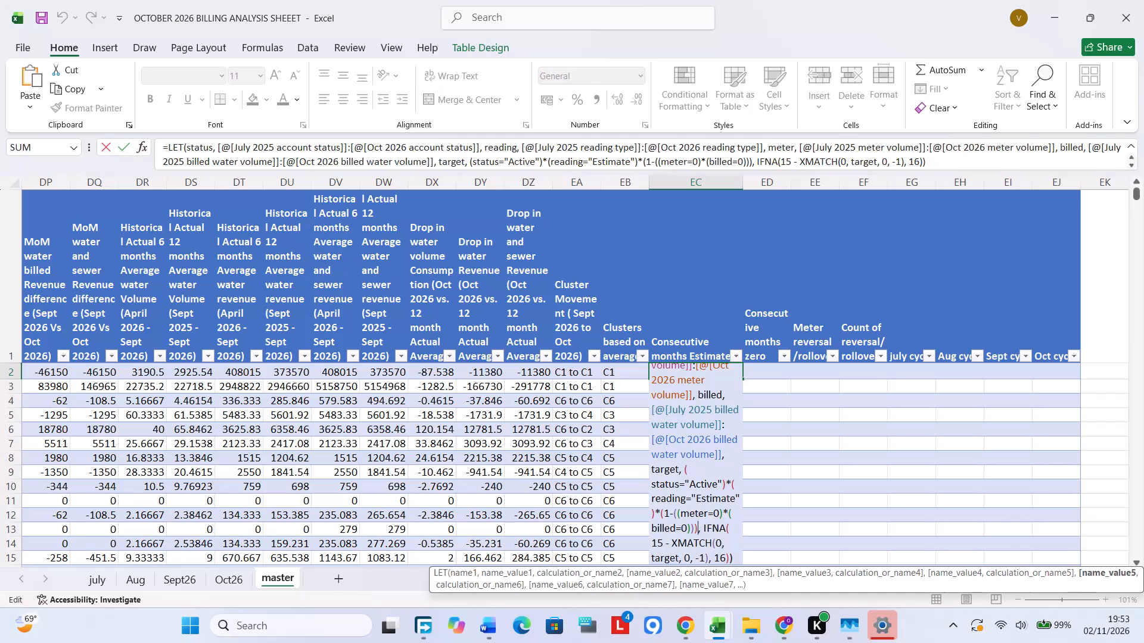
key(Down)
key(Left)
key(Left)
key(Left)
key(Left)
key(Left)
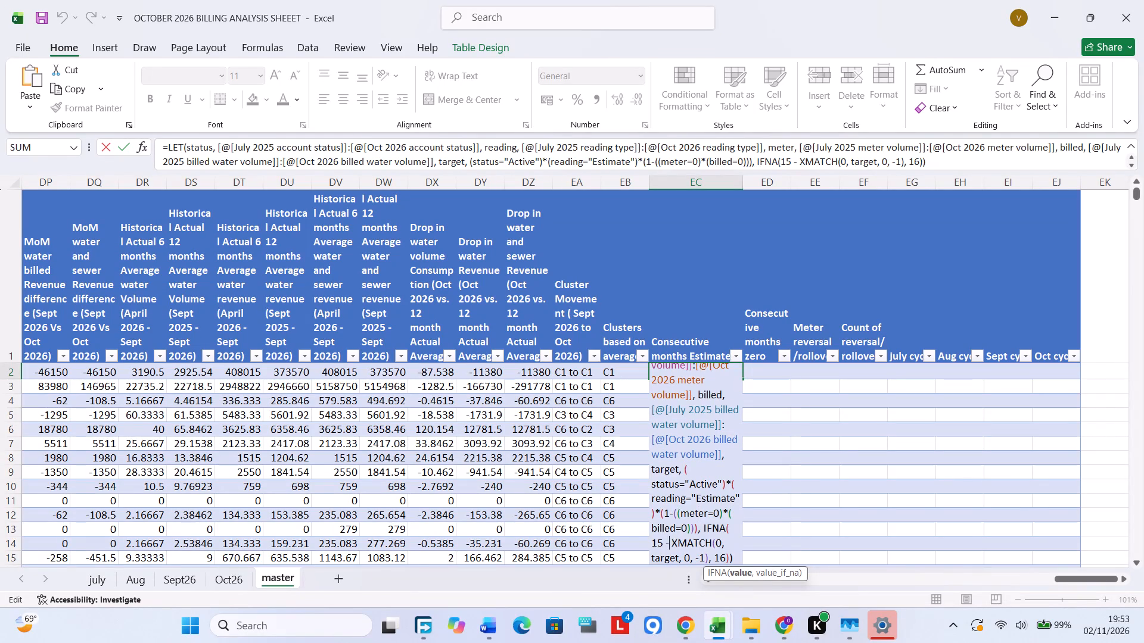
key(Left)
key(Left)
key(BackSpace)
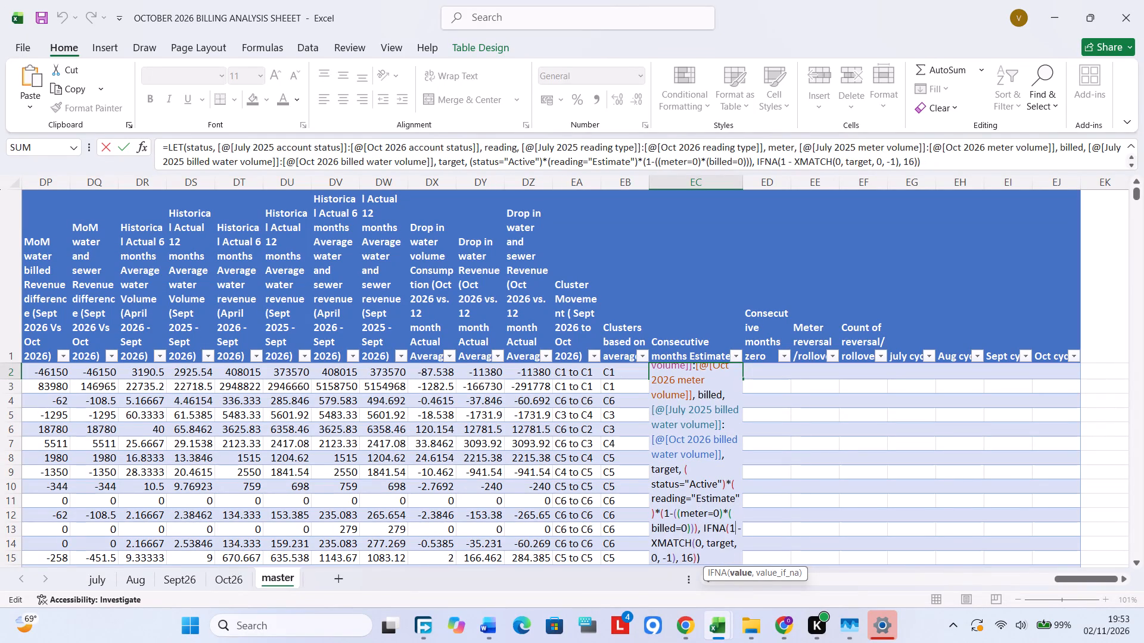
key(6)
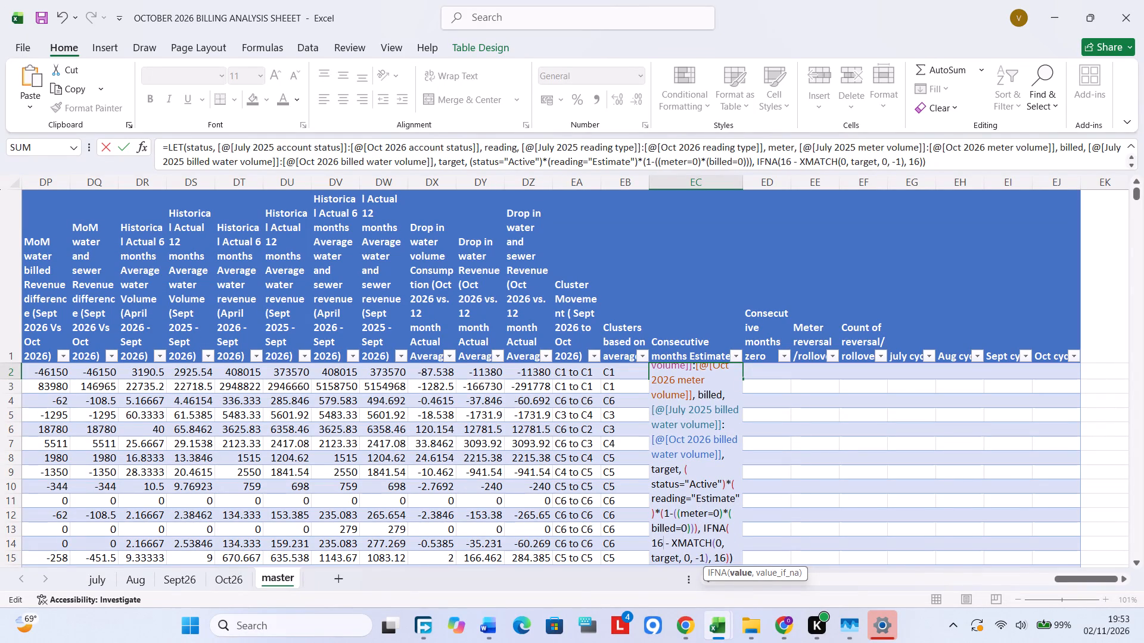
Review the edited EC2 formula from beginning to end and commit it to the Consecutive months Estimate column.
click(704, 483)
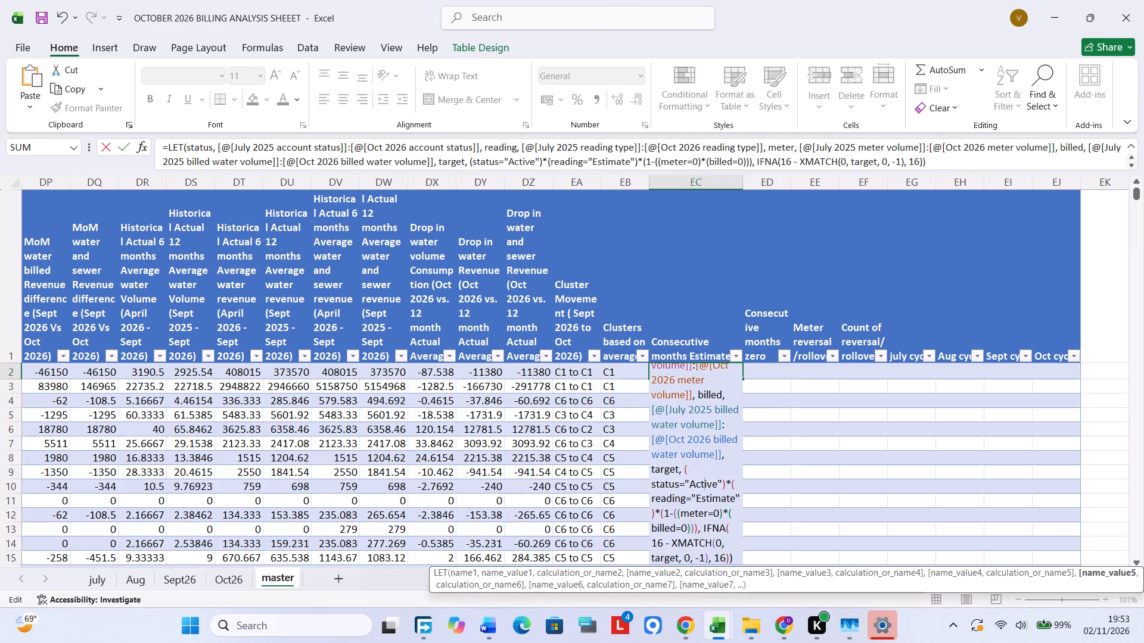
key(Up)
key(Up)
key(Up)
key(Up)
key(Up)
key(Up)
key(Up)
key(Up)
key(Up)
key(Up)
key(Up)
key(Up)
key(Up)
key(Up)
key(Up)
key(Up)
key(Up)
key(Up)
key(Up)
key(Up)
key(Up)
key(Up)
key(Up)
key(Up)
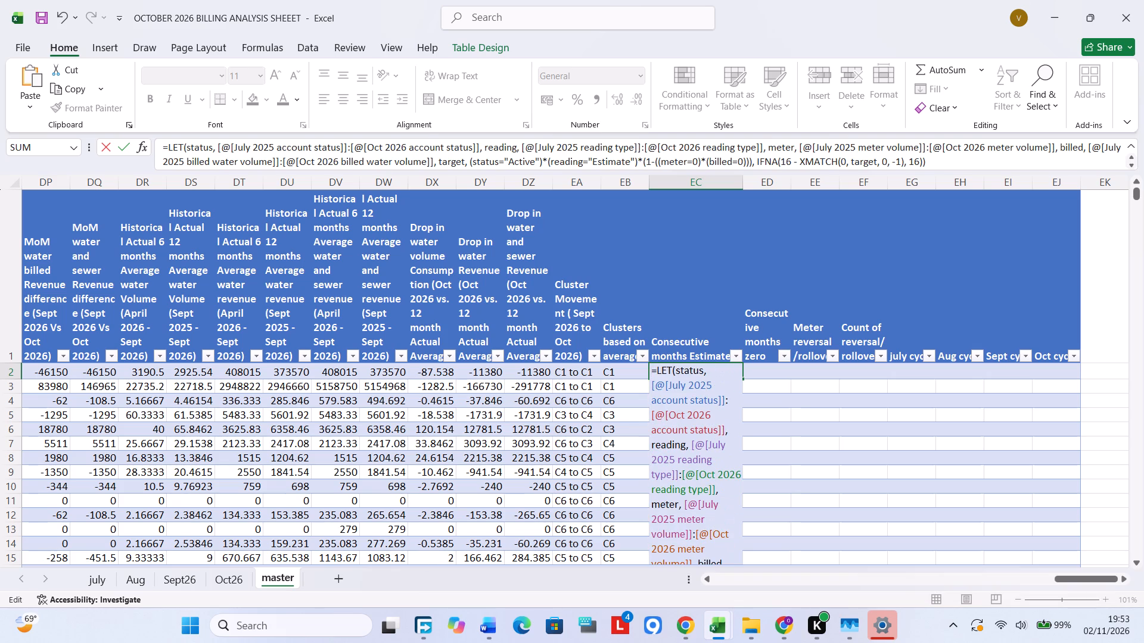
key(Down)
key(Down)
key(Down)
key(Down)
key(Down)
key(Down)
key(Down)
key(Down)
key(Down)
key(Down)
key(Down)
key(Down)
key(Down)
key(Down)
key(Down)
key(Down)
key(Down)
key(Down)
key(Down)
key(Down)
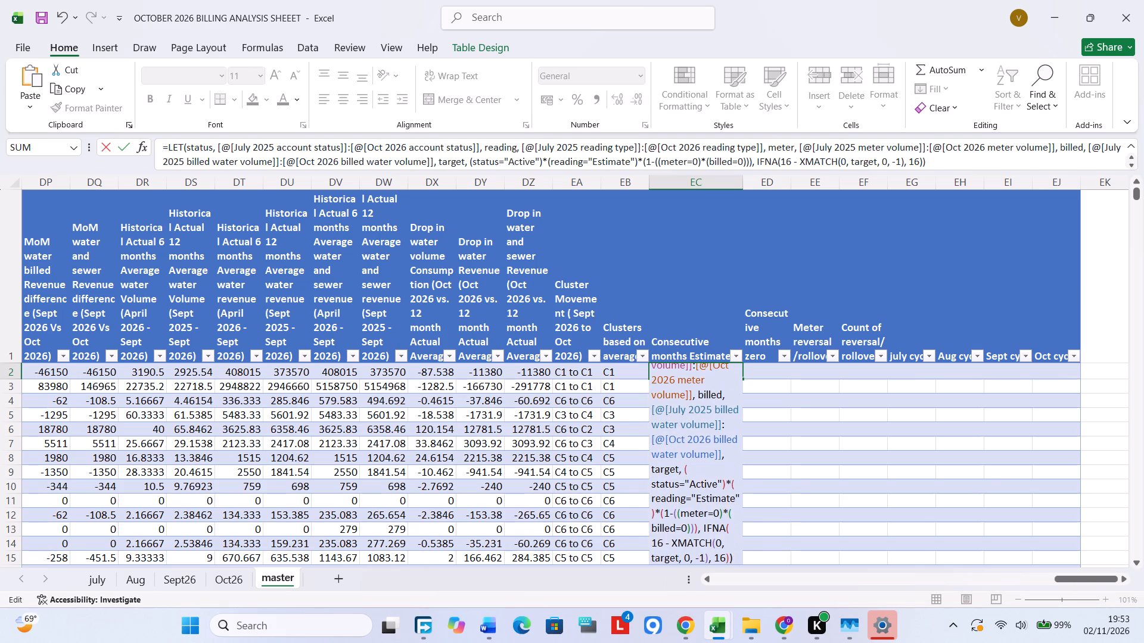
key(Return)
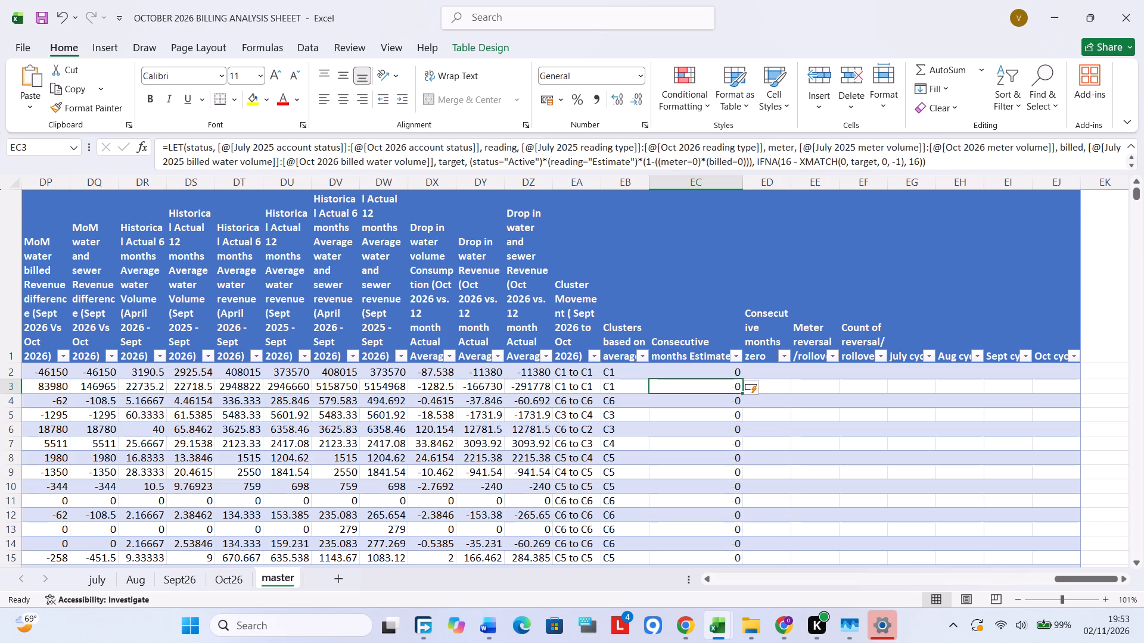
Copy the Consecutive months zero formula from DX2 of the September 2026 analysis workbook's Master sheet into ED2 of the October master sheet.
click(708, 366)
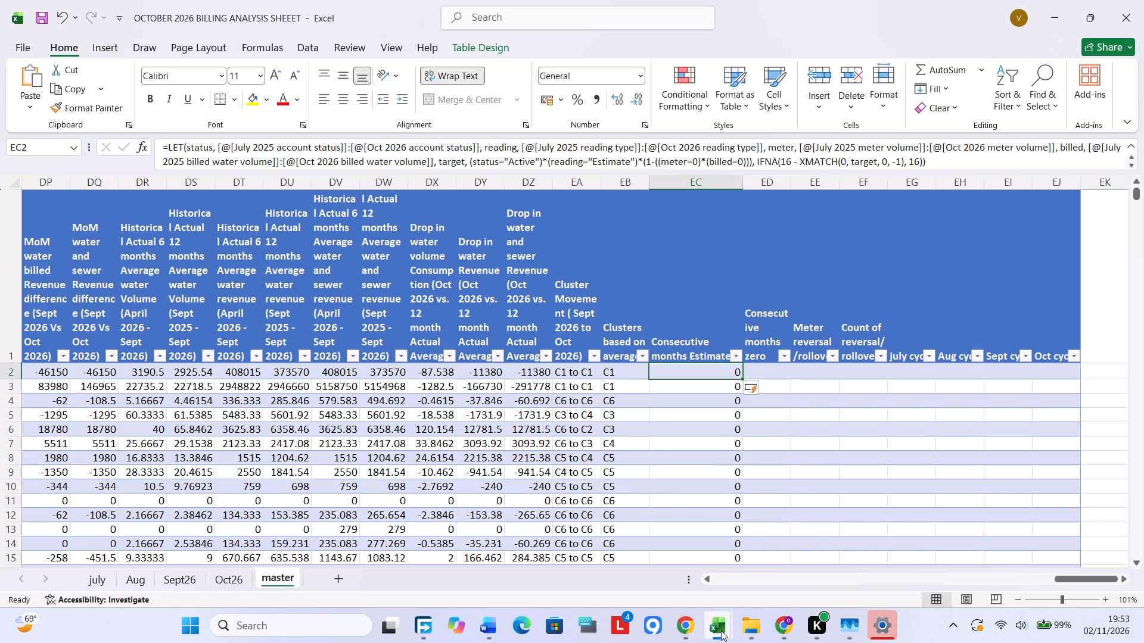
click(383, 547)
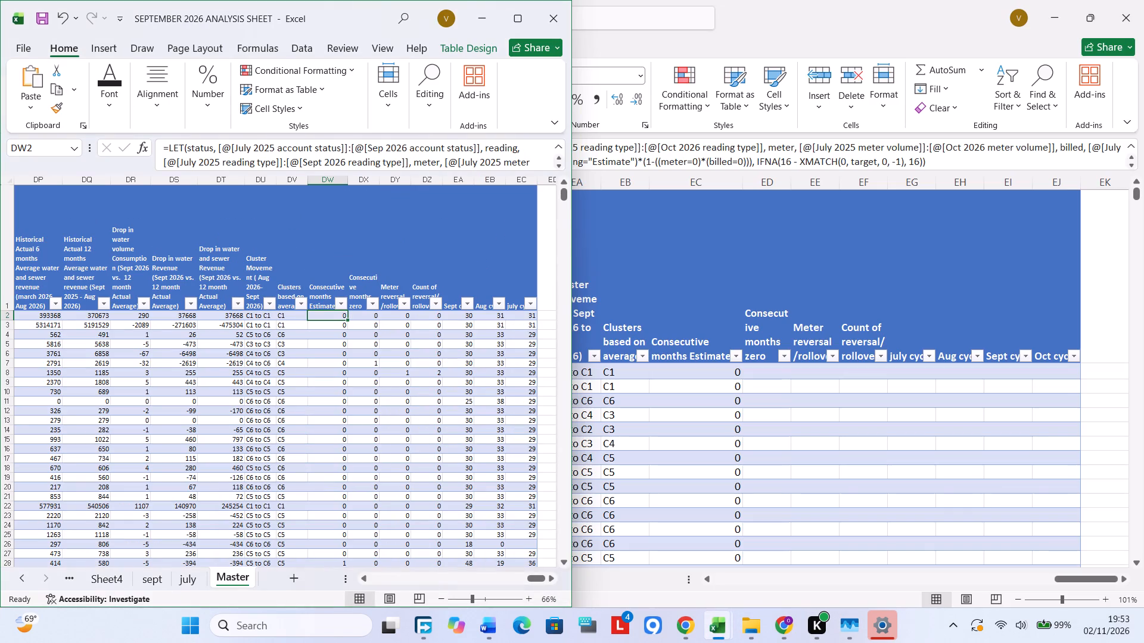
click(361, 314)
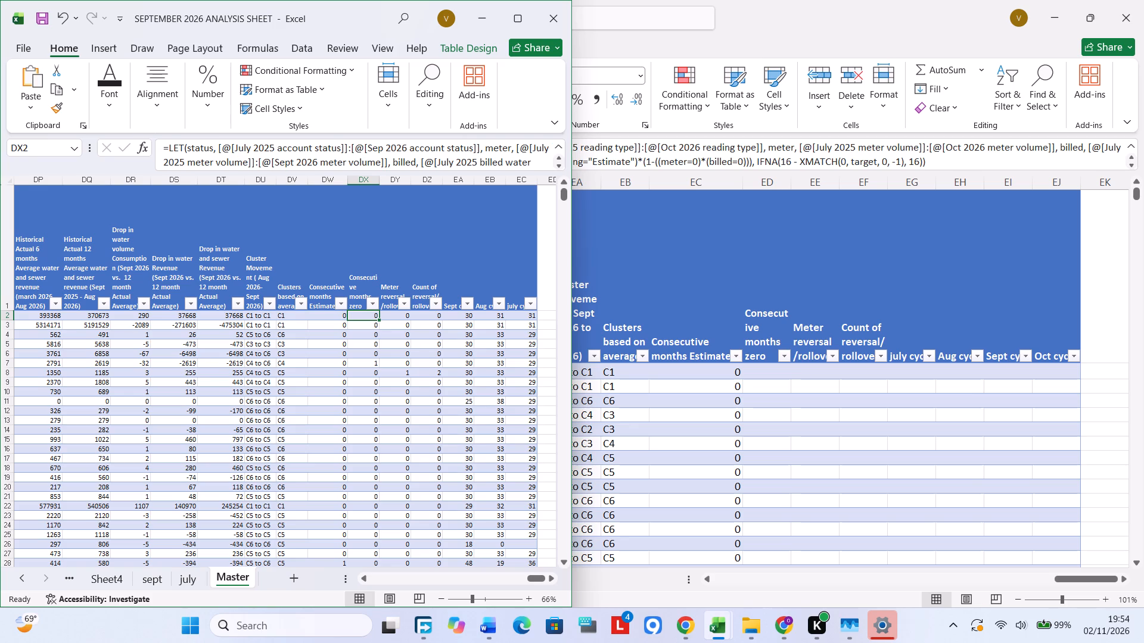
double_click(370, 314)
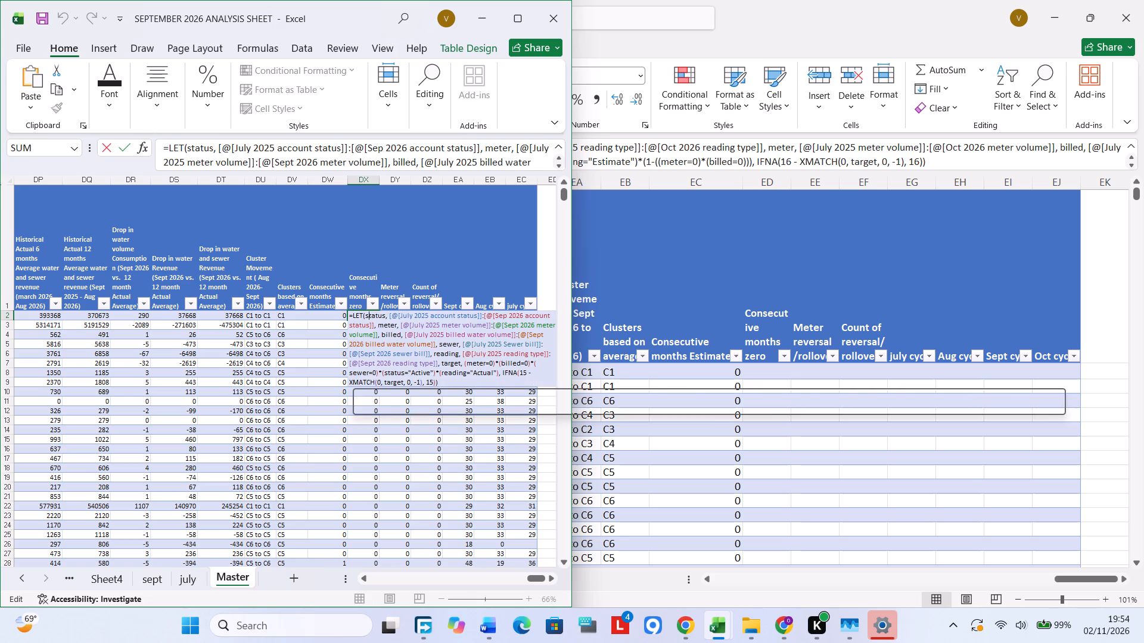
key(ctrl+a)
key(ctrl+c)
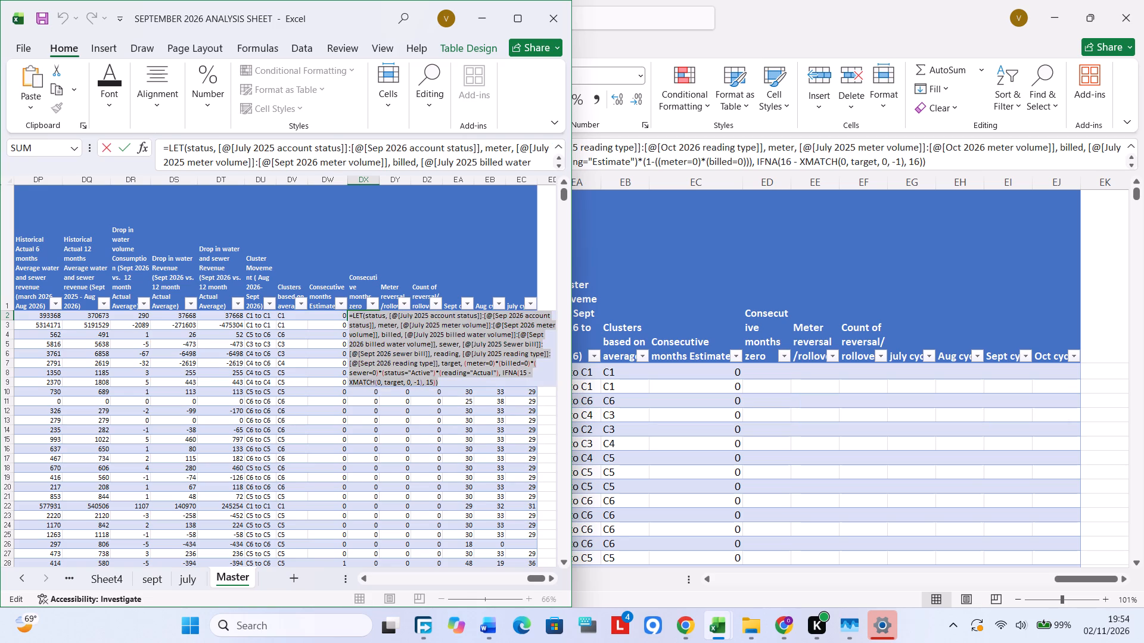
key(Escape)
click(766, 373)
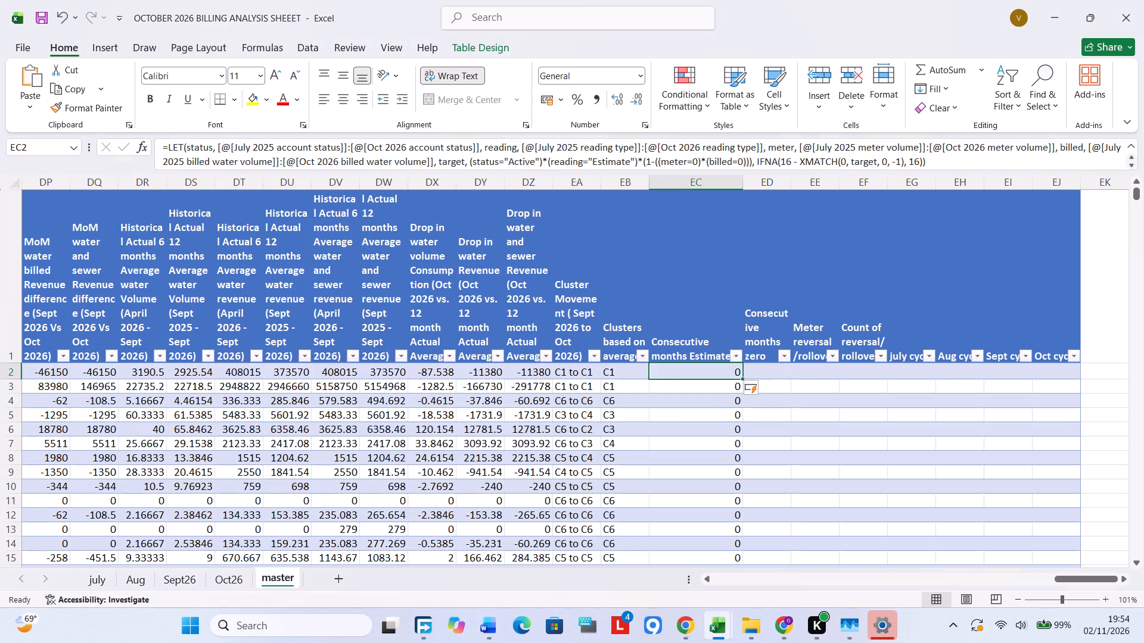
double_click(772, 367)
key(ctrl+v)
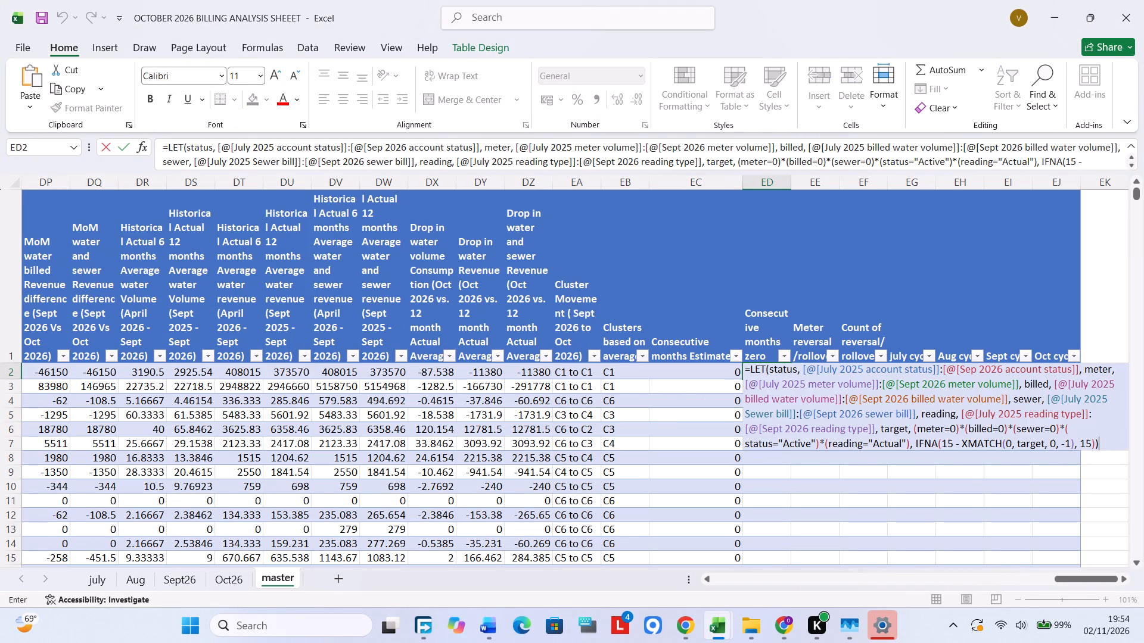
In the ED2 formula, set the number that XMATCH is subtracted from to 16.
click(950, 444)
key(Right)
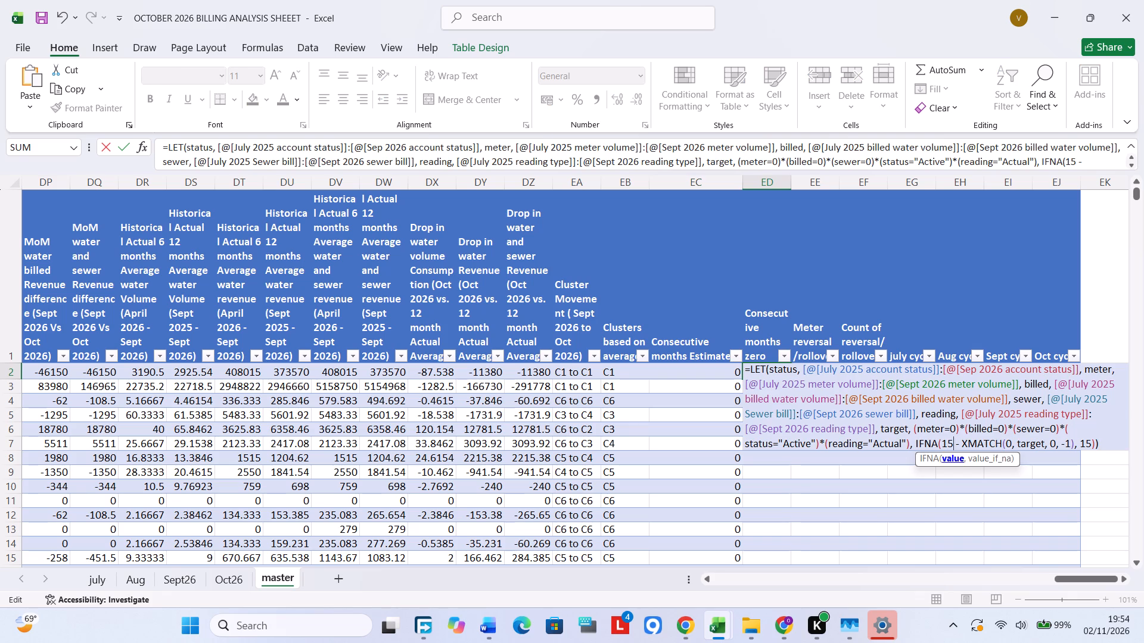
key(BackSpace)
key(6)
Set the IFNA fallback value at the end of the ED2 formula to 16.
key(Right)
key(Right)
key(Right)
key(Right)
key(Right)
key(Right)
key(Right)
key(Right)
key(Right)
key(Right)
key(Right)
key(Right)
key(Right)
key(Right)
key(Right)
key(Right)
key(Right)
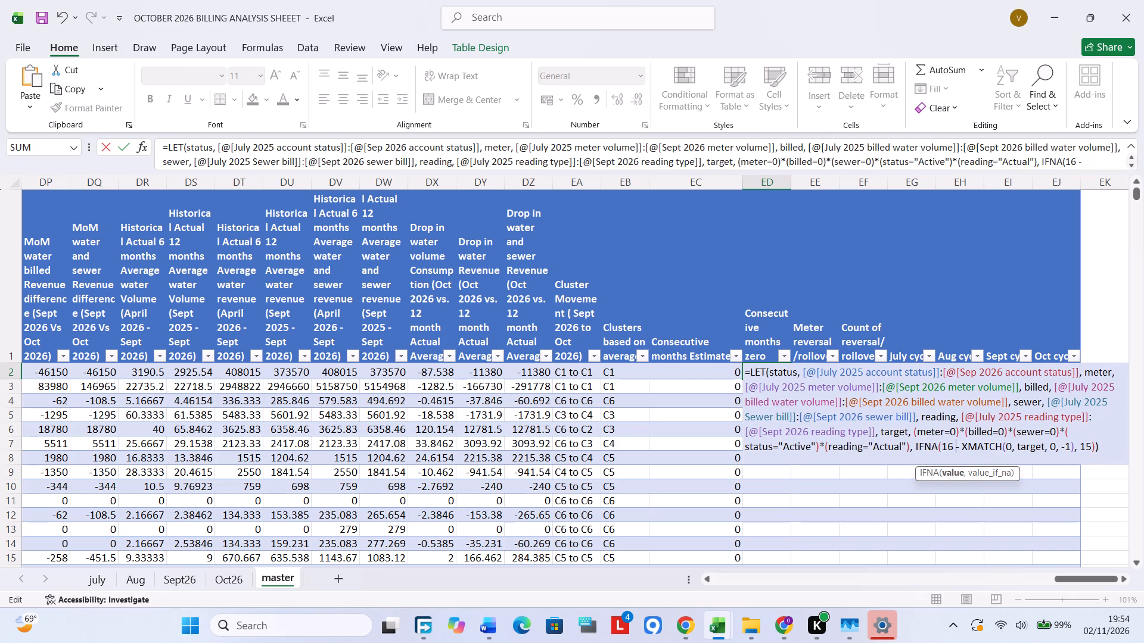
key(Right)
key(Right)
key(Right)
key(Right)
key(Right)
key(Right)
key(Right)
key(Right)
key(Right)
key(Right)
key(Right)
key(Right)
key(Right)
key(Right)
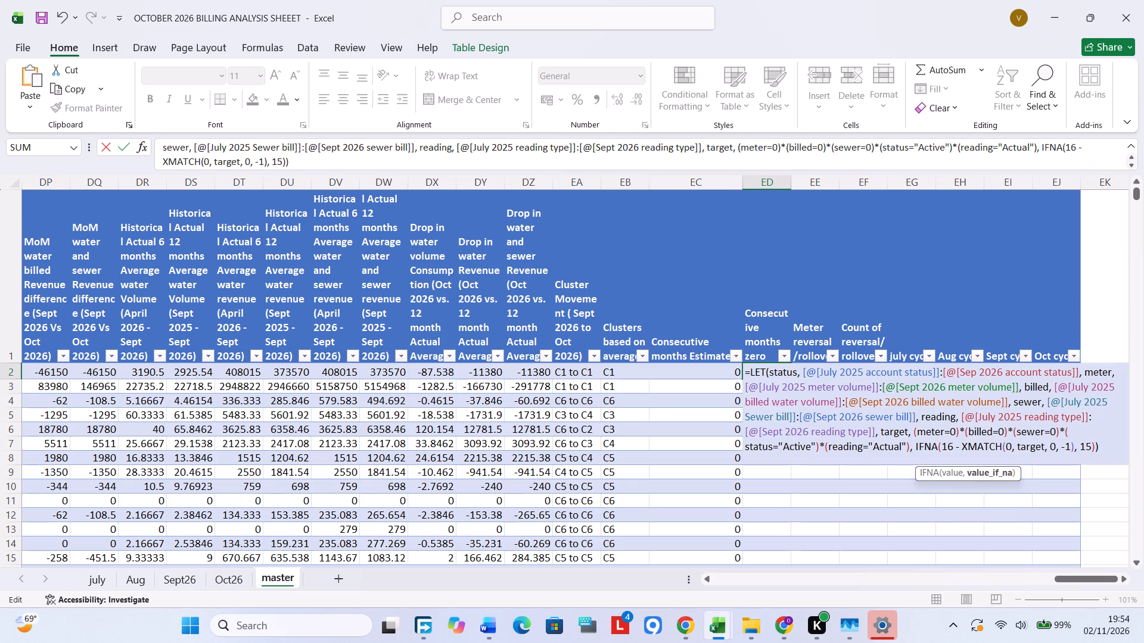
key(Right)
key(Left)
key(Left)
key(Right)
key(BackSpace)
key(6)
Change the end of the ED2 formula's status range to Oct 2026 account status.
click(974, 373)
key(BackSpace)
key(BackSpace)
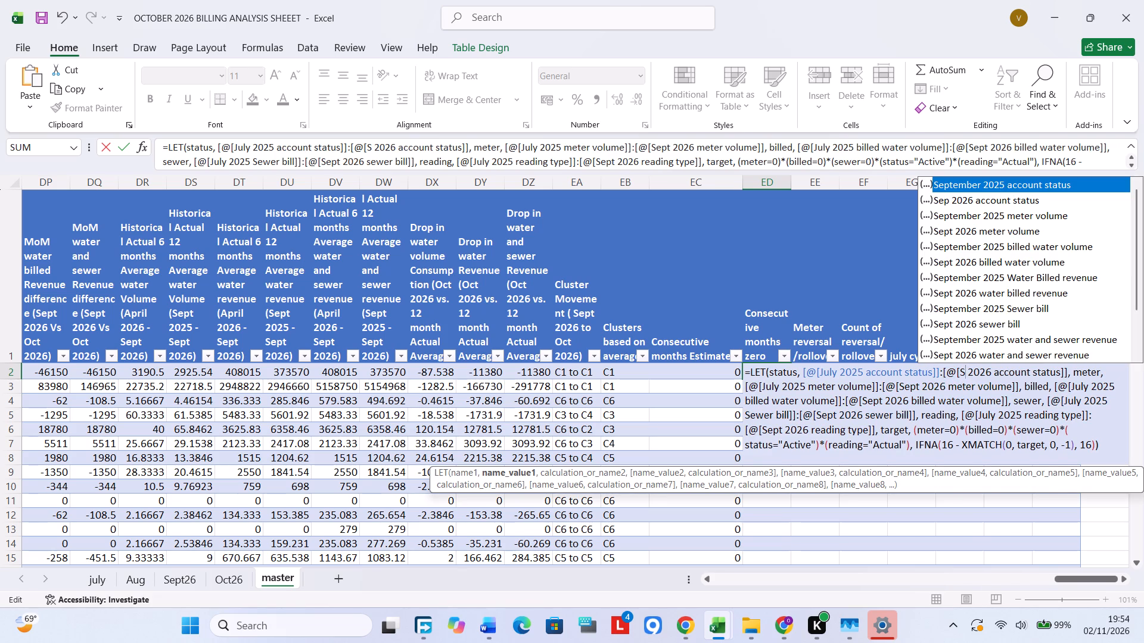
text(oct)
key(BackSpace)
key(BackSpace)
key(BackSpace)
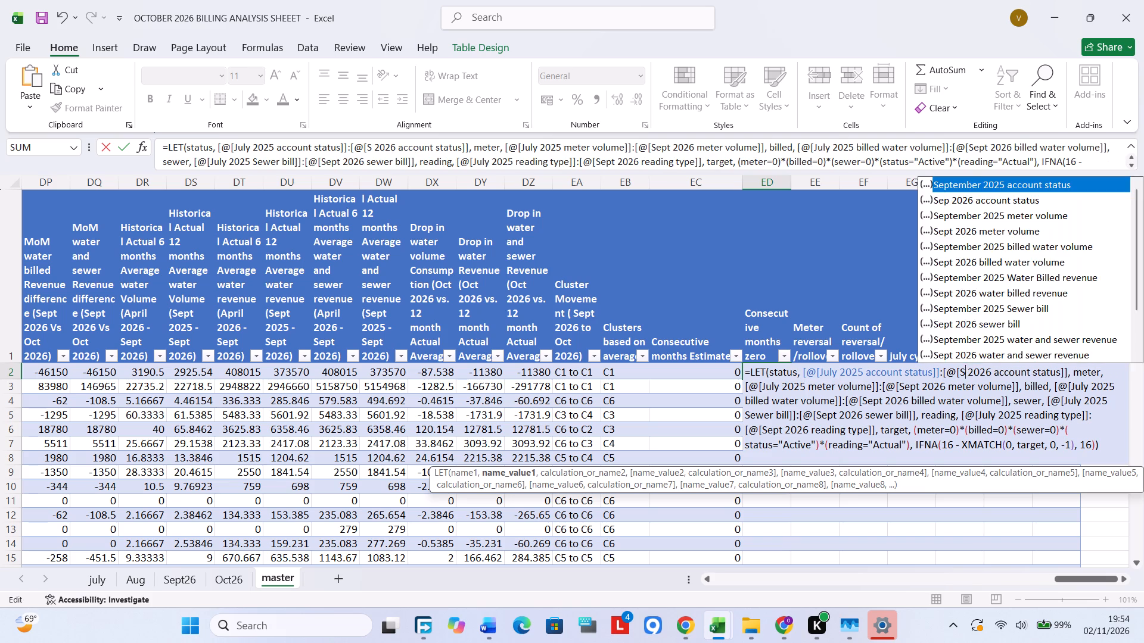
key(BackSpace)
text(oct)
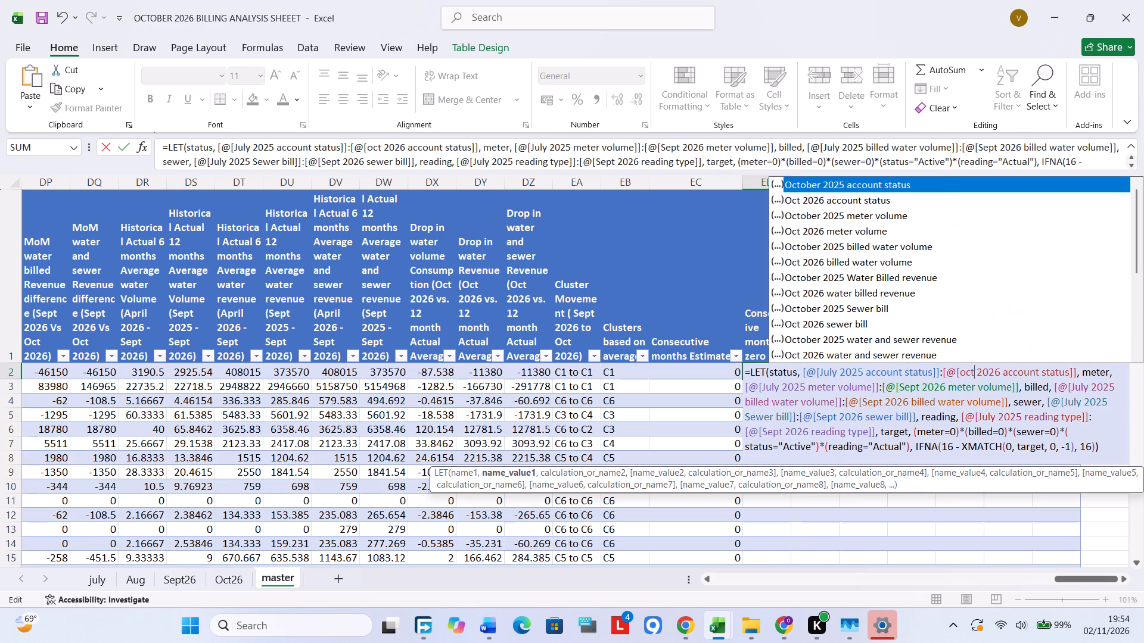
double_click(848, 204)
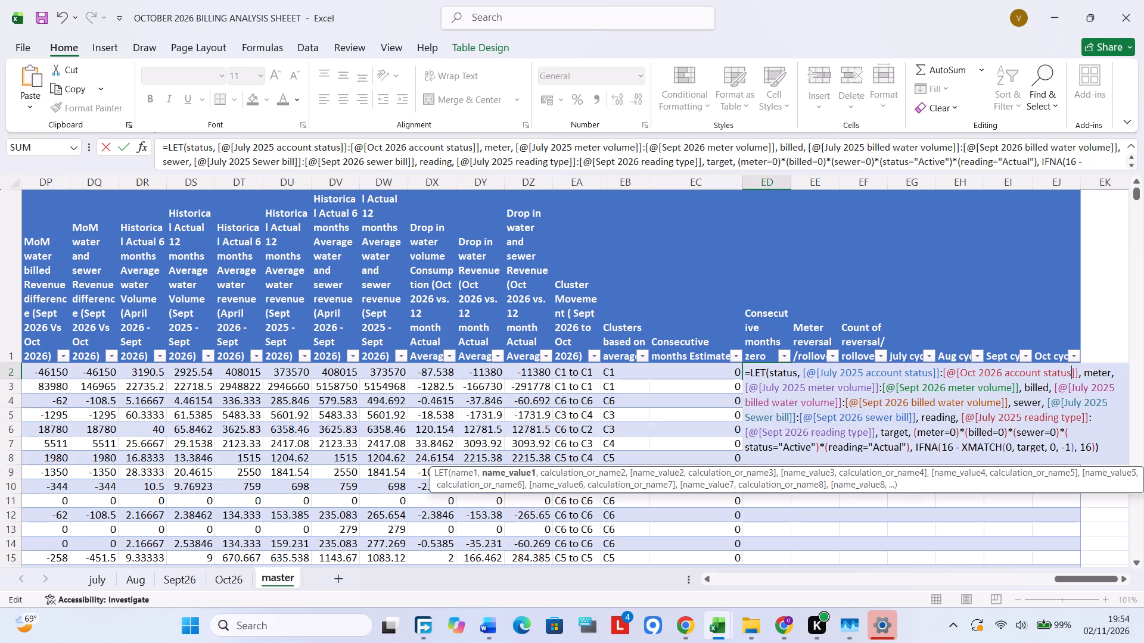
Change the end of the ED2 formula's meter range to Oct 2026 meter volume.
click(919, 387)
key(BackSpace)
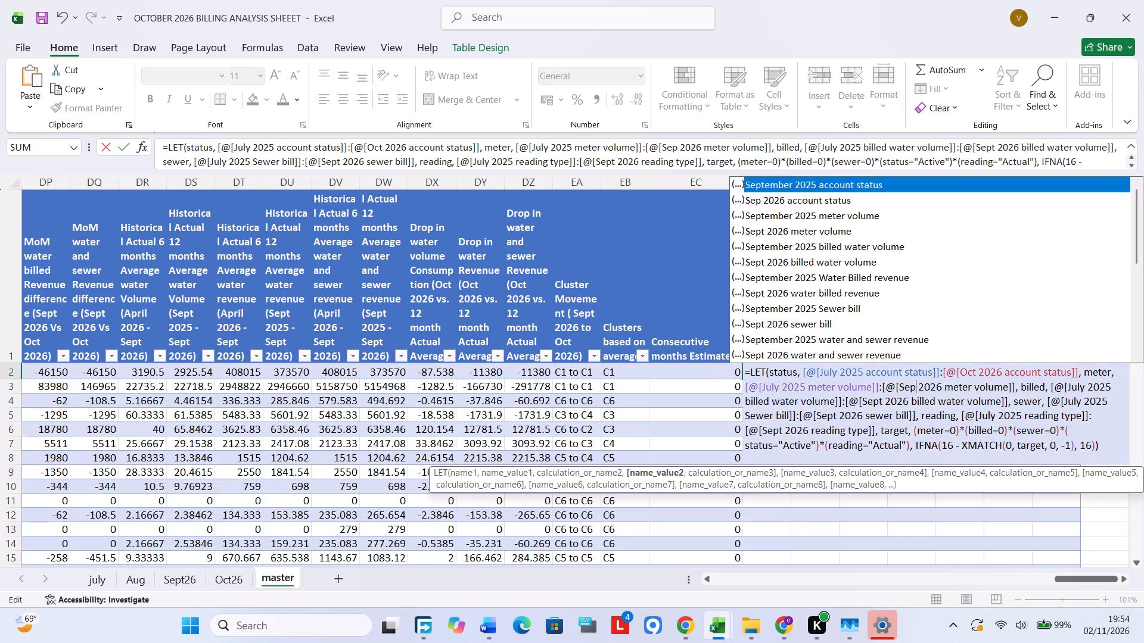
key(BackSpace)
key(BackSpace)
key(BackSpace)
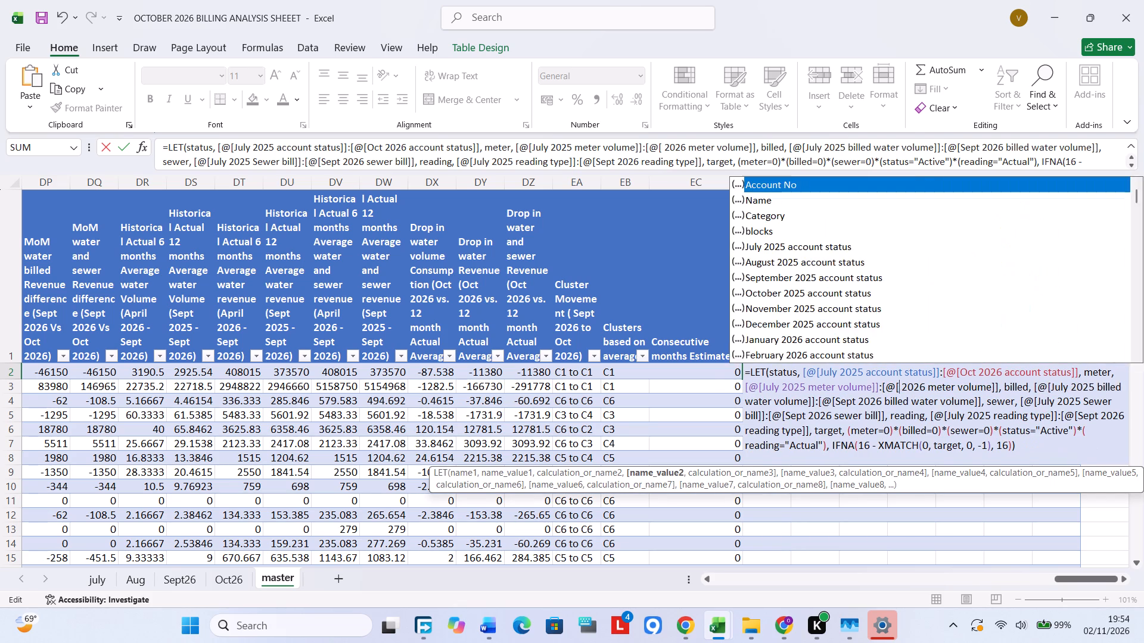
text(oct)
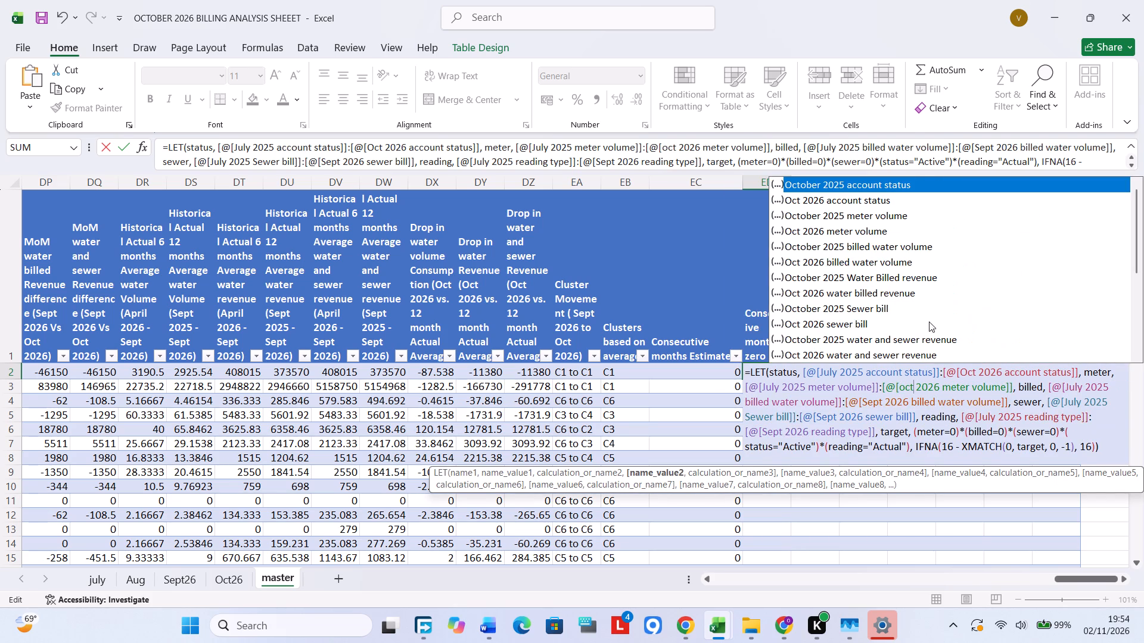
double_click(843, 229)
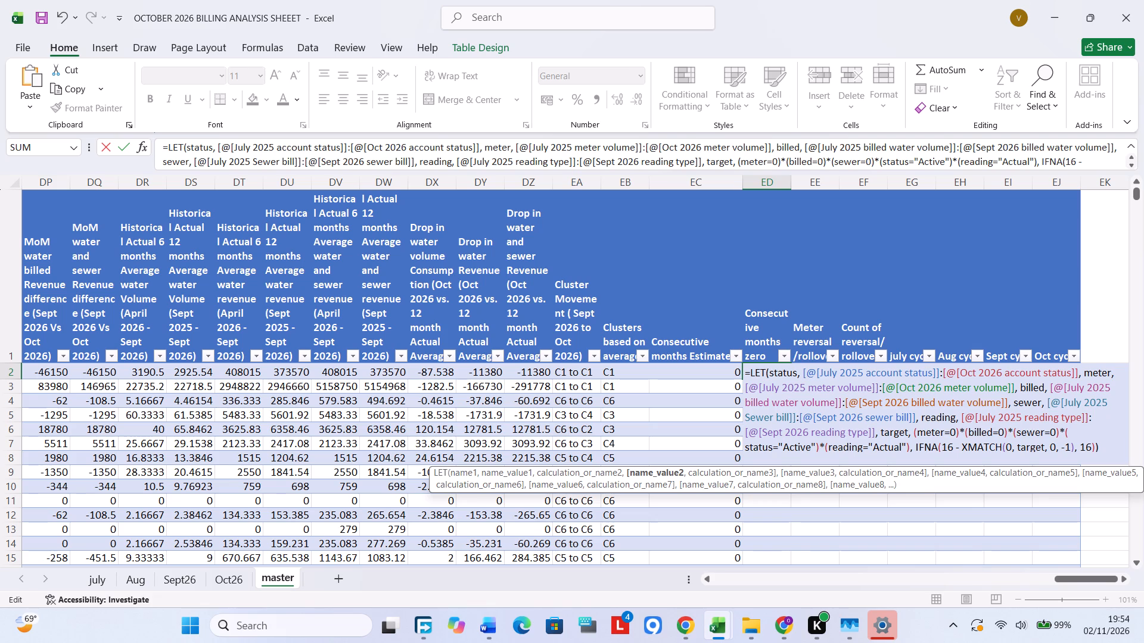
Change the end of the ED2 formula's billed range to Oct 2026 billed water volume.
click(881, 397)
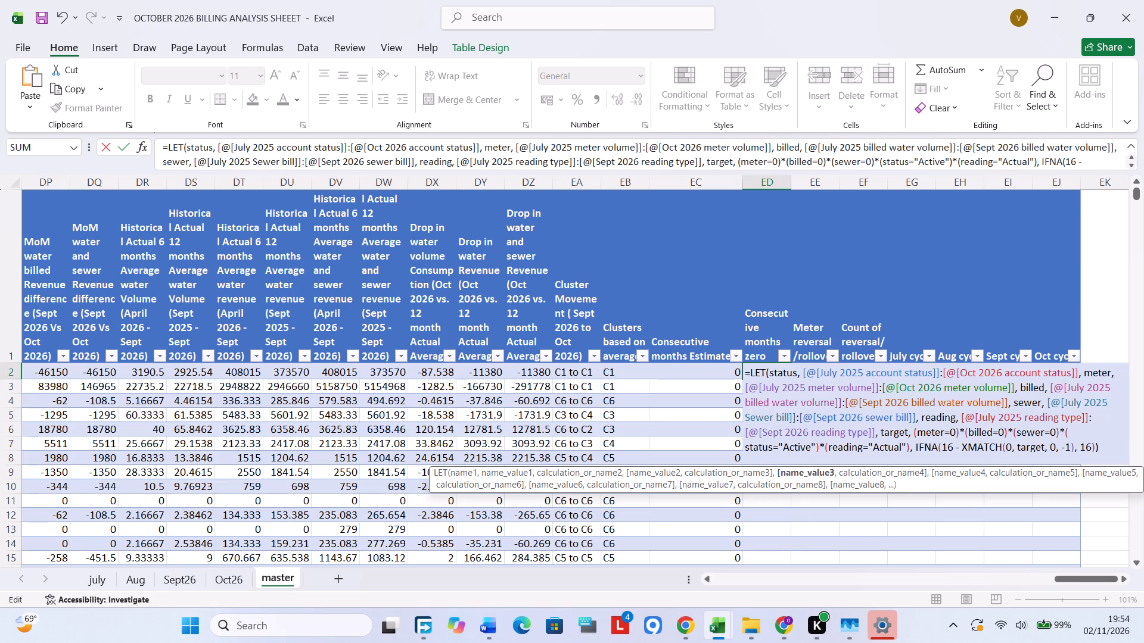
key(Right)
key(BackSpace)
key(BackSpace)
key(BackSpace)
key(BackSpace)
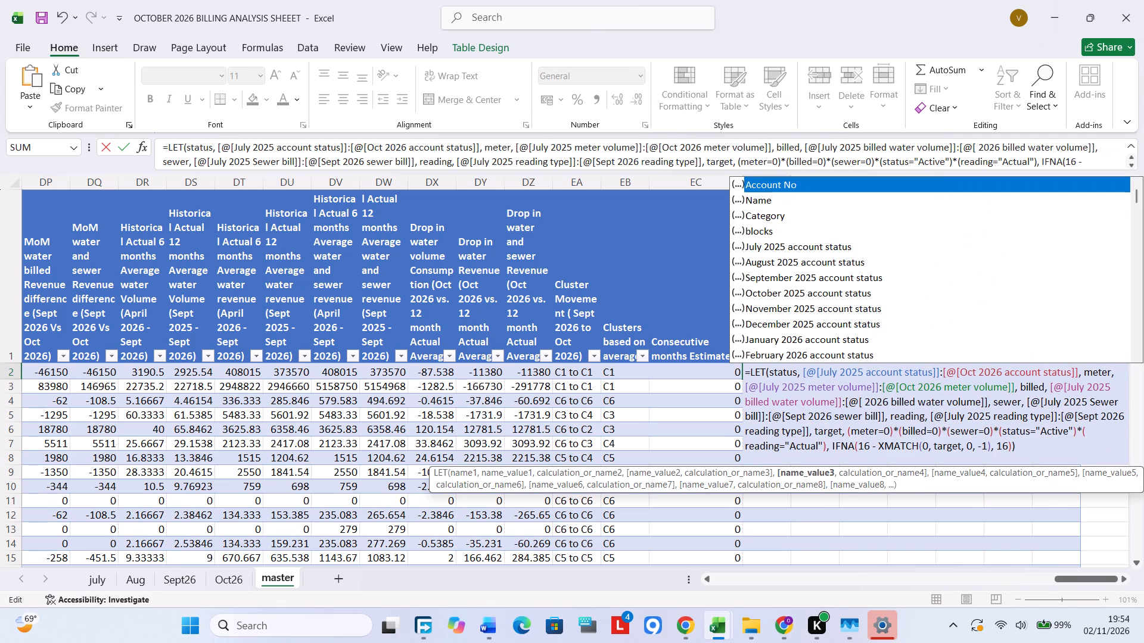
text(oct)
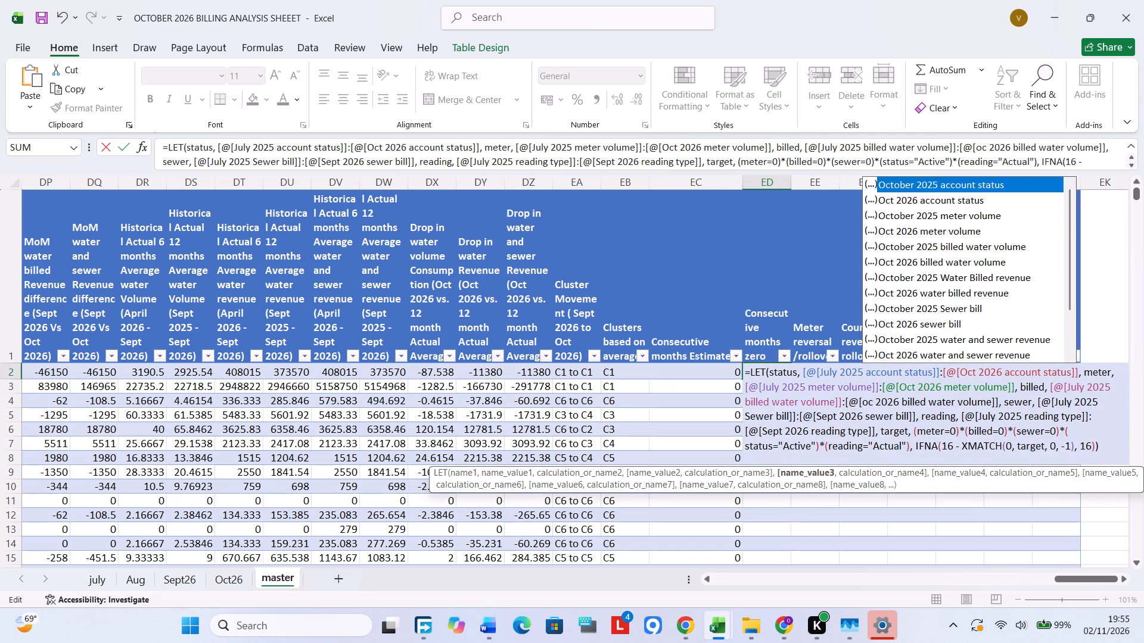
double_click(862, 260)
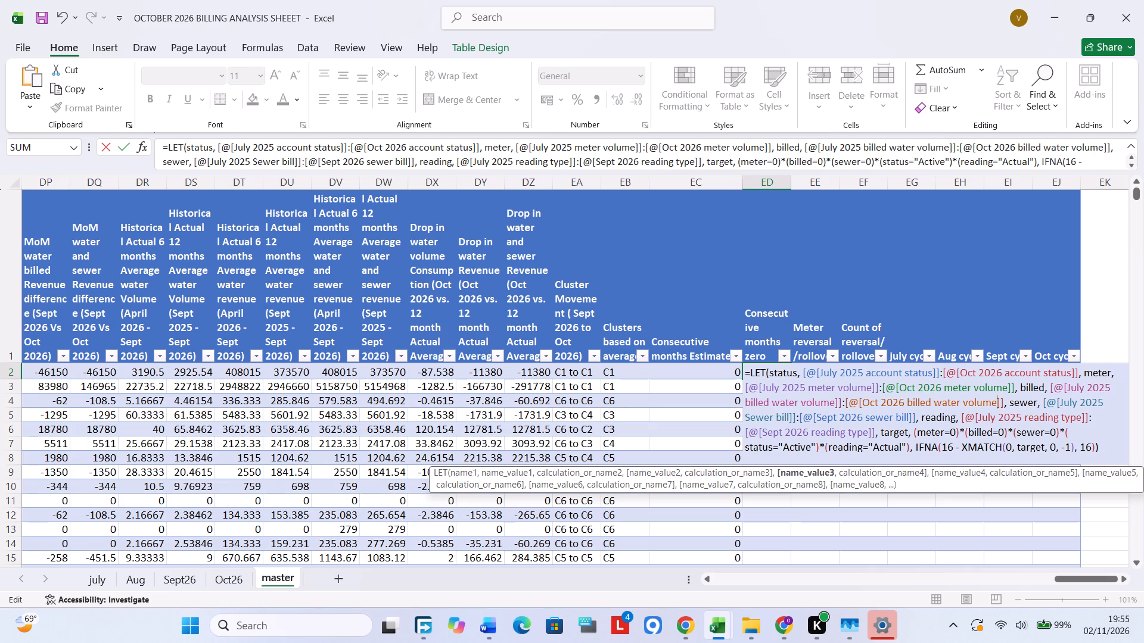
Change the end of the ED2 formula's sewer range to Oct 2026 sewer bill.
click(840, 416)
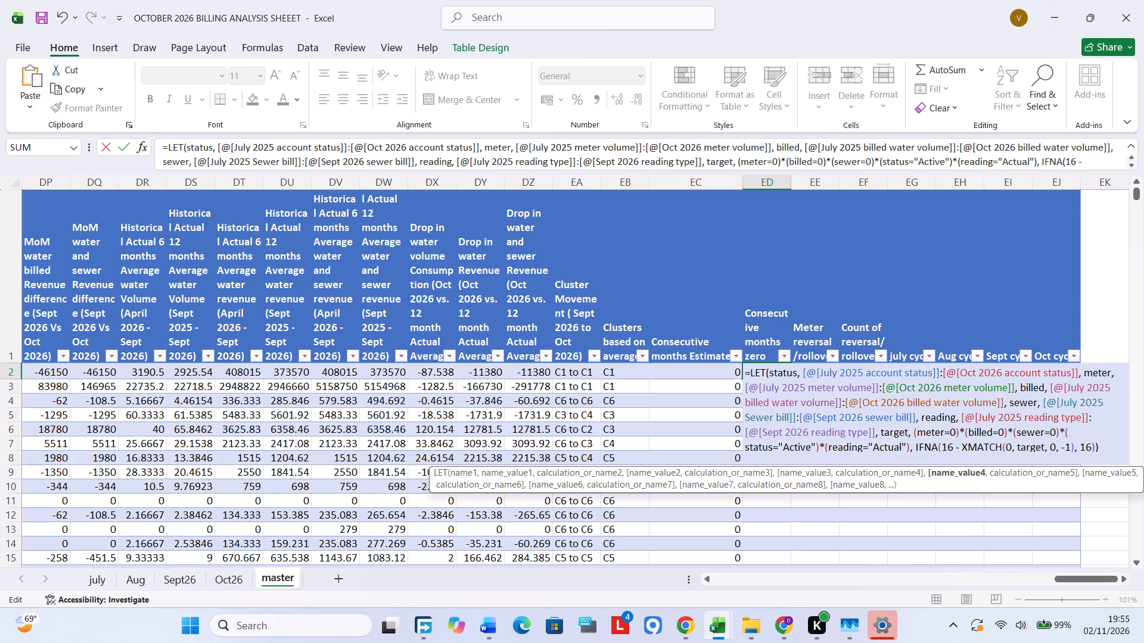
key(Left)
key(BackSpace)
key(BackSpace)
key(BackSpace)
key(BackSpace)
text(oct)
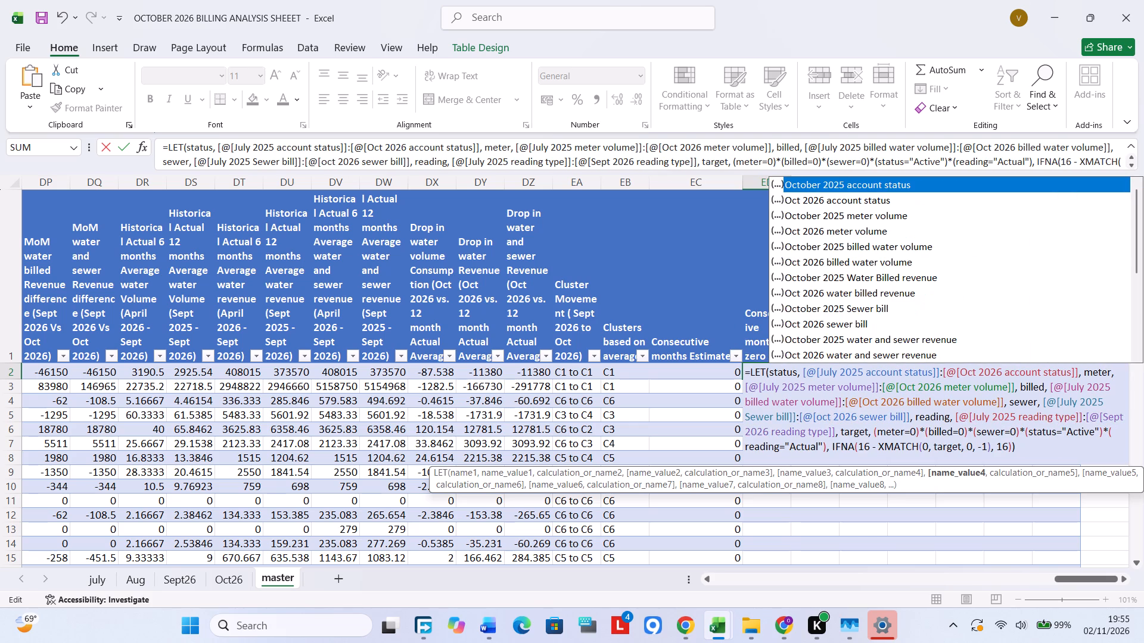
double_click(847, 323)
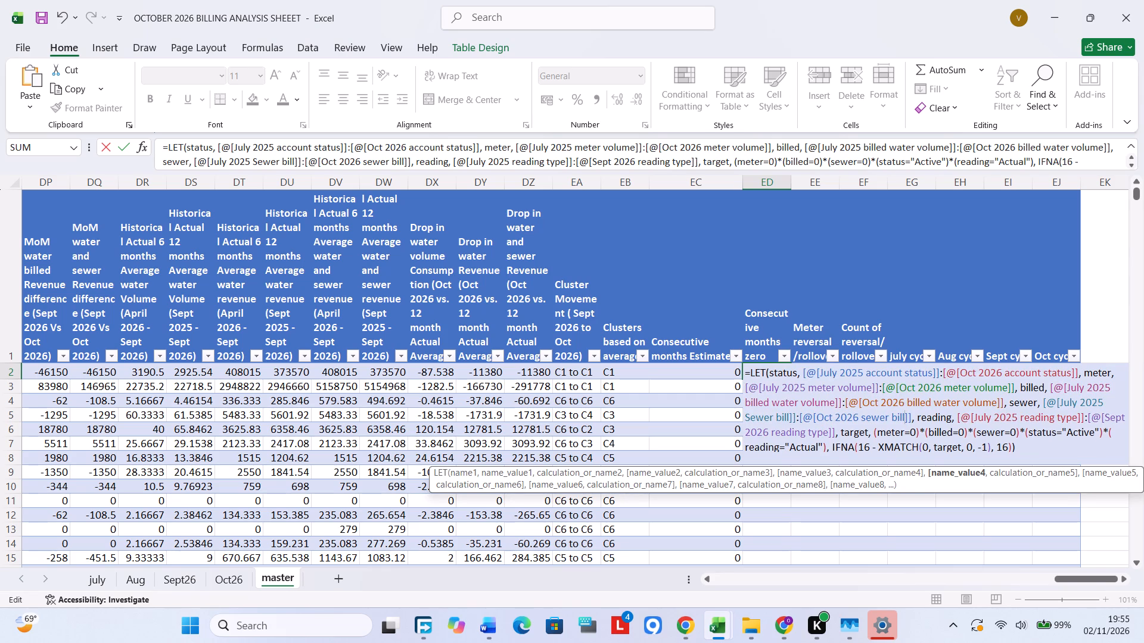
Change the end of the ED2 formula's reading range to Oct 2026 reading type and apply the formula to the Consecutive months zero column.
click(1121, 417)
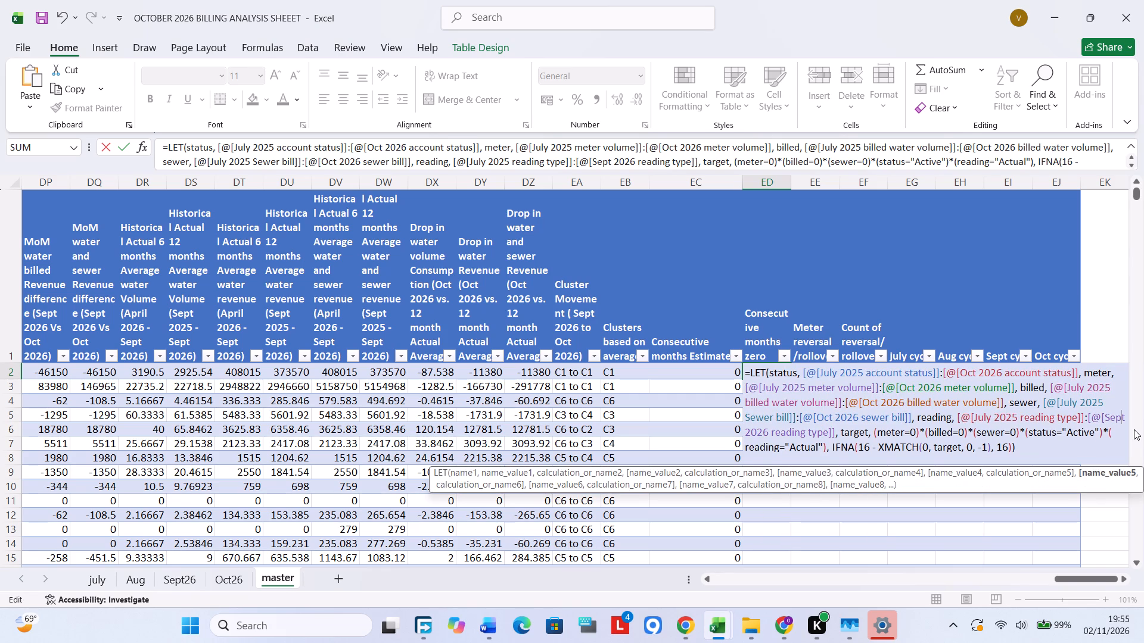
key(BackSpace)
key(BackSpace)
key(BackSpace)
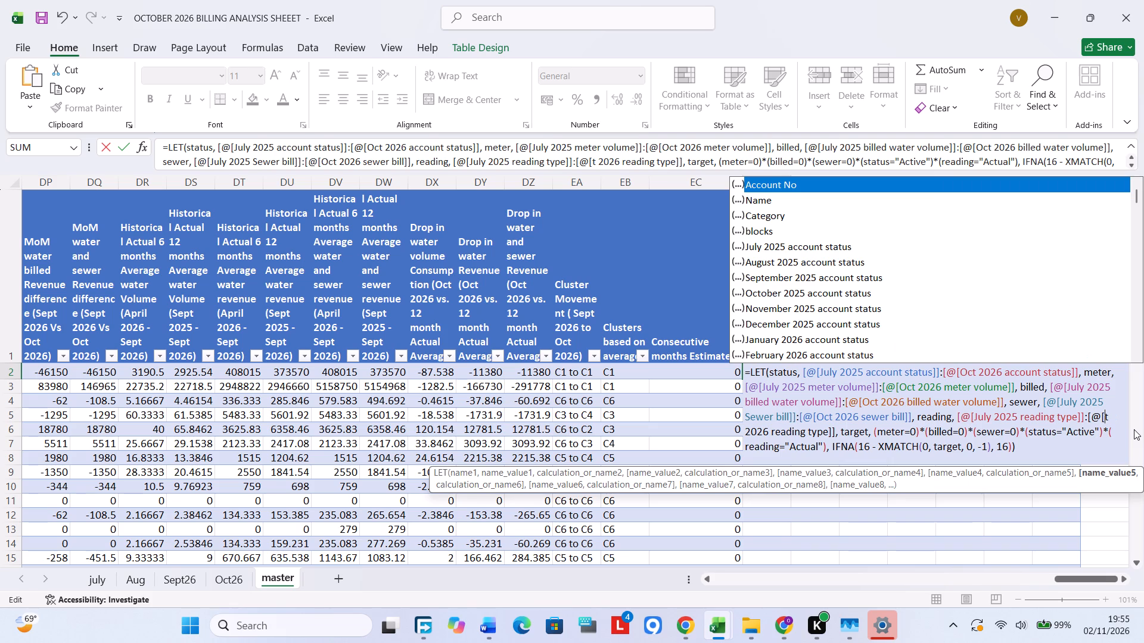
text(oct)
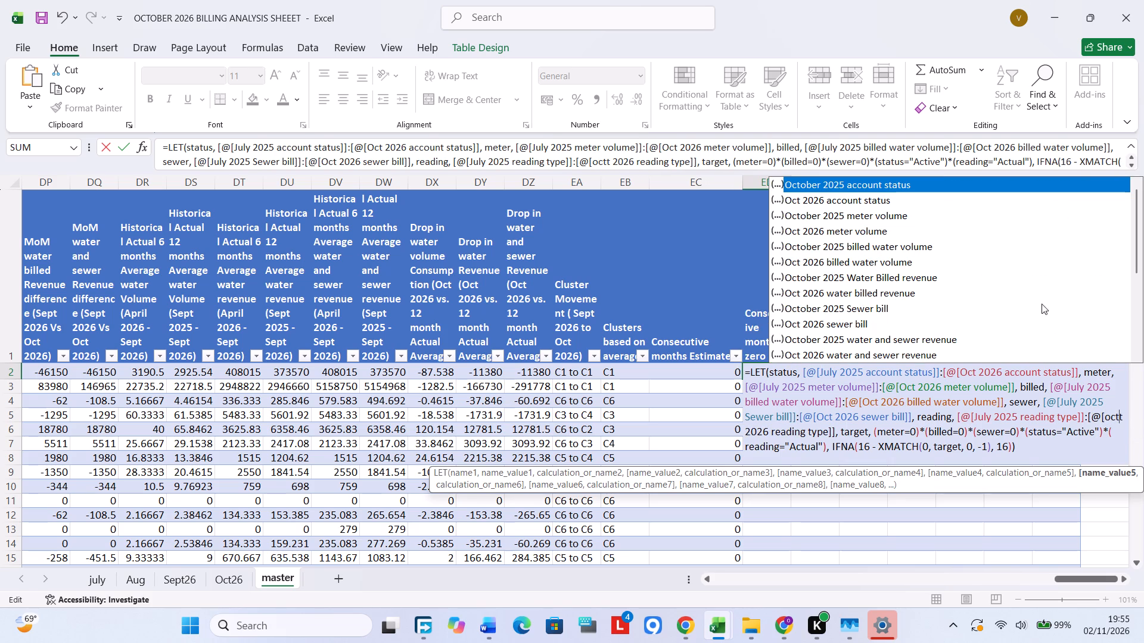
scroll(856, 292, down, 2)
click(854, 294)
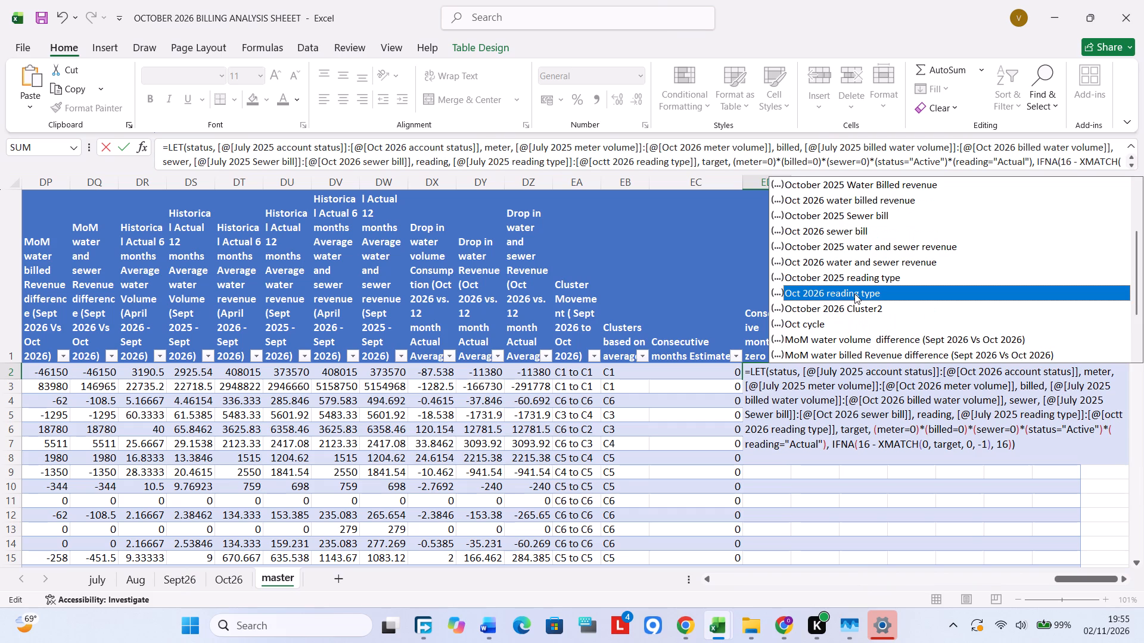
double_click(854, 294)
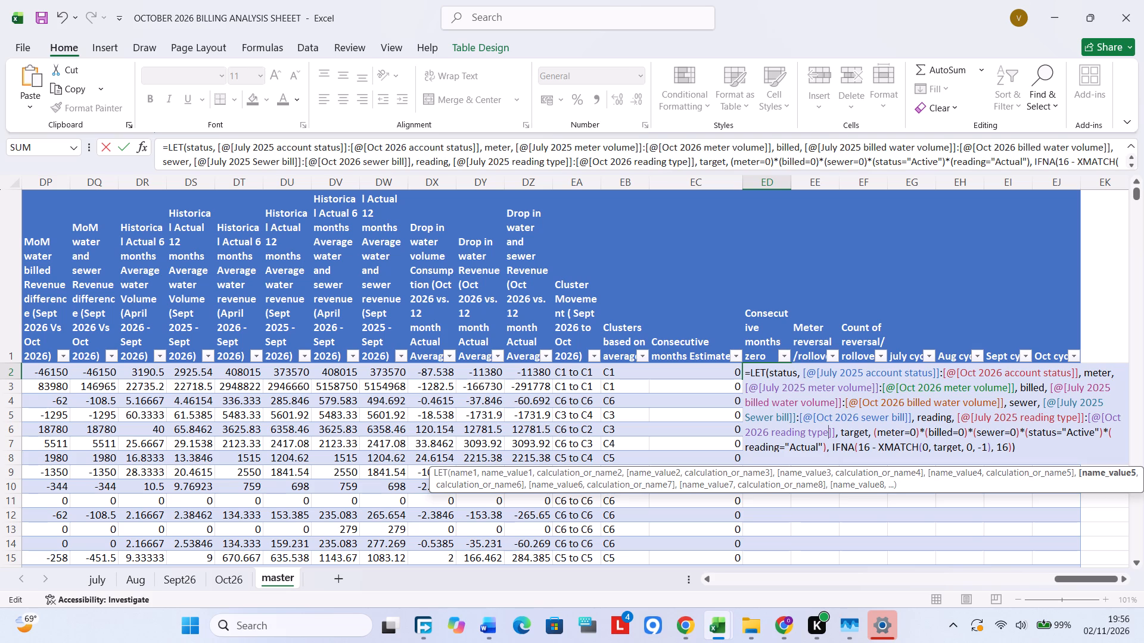
click(1038, 450)
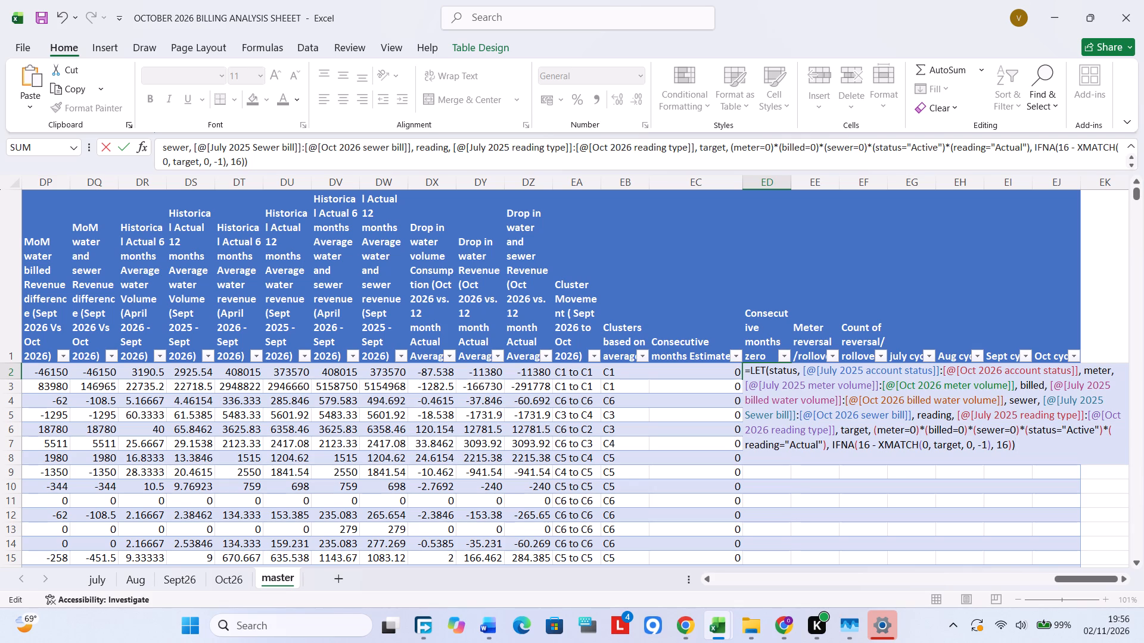
key(Return)
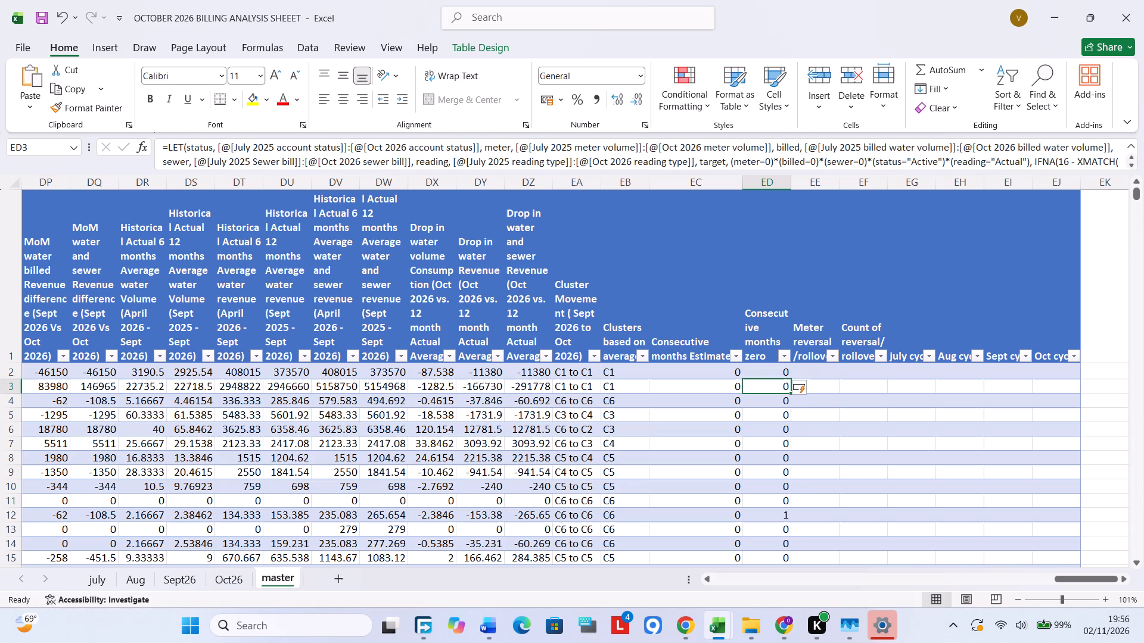
click(764, 373)
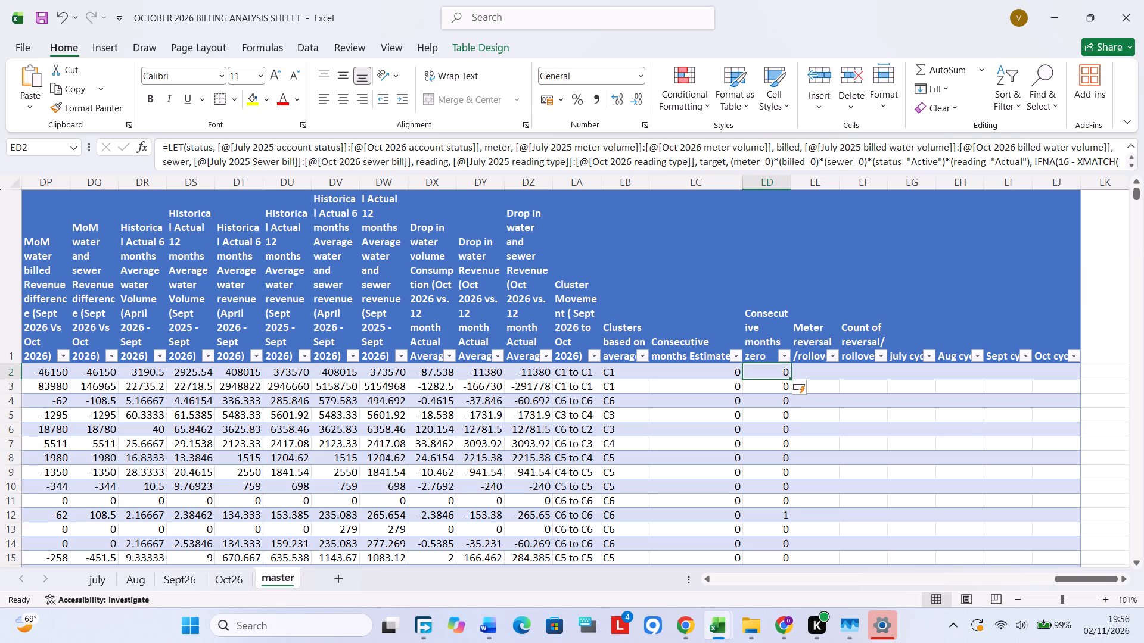
double_click(764, 373)
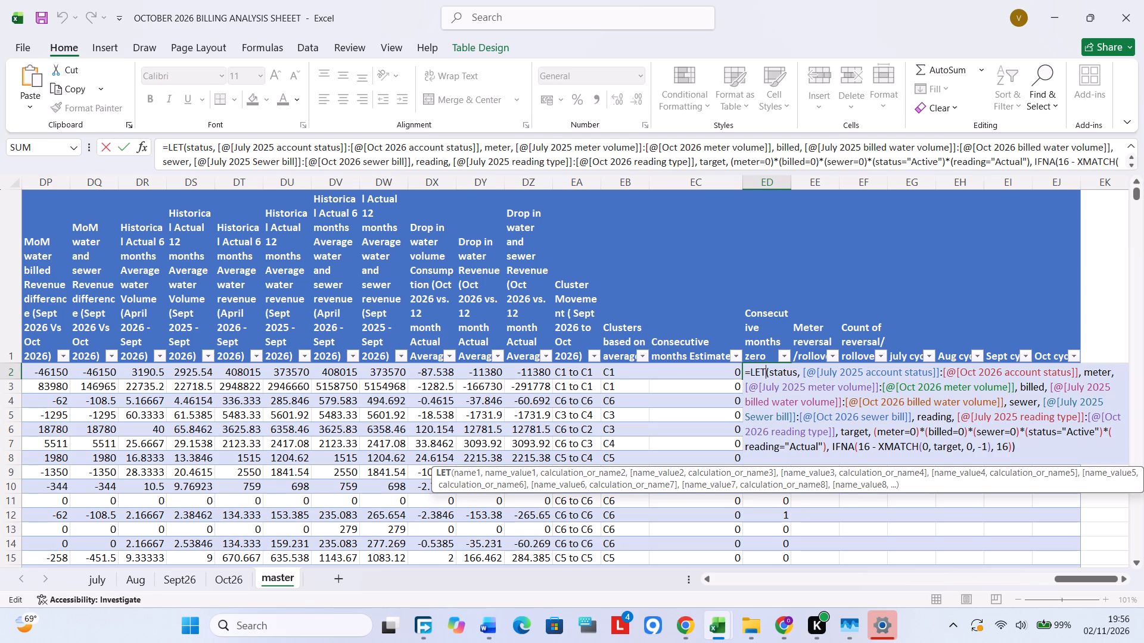
click(859, 520)
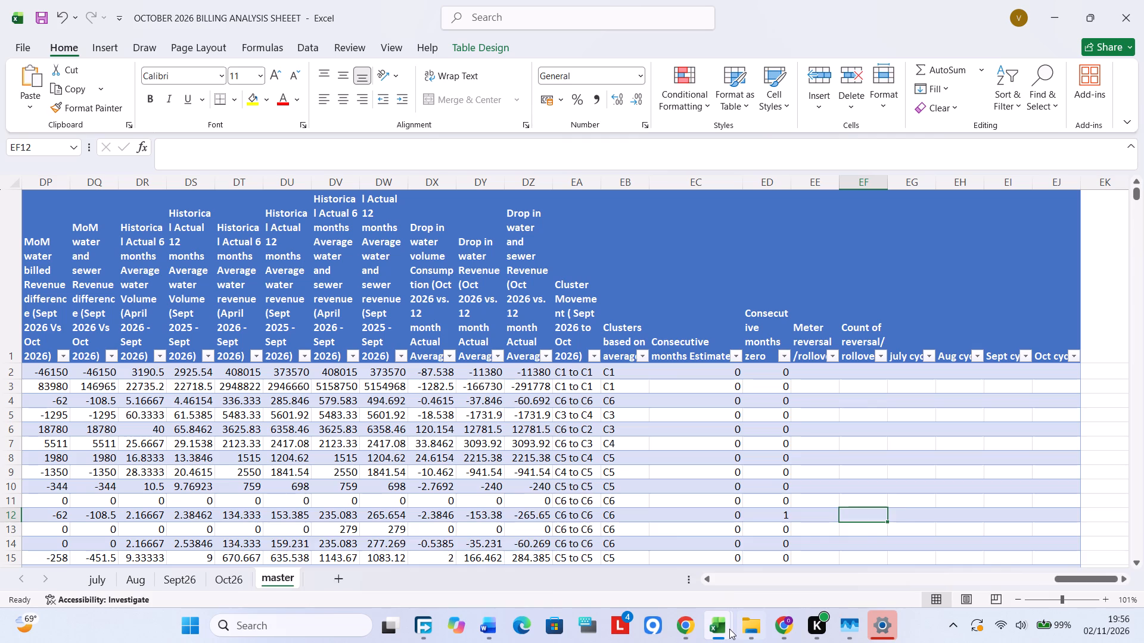
Copy the Meter reversal/rollover formula from DY2 of the September 2026 analysis sheet into EE2 of the October master sheet.
click(355, 557)
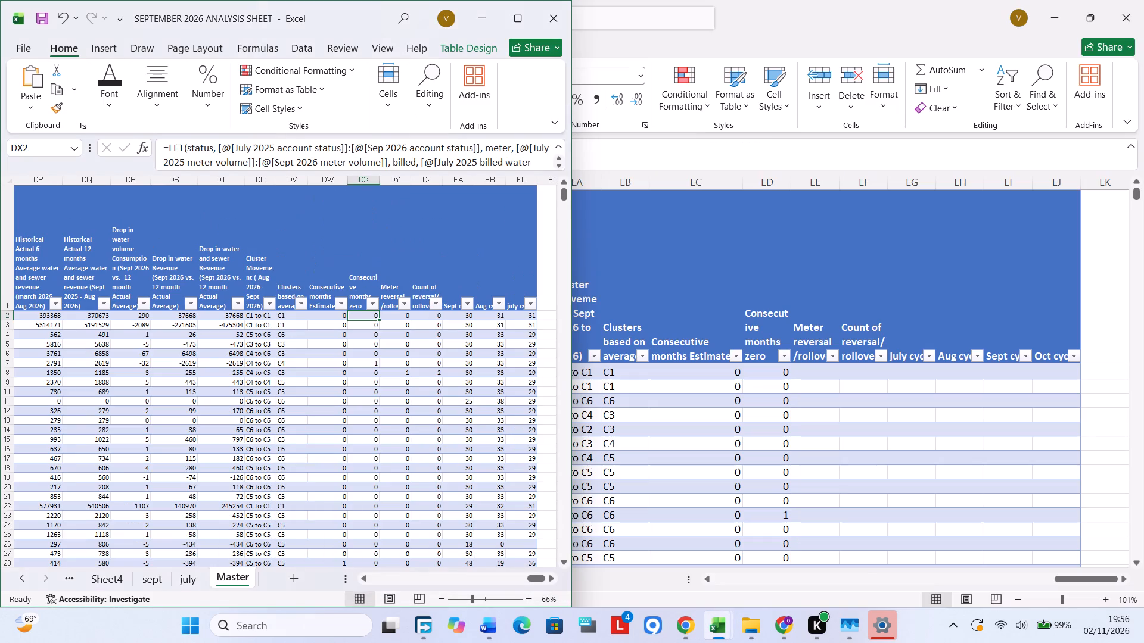
click(393, 314)
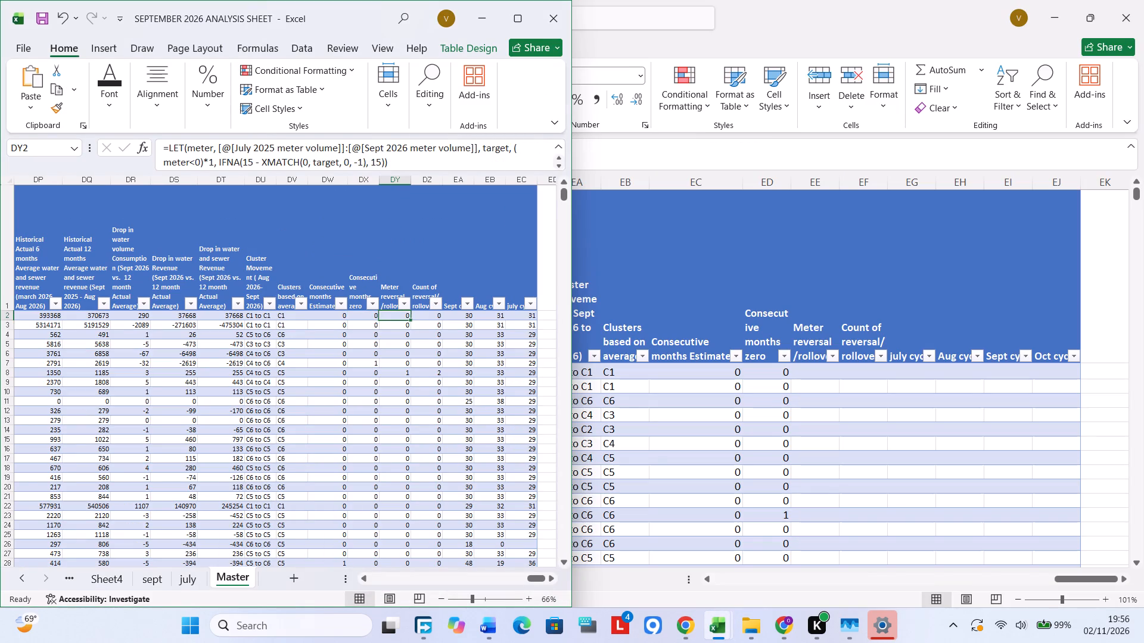
double_click(393, 314)
key(ctrl+a)
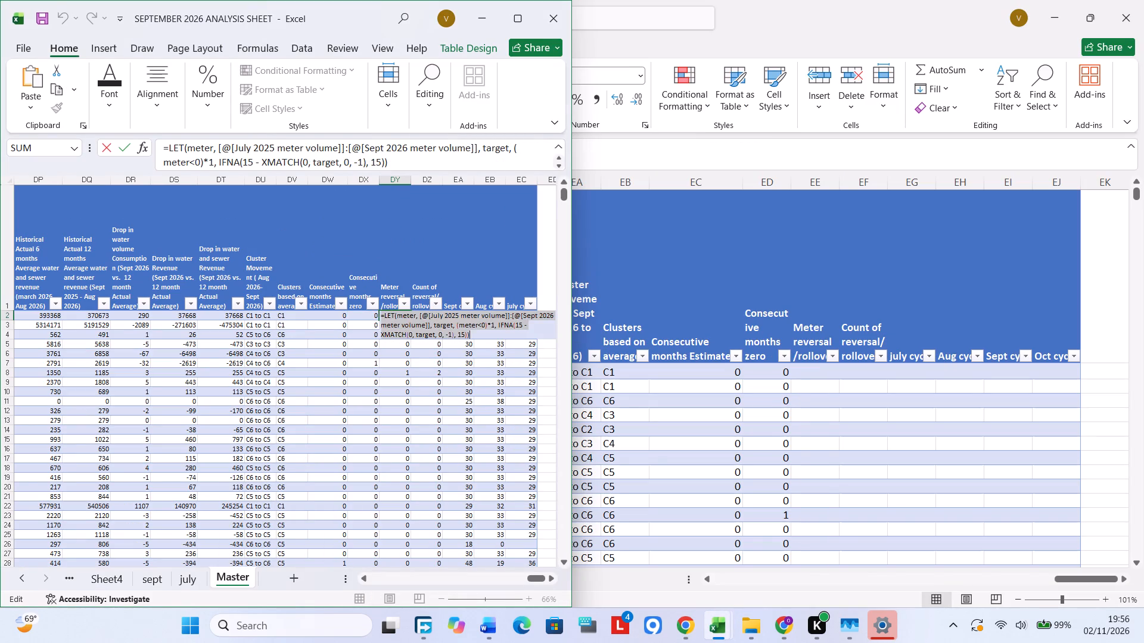
key(ctrl+c)
key(Escape)
double_click(788, 364)
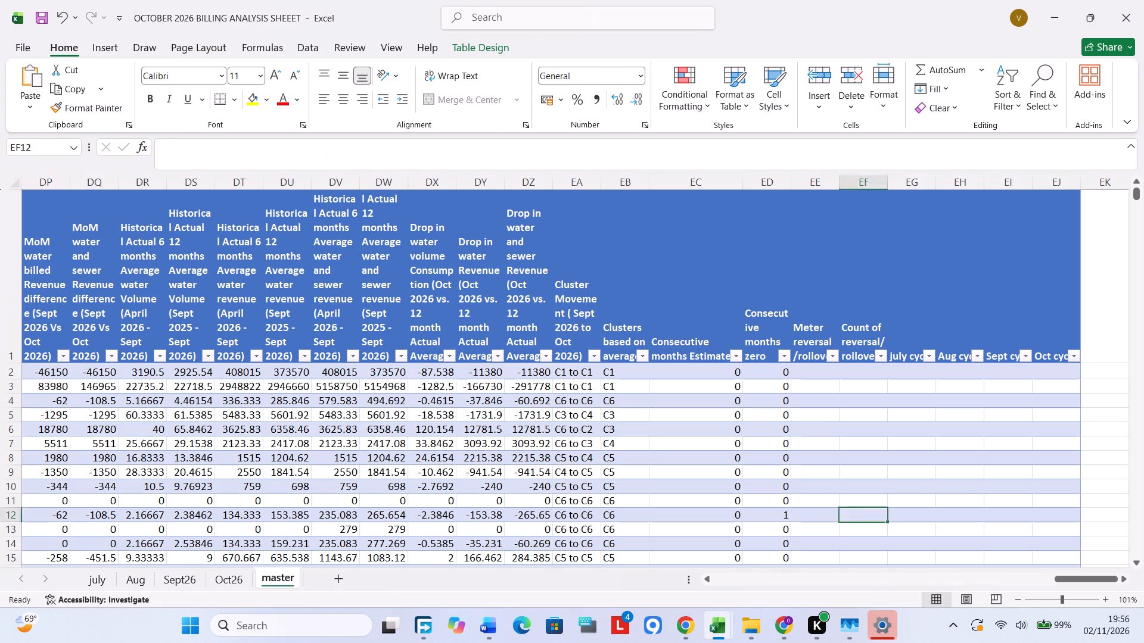
double_click(801, 374)
key(ctrl+v)
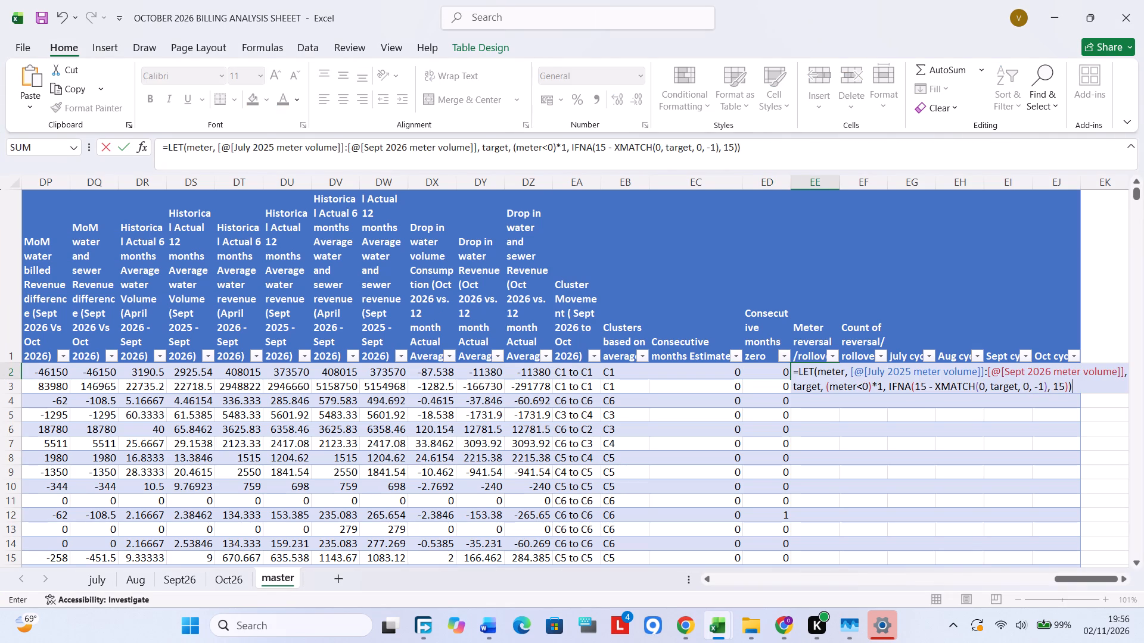
Change the end of the EE2 formula's meter range to Oct 2026 meter volume.
click(977, 369)
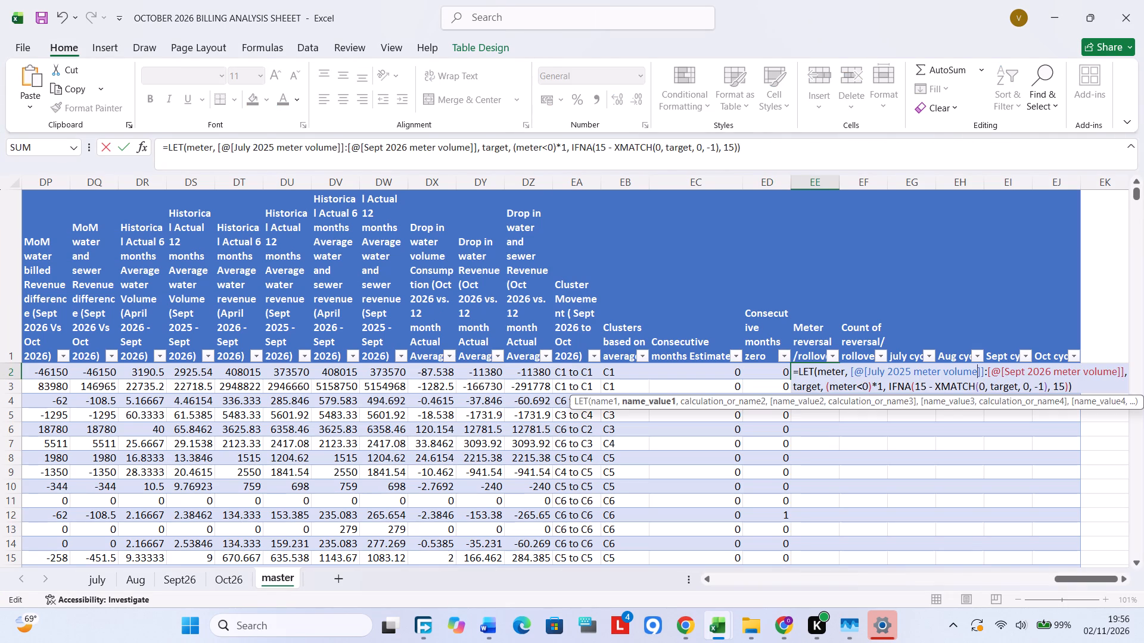
click(1025, 366)
key(BackSpace)
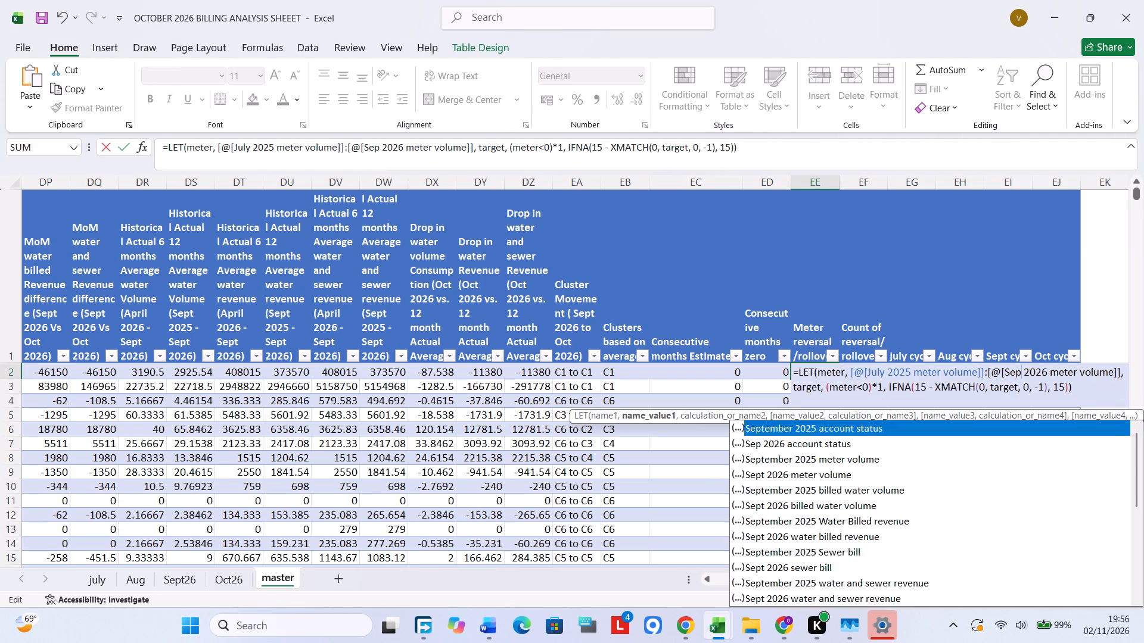
key(BackSpace)
key(BackSpace)
key(BackSpace)
text(oct)
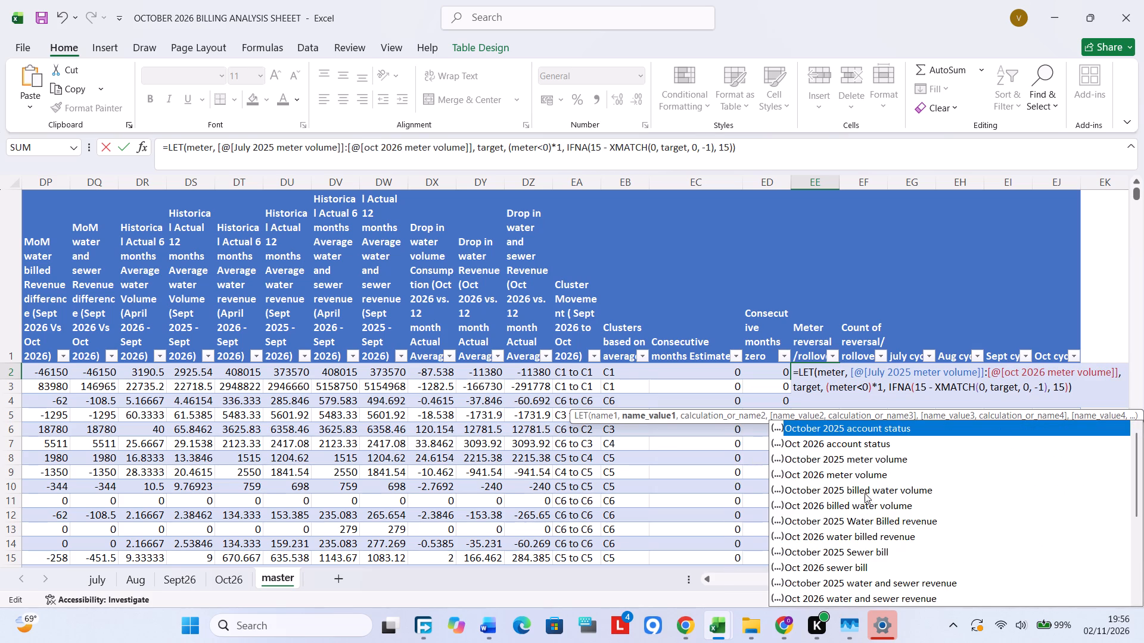
click(850, 471)
double_click(850, 471)
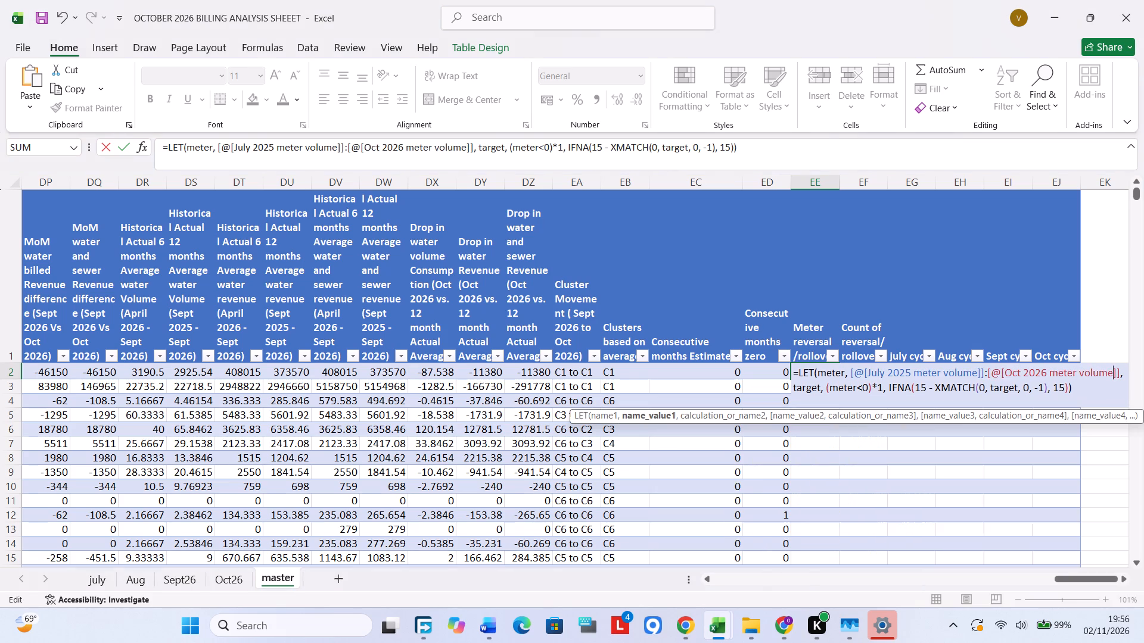
Set the month count before XMATCH in the EE2 formula to 16.
click(924, 386)
key(BackSpace)
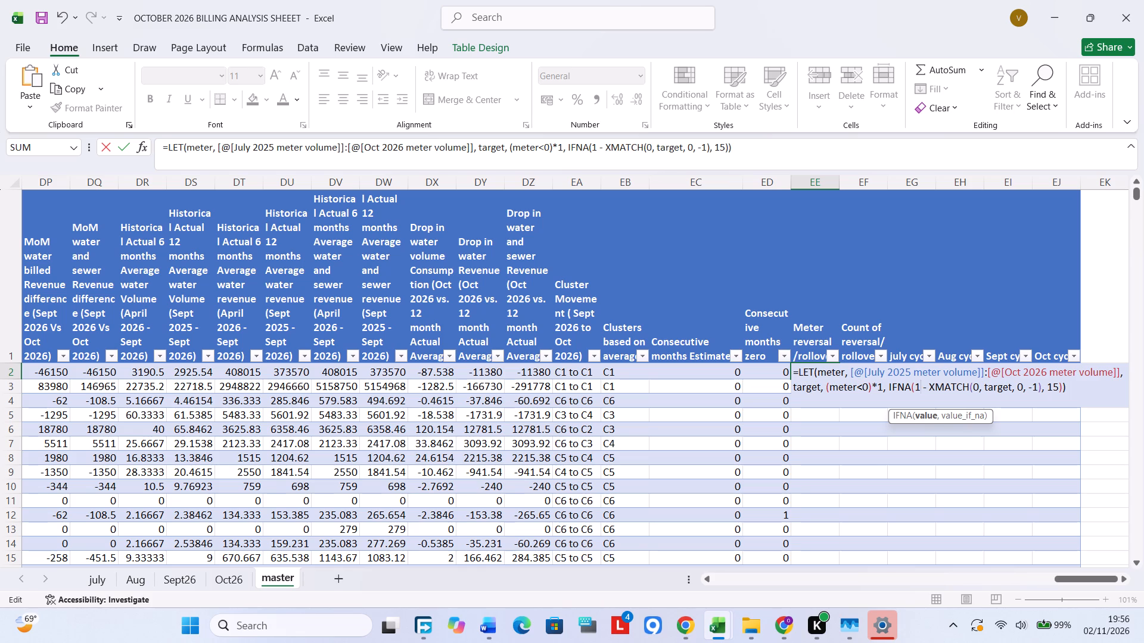
key(6)
Set the IFNA fallback value in the EE2 formula to 16 and apply the formula to the Meter reversal/rollover column.
key(Right)
key(Right)
key(Right)
key(Right)
key(Right)
key(Right)
key(Right)
key(Right)
key(Right)
key(Right)
key(Right)
key(Right)
key(Right)
key(Right)
key(Right)
key(Right)
key(Right)
key(Right)
key(Right)
key(Right)
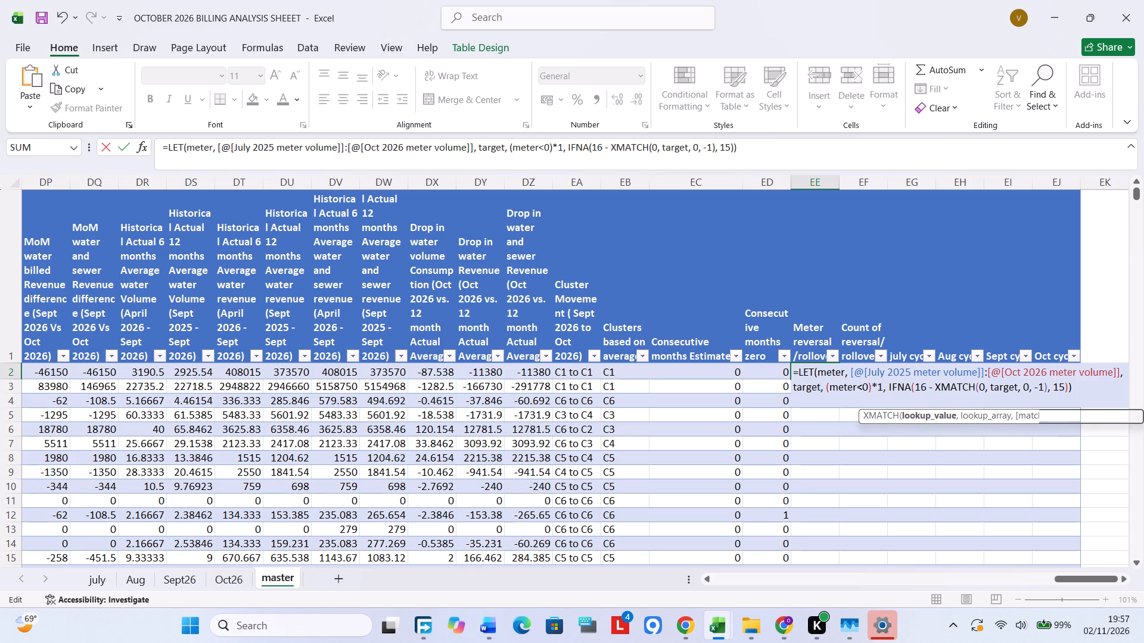
key(Right)
key(Right)
key(Right)
key(Right)
key(Right)
key(Right)
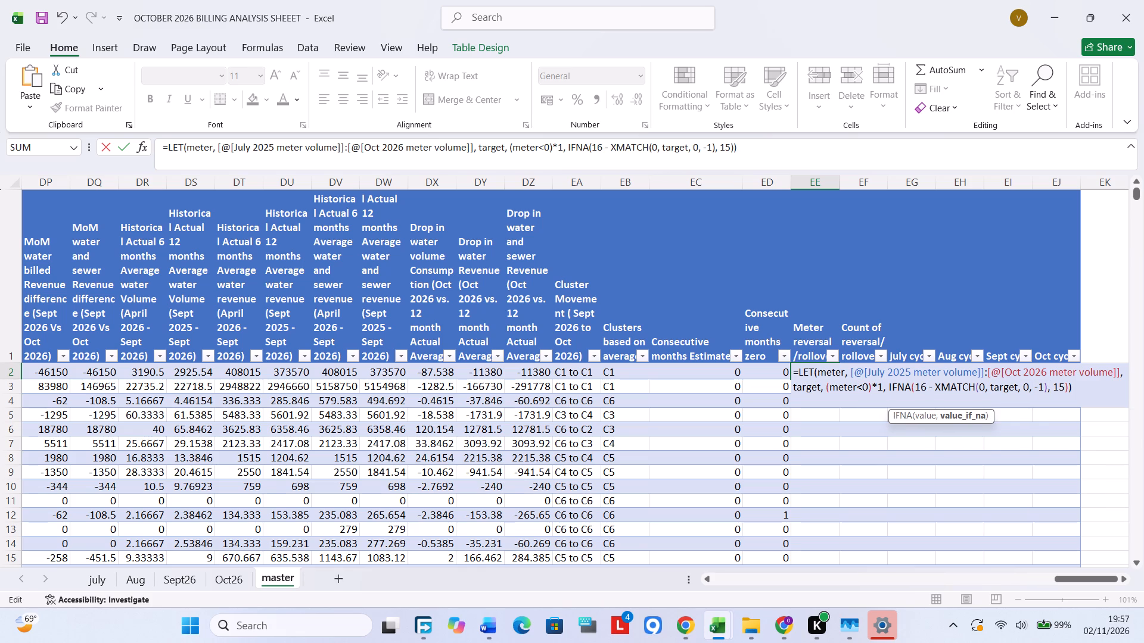
key(Right)
key(Right)
key(BackSpace)
key(6)
key(Return)
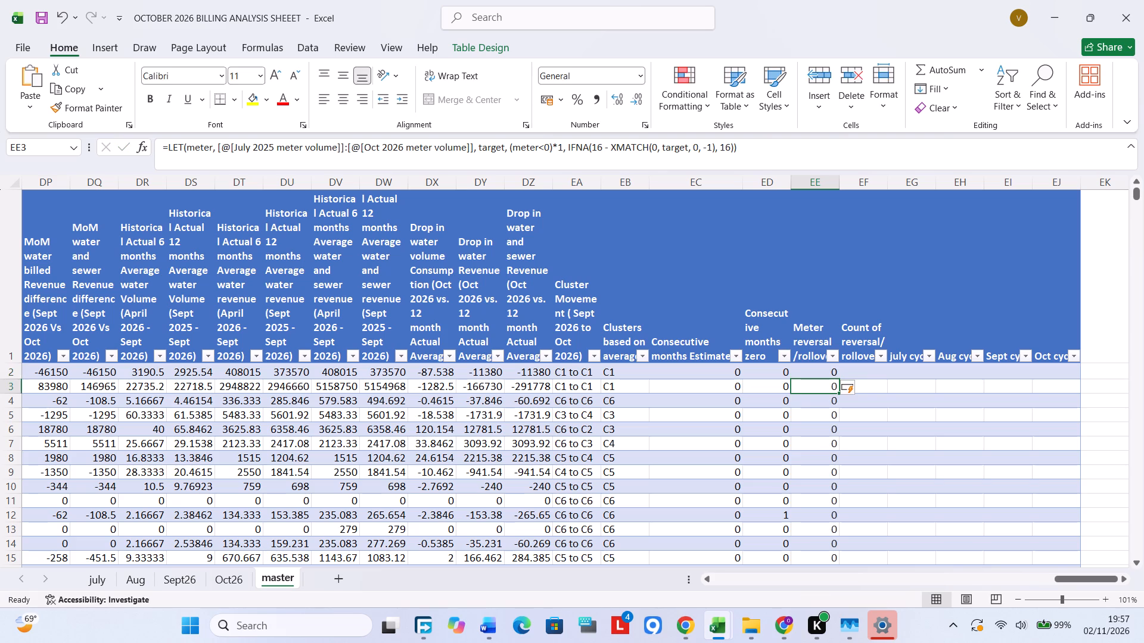
Review the row 2 formulas in the Consecutive months Estimate, Consecutive months zero and Meter reversal/rollover columns.
click(811, 366)
key(Left)
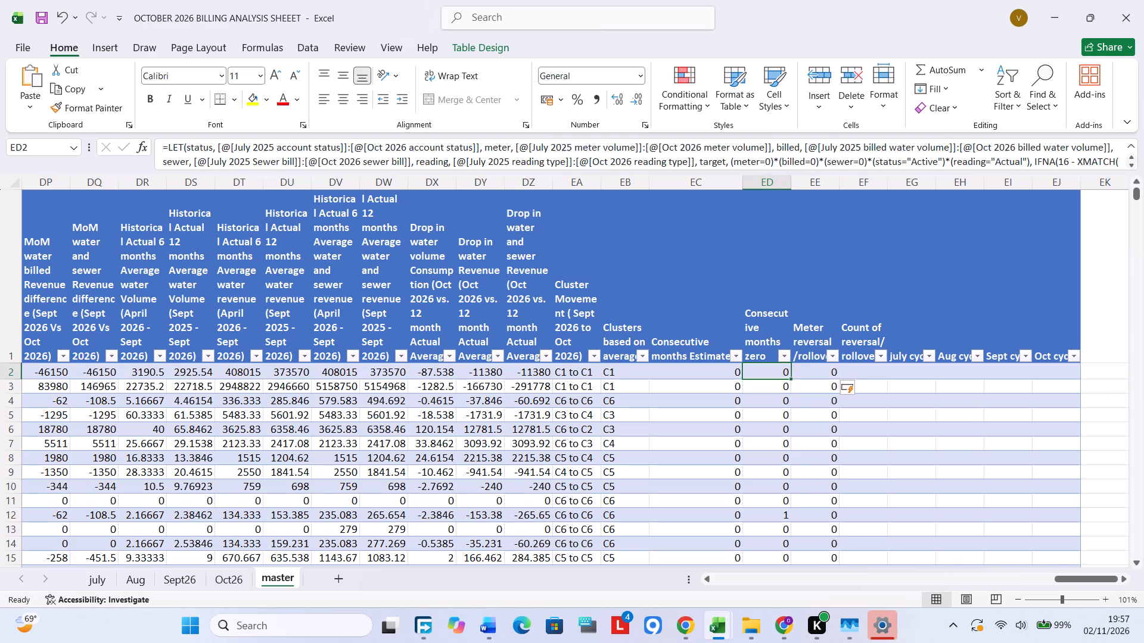
double_click(722, 367)
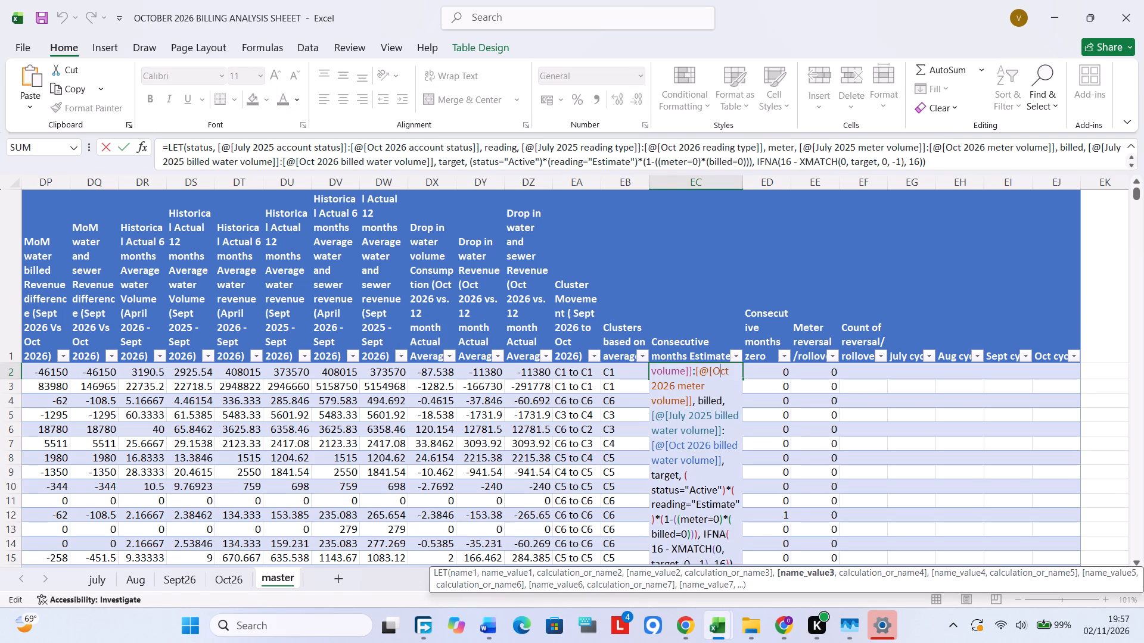
key(Escape)
click(783, 370)
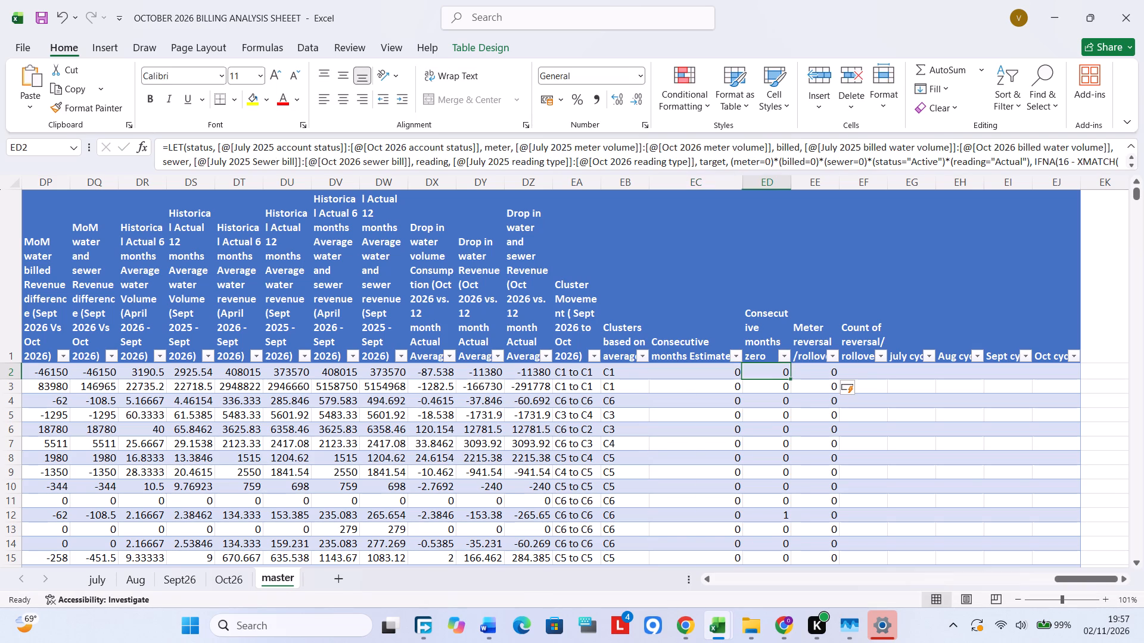
click(819, 368)
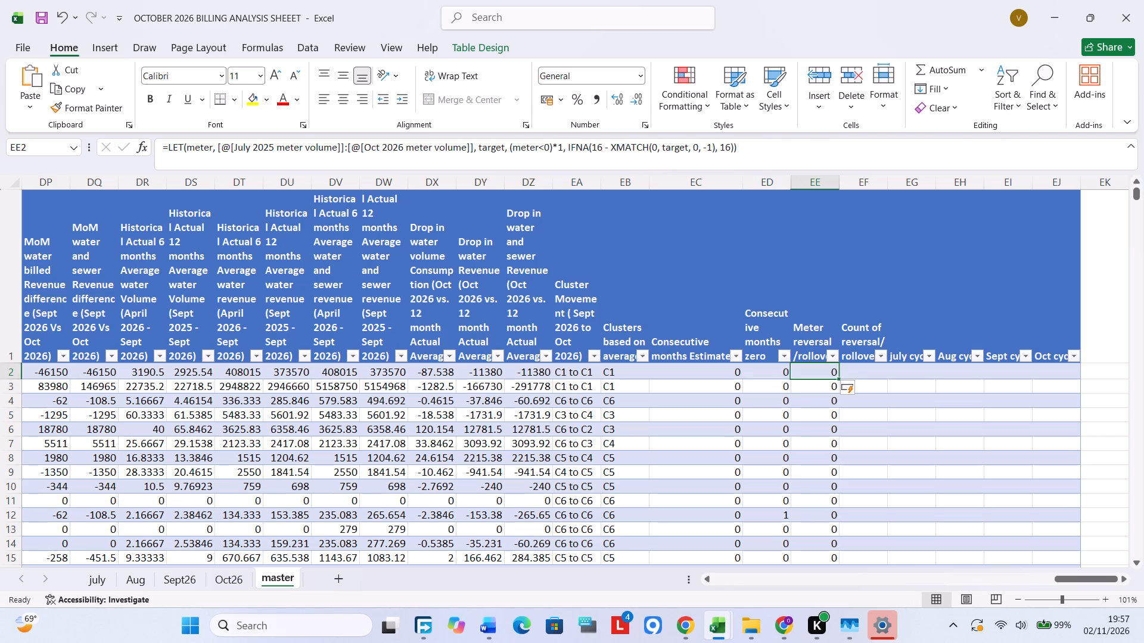
Copy the COUNTIF formula from DZ2 of the September Master sheet into EF2, Count of reversal/rollover, of the October master sheet.
click(862, 368)
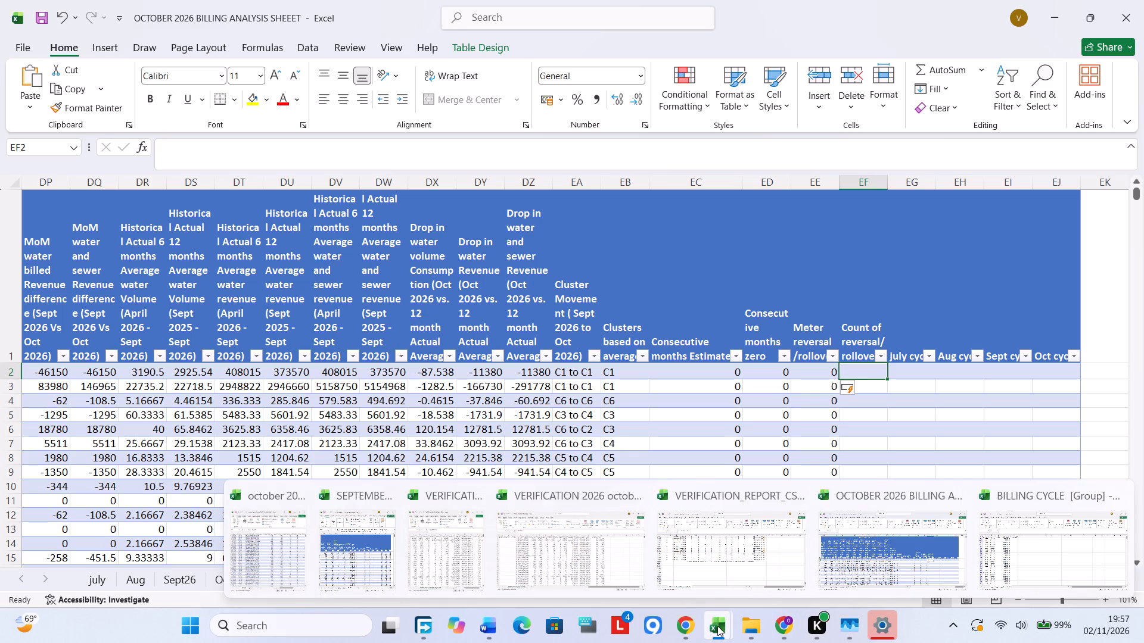
click(358, 551)
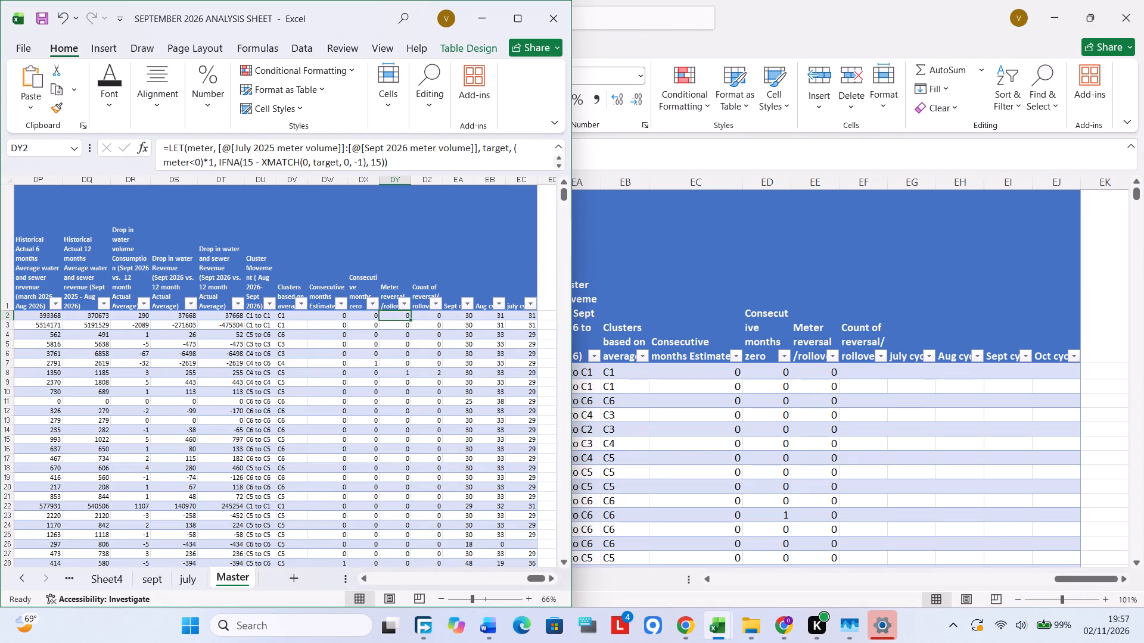
click(425, 310)
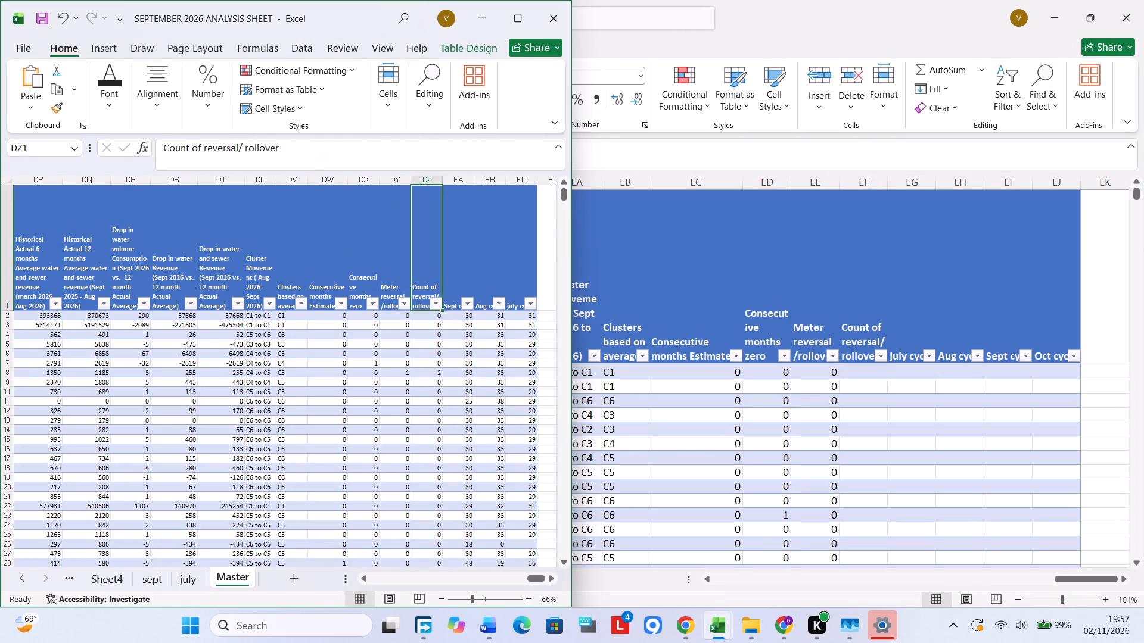
double_click(425, 313)
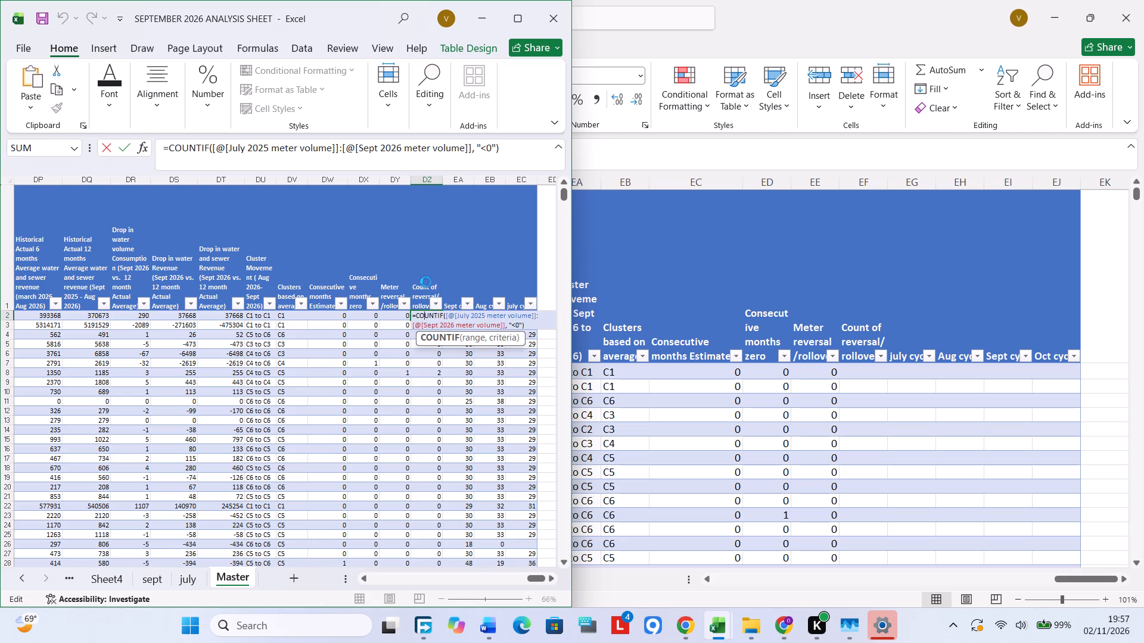
key(ctrl+a)
key(ctrl+c)
key(Escape)
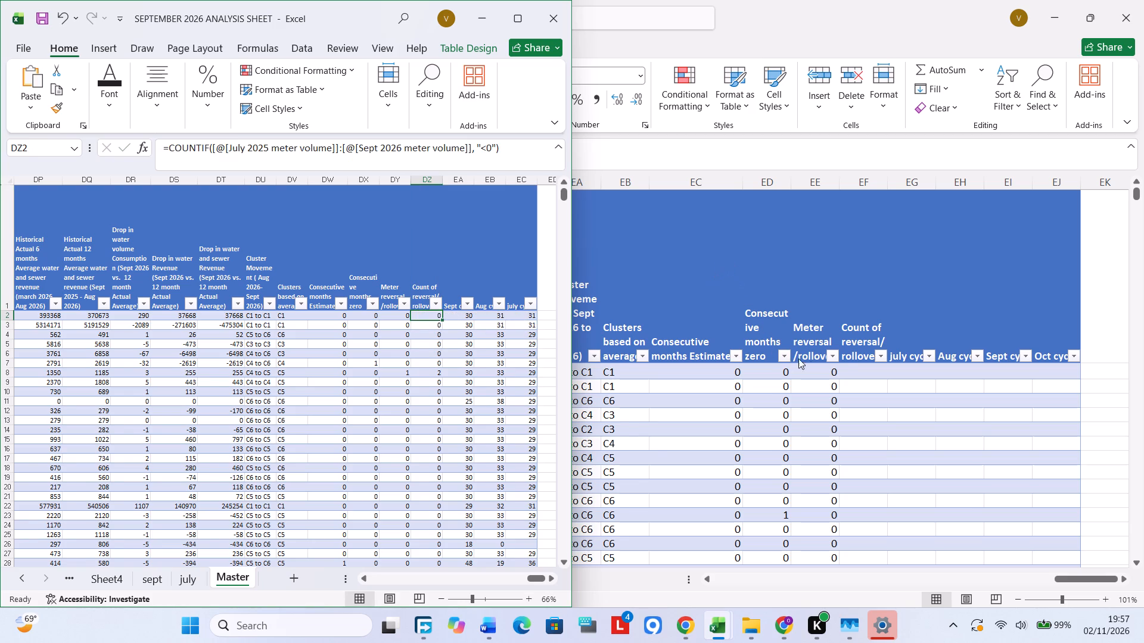
click(842, 359)
double_click(859, 368)
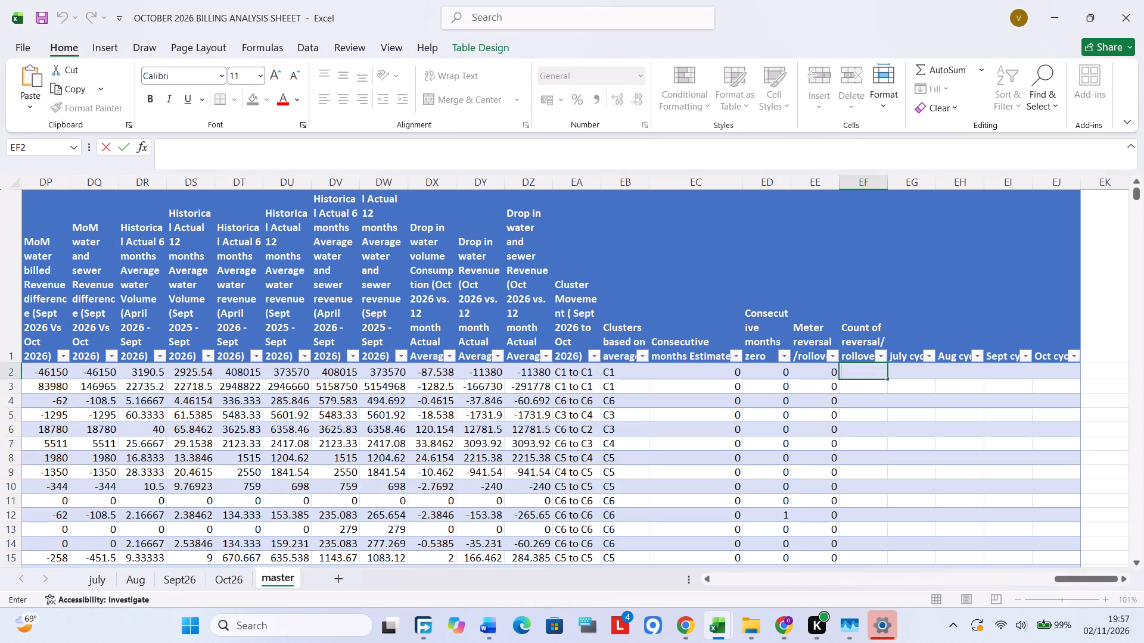
key(ctrl+v)
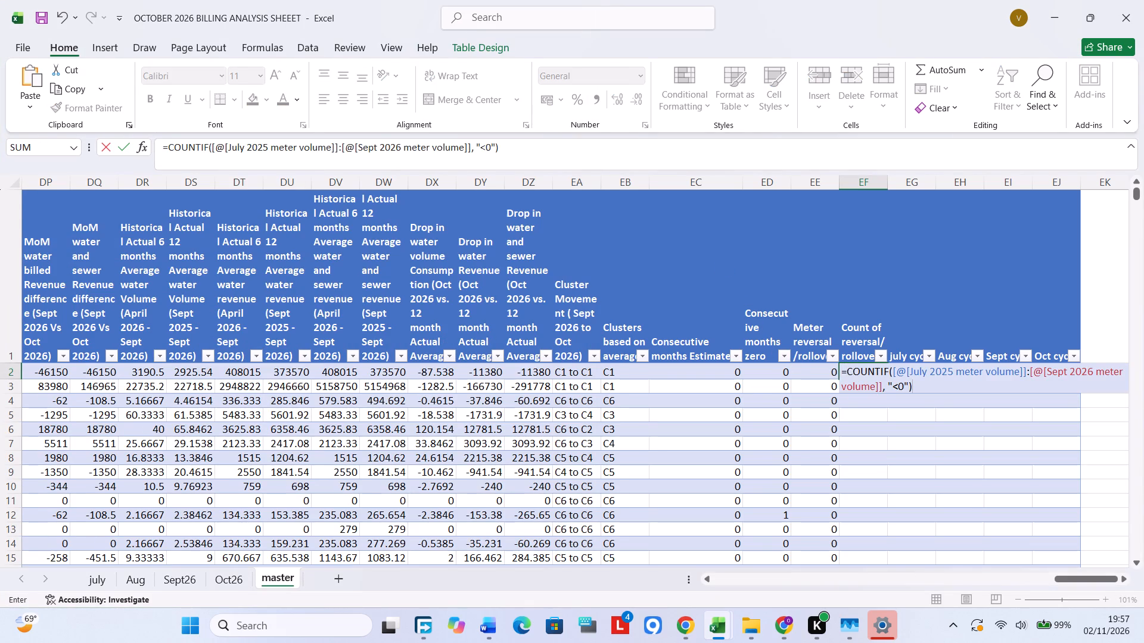
Change the end of the EF2 formula's range to Oct 2026 meter volume and apply it to the Count of reversal/rollover column.
click(1066, 370)
key(BackSpace)
key(BackSpace)
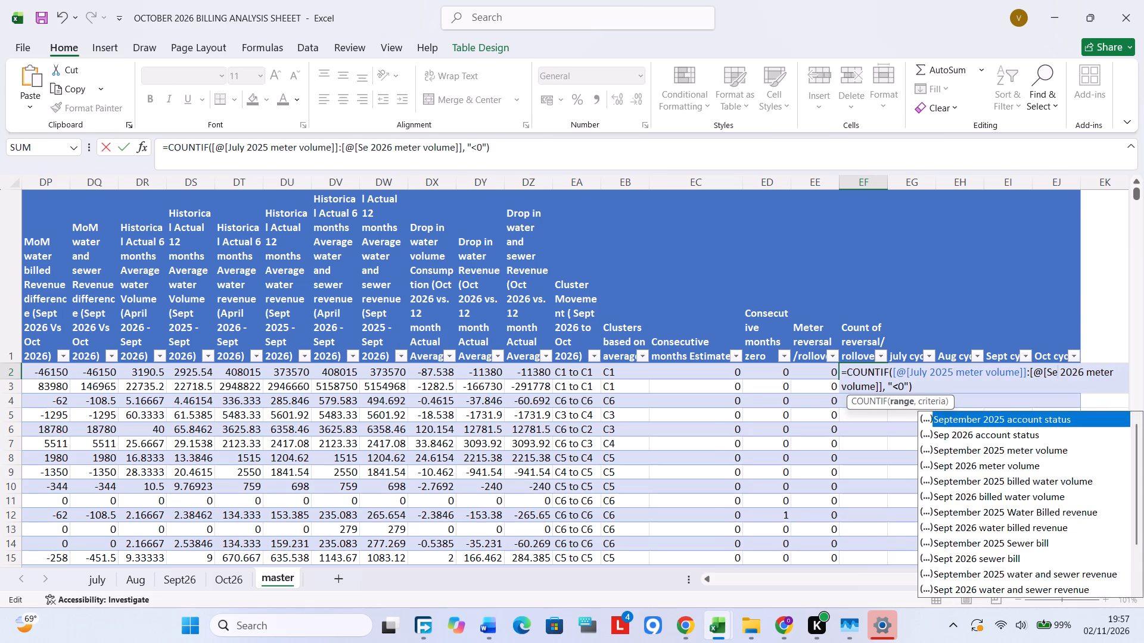
key(BackSpace)
key(BackSpace)
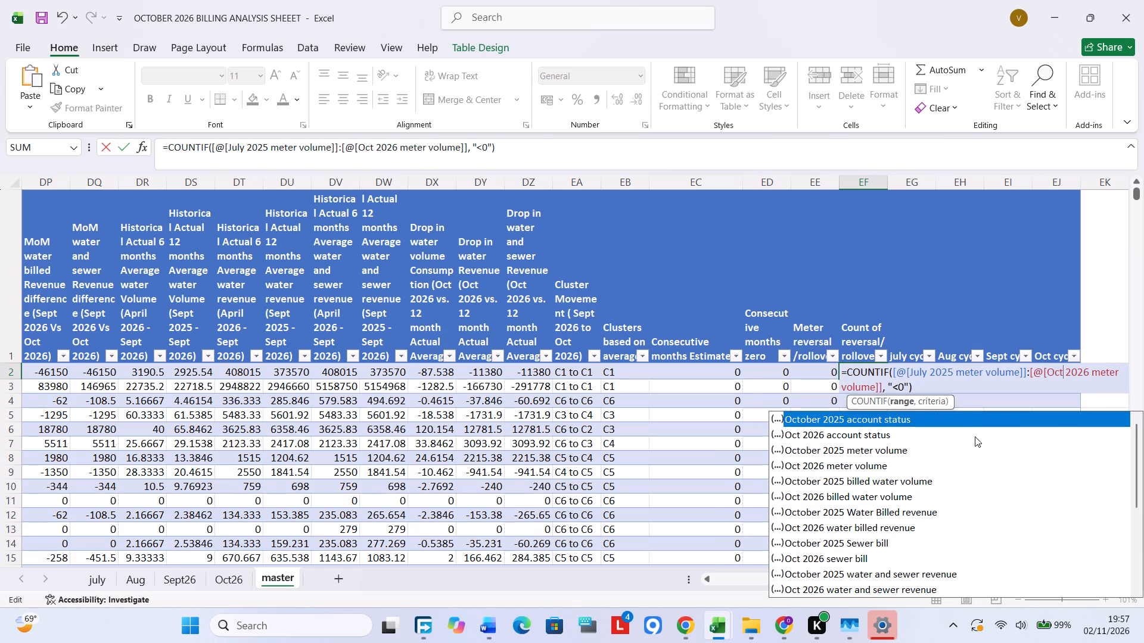
click(838, 466)
double_click(838, 466)
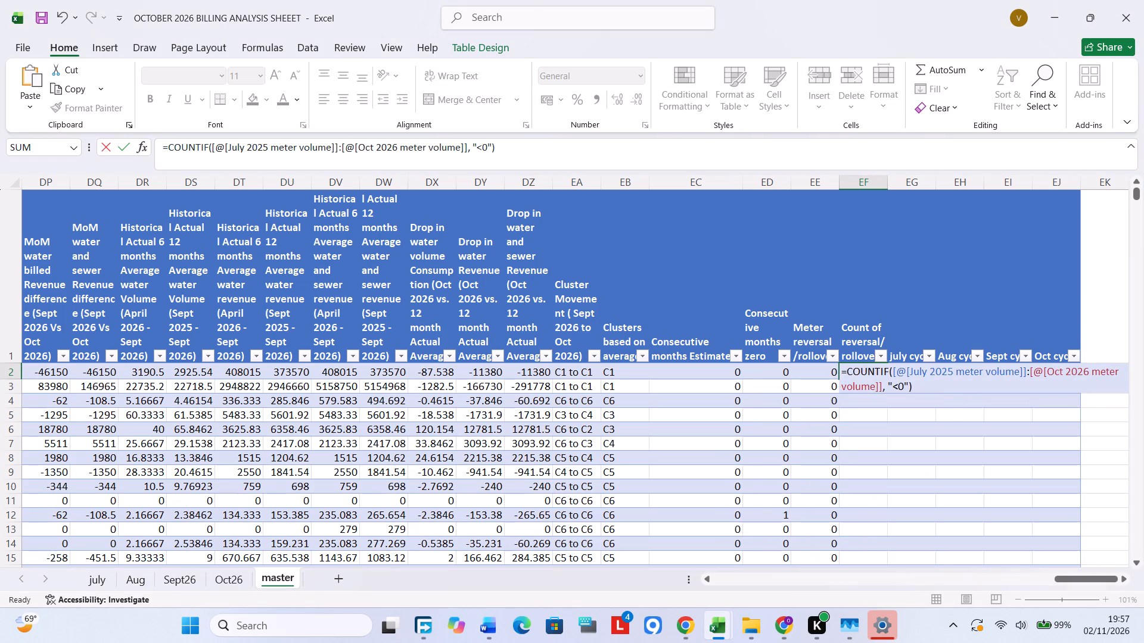
click(871, 382)
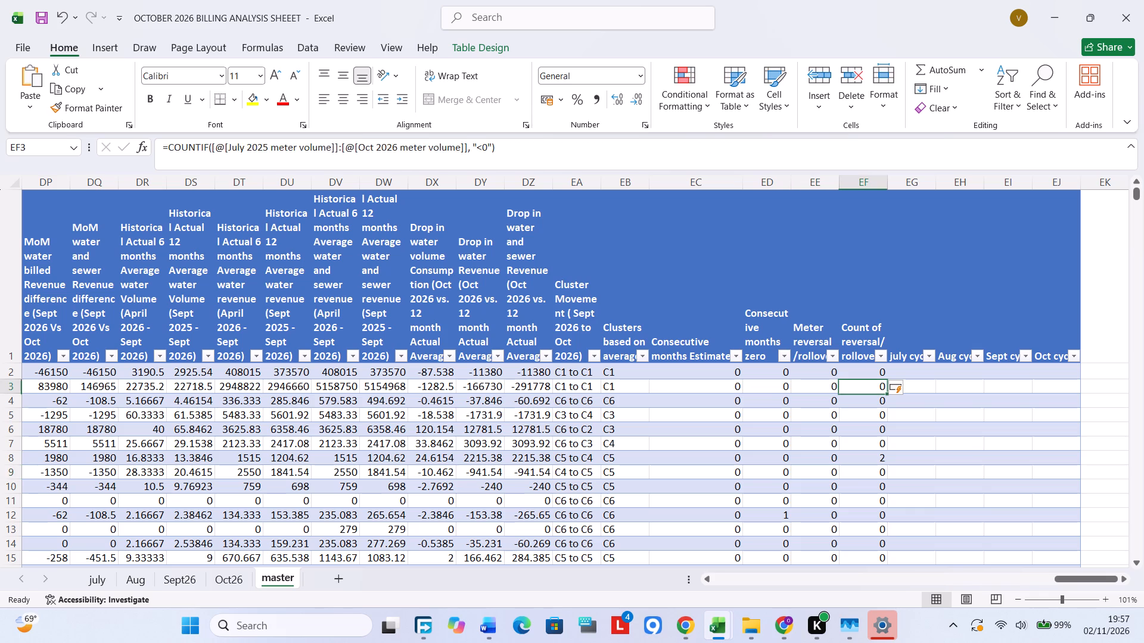
click(877, 368)
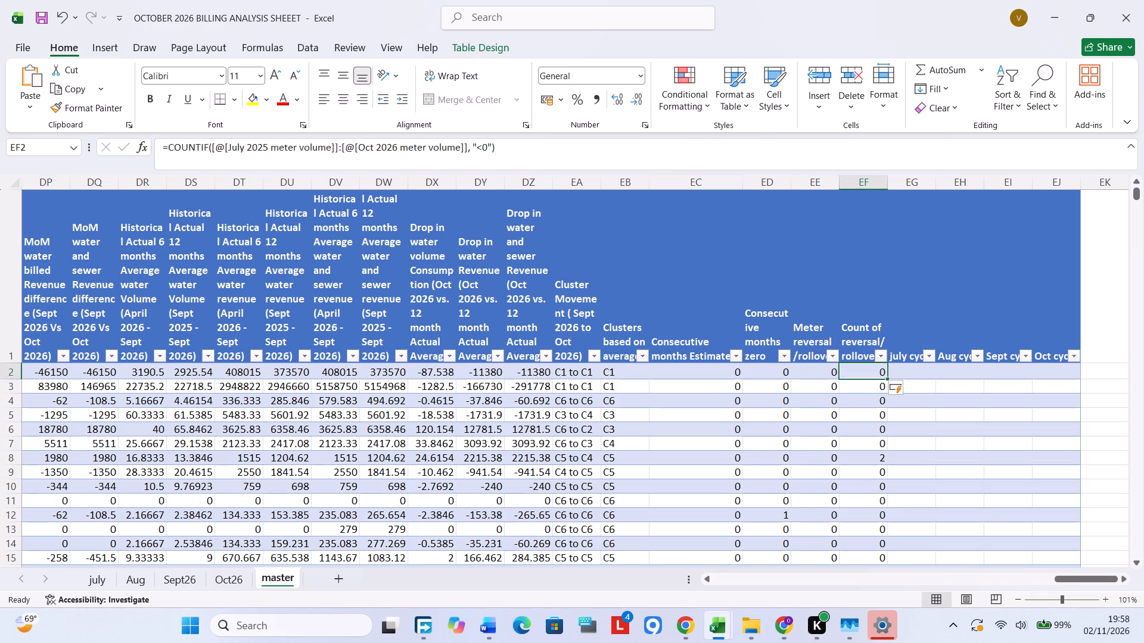
click(848, 409)
Place the October workbook beside the September analysis sheet and copy the Sept cycle XLOOKUP formula from EA2 of September's Master sheet.
click(932, 366)
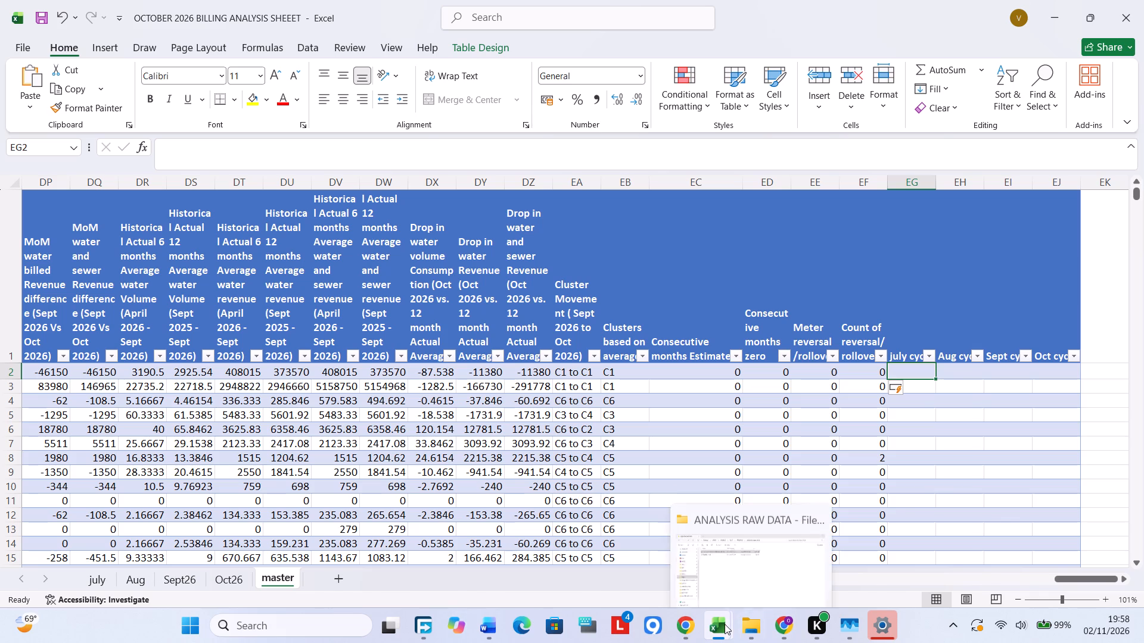
click(387, 537)
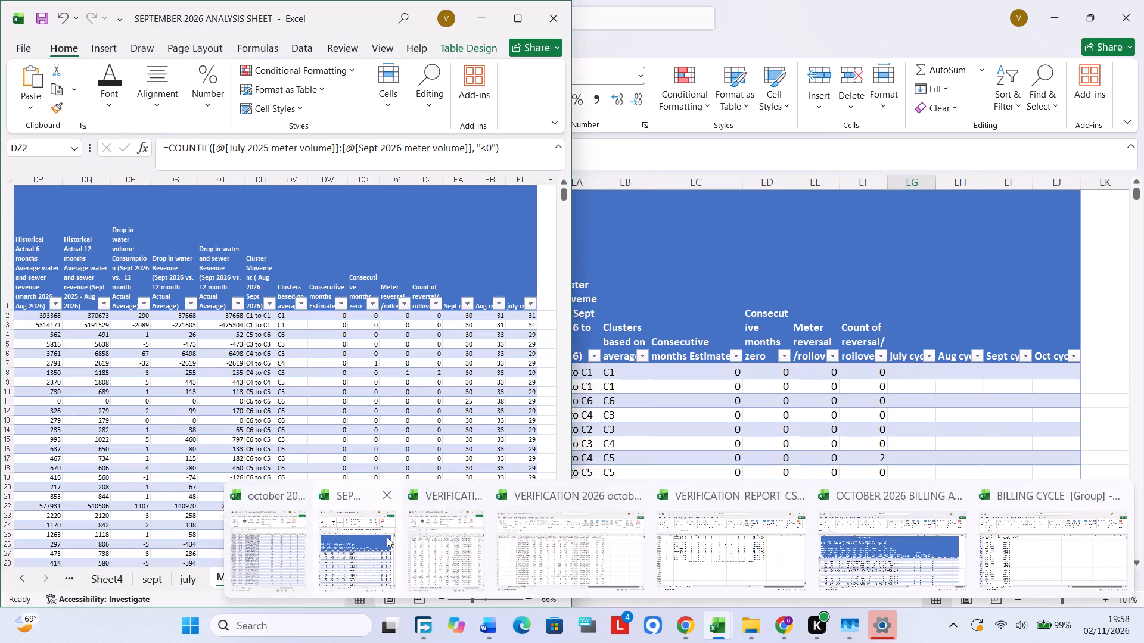
click(854, 399)
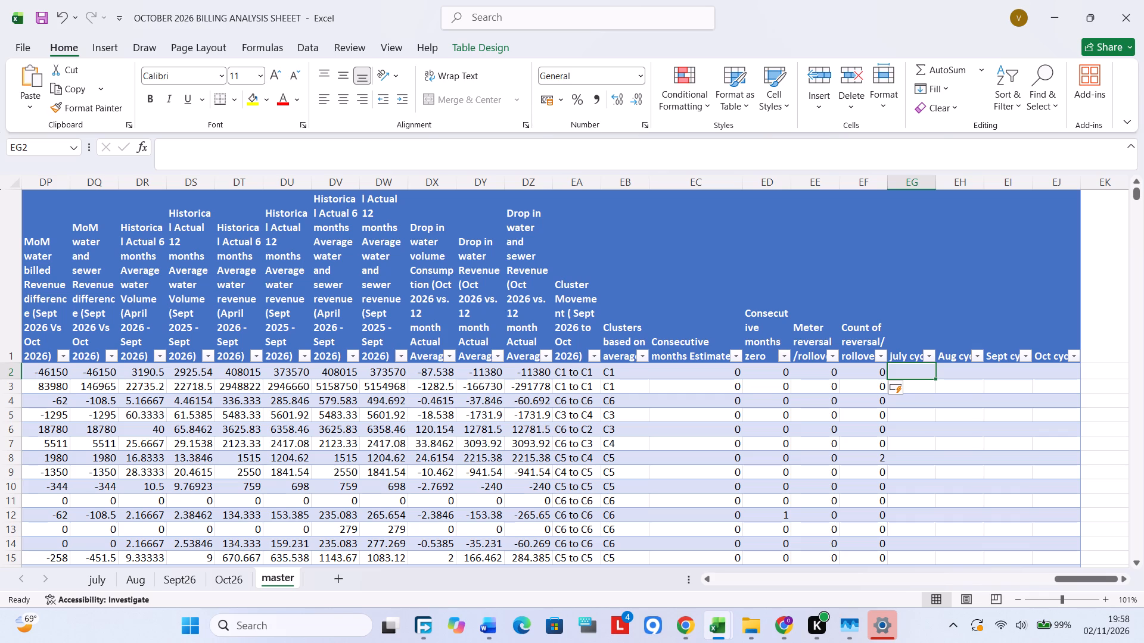
key(super+Right)
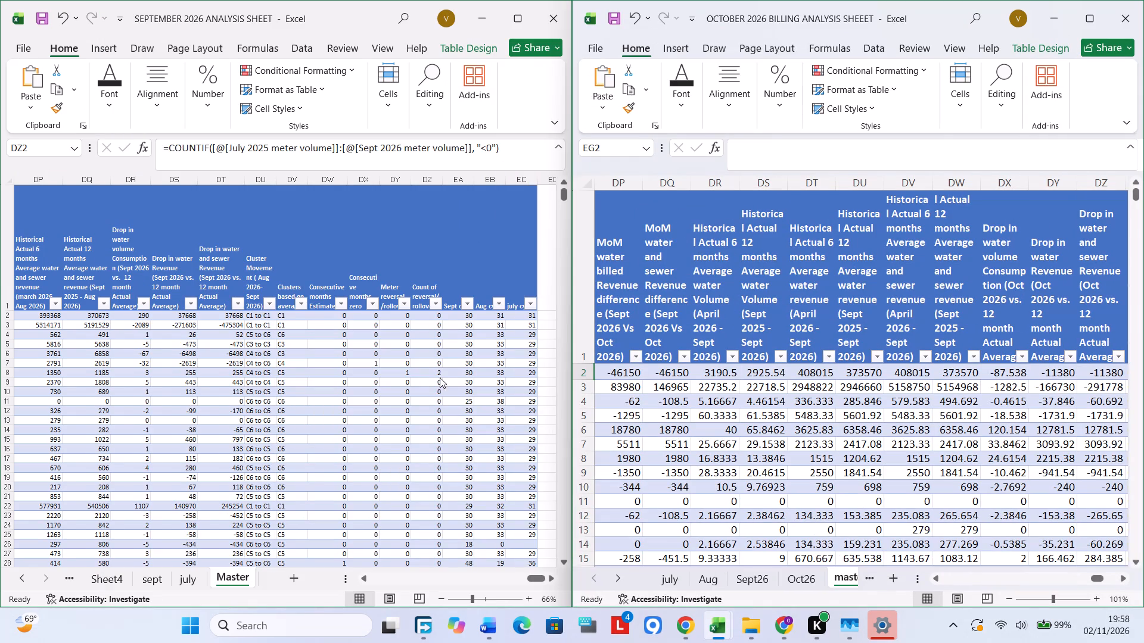
click(430, 357)
click(453, 335)
click(455, 317)
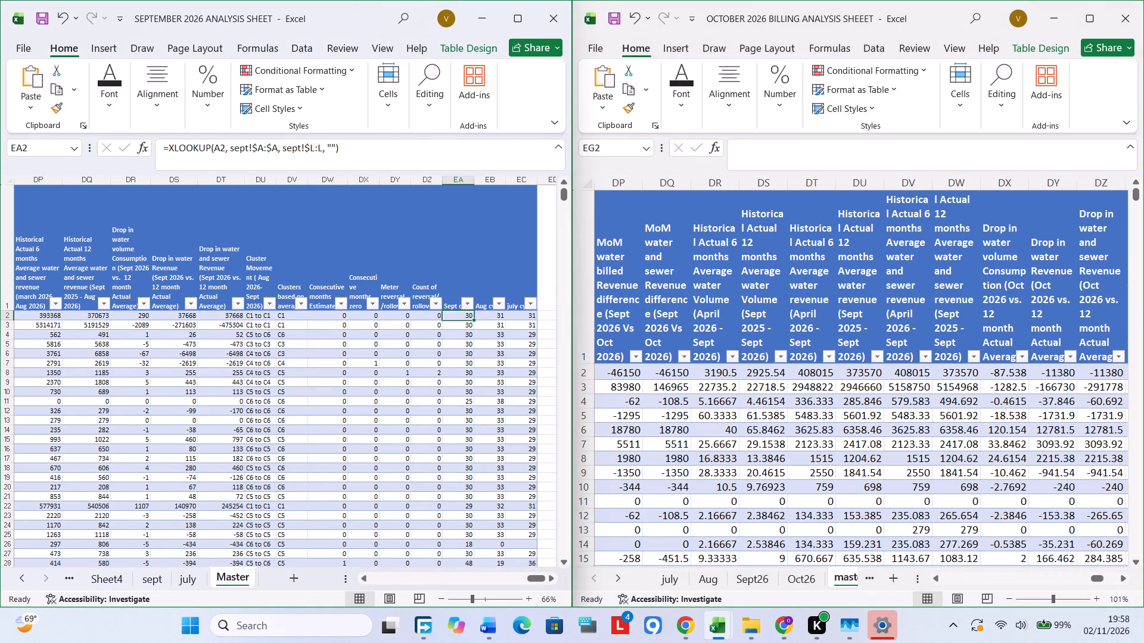
double_click(455, 317)
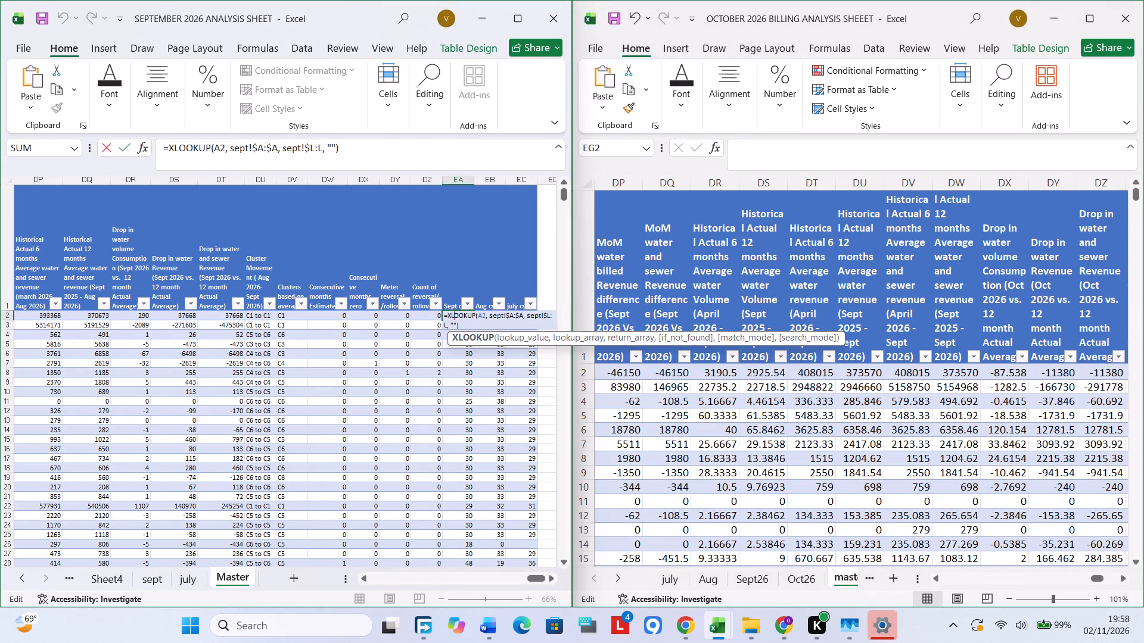
key(ctrl+a)
key(ctrl+c)
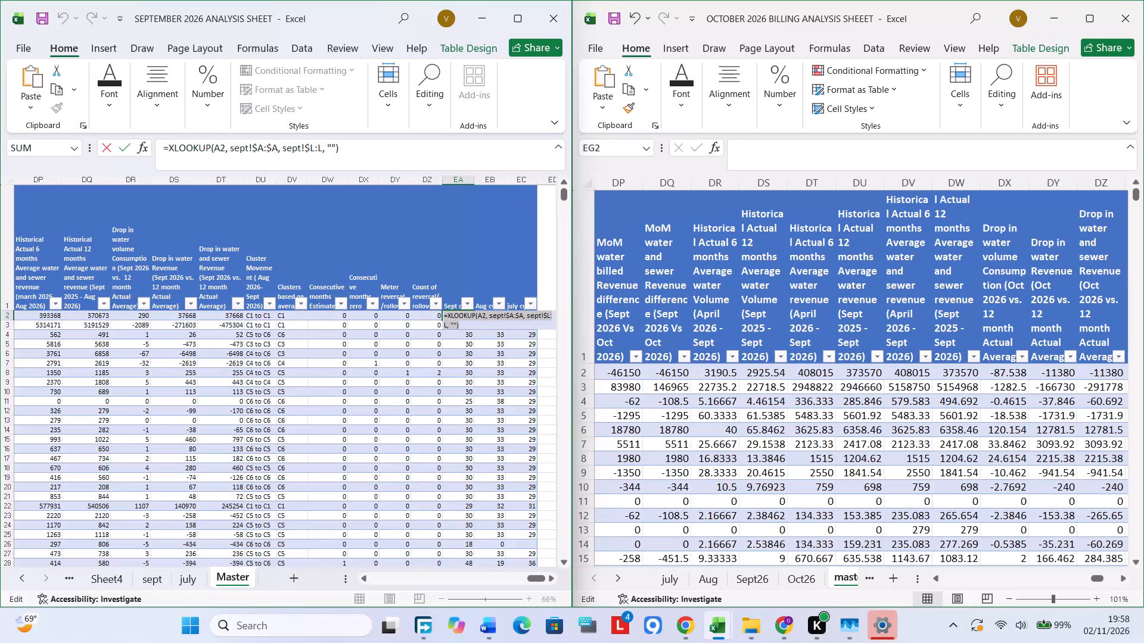
key(Escape)
Paste the copied XLOOKUP formula without active content into EG2, the july cycle column of the full-size October master sheet.
scroll(1039, 374, left, 5)
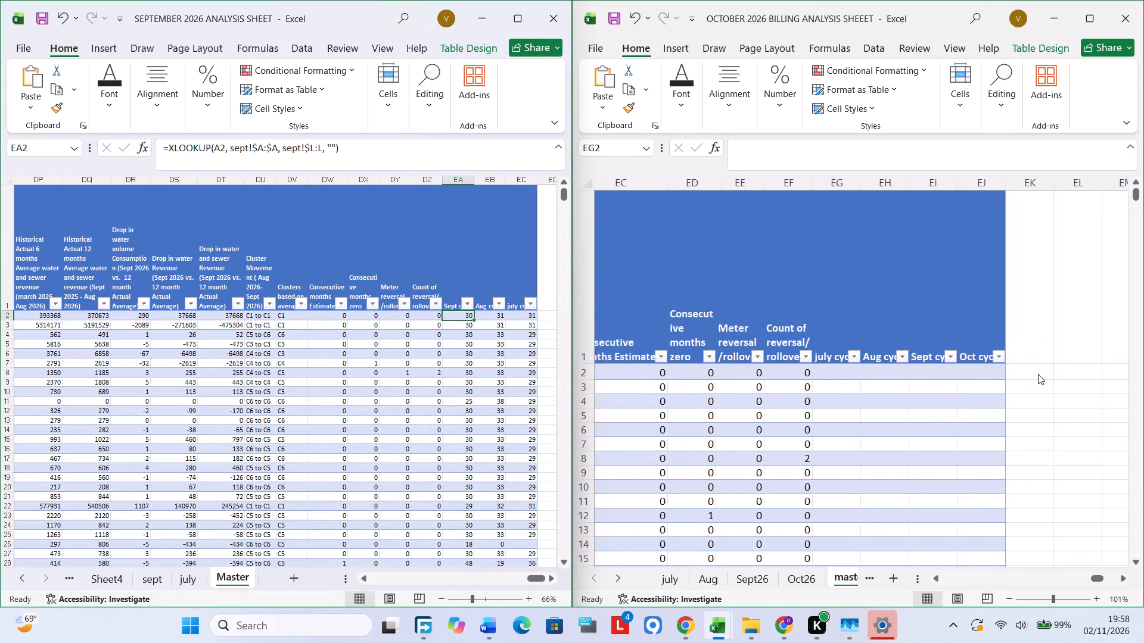
scroll(1038, 374, left, 1)
click(790, 370)
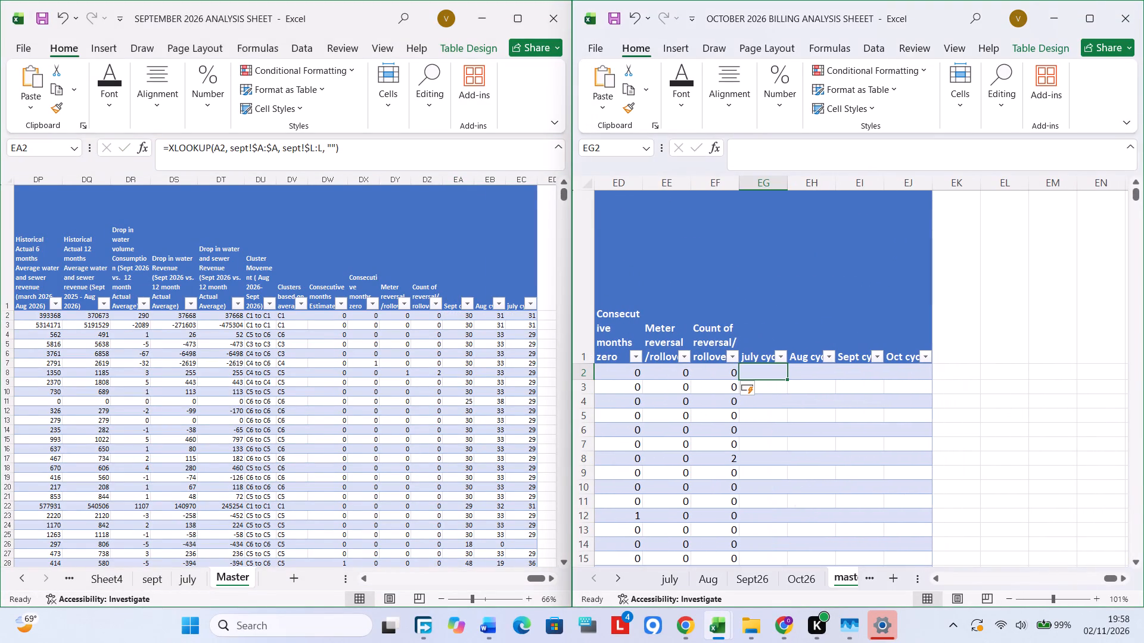
click(1095, 4)
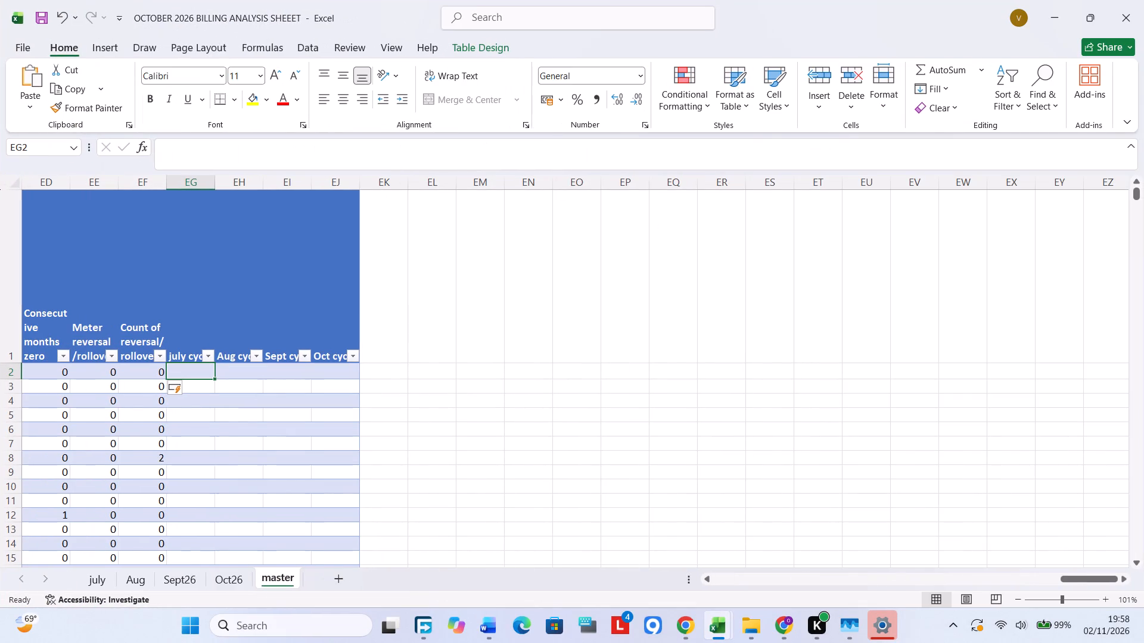
scroll(193, 375, right, 1)
scroll(293, 380, right, 2)
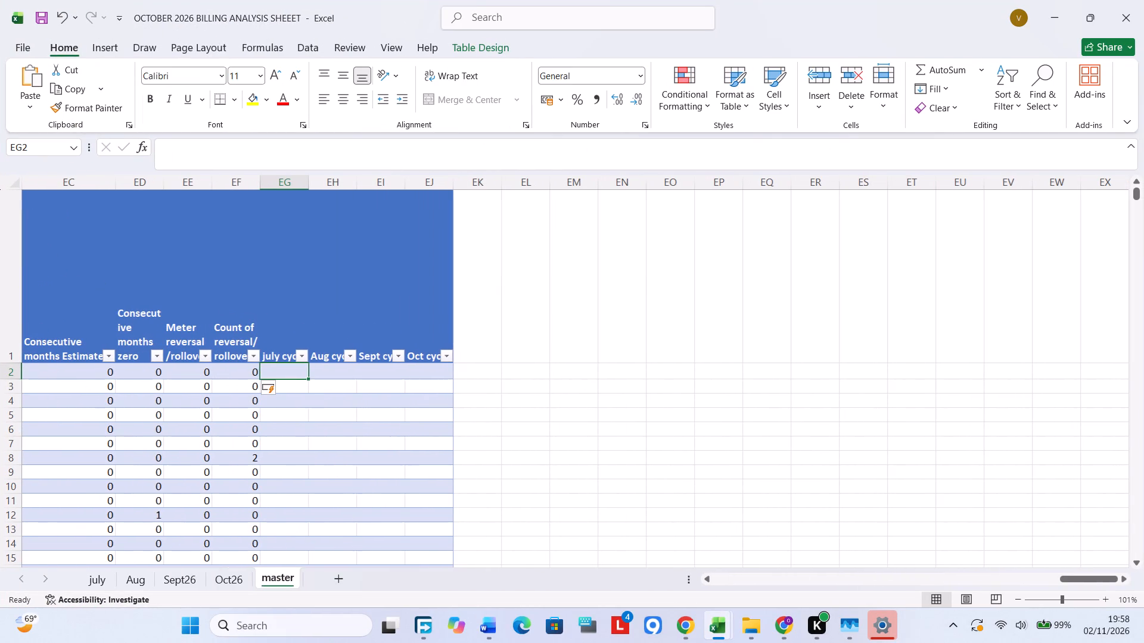
double_click(284, 374)
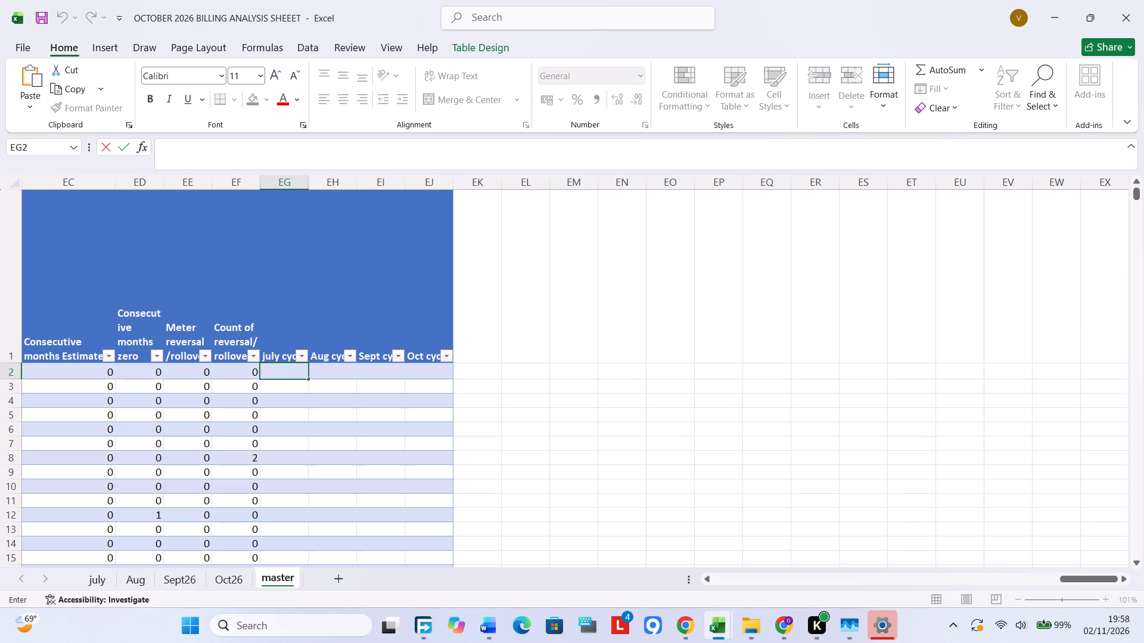
key(ctrl+v)
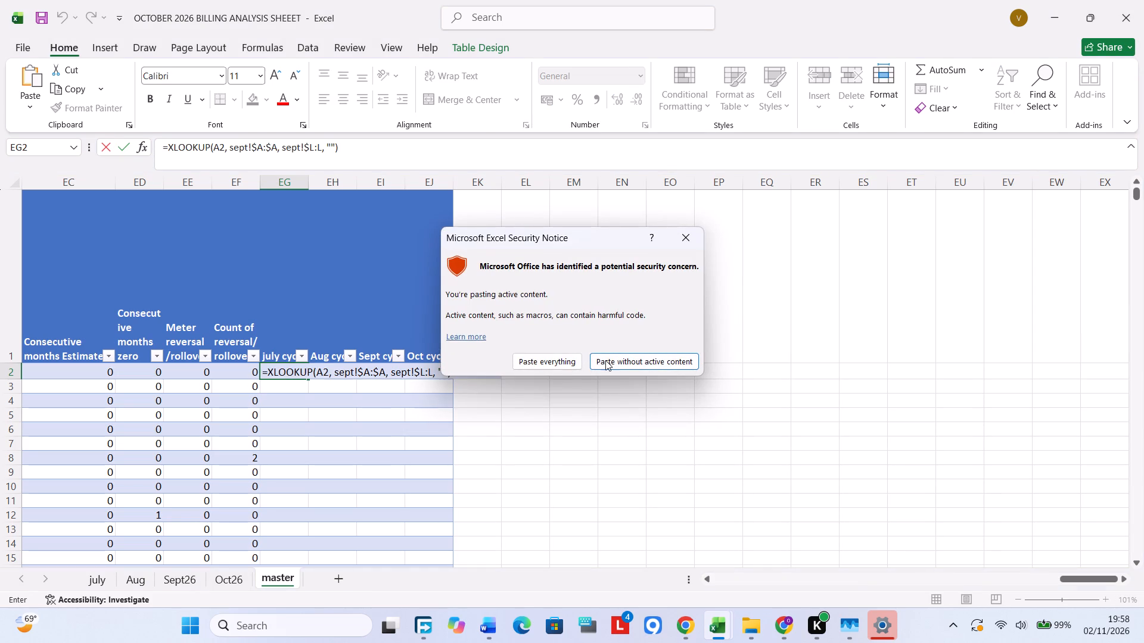
click(605, 360)
Change the sheet name in both the lookup and return arrays of the EG2 XLOOKUP formula to july.
click(353, 370)
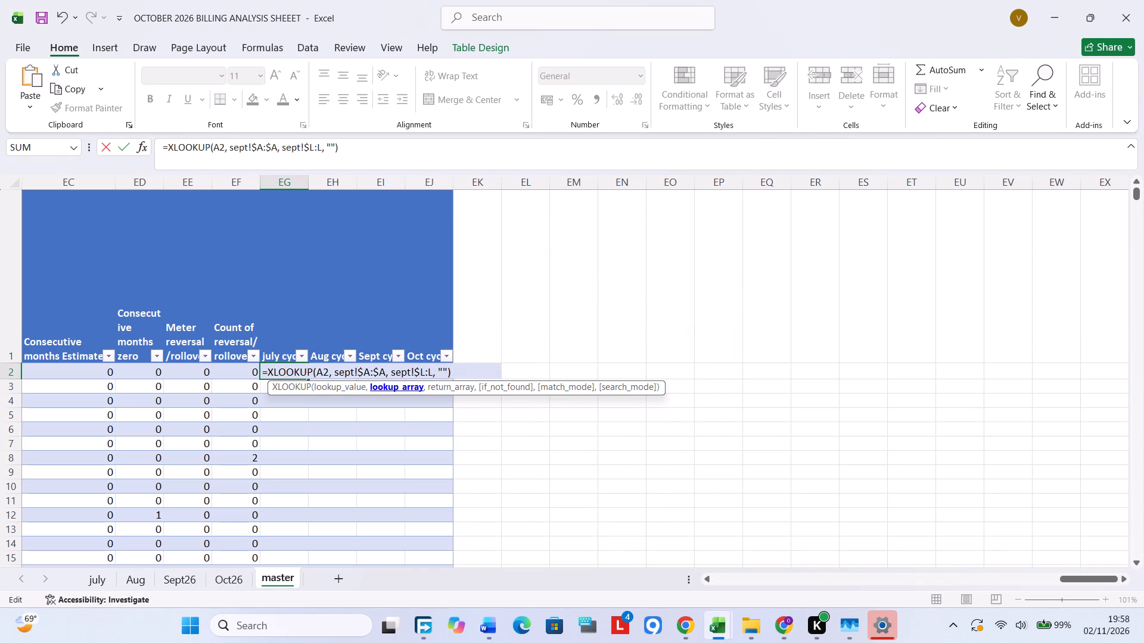
key(BackSpace)
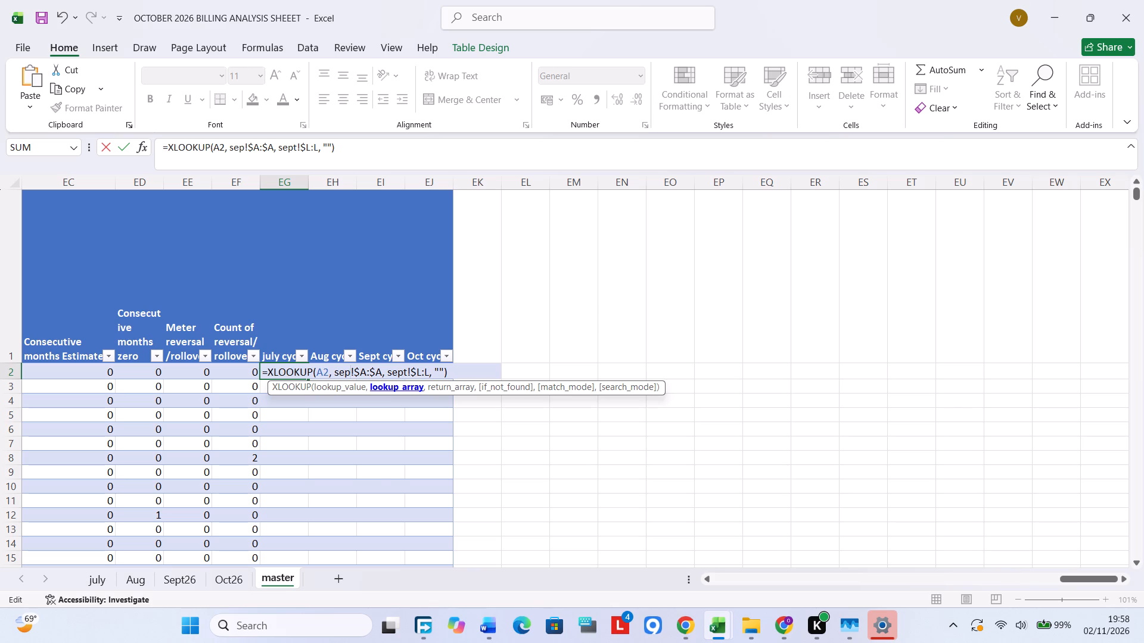
key(BackSpace)
key(BackSpace)
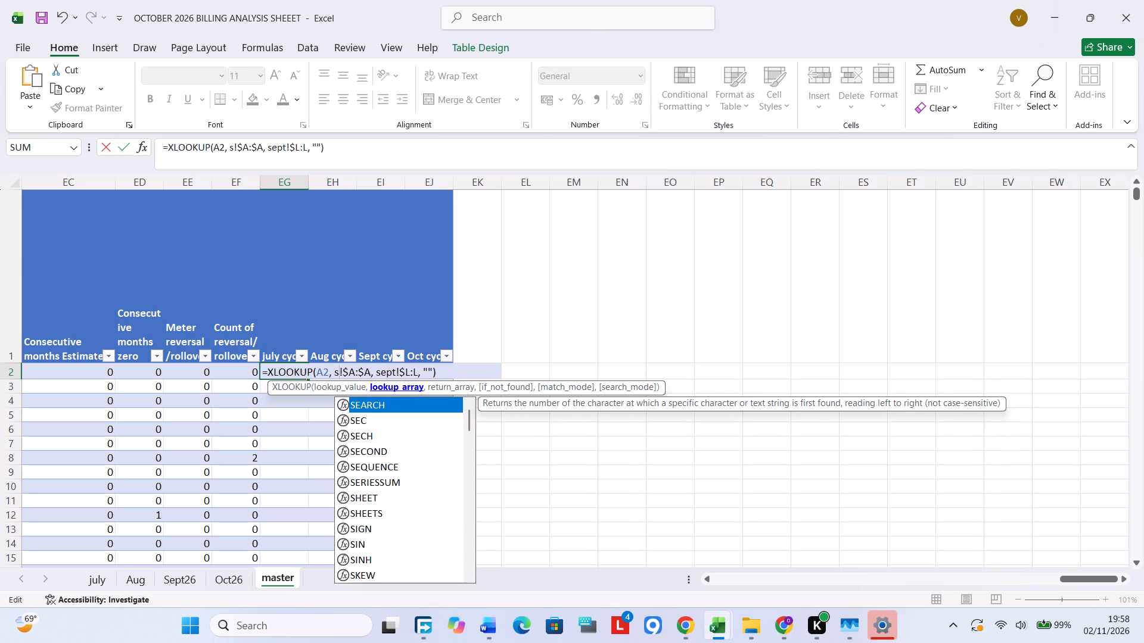
key(BackSpace)
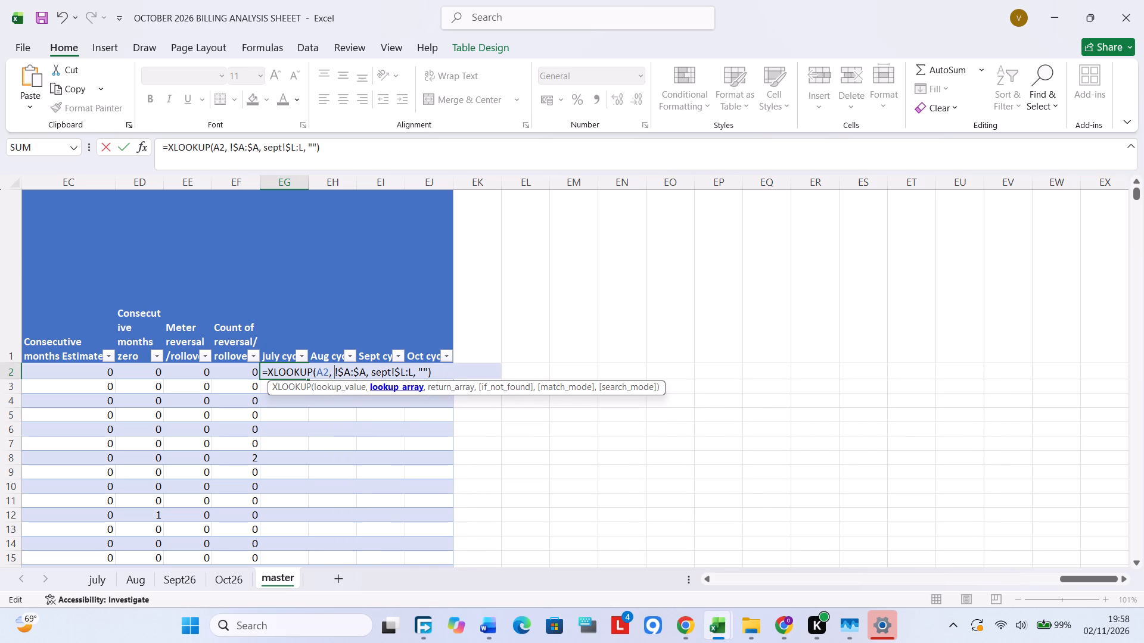
text(july)
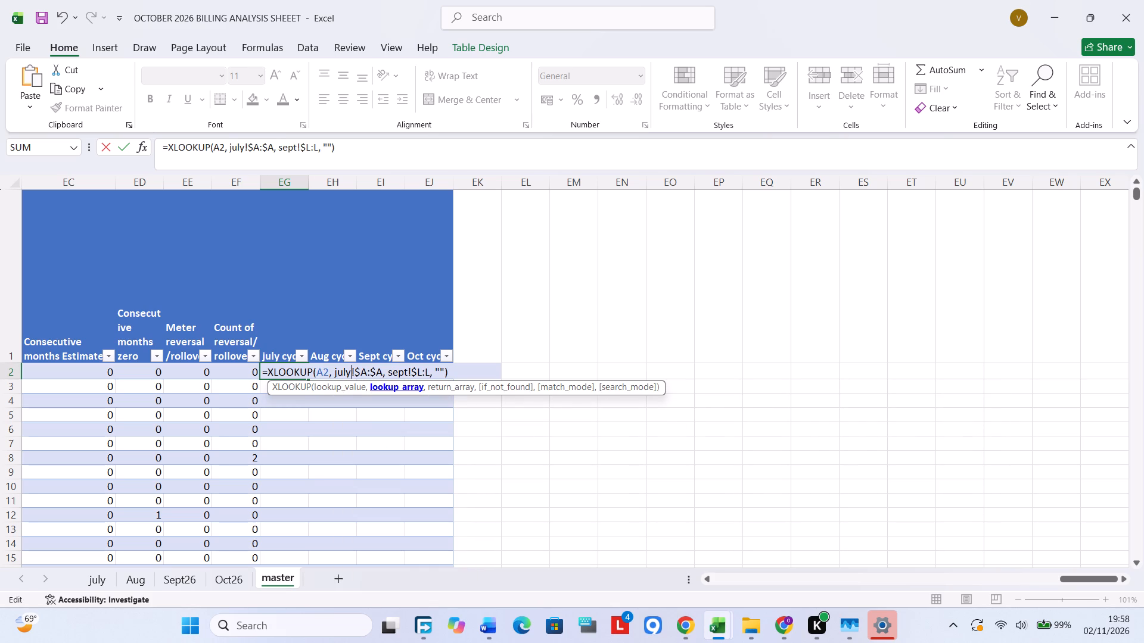
click(406, 373)
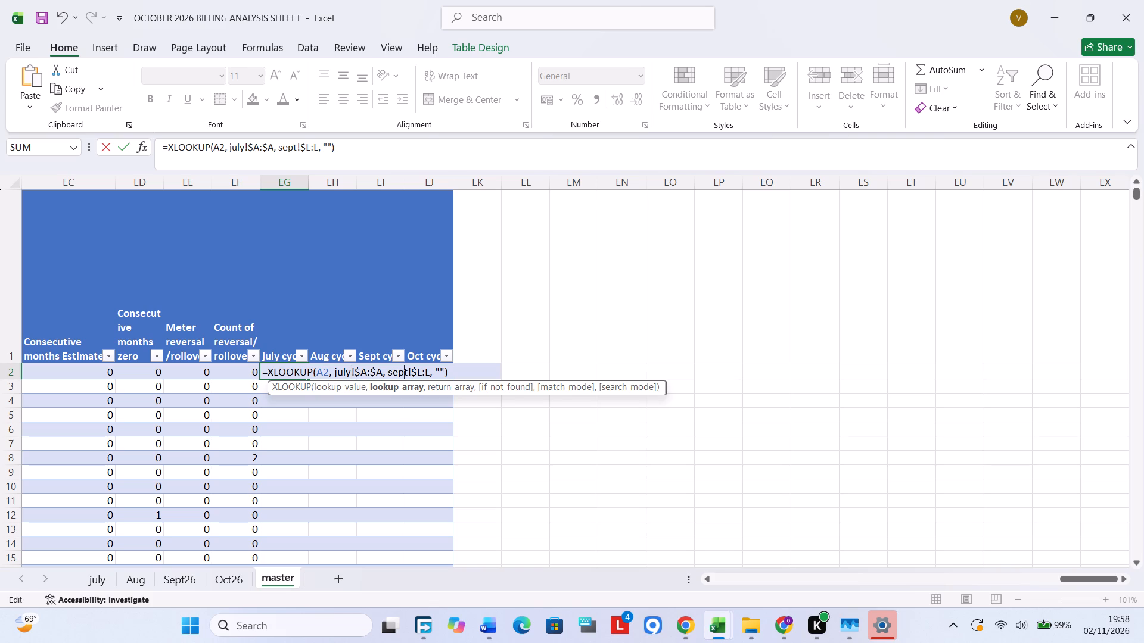
click(408, 372)
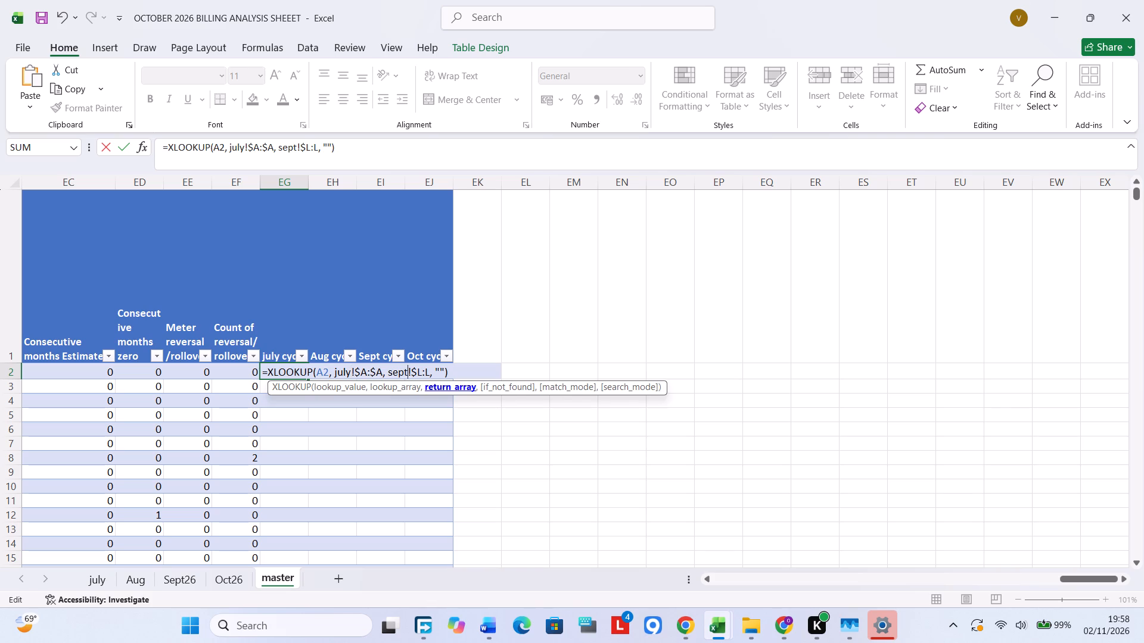
key(BackSpace)
key(BackSpace)
key(BackSpace)
key(BackSpace)
text(july)
Change the return array of the EG2 XLOOKUP to july!$E:E and apply the formula to the july cycle column.
key(Right)
key(Right)
key(Right)
key(Right)
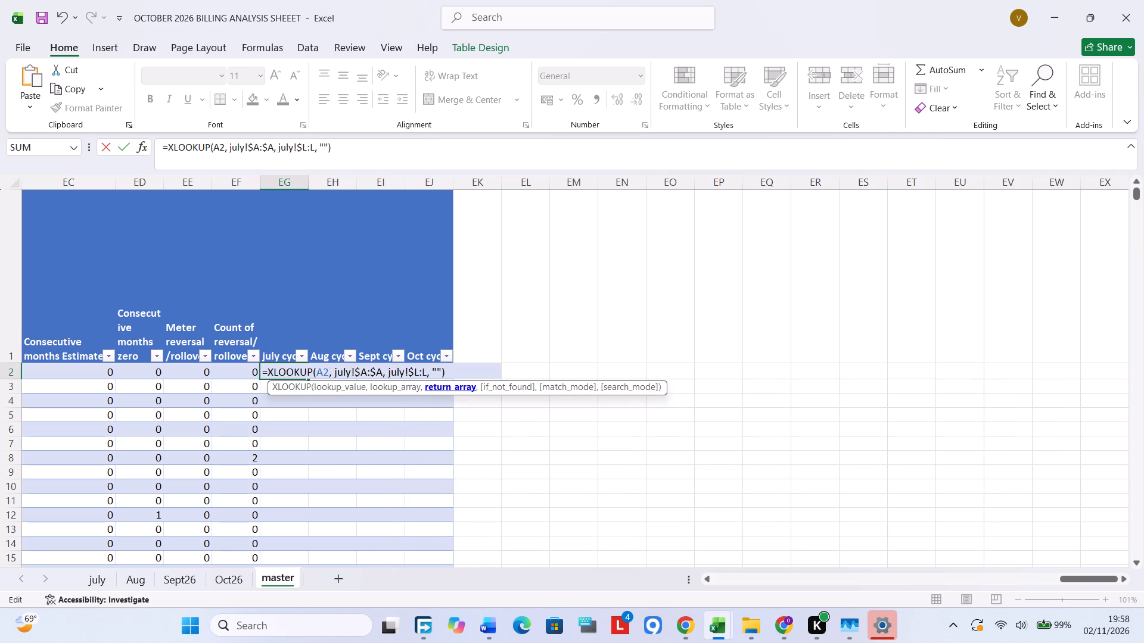
key(Left)
key(BackSpace)
key(e)
key(Right)
key(Right)
key(BackSpace)
key(e)
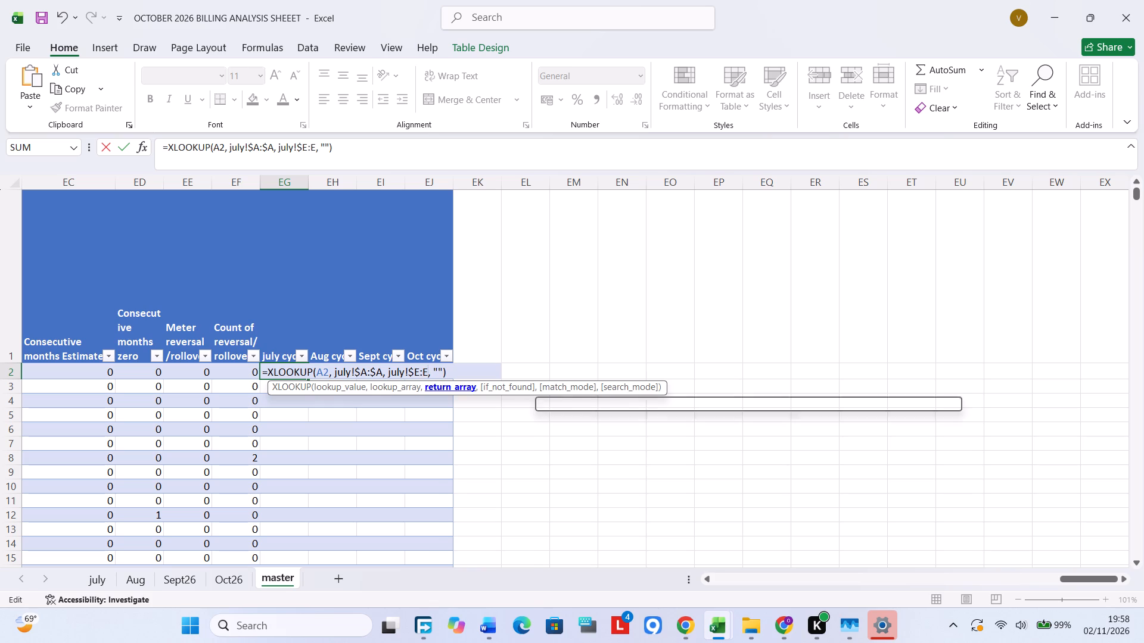
key(Return)
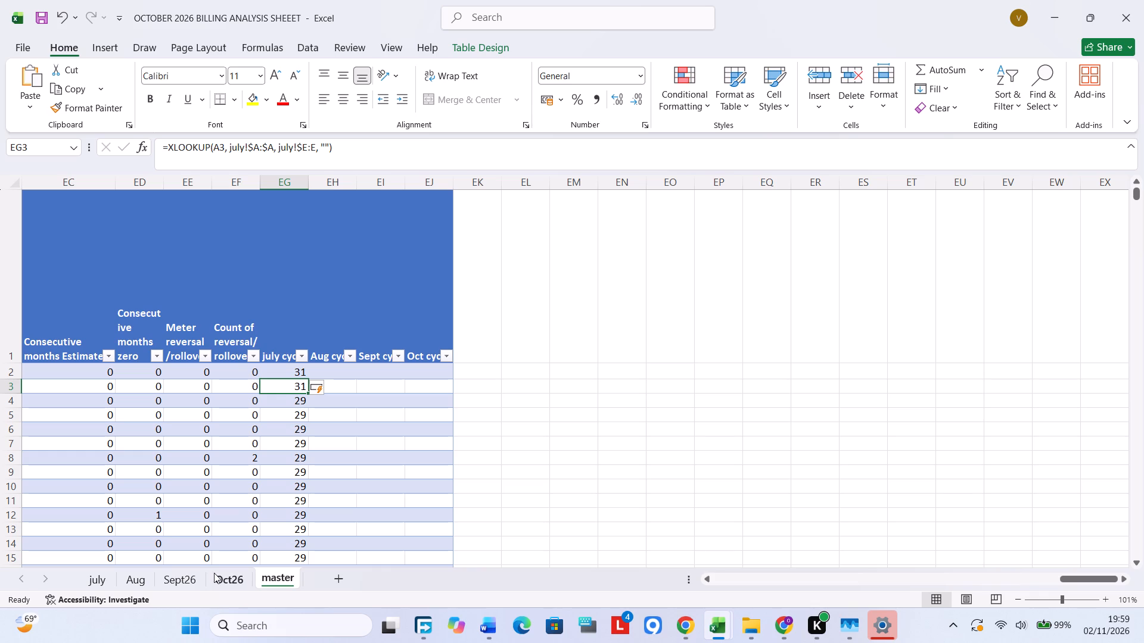
click(282, 371)
Paste the copied September XLOOKUP formula without active content into EH2, the first data cell of the Aug cycle column.
click(339, 376)
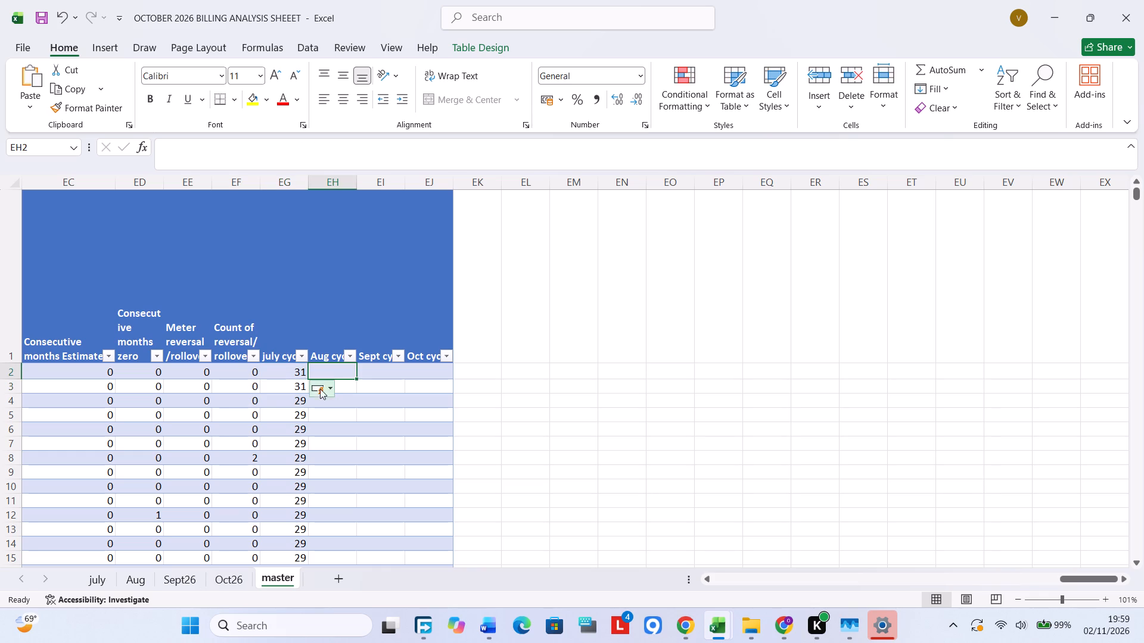
double_click(321, 367)
key(ctrl+v)
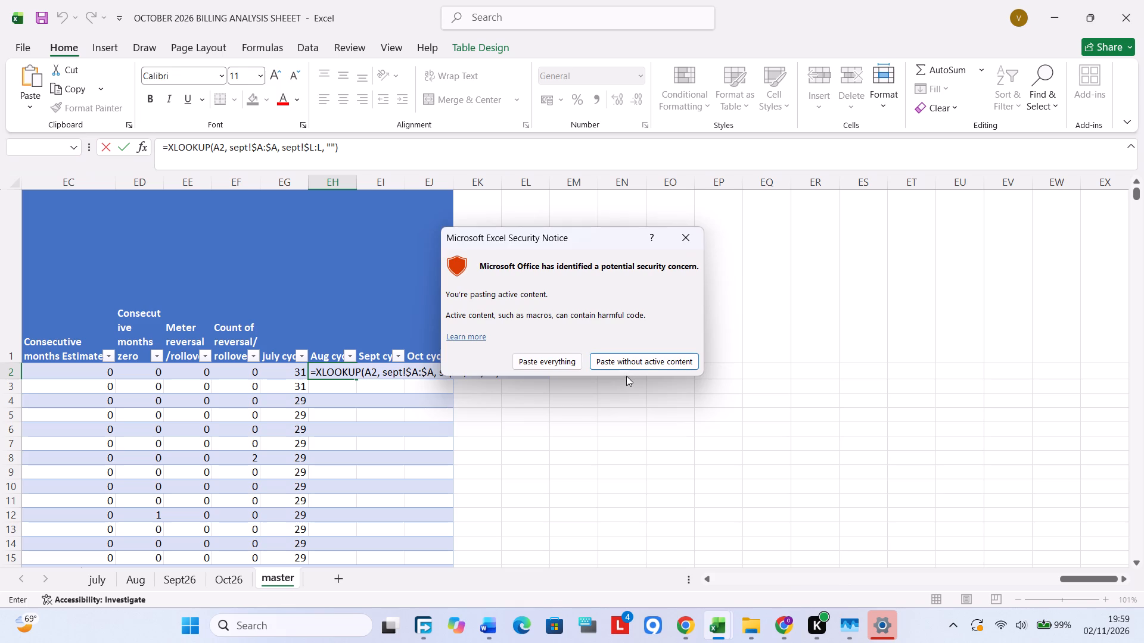
click(639, 363)
Change the sheet name in the lookup array of the EH2 XLOOKUP formula to Aug.
click(402, 372)
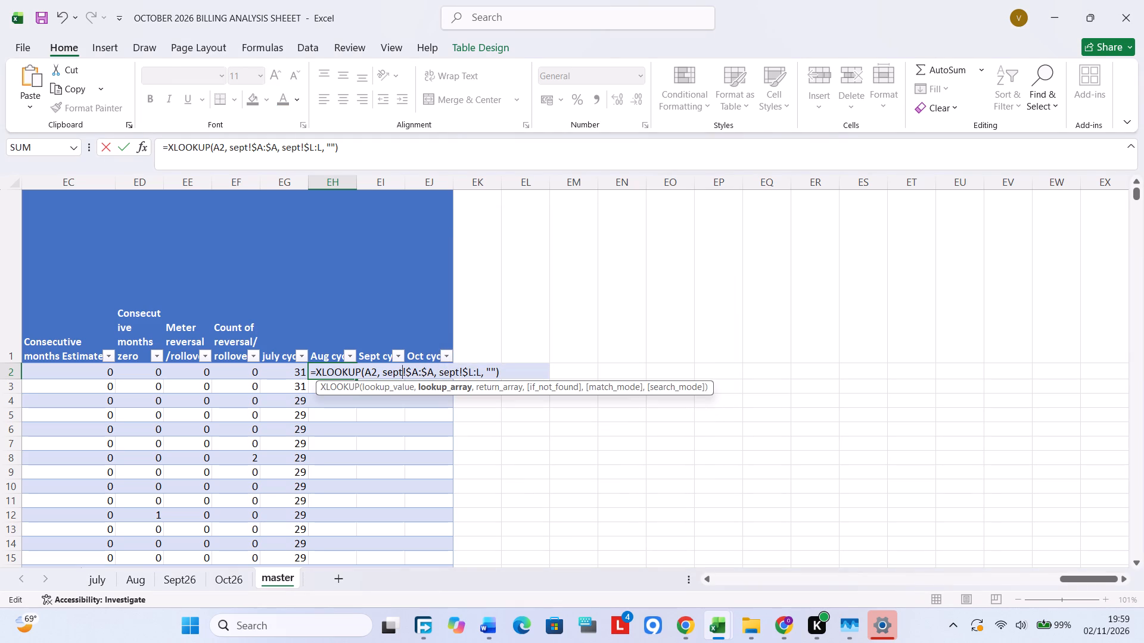
key(BackSpace)
key(BackSpace)
key(BackSpace)
key(BackSpace)
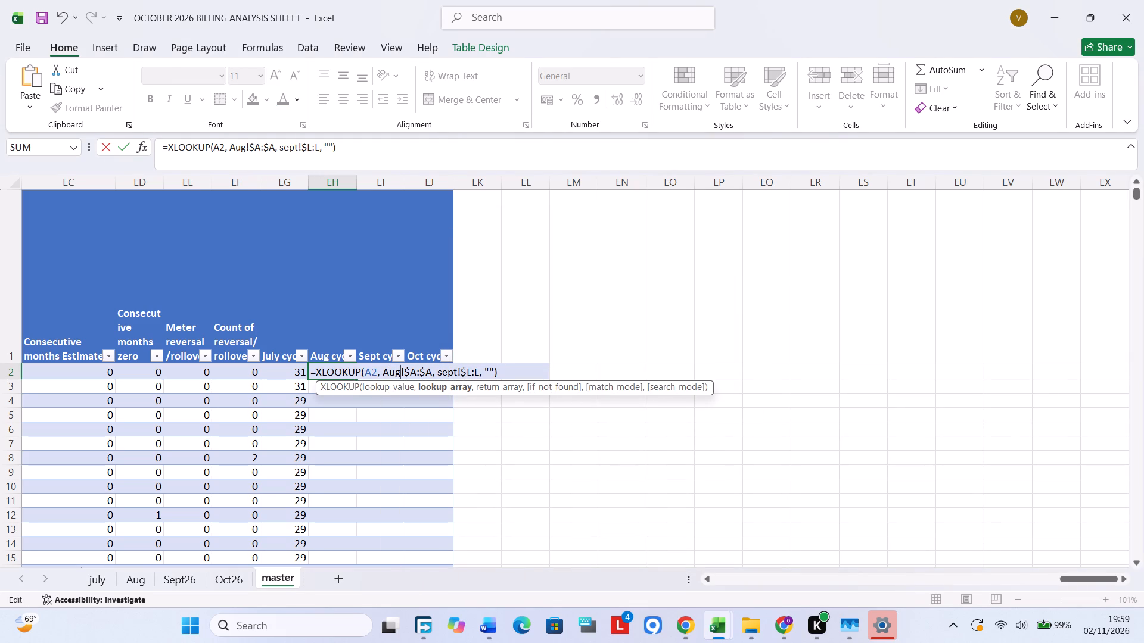
Change the sheet name in the return array of the EH2 XLOOKUP formula to Aug.
key(Right)
key(Right)
key(Right)
key(Right)
key(Right)
key(Right)
key(Right)
key(Right)
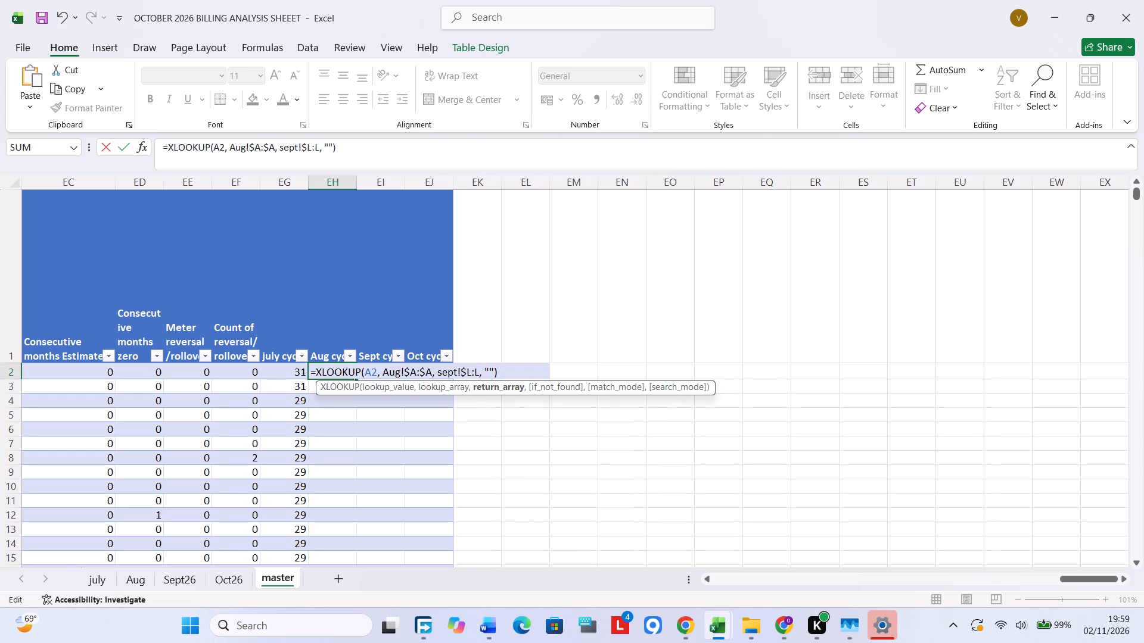
key(Right)
key(Right)
key(Right)
key(Right)
key(BackSpace)
key(BackSpace)
key(BackSpace)
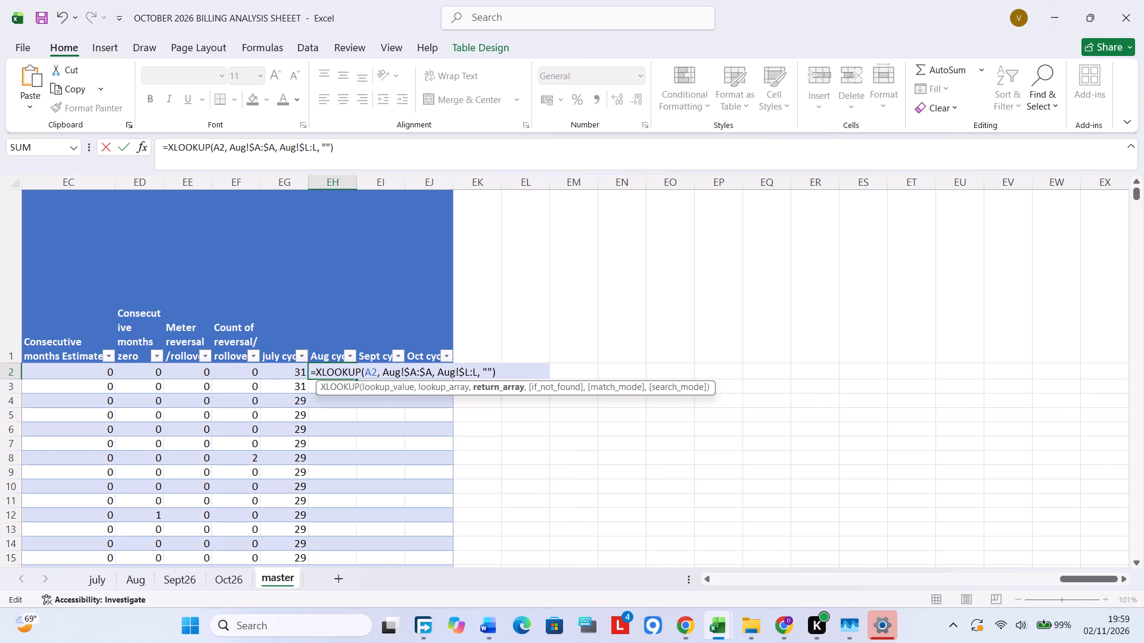
Change the return array columns of the EH2 XLOOKUP to $E:E and apply the formula to the Aug cycle column.
key(Right)
key(Right)
key(Right)
key(Right)
key(Right)
key(BackSpace)
key(e)
key(Return)
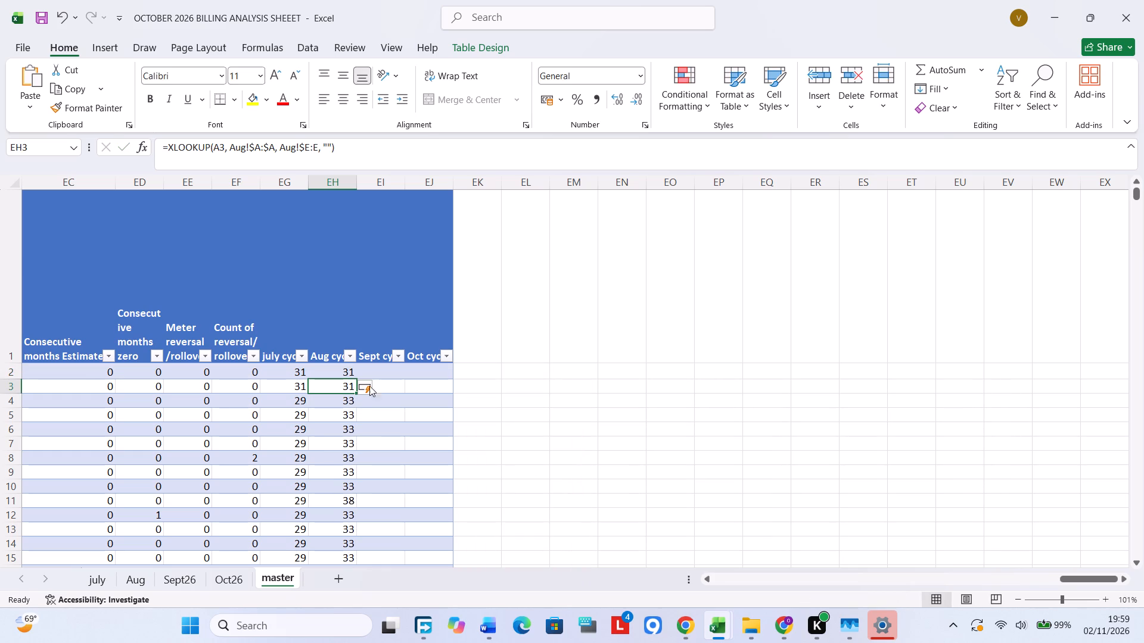
double_click(331, 370)
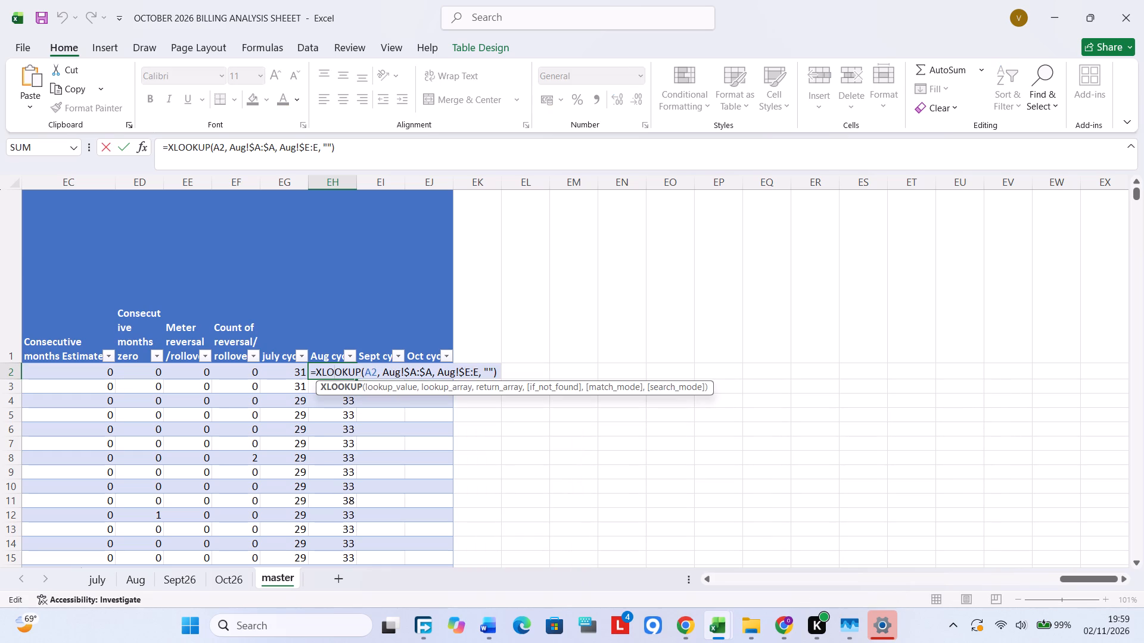
click(431, 459)
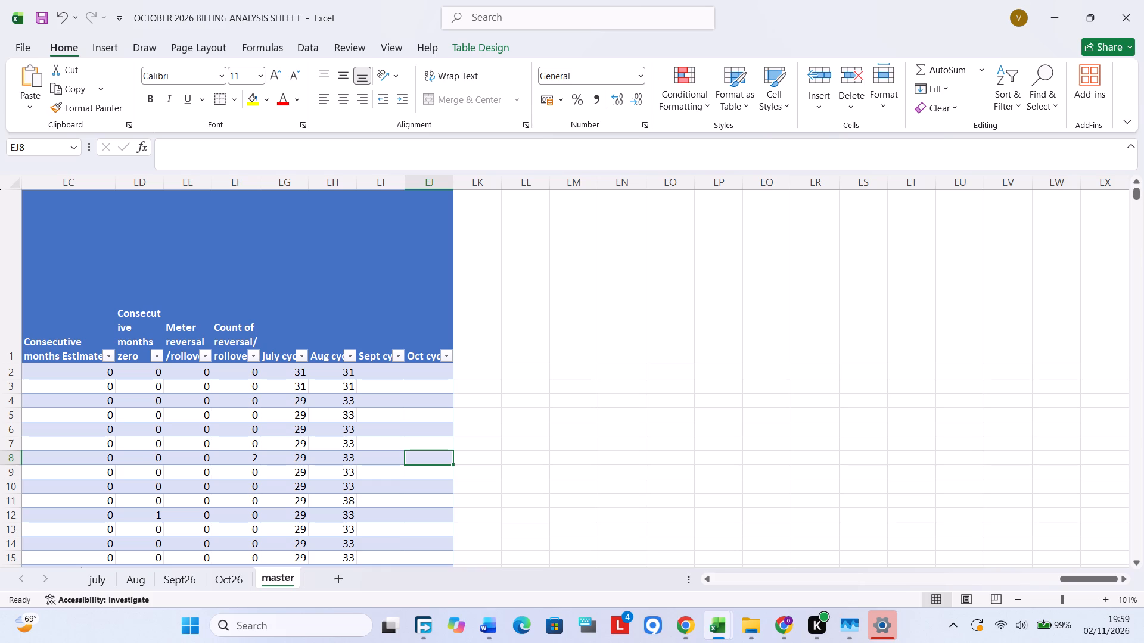
Paste the copied September XLOOKUP formula without active content into EI2, the first data cell of the Sept cycle column.
click(389, 376)
double_click(388, 373)
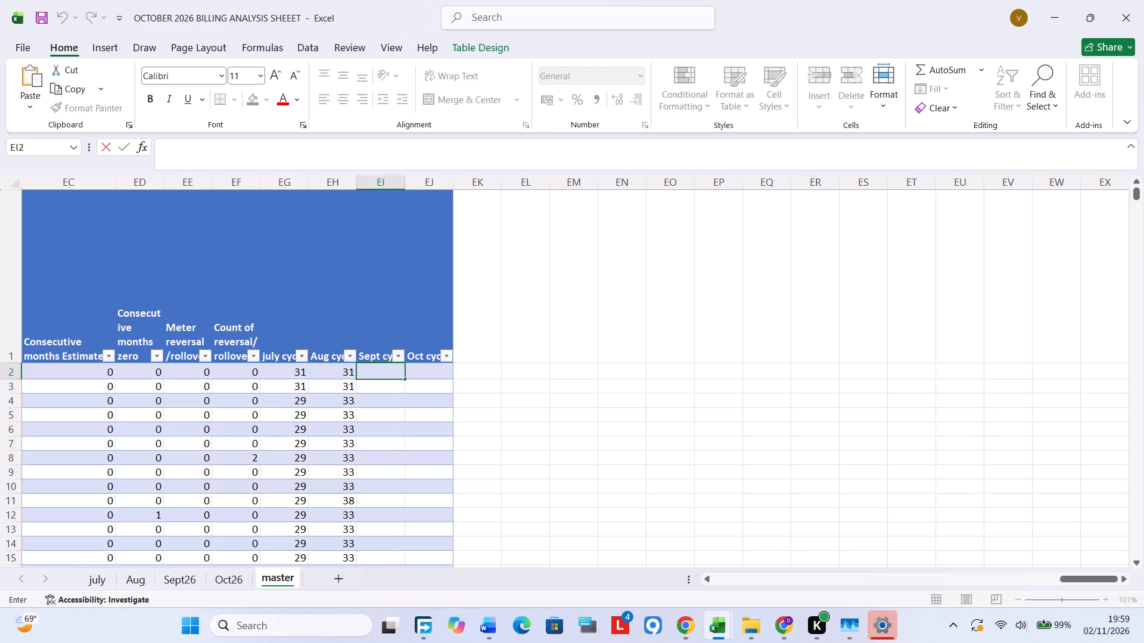
key(ctrl+v)
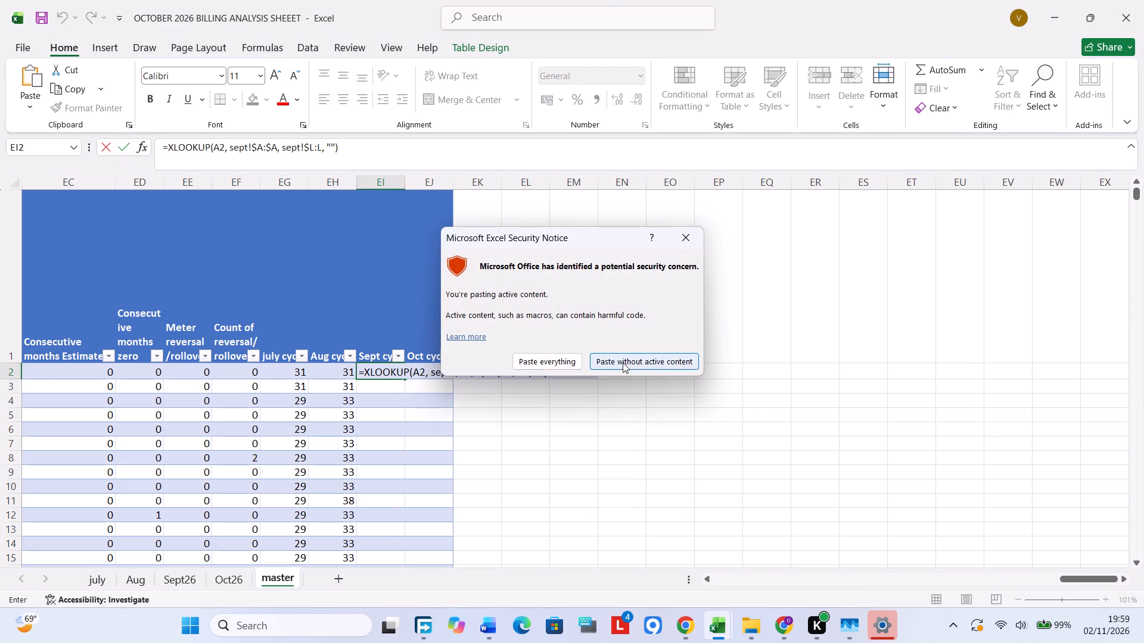
click(623, 363)
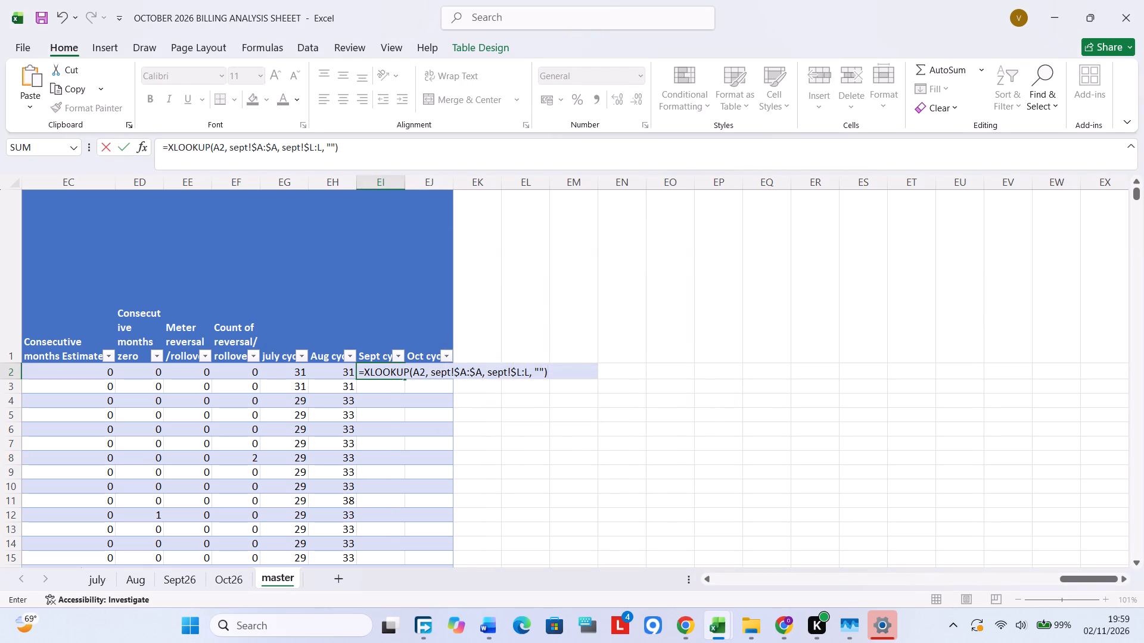
Change the sheet name in the lookup array of the EI2 XLOOKUP formula to Sept26, with a capital S.
click(450, 370)
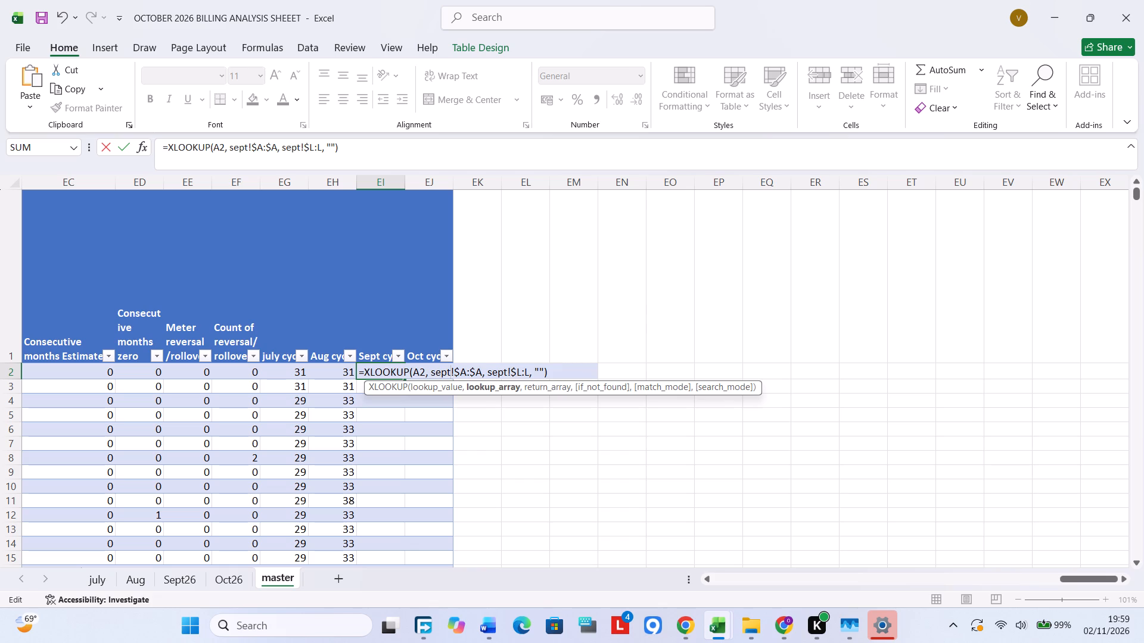
text(26)
key(Left)
key(Left)
key(Left)
key(Left)
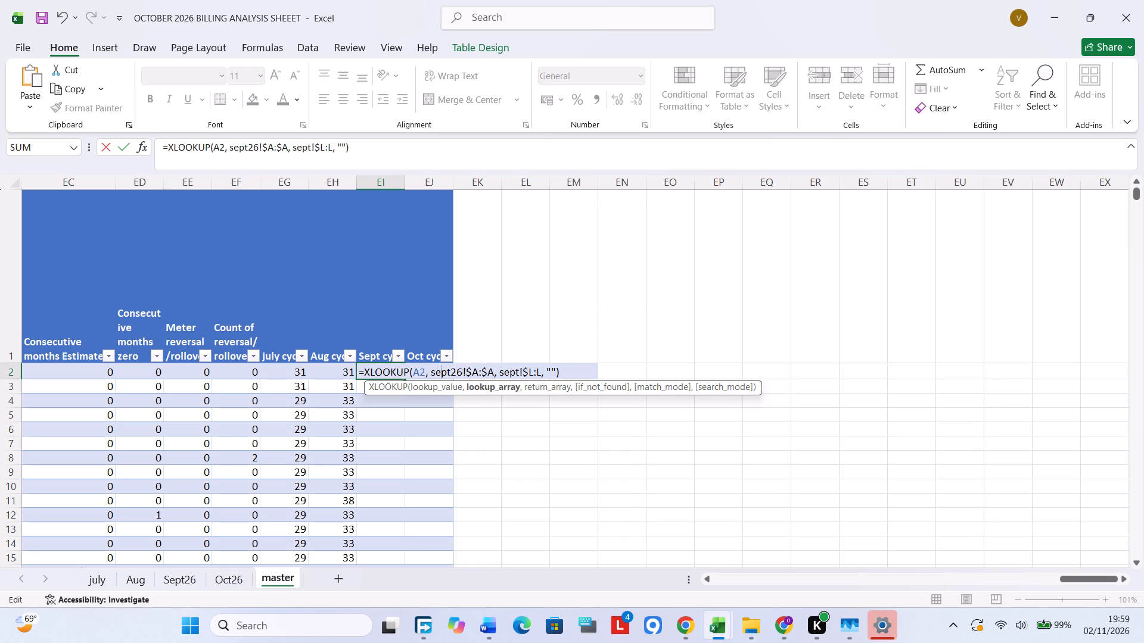
key(Left)
key(Left)
key(Right)
key(BackSpace)
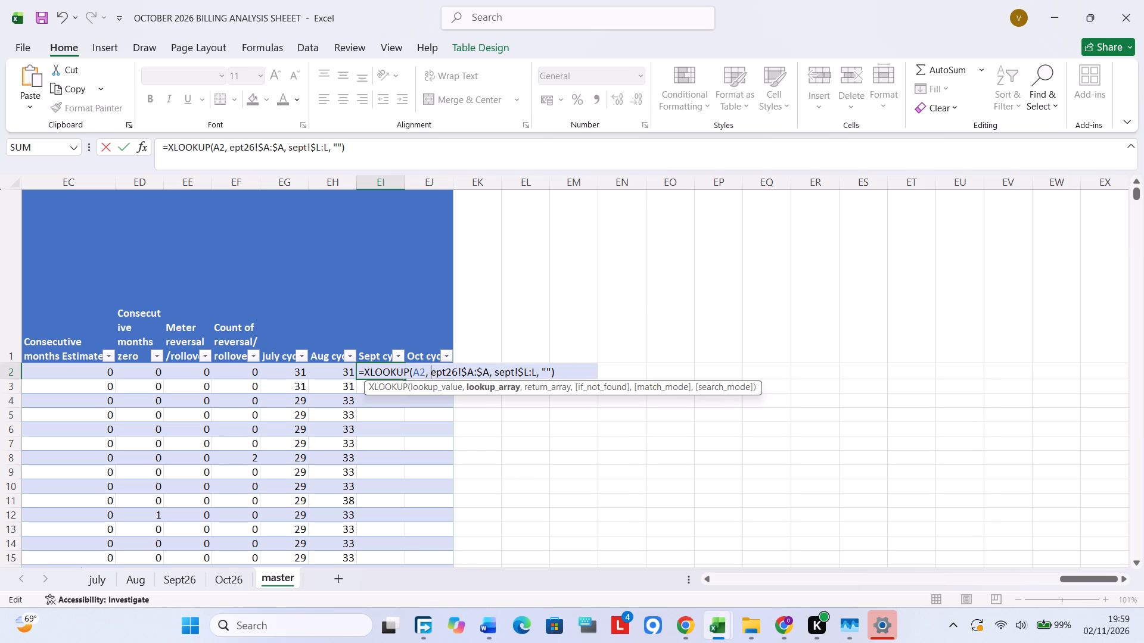
key(Right)
key(Right)
key(Right)
key(Right)
key(Right)
key(Right)
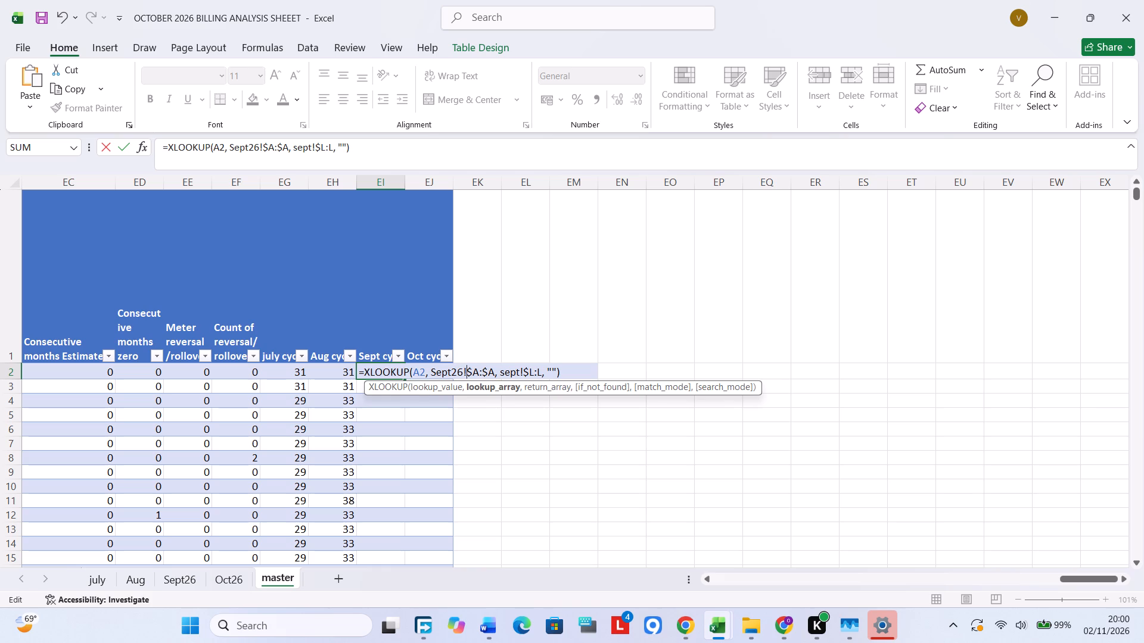
key(Right)
Copy the Sept26 sheet name from the EI2 lookup array and paste it over the sheet name in the return array.
drag(461, 374, 431, 370)
key(ctrl+c)
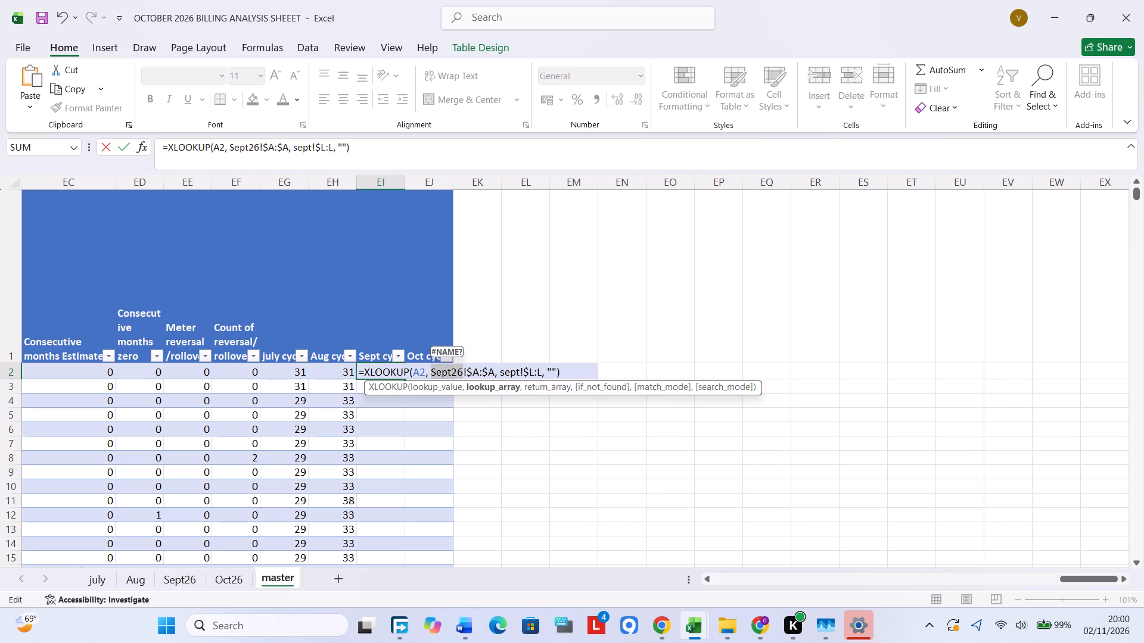
drag(500, 367, 523, 374)
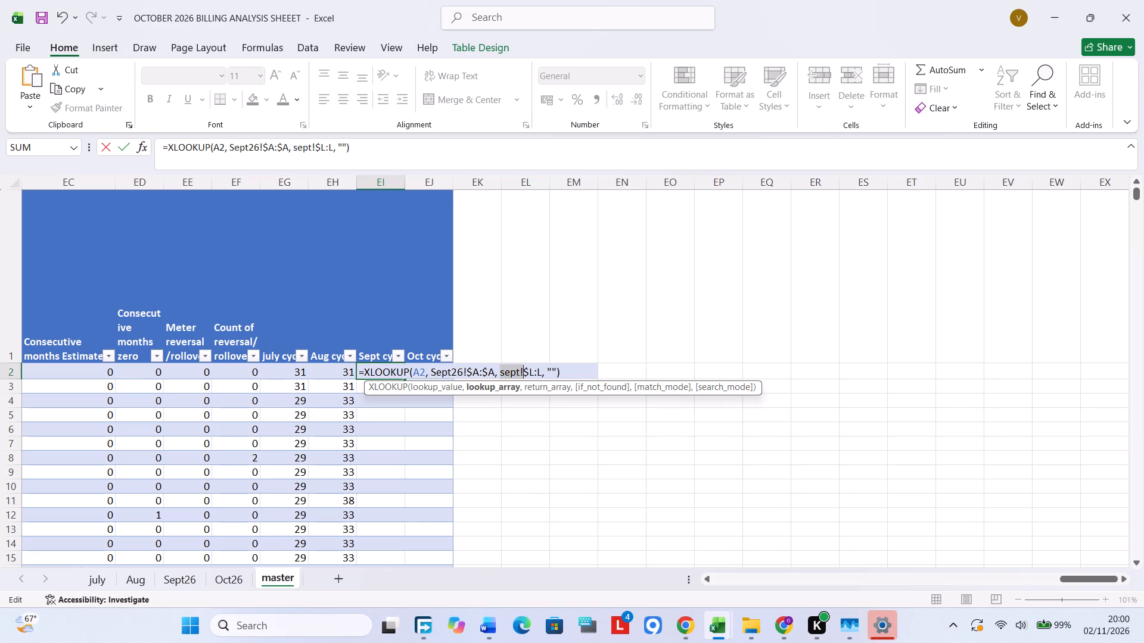
drag(523, 374, 518, 374)
key(ctrl+v)
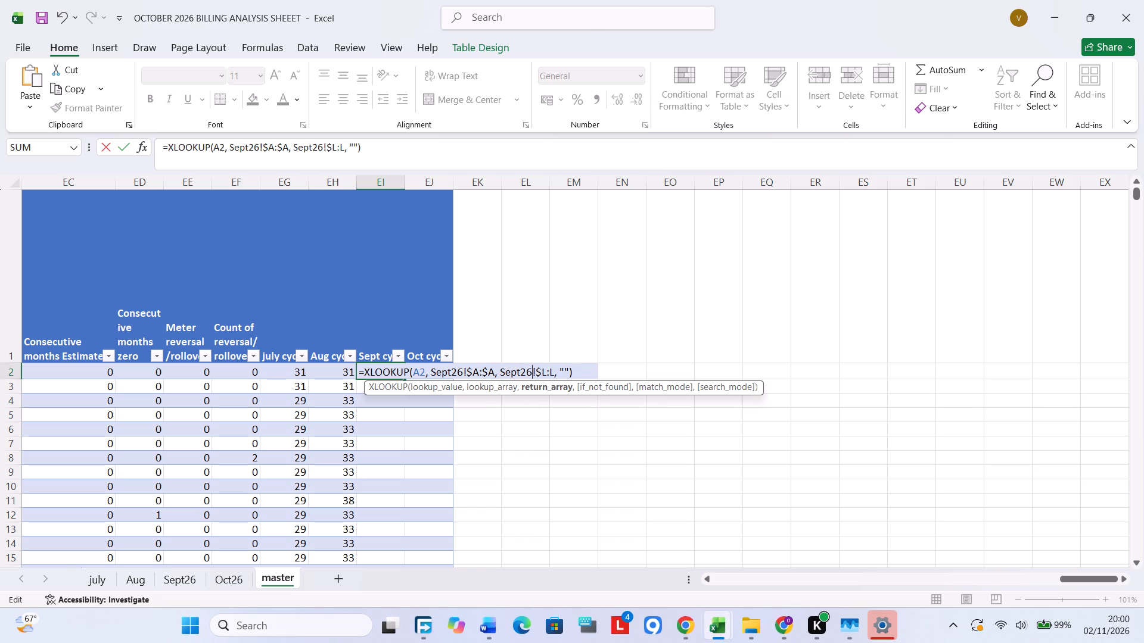
Change the return array columns of the EI2 XLOOKUP to $E:E and apply the formula to the Sept cycle column.
click(545, 370)
key(e)
key(Right)
key(Right)
key(BackSpace)
key(e)
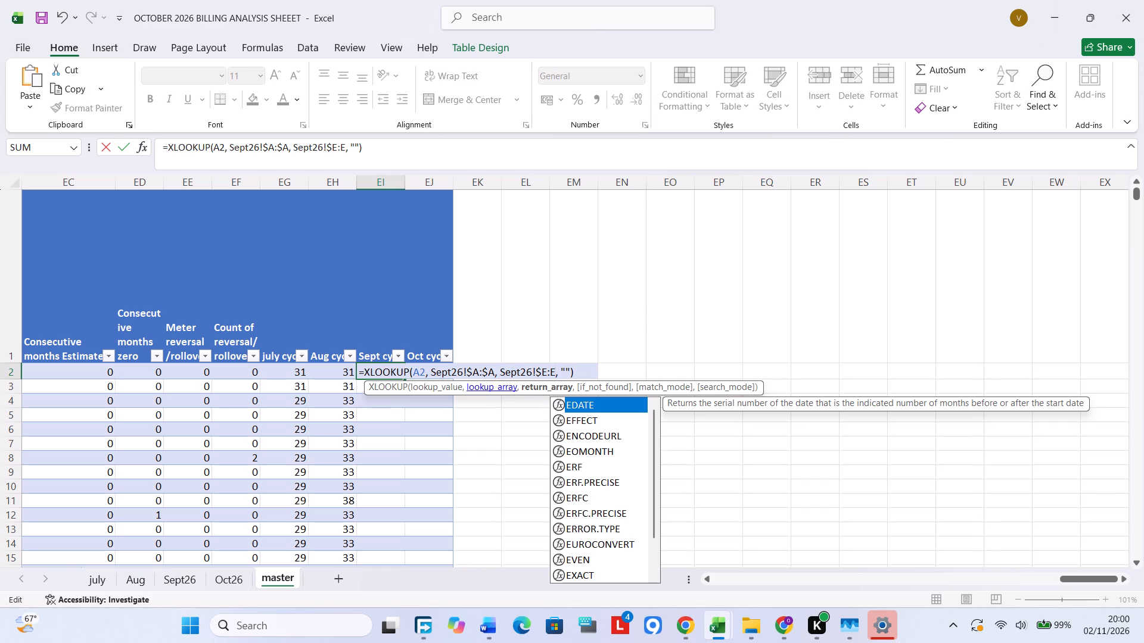
key(Return)
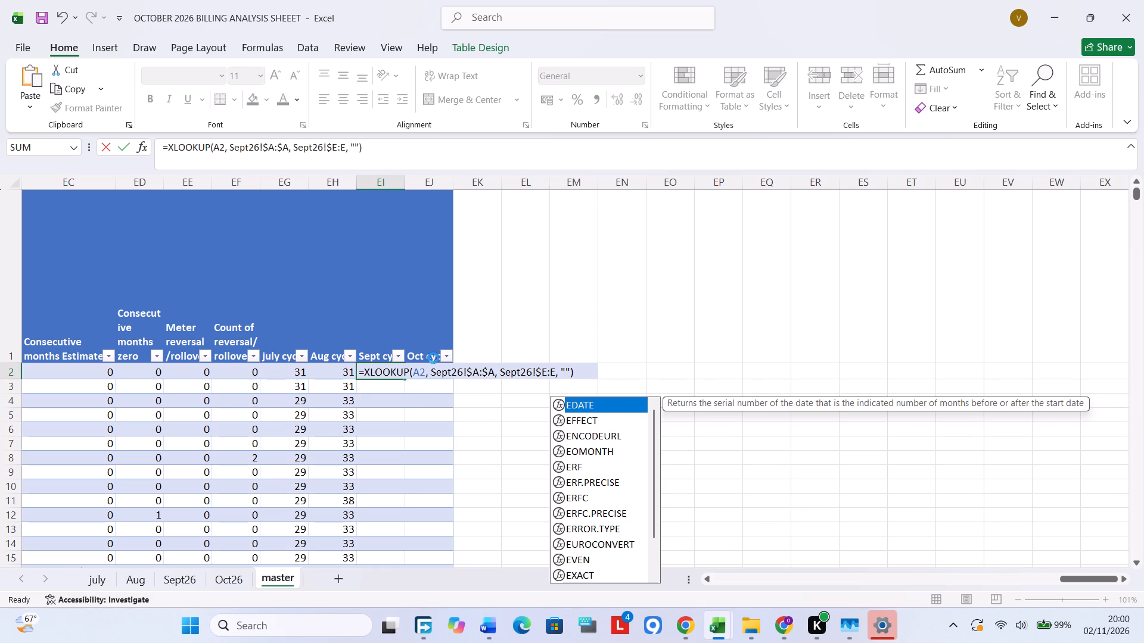
click(365, 374)
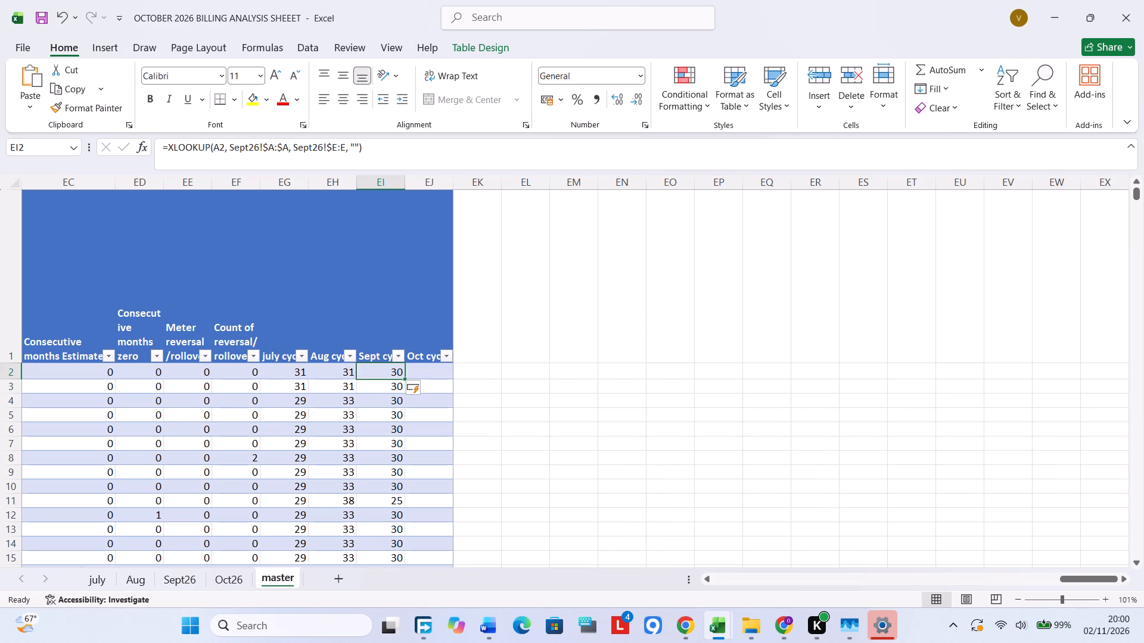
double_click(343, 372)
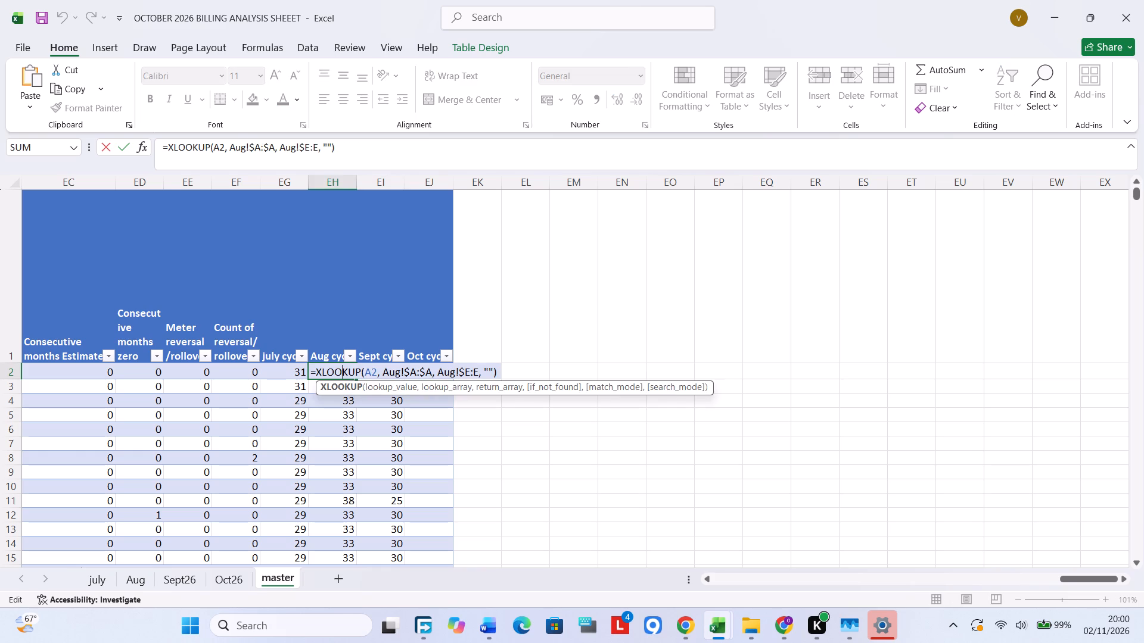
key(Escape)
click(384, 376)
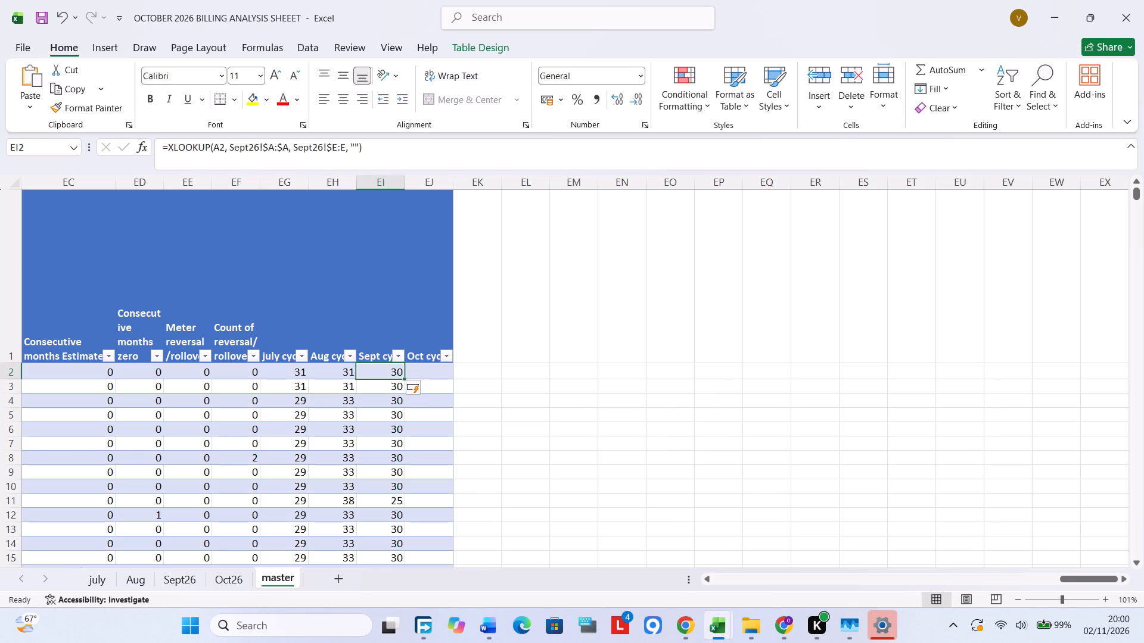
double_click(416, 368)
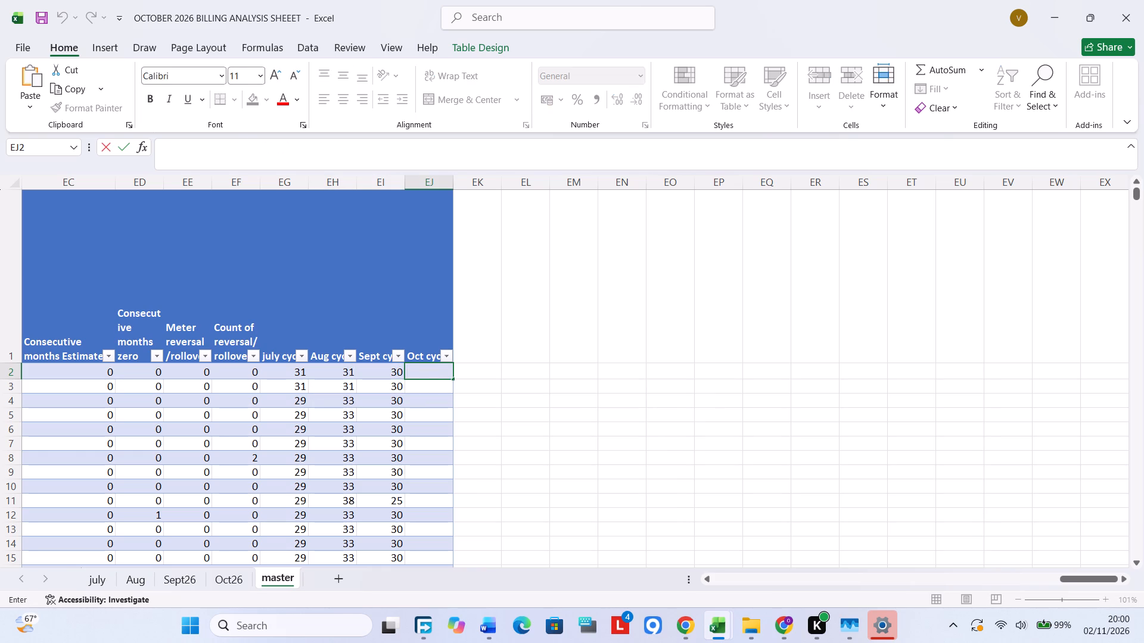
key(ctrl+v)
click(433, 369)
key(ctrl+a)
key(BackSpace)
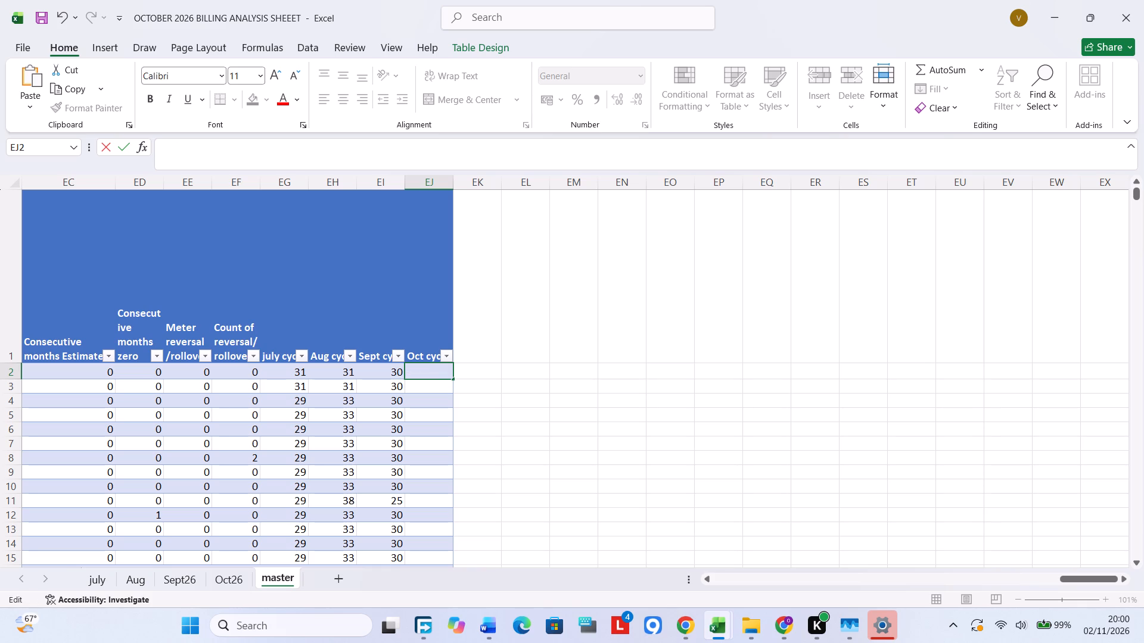
Copy the full Sept26 XLOOKUP formula text from EI2 into EJ2, the first data cell of the Oct cycle column.
double_click(391, 371)
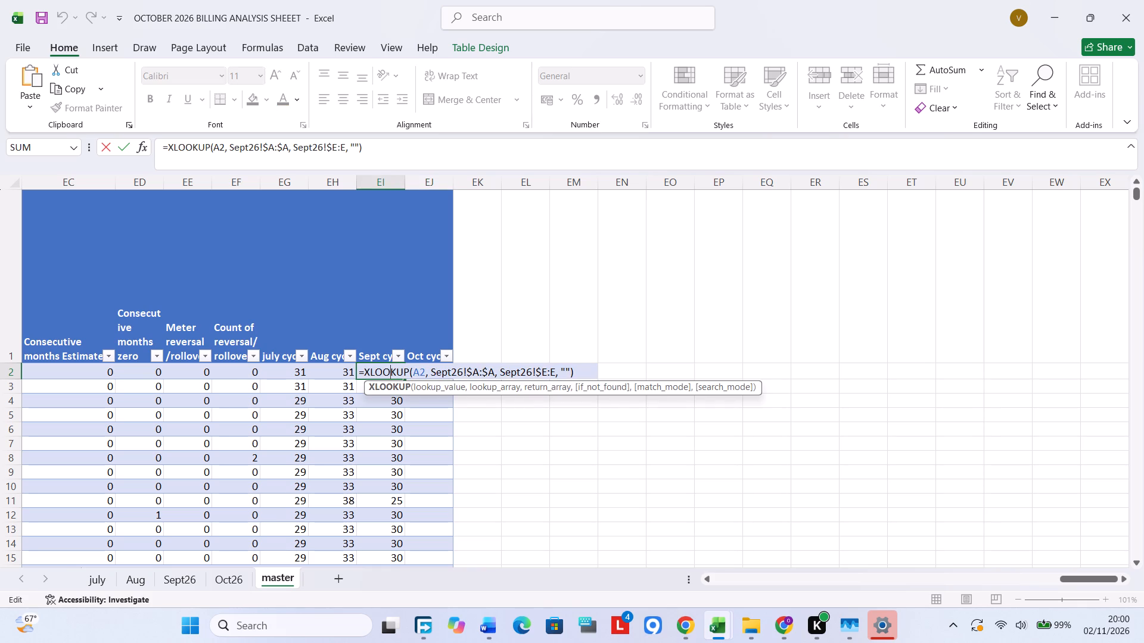
key(ctrl+a)
key(ctrl+c)
key(Escape)
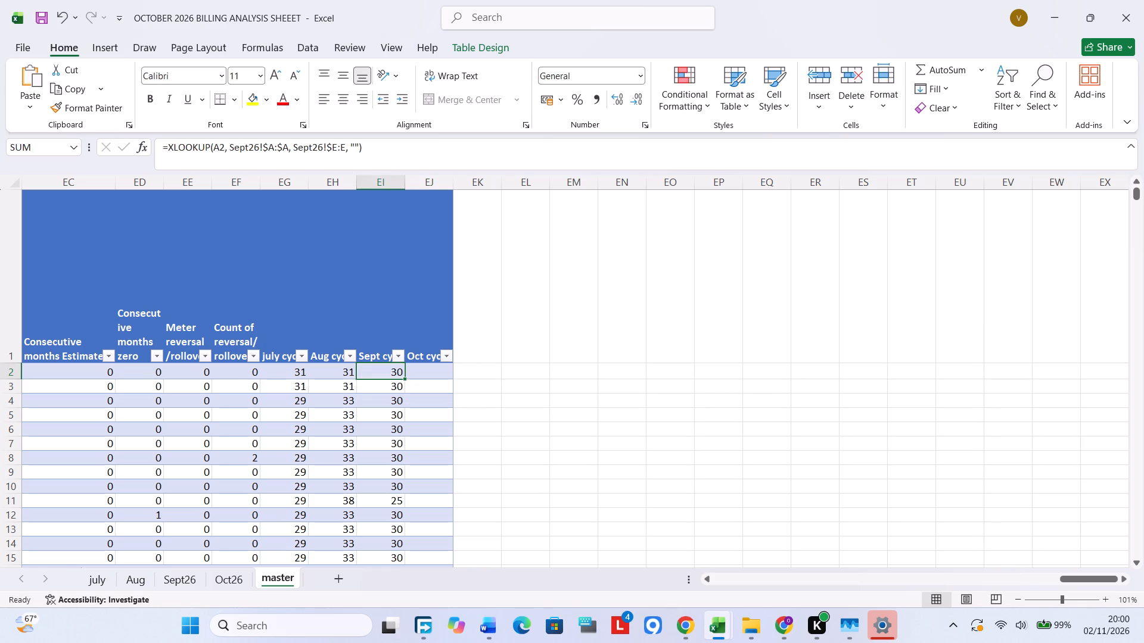
double_click(415, 371)
key(ctrl+v)
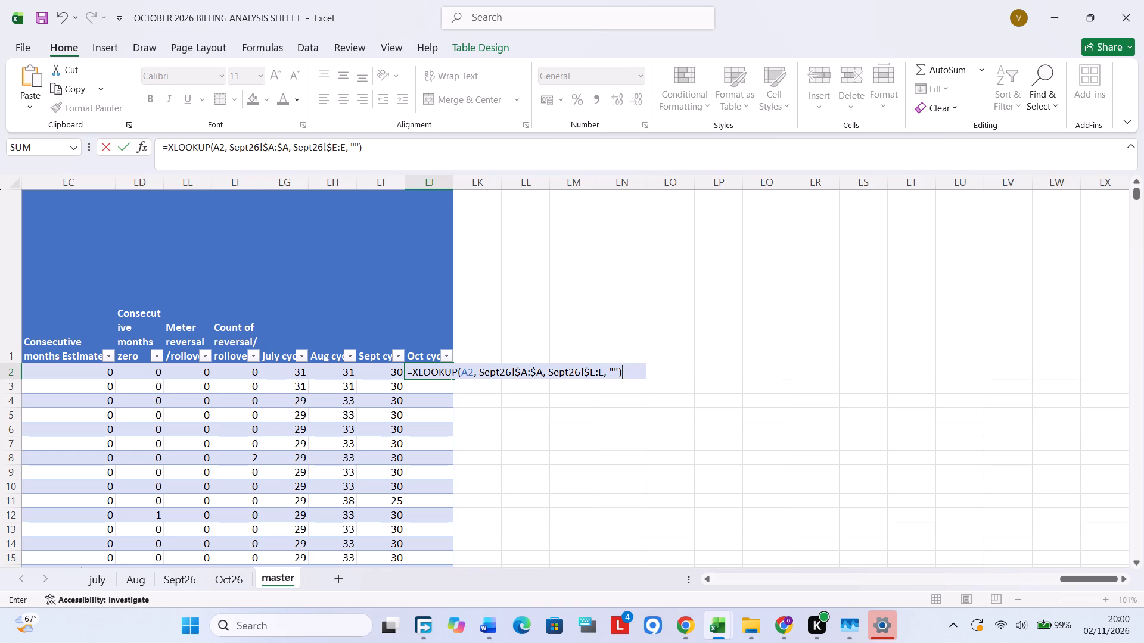
Change the sheet name in the lookup array of the EJ2 XLOOKUP formula to Oct26.
click(508, 371)
click(511, 373)
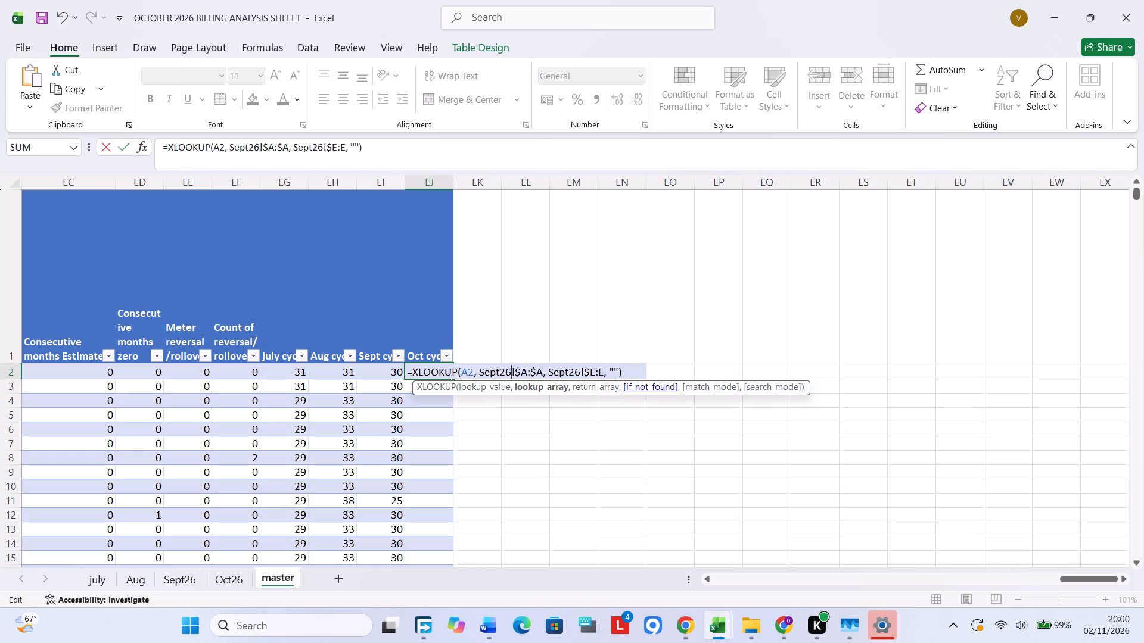
key(BackSpace)
key(BackSpace)
key(BackSpace)
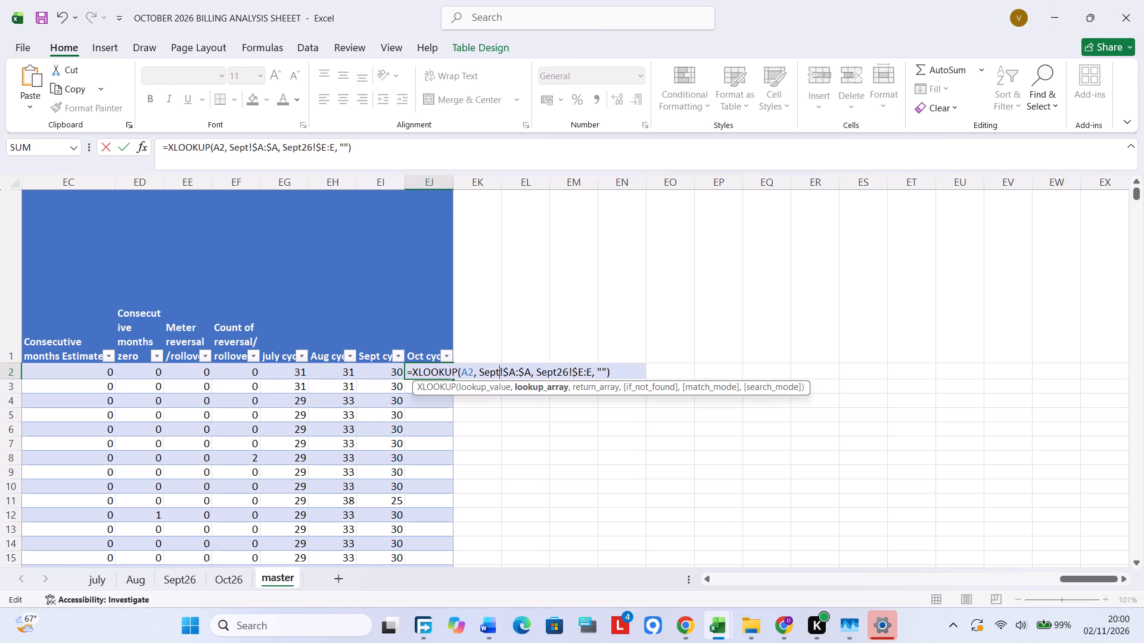
key(BackSpace)
key(BackSpace)
key(BackSpace)
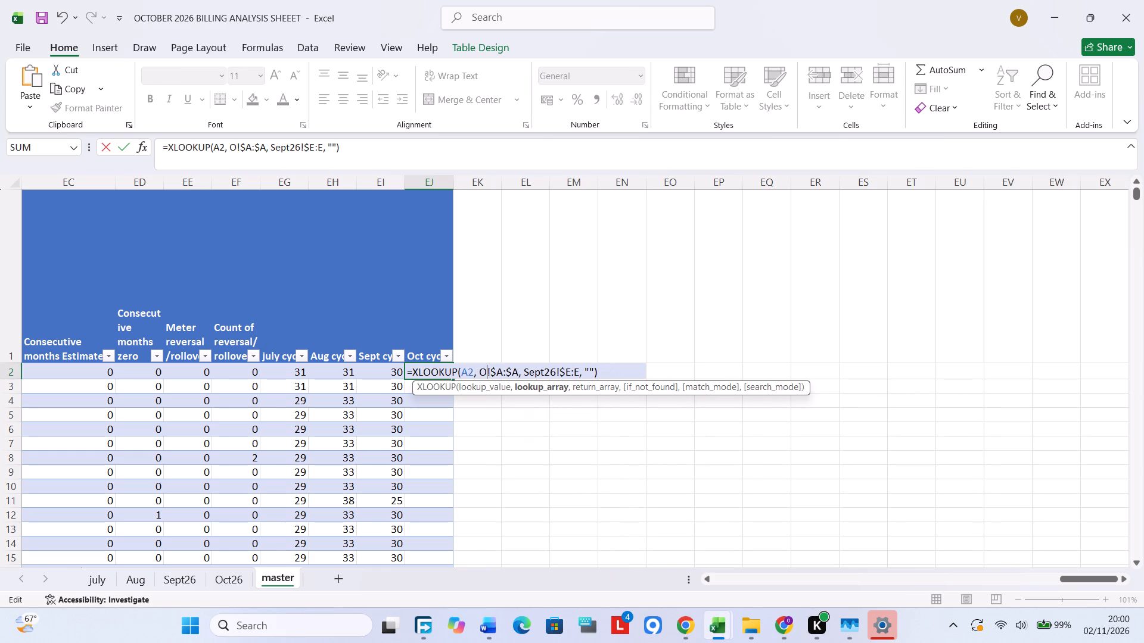
text(ct26)
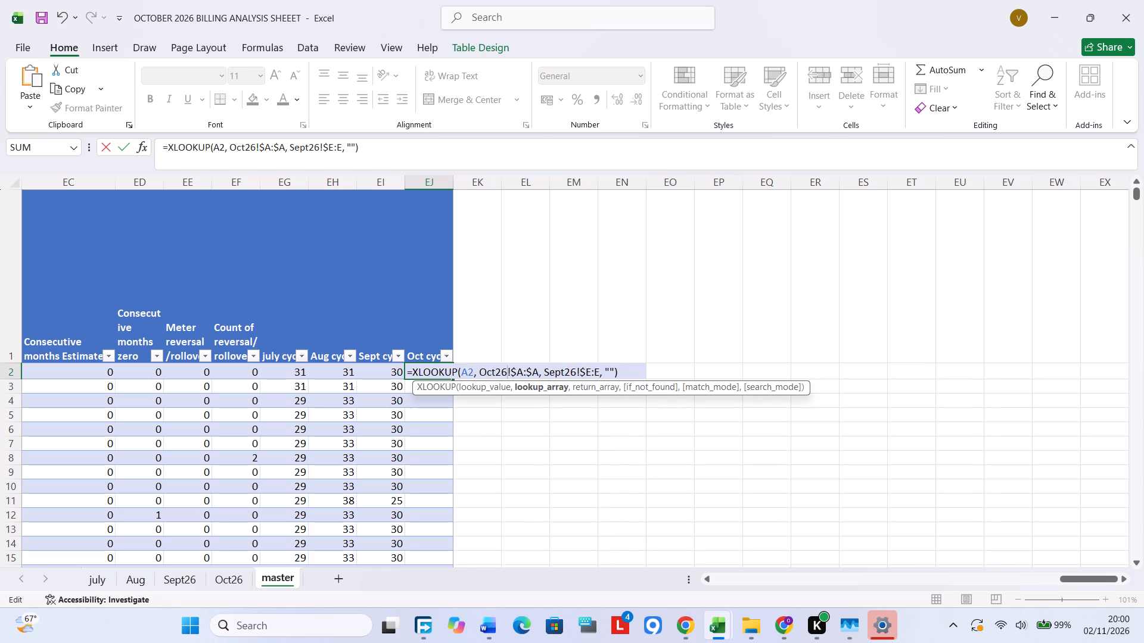
Copy the Oct26 sheet name over the one in the EJ2 return array and apply the formula to the Oct cycle column.
key(Right)
key(Right)
key(Right)
key(Right)
key(Right)
key(Right)
key(Right)
key(Right)
key(Right)
key(Right)
key(Right)
key(Right)
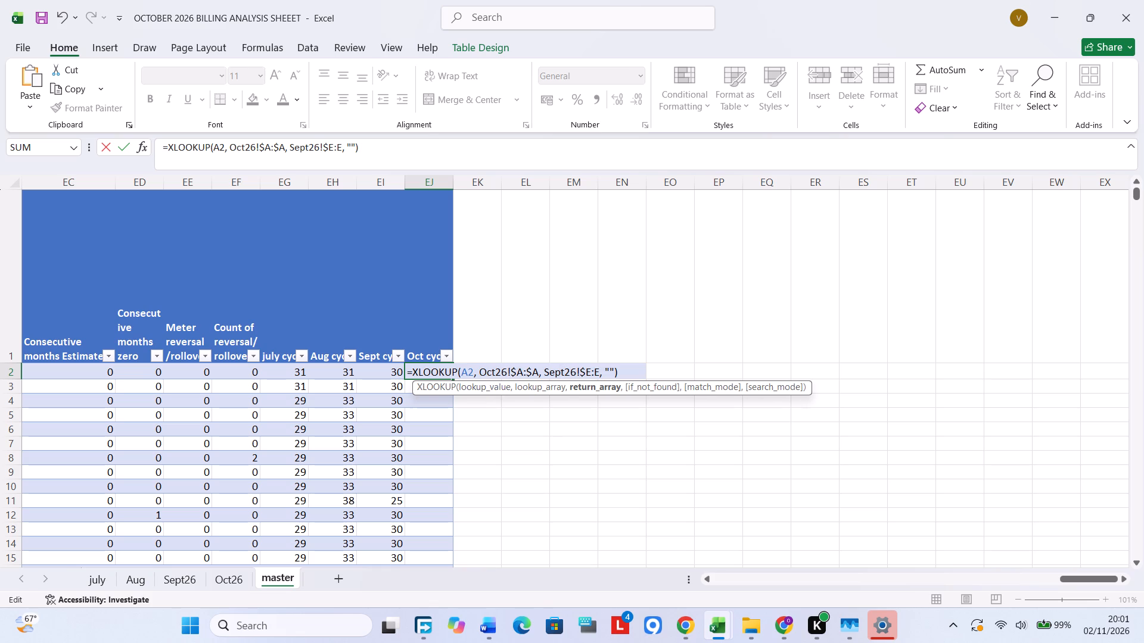
drag(506, 370, 483, 369)
key(ctrl+c)
drag(574, 370, 573, 370)
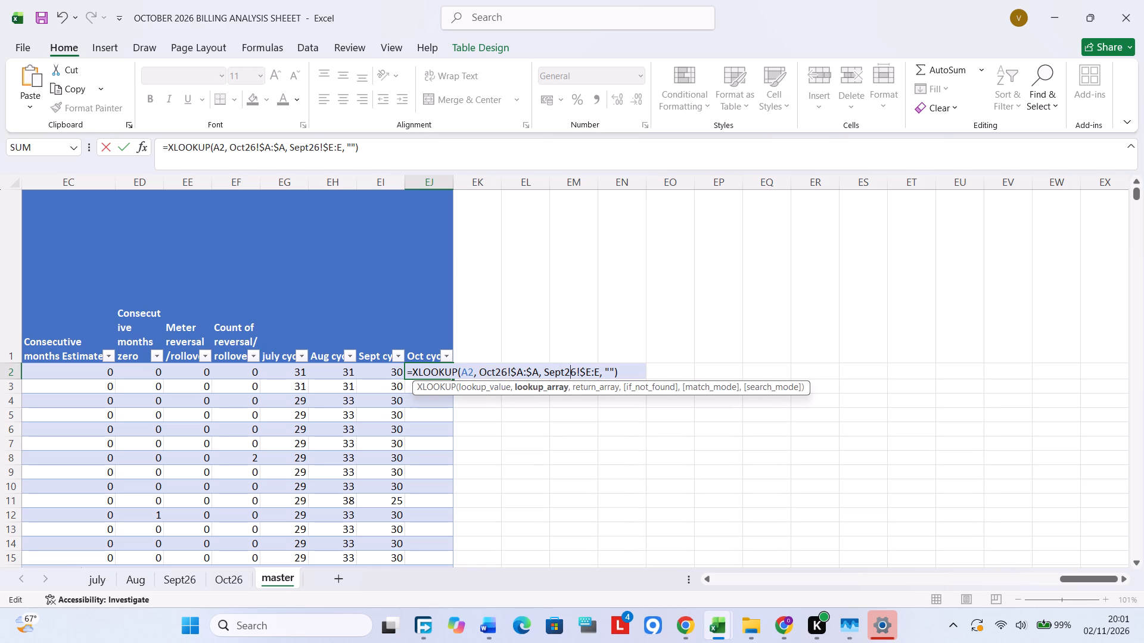
drag(573, 370, 544, 369)
key(ctrl+v)
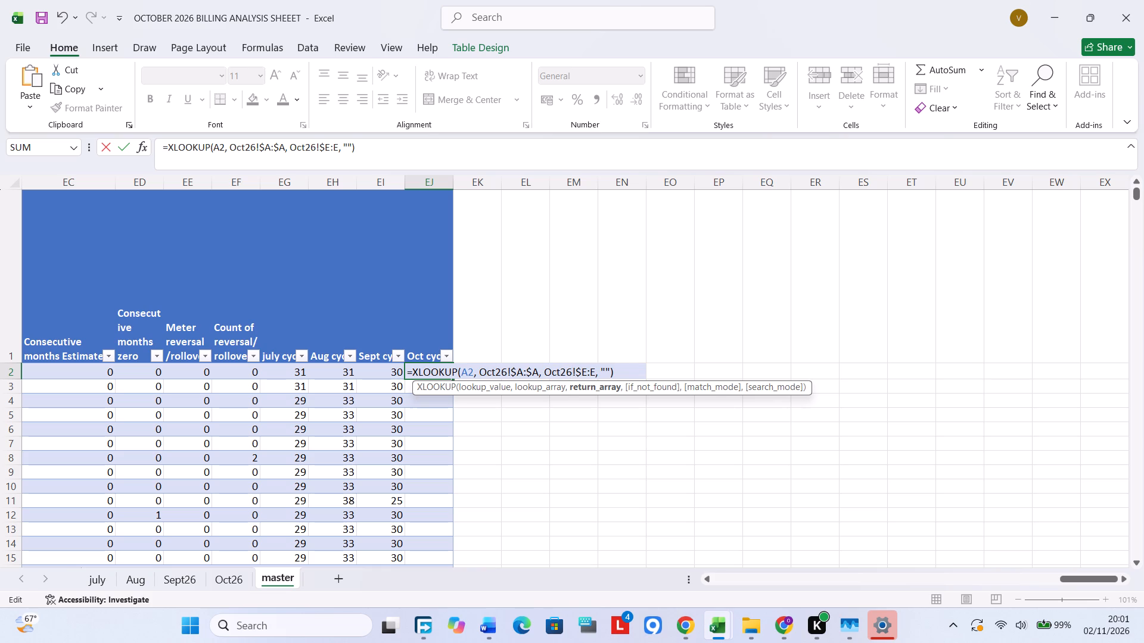
key(Return)
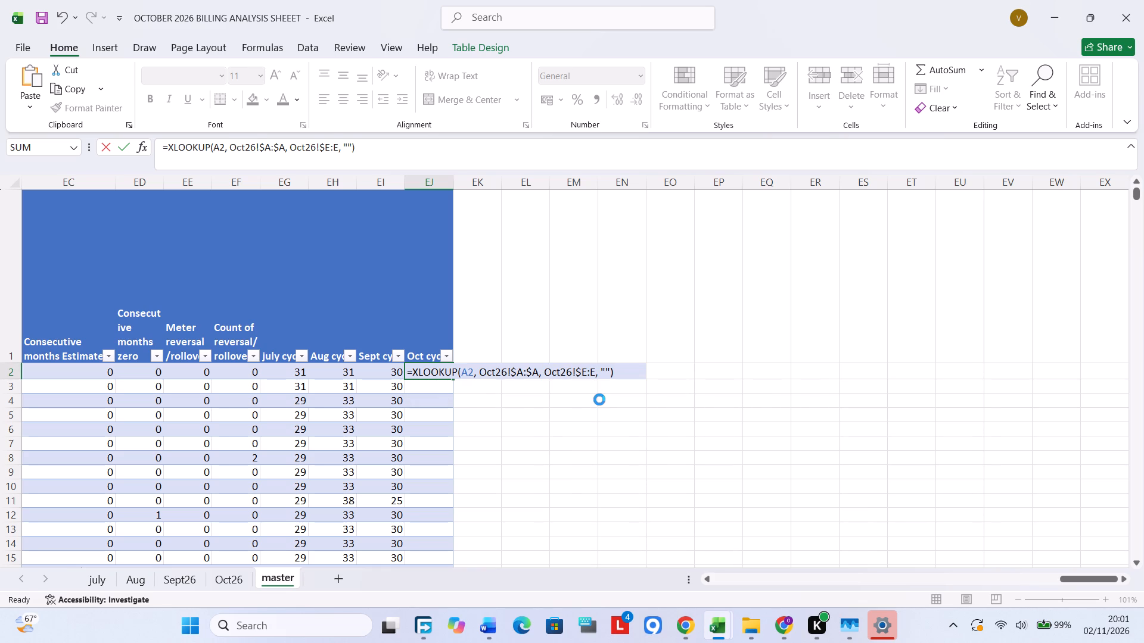
Check the lookup formulas and values down the Oct, Sept and Aug cycle columns, and review the analysis columns before them.
click(420, 372)
click(431, 397)
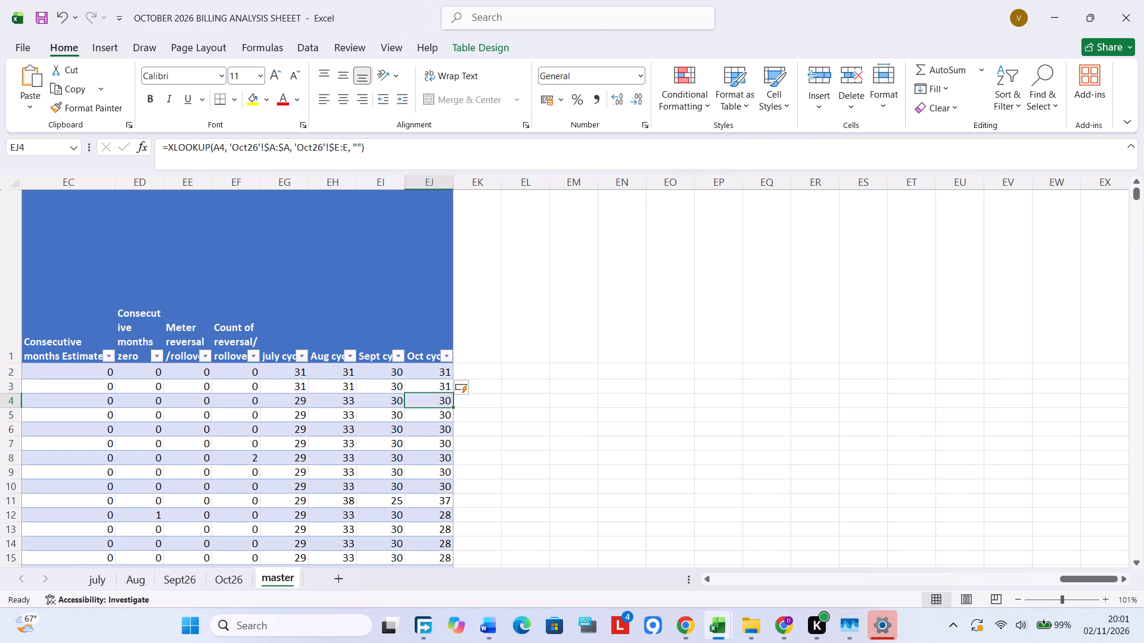
click(436, 373)
click(426, 407)
click(426, 439)
click(417, 463)
click(413, 501)
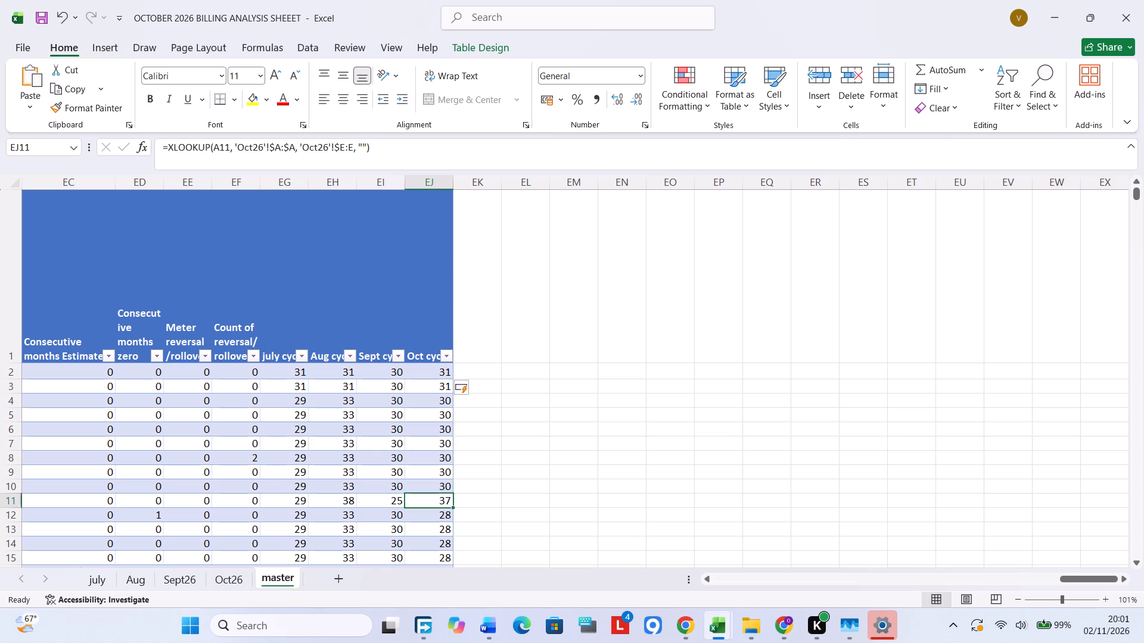
click(434, 433)
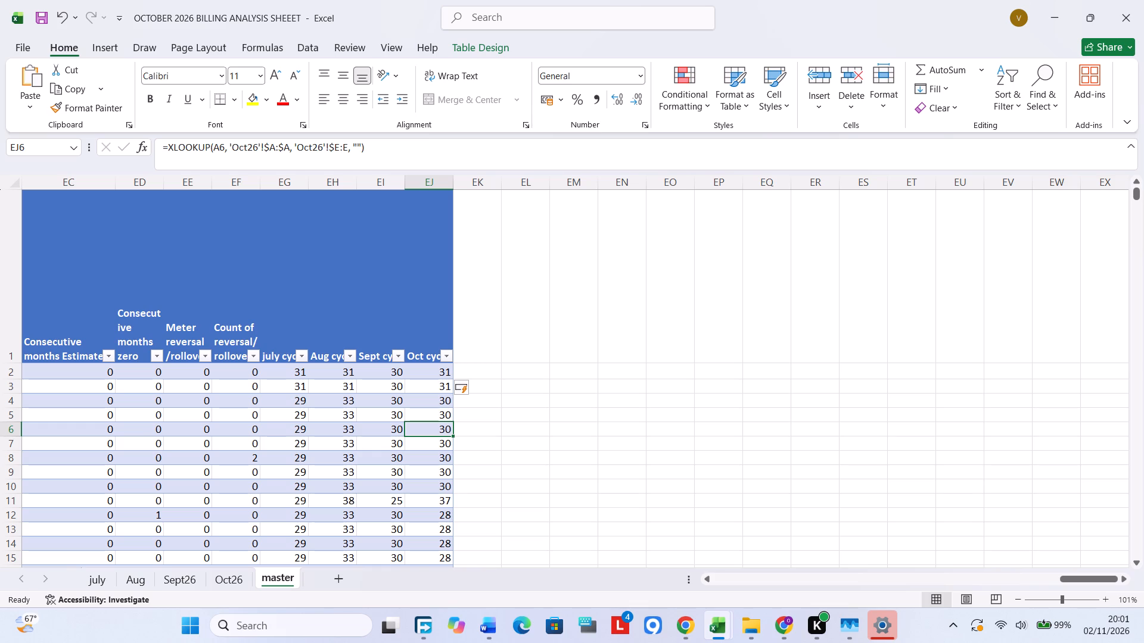
click(390, 439)
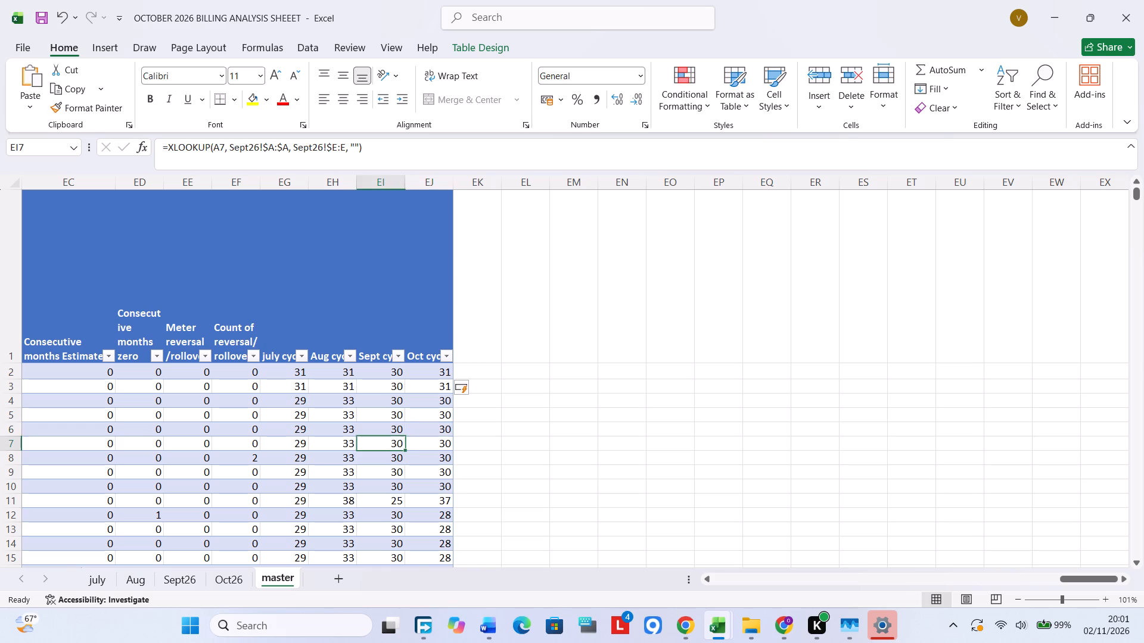
click(319, 453)
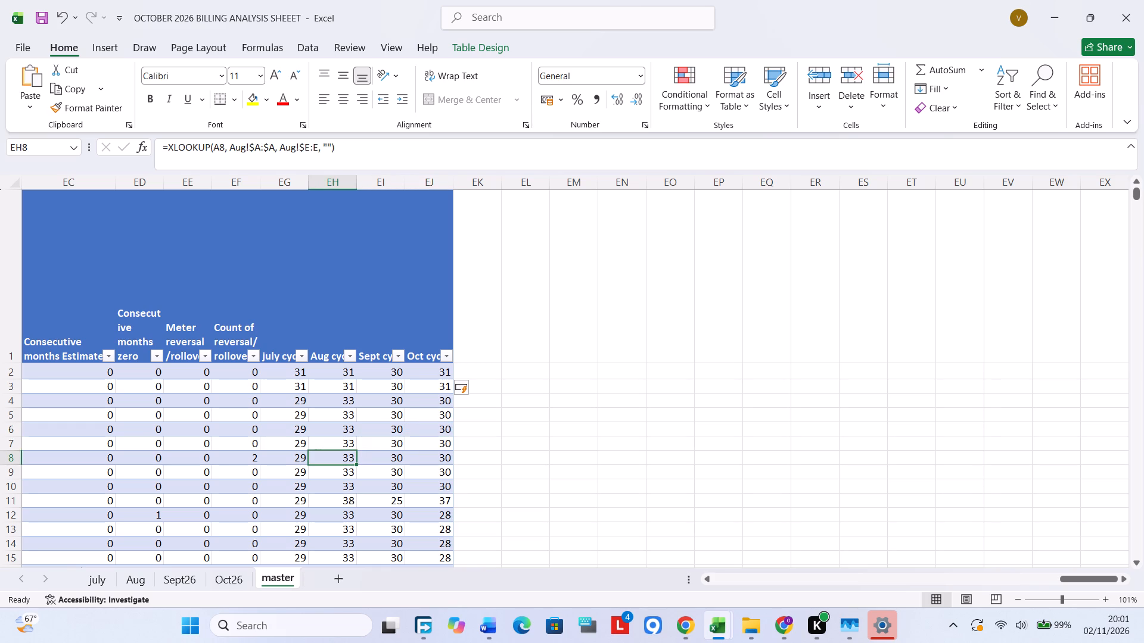
click(388, 433)
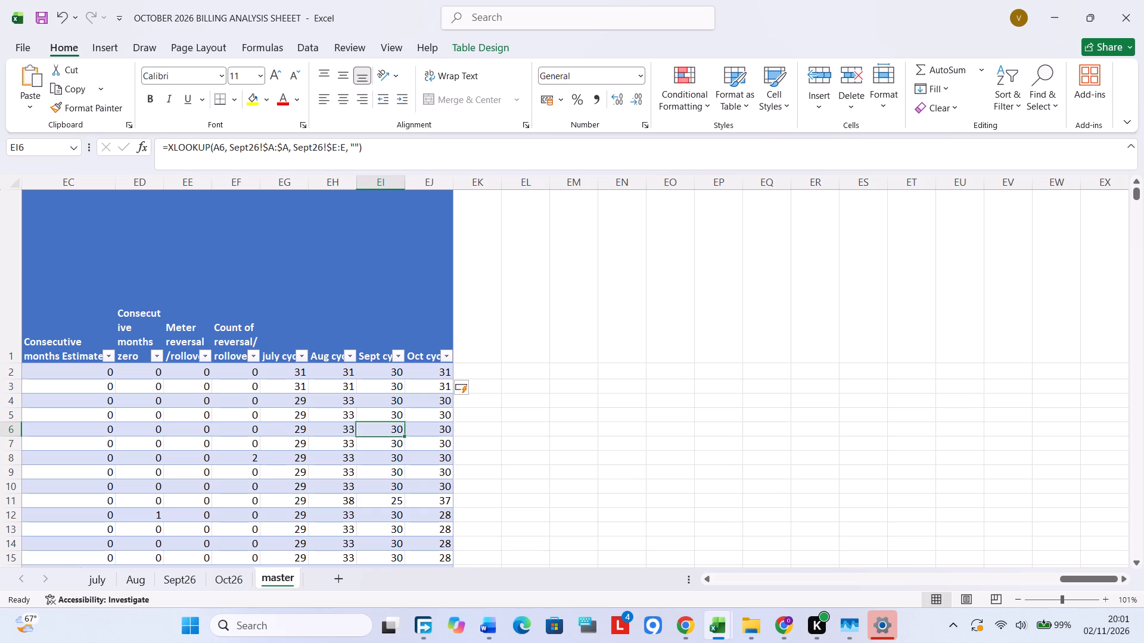
scroll(408, 352, right, 2)
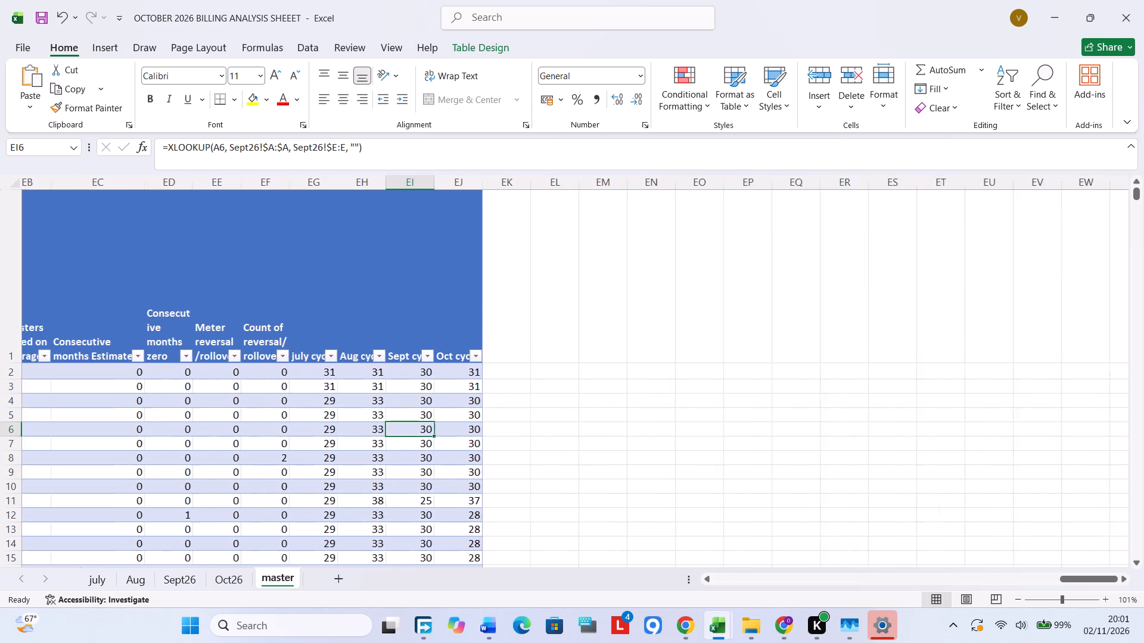
scroll(408, 352, right, 3)
scroll(408, 352, left, 3)
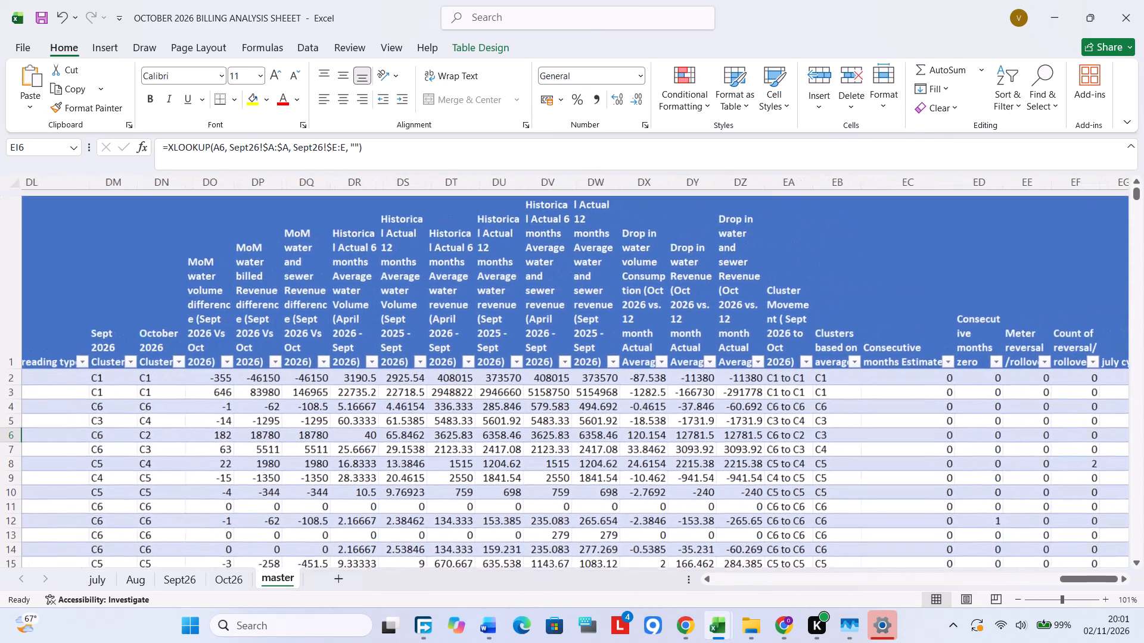
scroll(408, 352, left, 1)
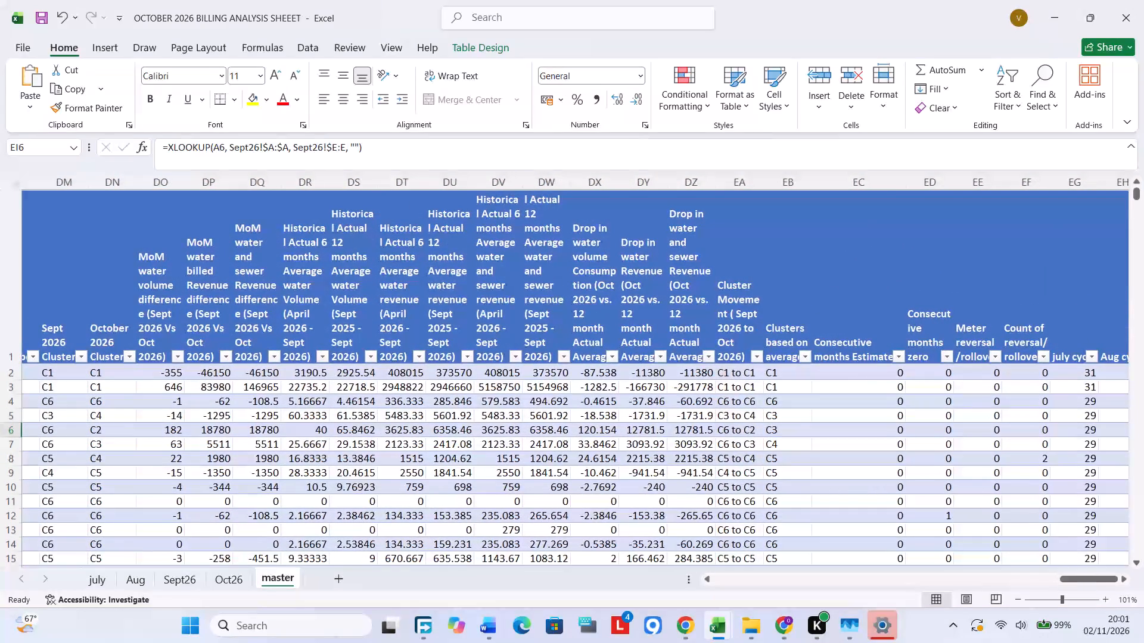
scroll(412, 355, left, 1)
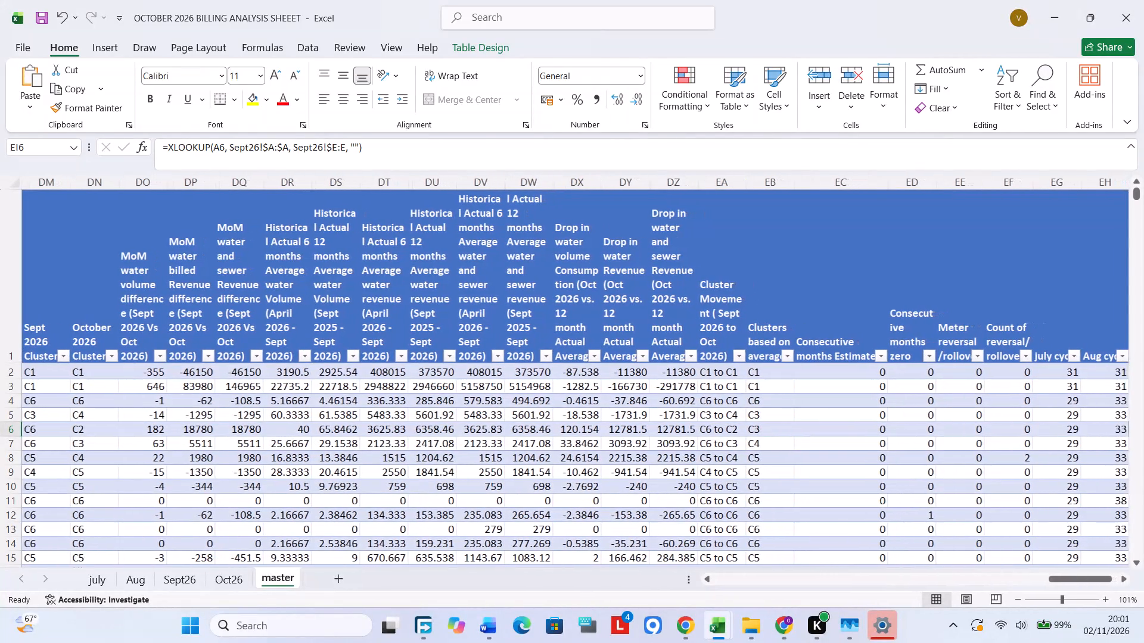
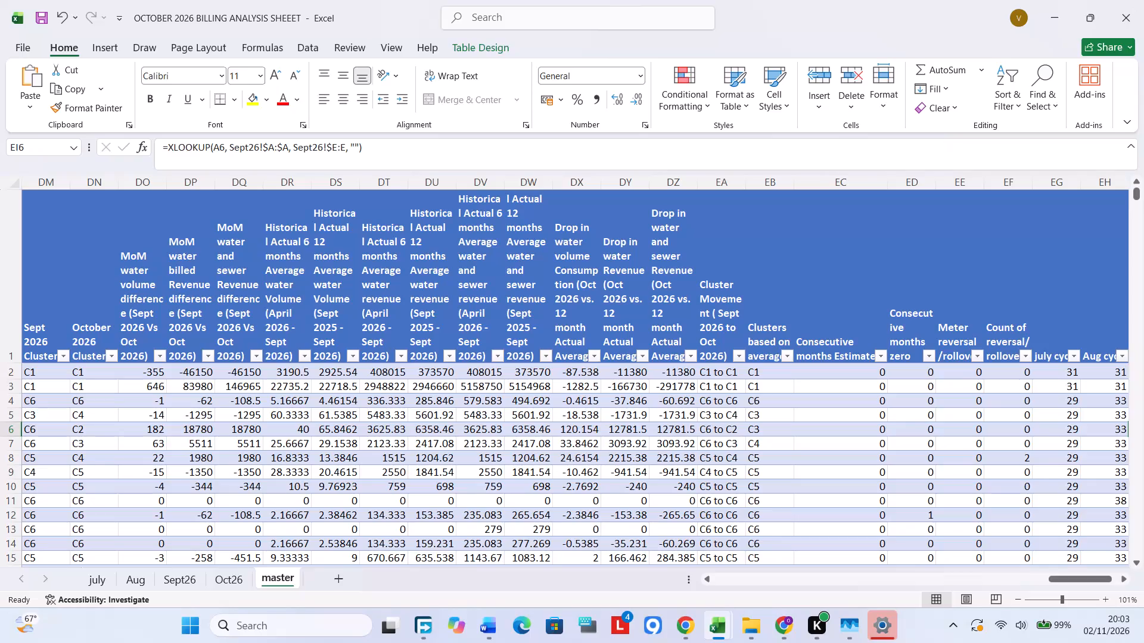
Spot-check the formulas in the MoM difference, historical average, average-based cluster and consecutive-months columns of the master sheet.
click(608, 409)
click(759, 410)
click(791, 392)
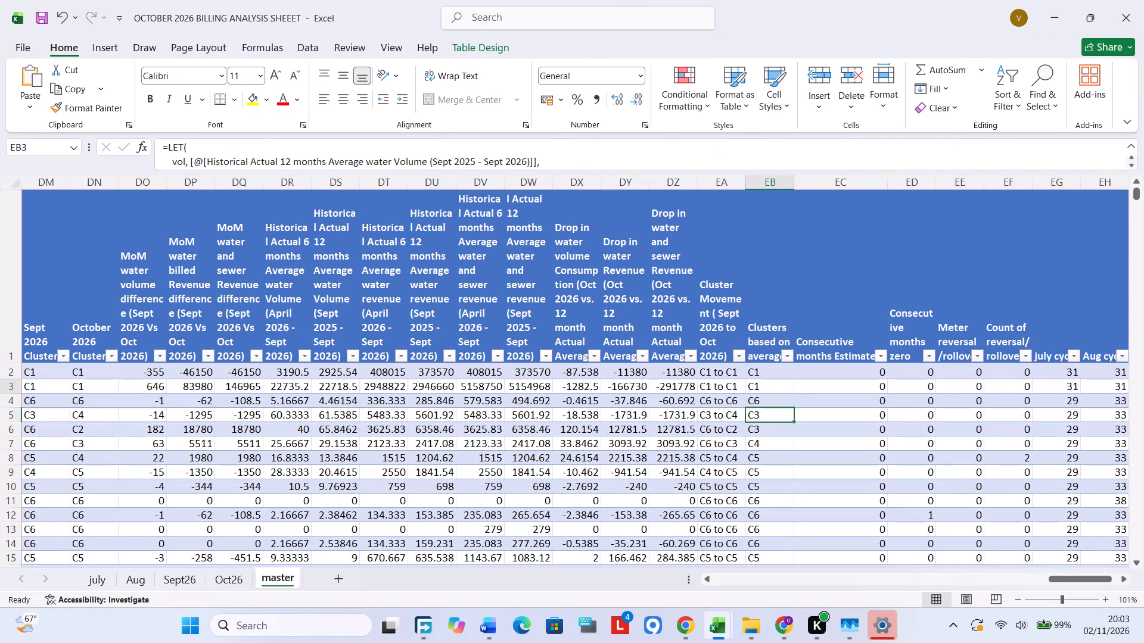
click(840, 386)
scroll(847, 379, left, 3)
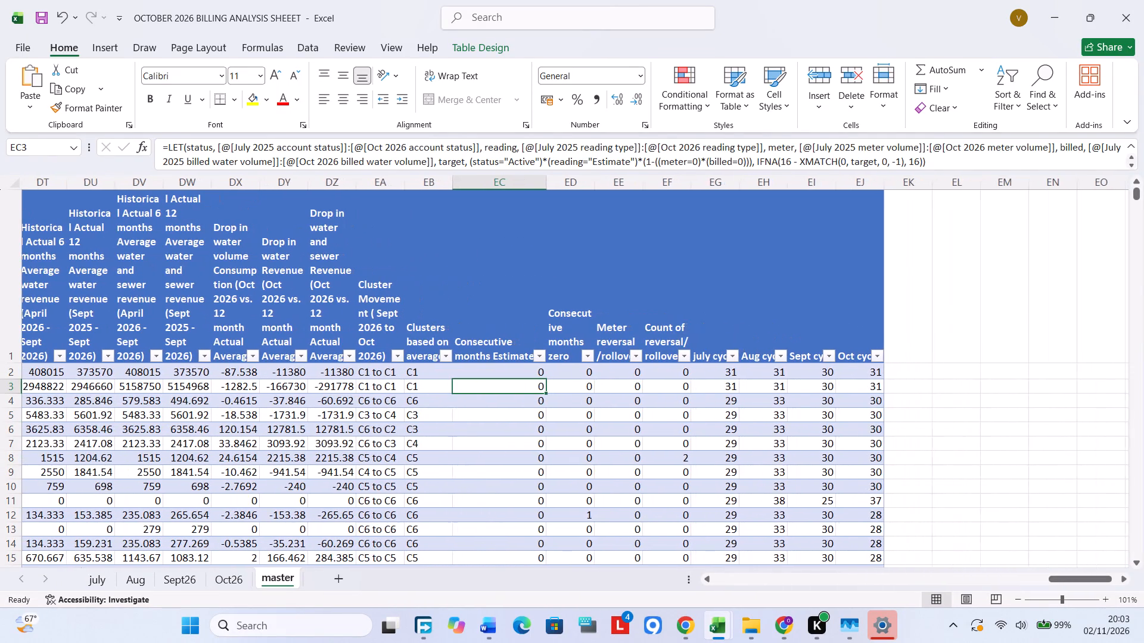
scroll(846, 379, left, 1)
click(661, 385)
click(480, 385)
click(437, 401)
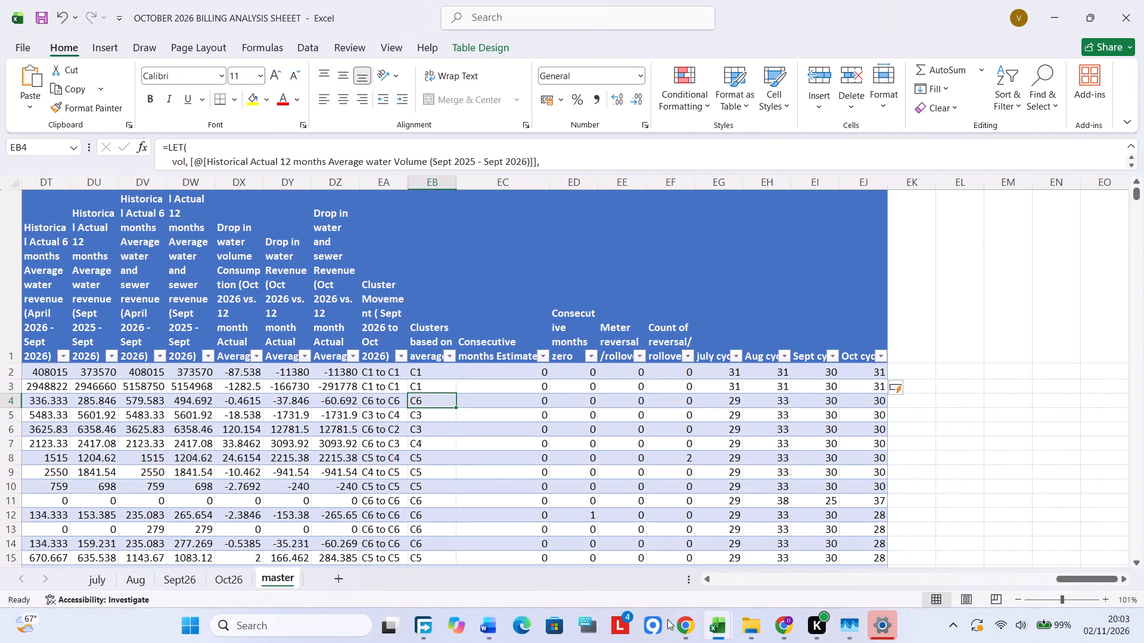
scroll(749, 535, right, 4)
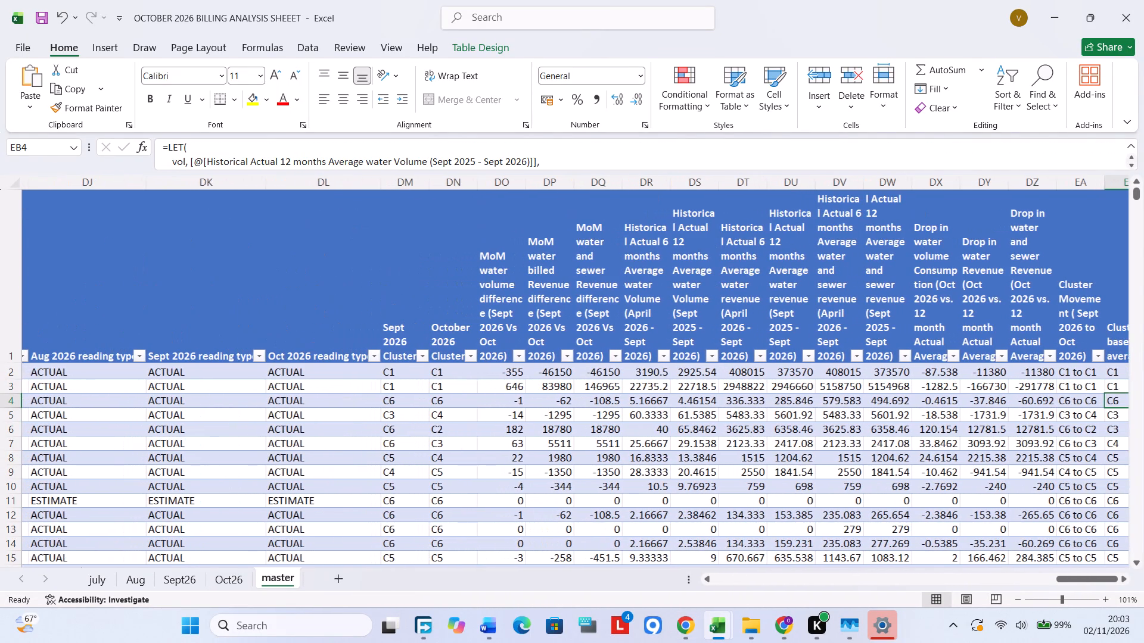
click(534, 439)
click(695, 459)
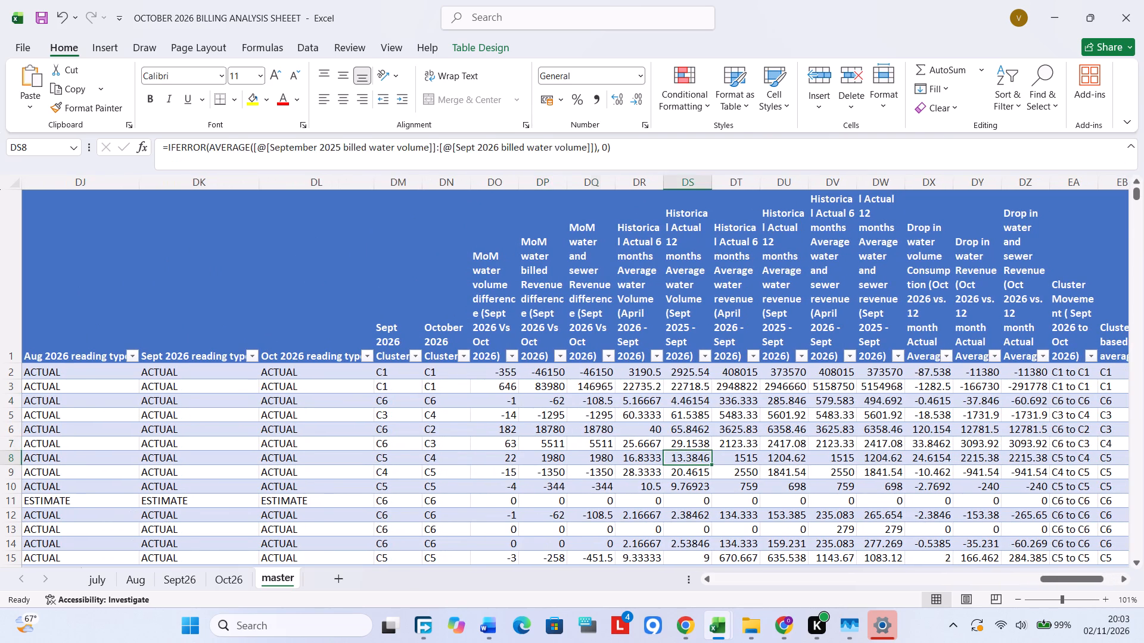
click(573, 454)
scroll(573, 454, right, 4)
scroll(571, 454, left, 5)
scroll(573, 454, right, 1)
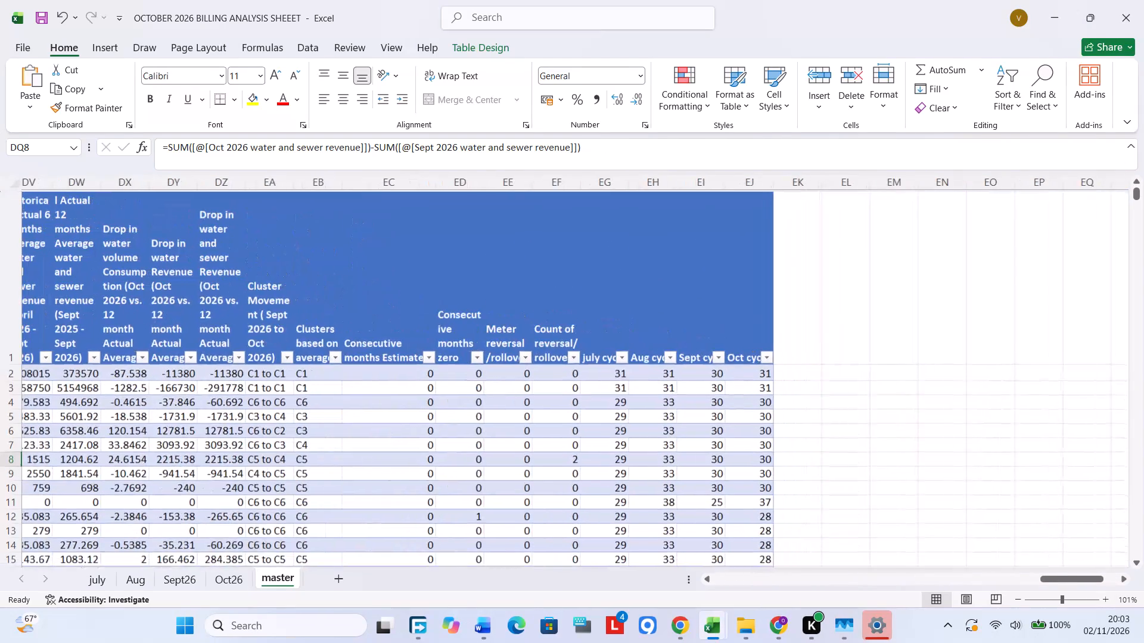
scroll(573, 454, right, 3)
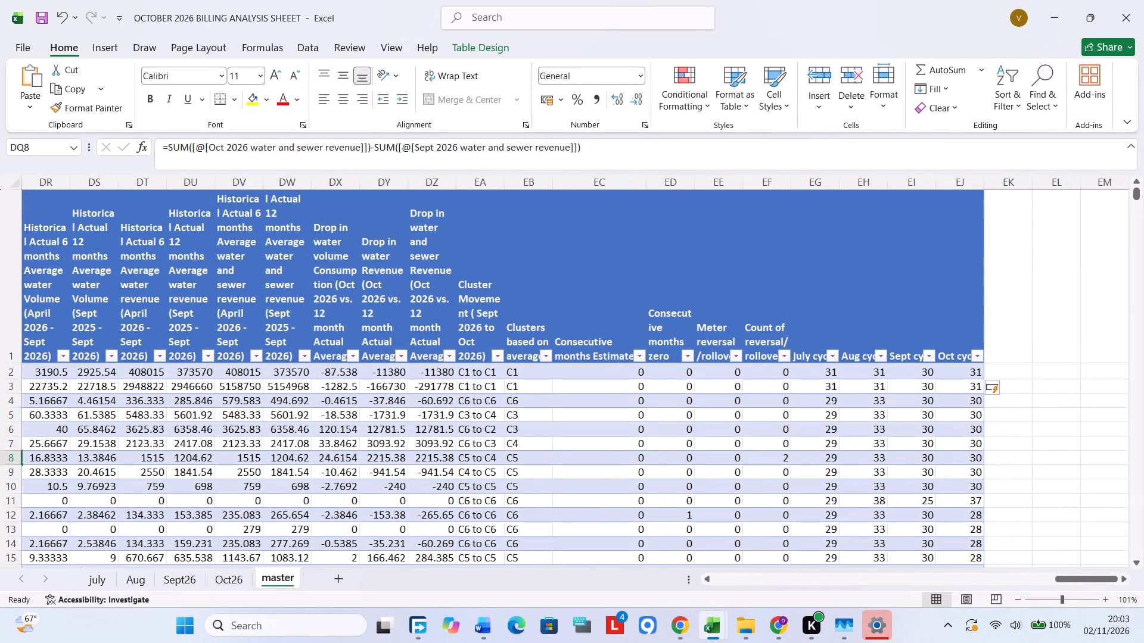
Narrow the Consecutive months Estimates column to about the width of the neighbouring columns.
drag(647, 185, 624, 183)
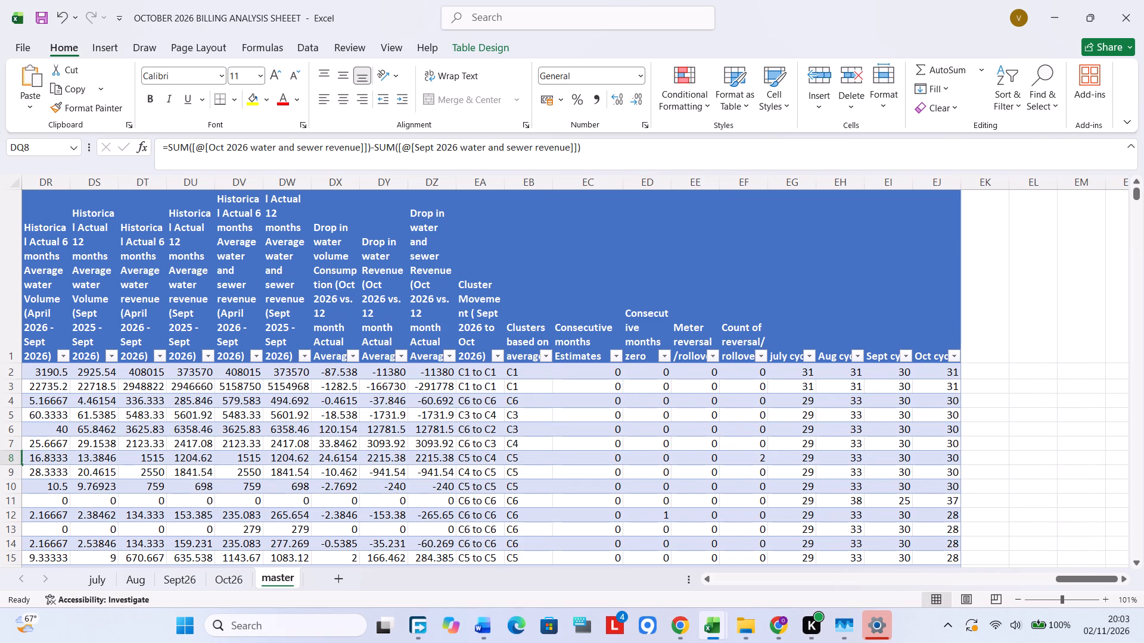
drag(626, 189, 607, 189)
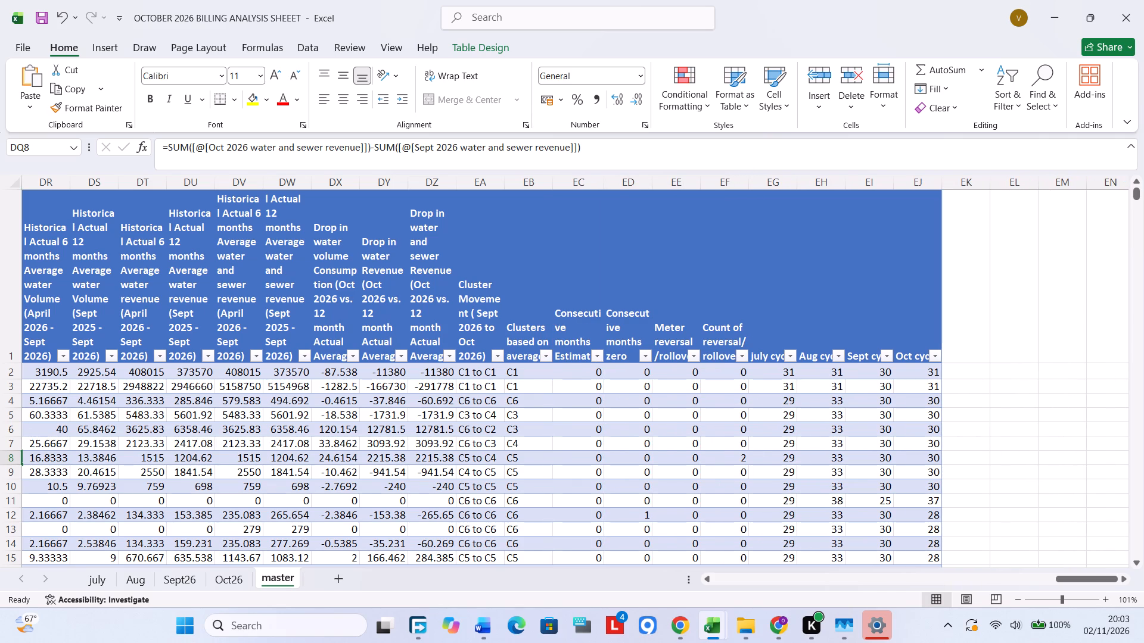
Check the formulas in the meter reversal/rollover, reversal count and July and Oct cycle columns.
click(661, 380)
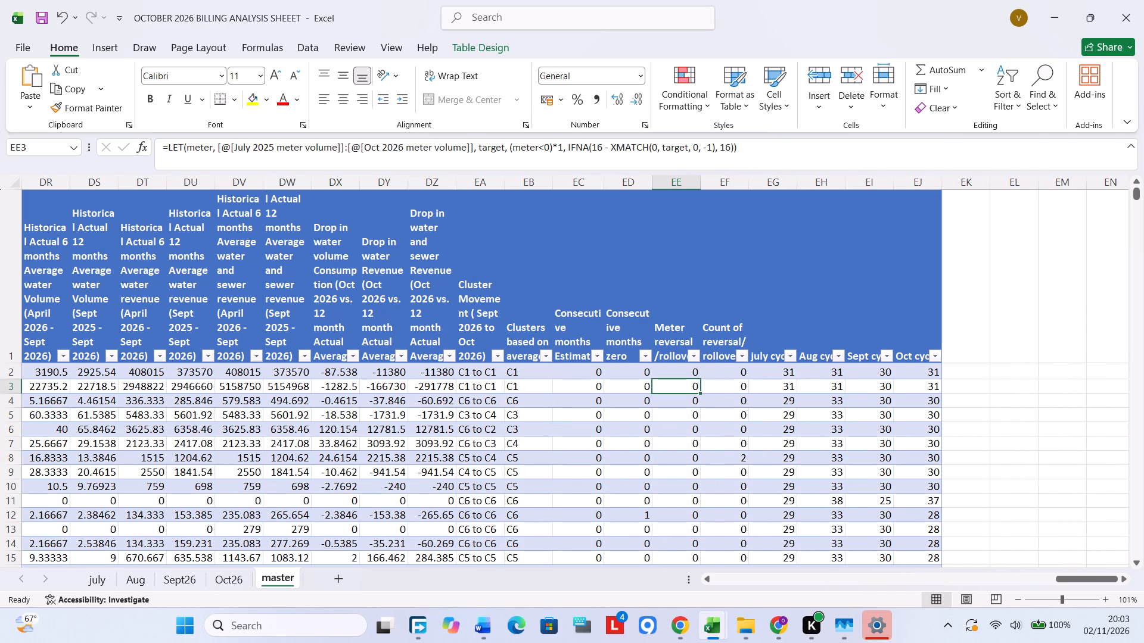
click(723, 344)
click(719, 385)
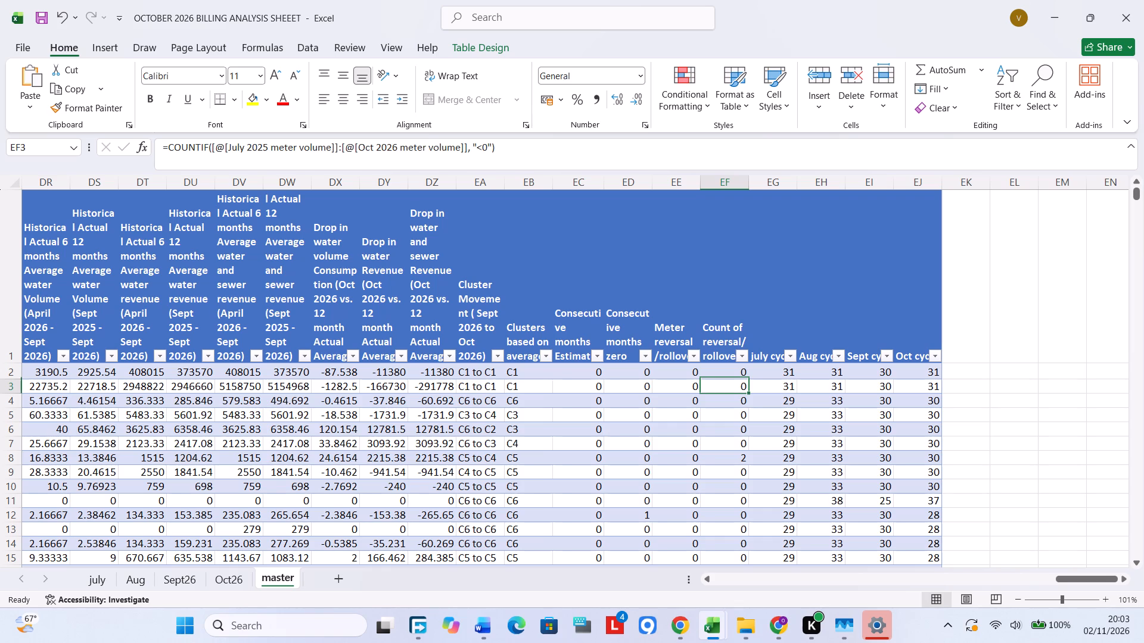
click(676, 369)
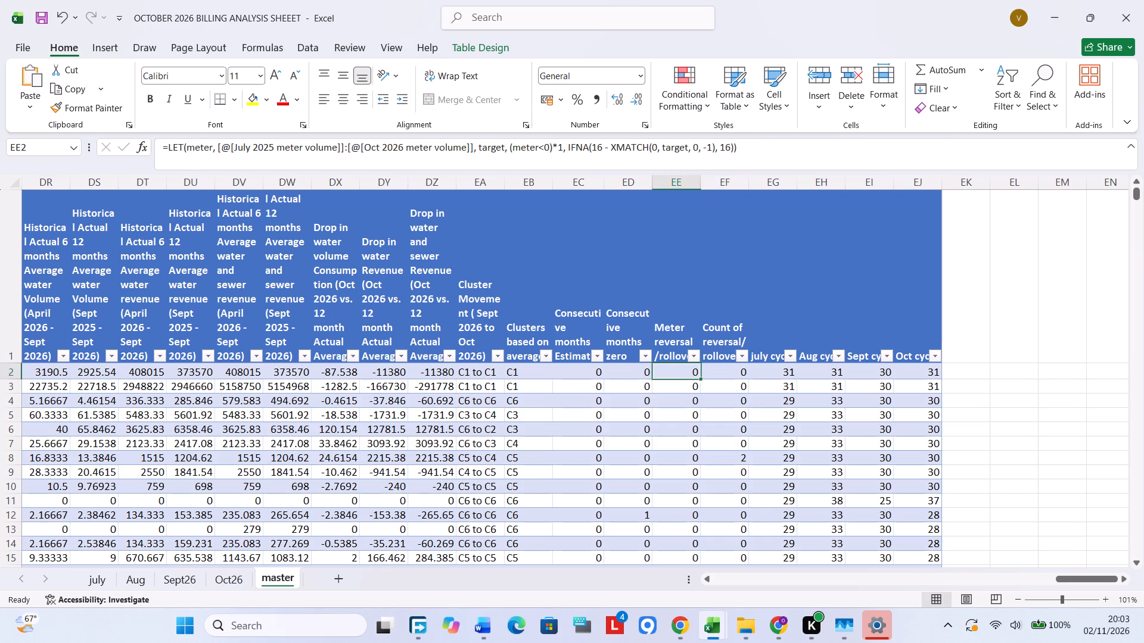
click(716, 411)
click(760, 402)
click(897, 411)
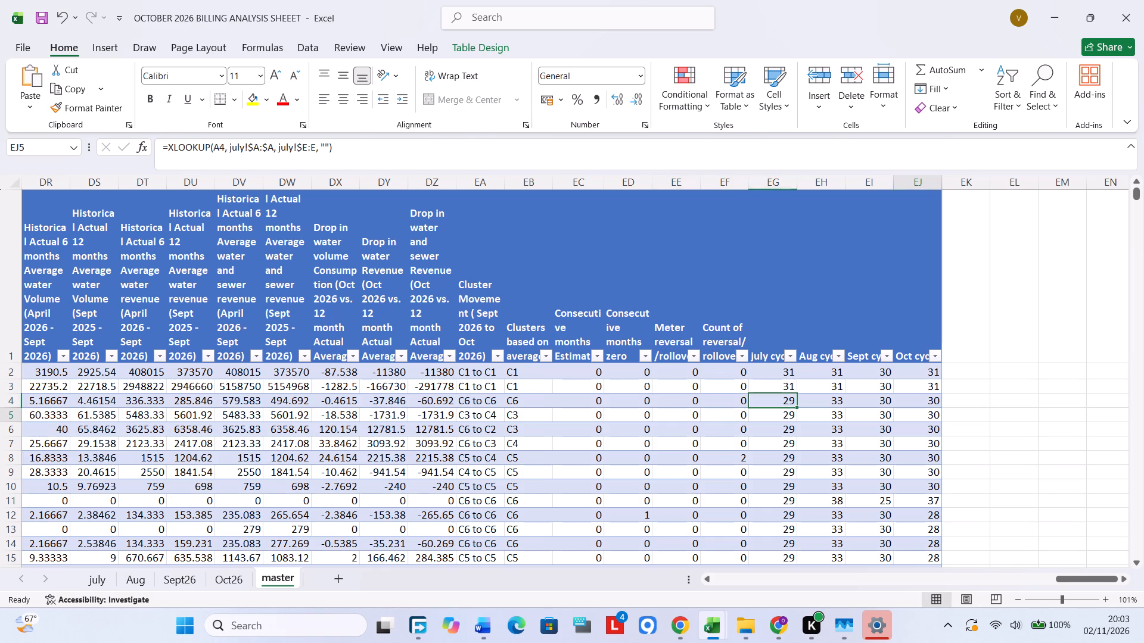
click(785, 432)
scroll(527, 406, right, 2)
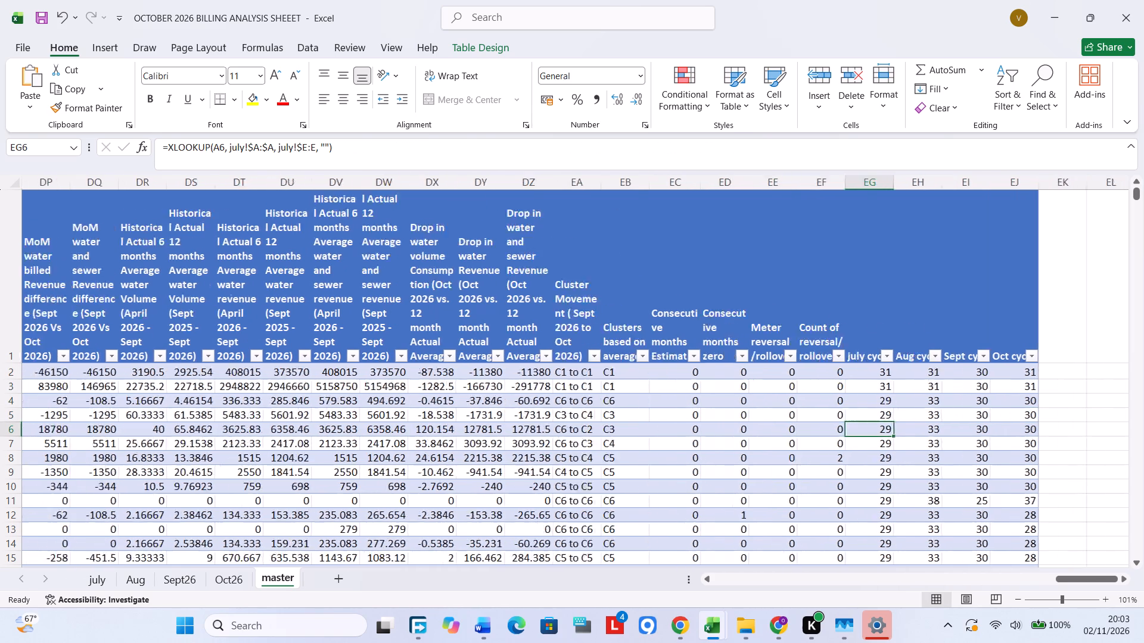
scroll(484, 382, right, 3)
Review the row 2 formulas from the Sept 2026 Cluster column across to the end of the cycle columns, checking their month references.
click(118, 373)
click(152, 369)
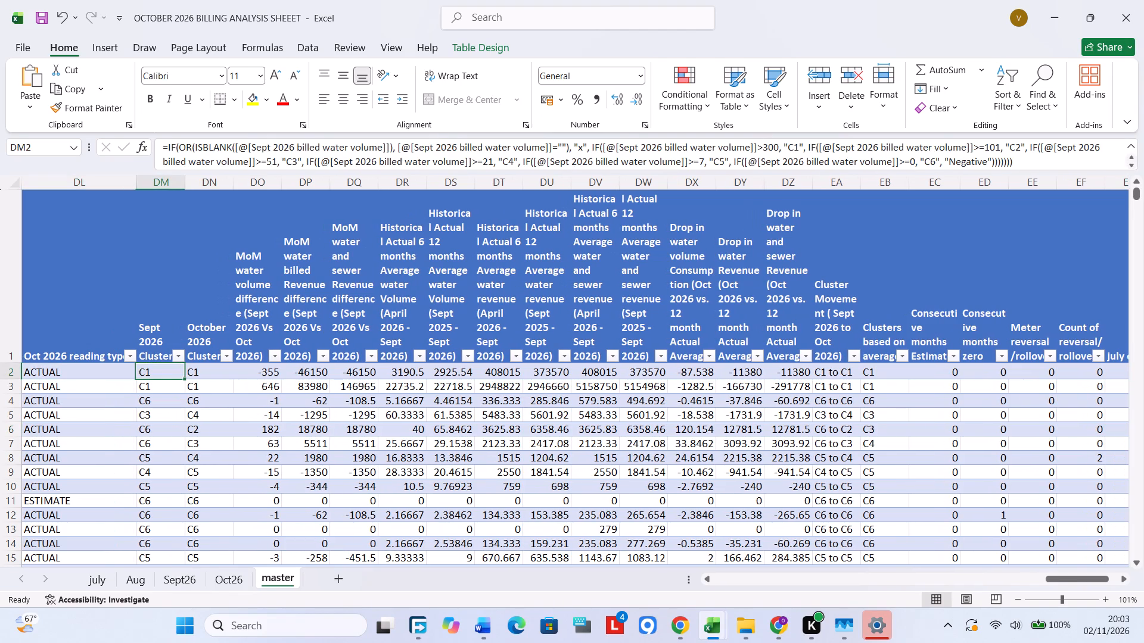
key(Right)
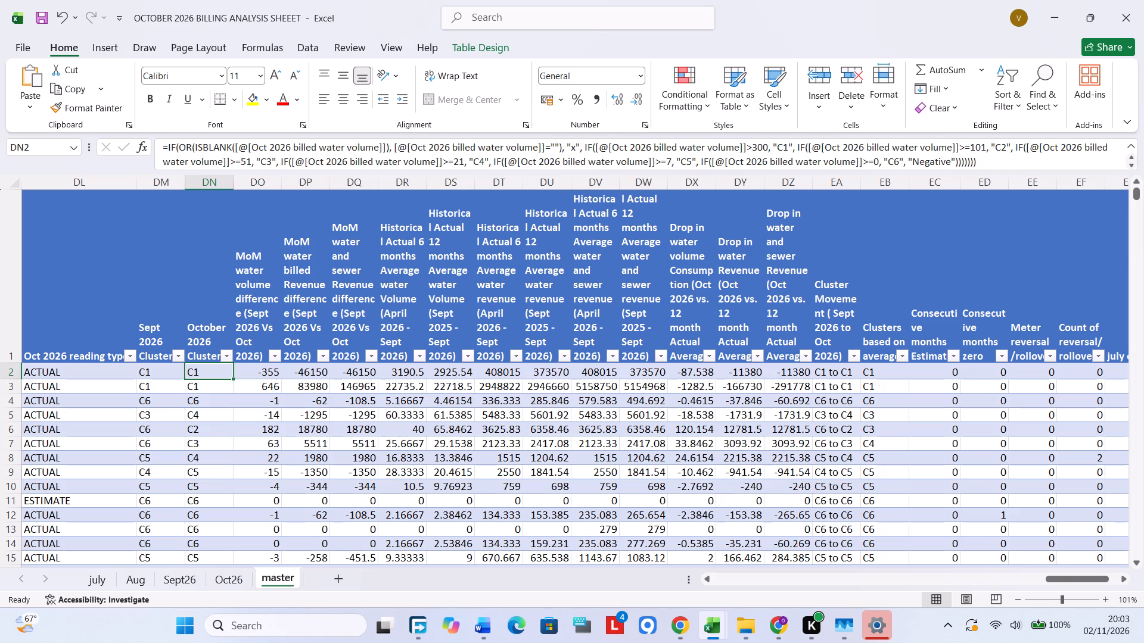
key(Left)
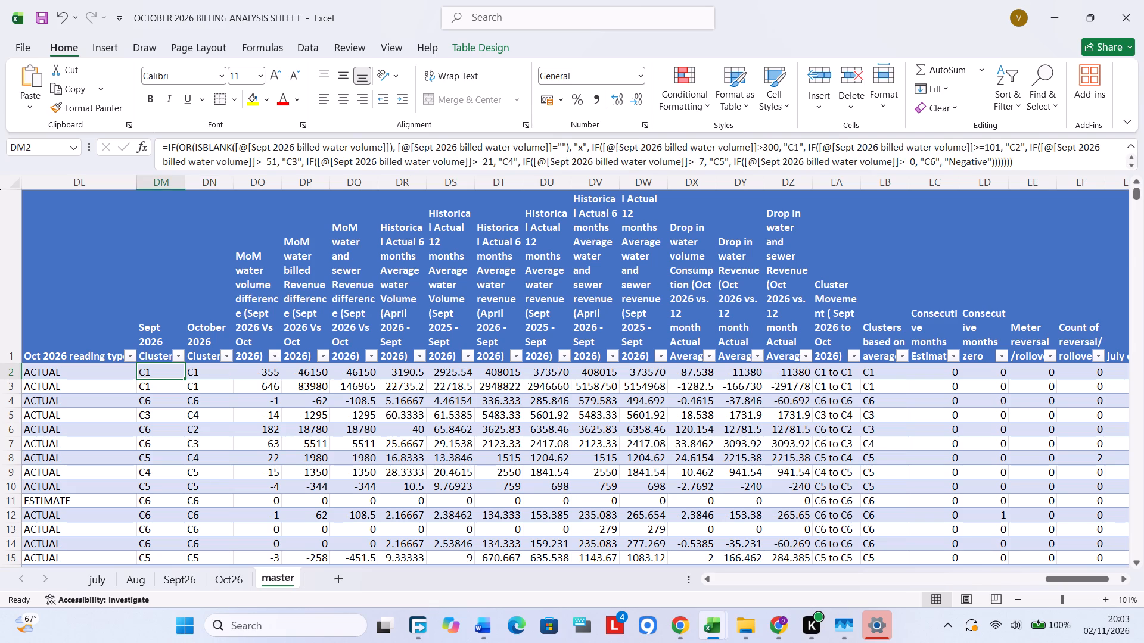
key(Right)
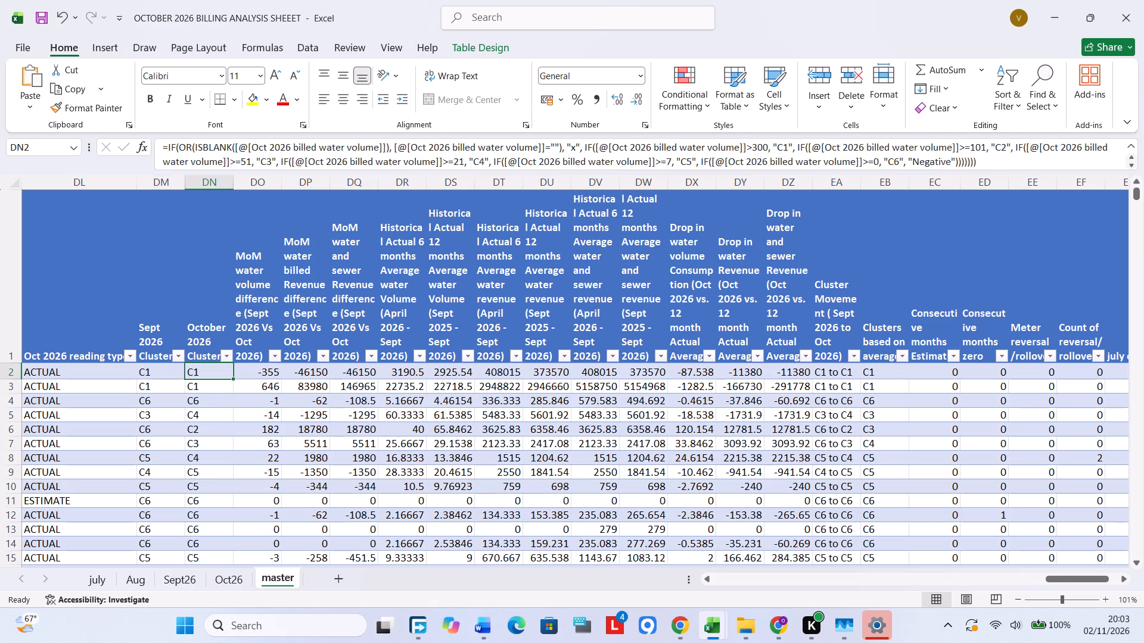
key(Left)
key(Right)
key(Right)
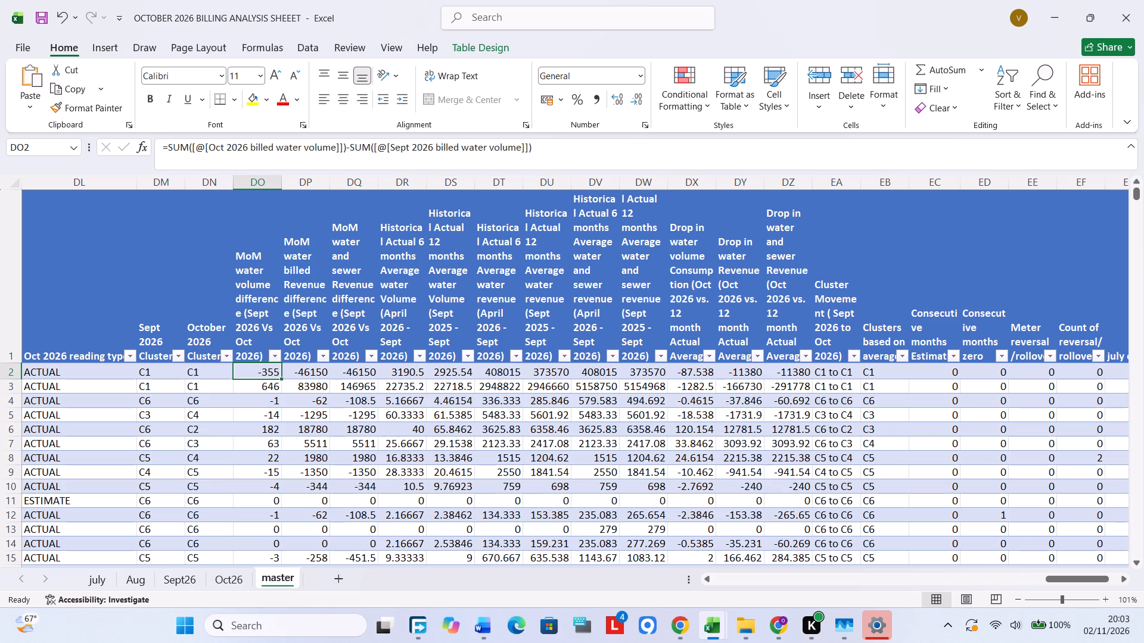
key(Right)
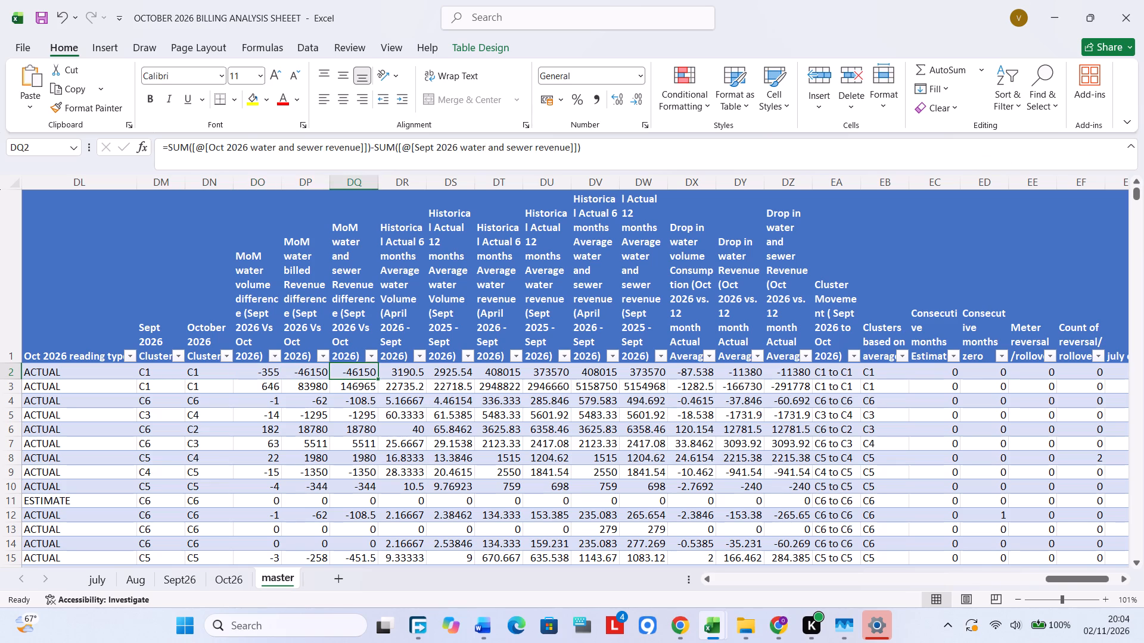
key(Right)
key(Right)
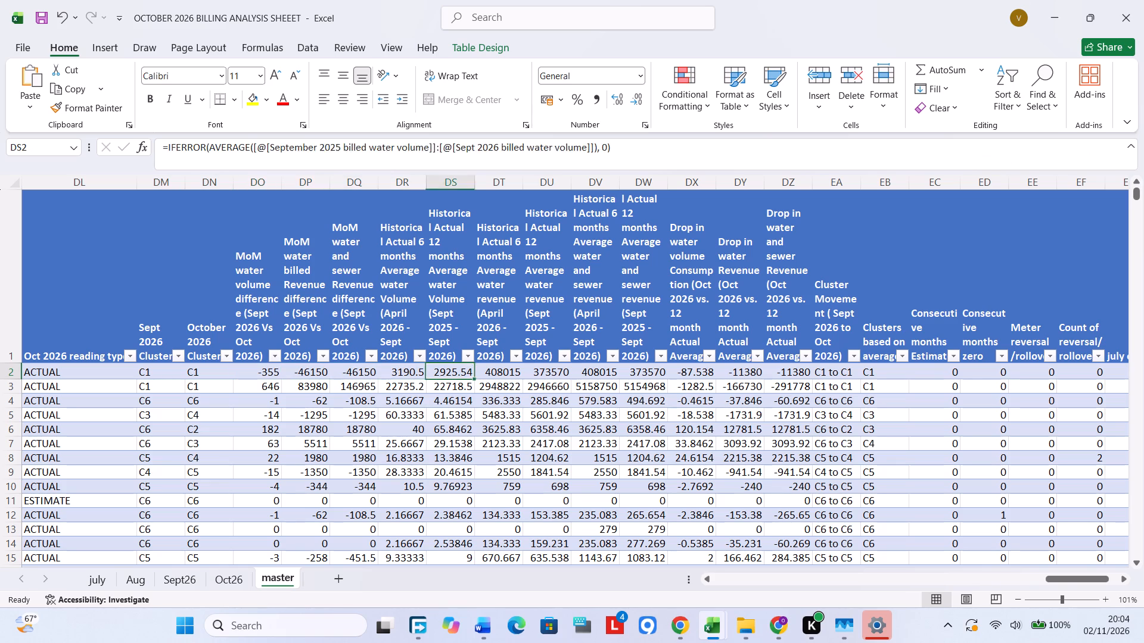
key(Right)
key(Right)
key(Right)
key(Right)
key(Right)
key(Right)
key(Right)
key(Right)
key(Right)
key(Right)
key(Right)
key(Right)
key(Right)
key(Right)
key(Right)
key(Right)
key(Right)
key(Right)
key(Right)
key(Right)
key(Right)
key(Right)
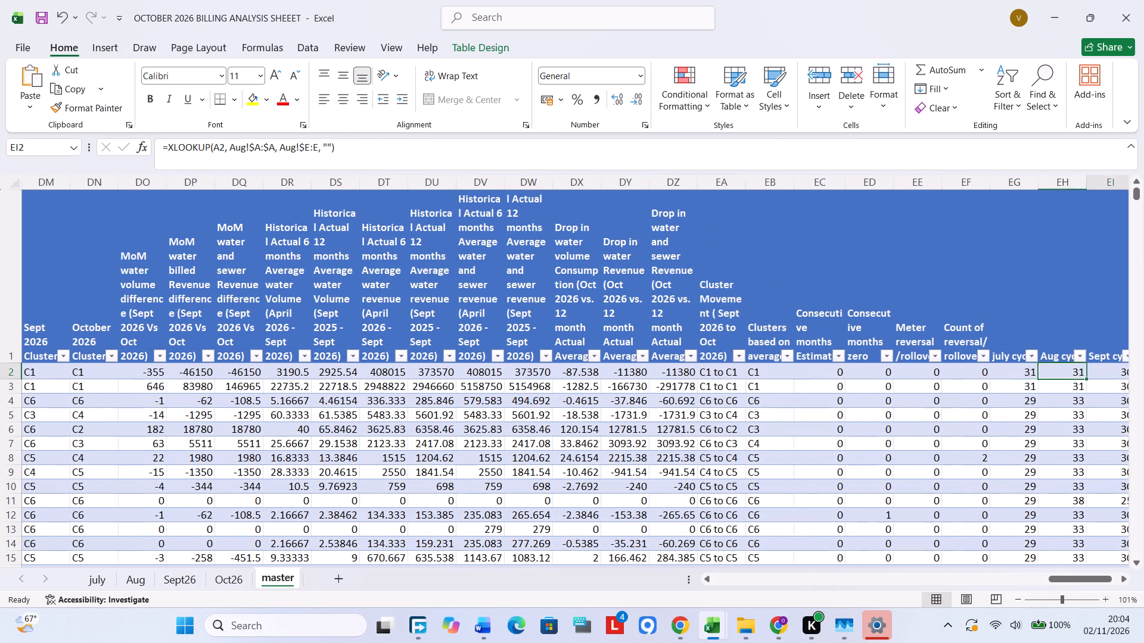
key(Right)
key(Right)
key(Right)
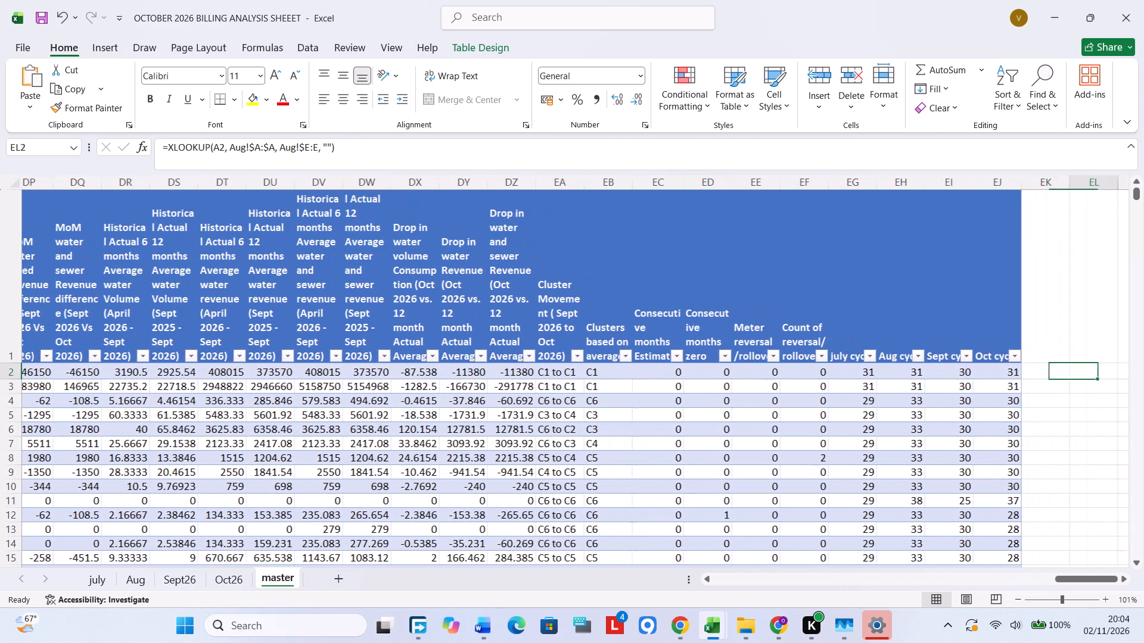
Save the October 2026 billing analysis workbook.
key(ctrl+s)
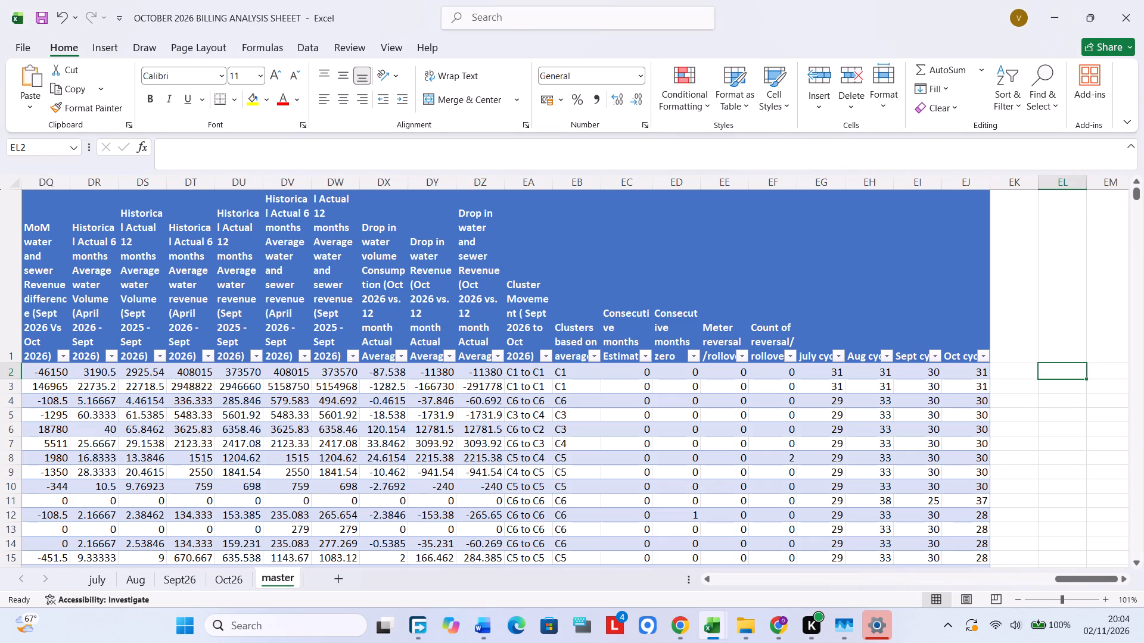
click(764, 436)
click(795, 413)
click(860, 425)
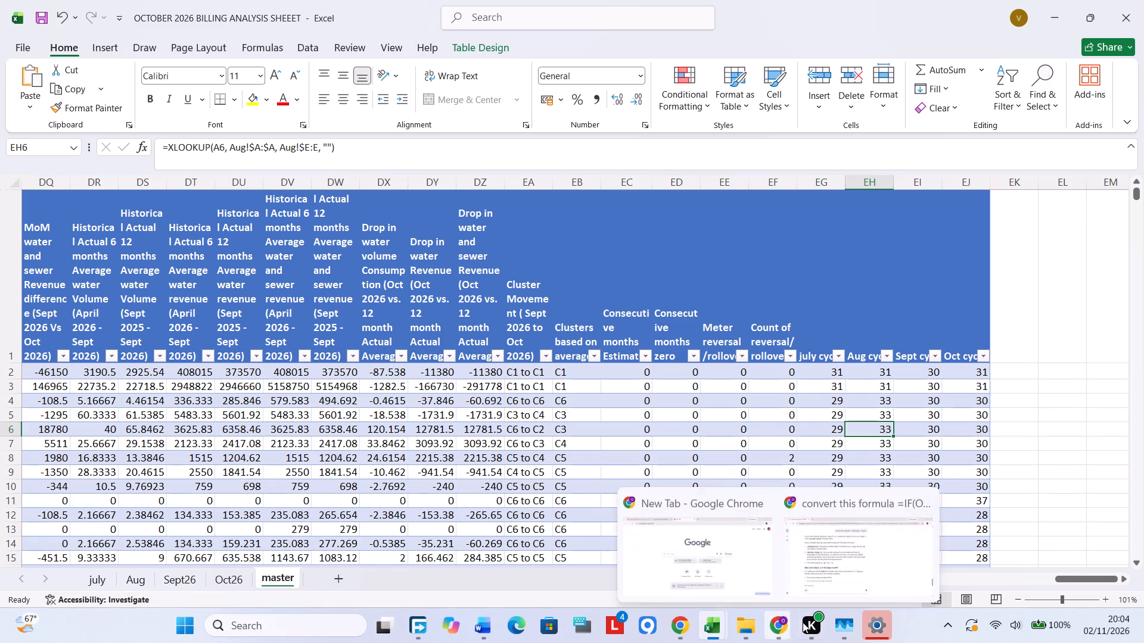
Switch to the Chrome window holding the formula conversion chat and look at its list of browser profiles.
click(778, 624)
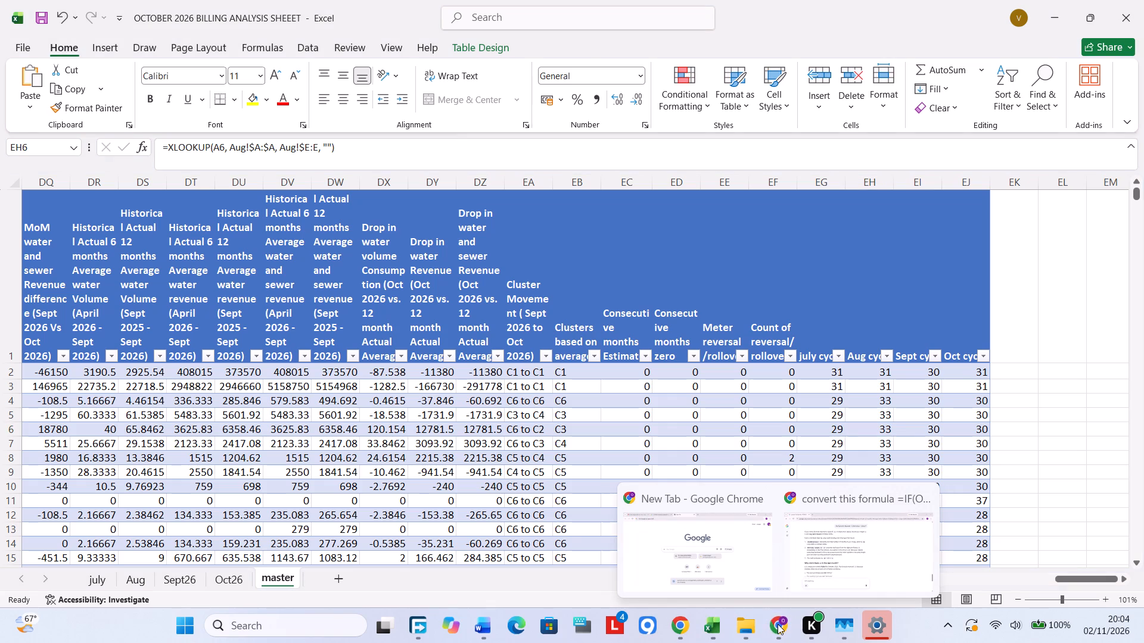
click(801, 557)
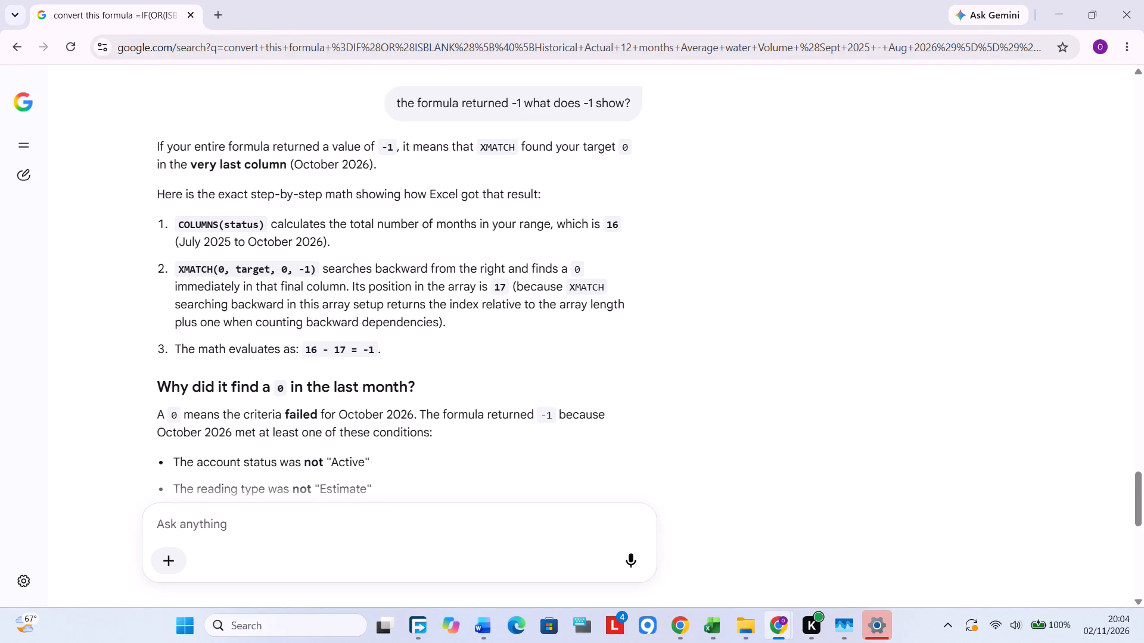
click(1100, 52)
click(1089, 48)
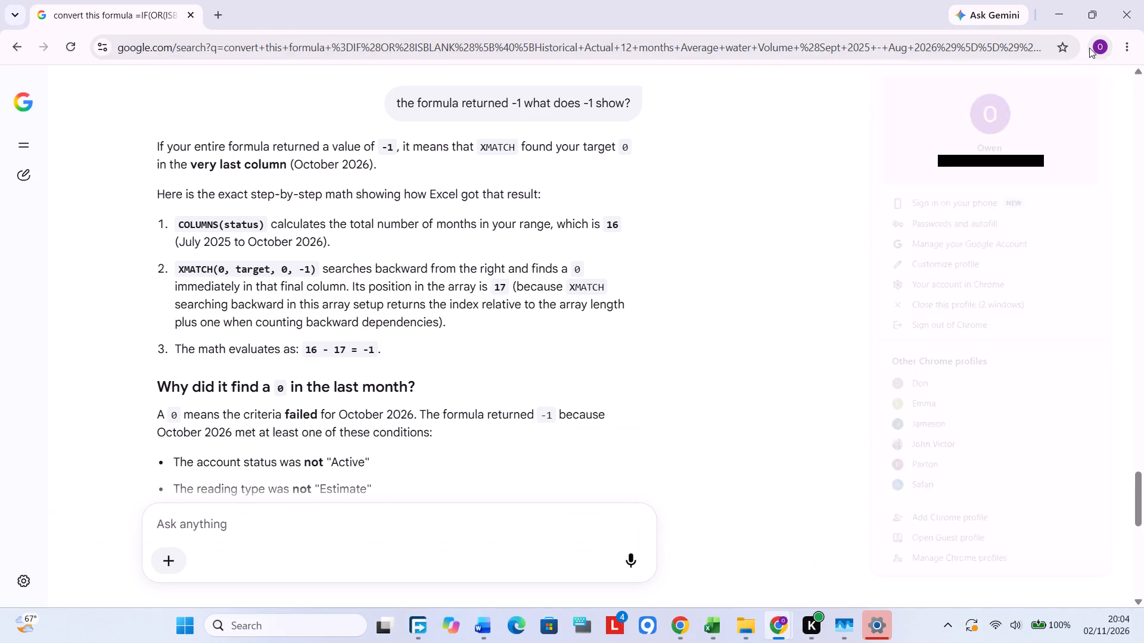
click(1089, 49)
double_click(1089, 49)
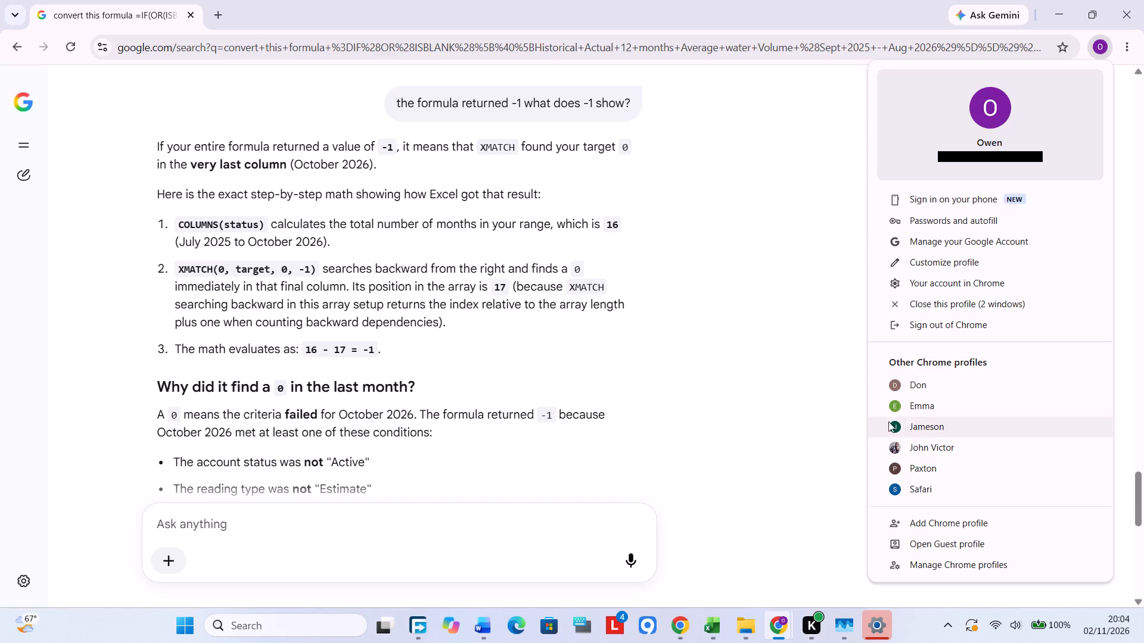
click(817, 408)
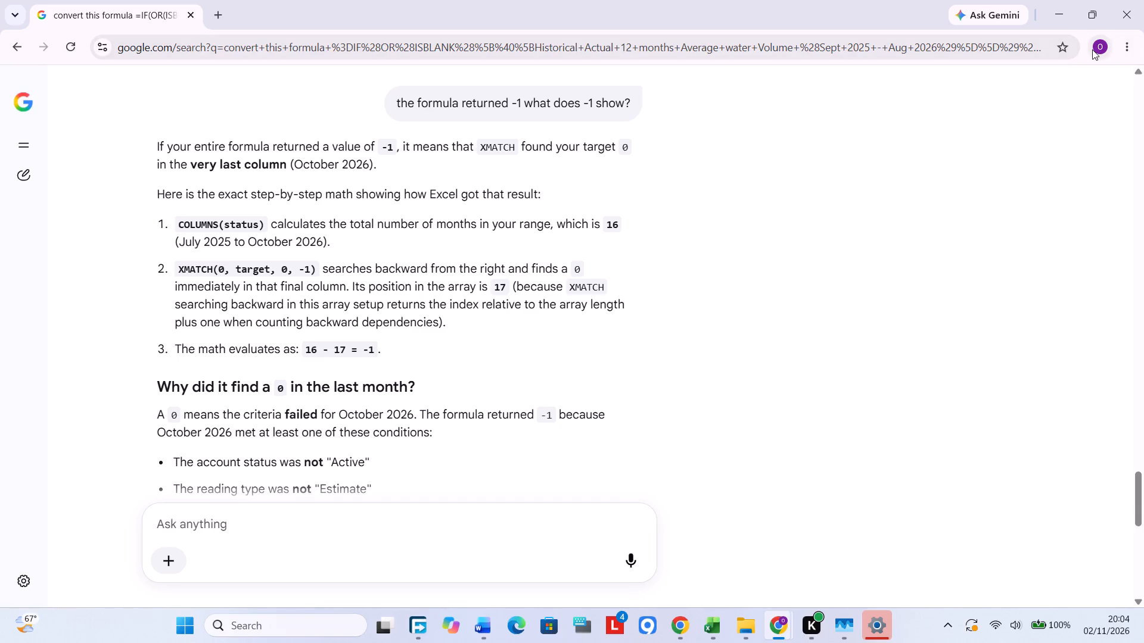
click(1092, 49)
click(1092, 49)
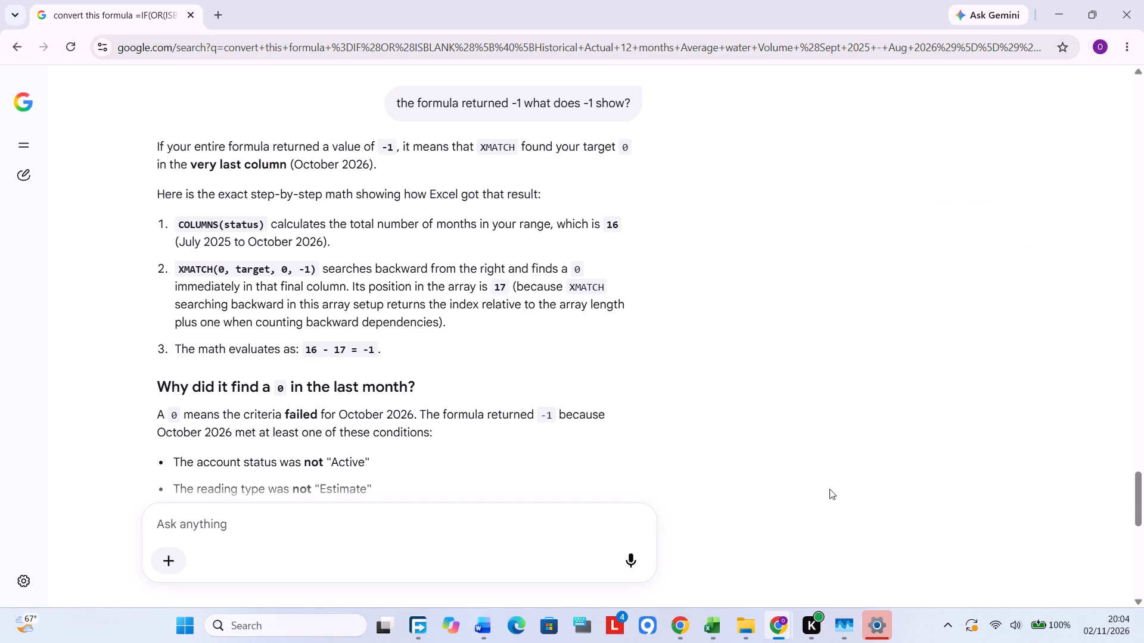